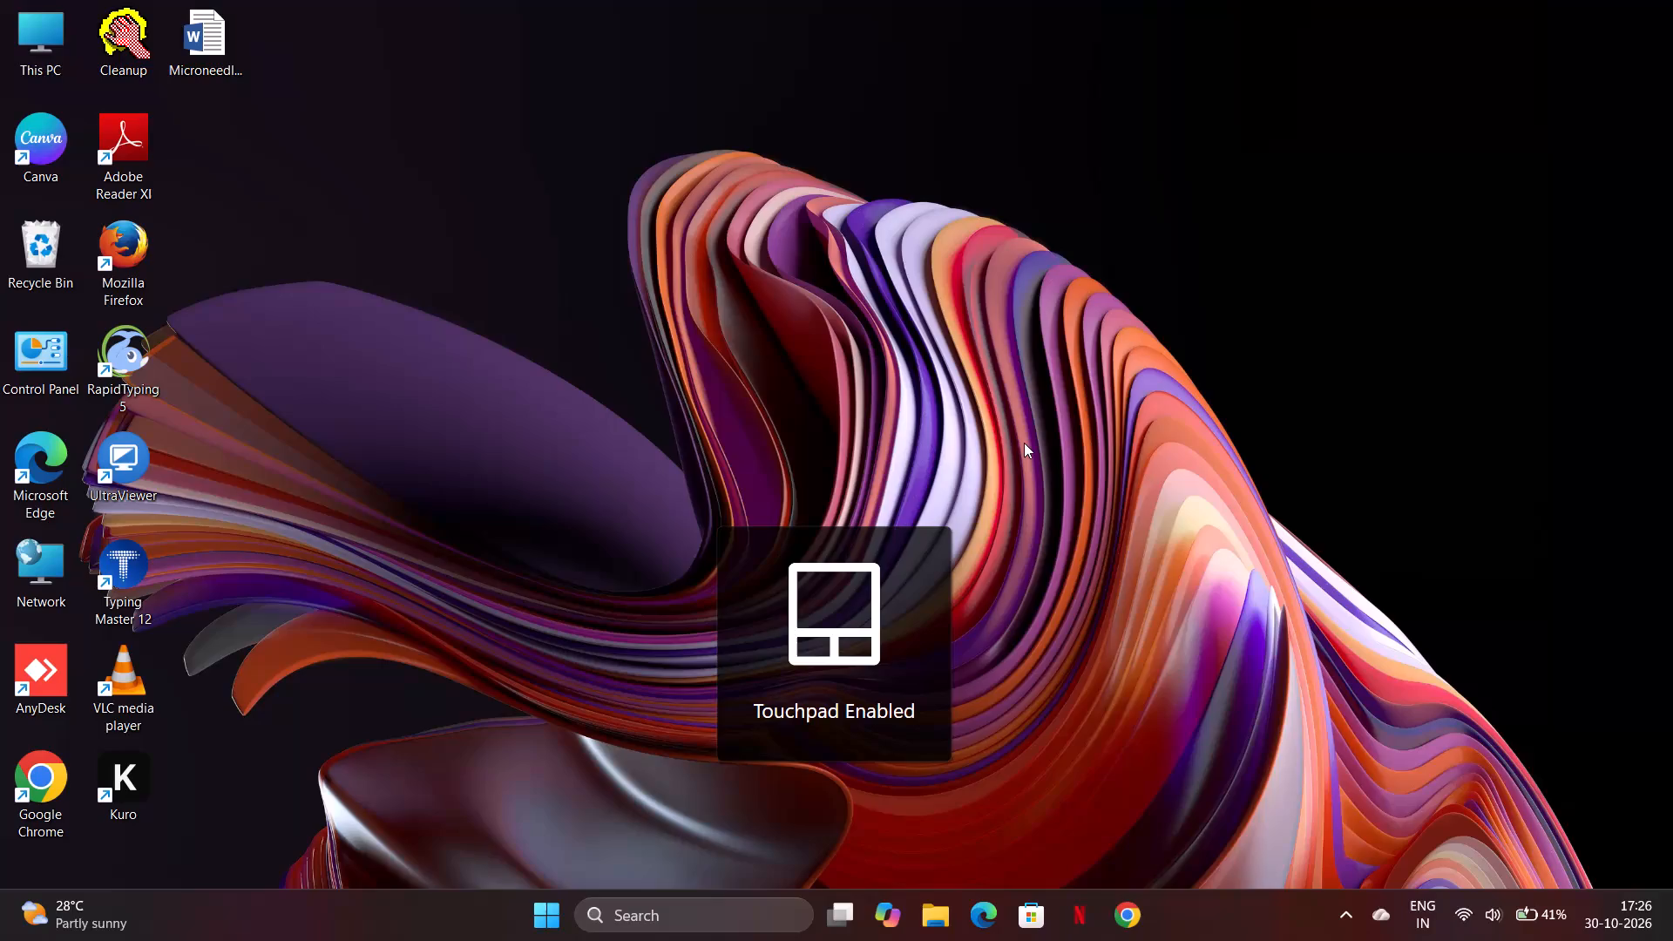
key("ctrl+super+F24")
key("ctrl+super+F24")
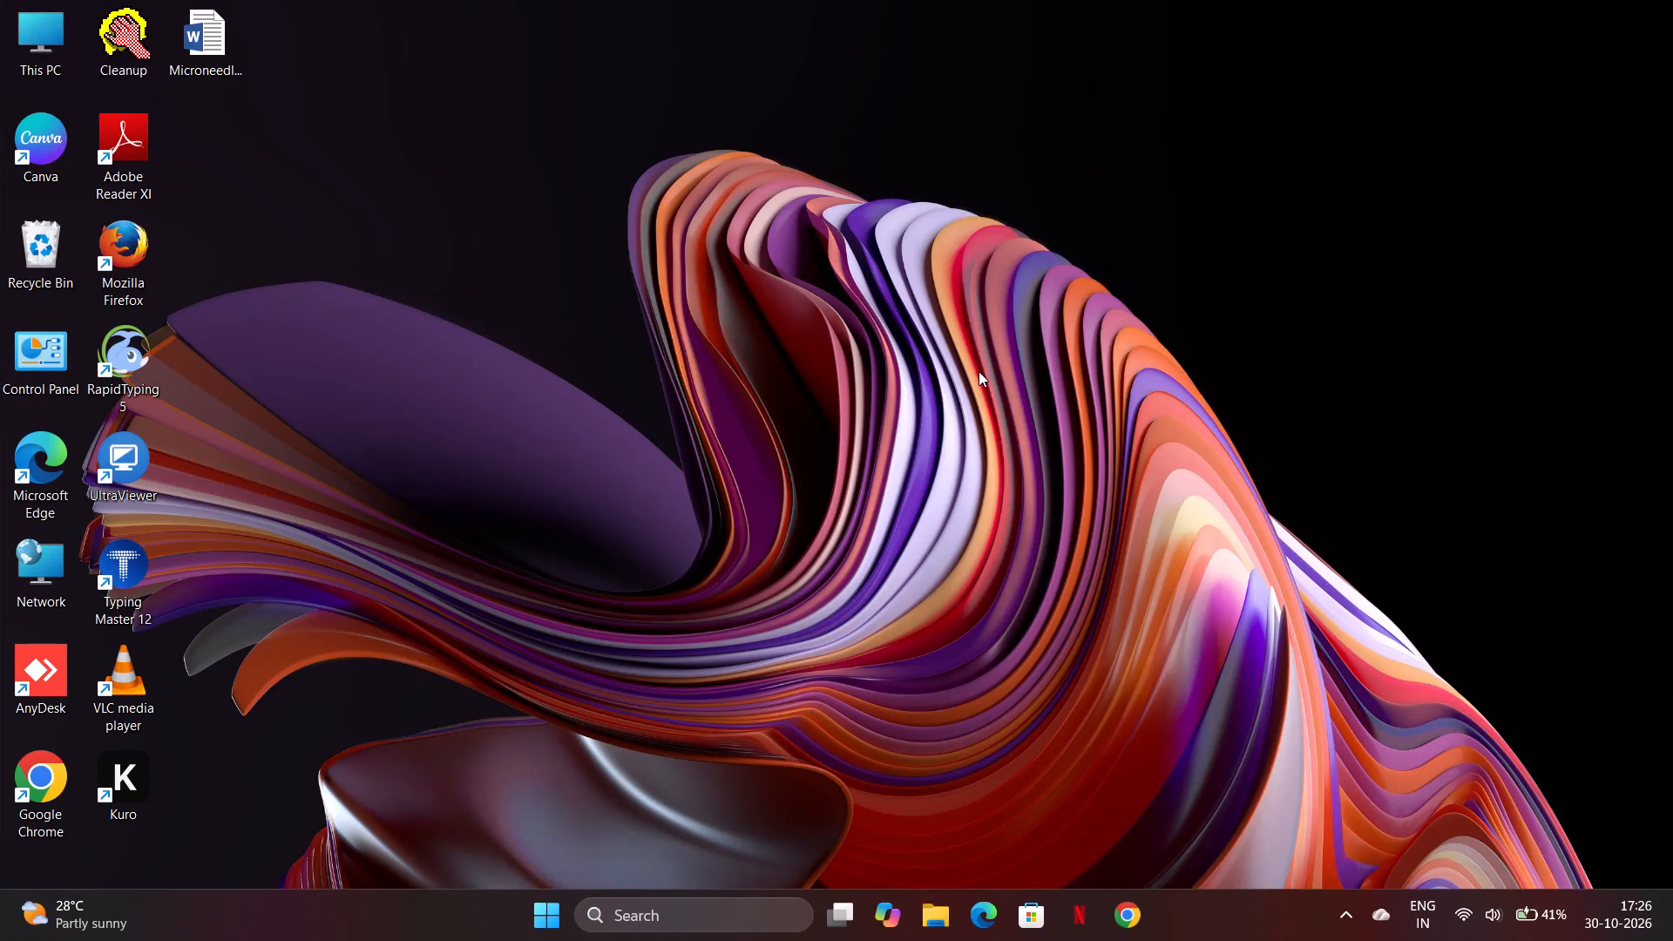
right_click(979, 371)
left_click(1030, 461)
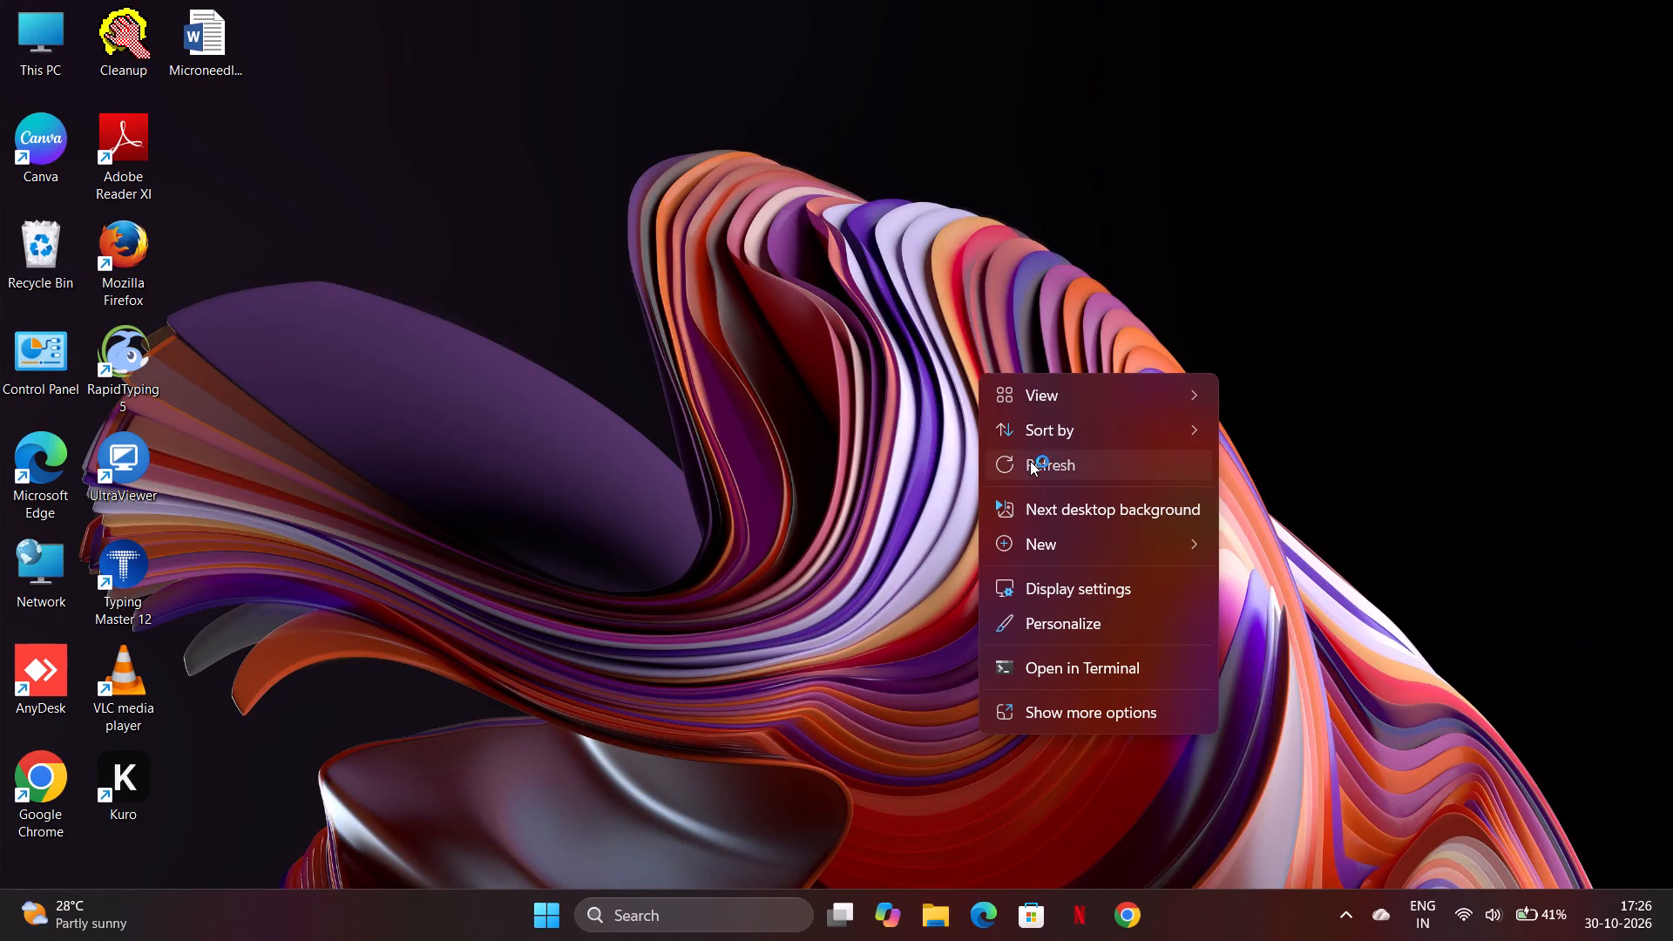
Launch the Canva desktop app.
left_click(545, 924)
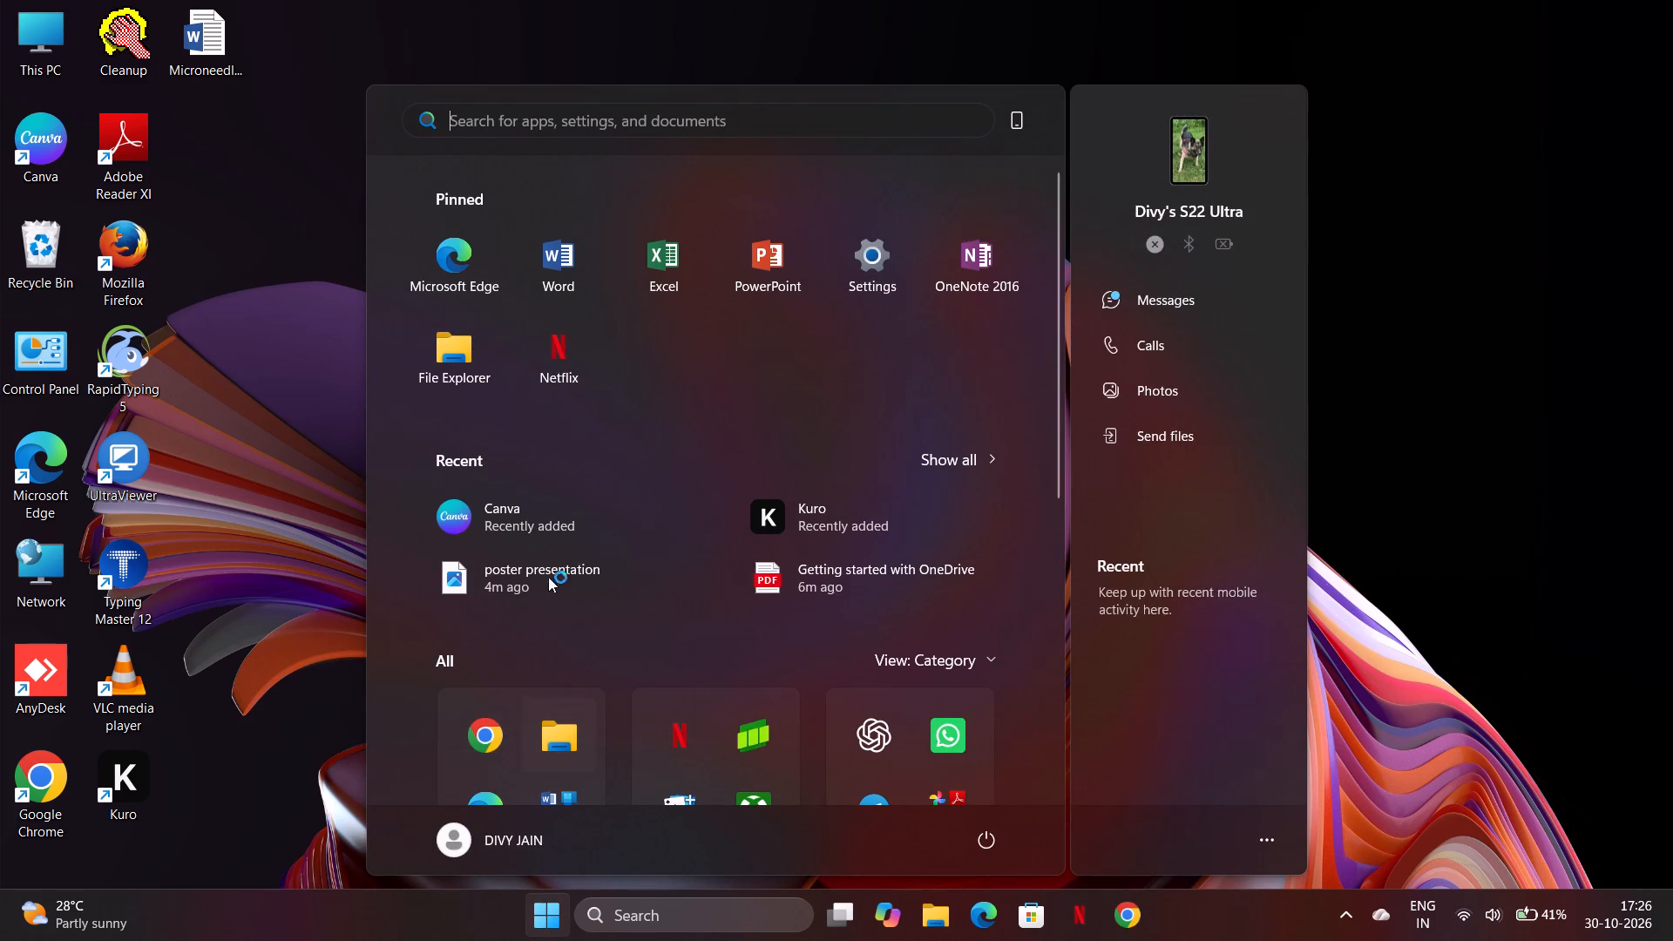
left_click(537, 511)
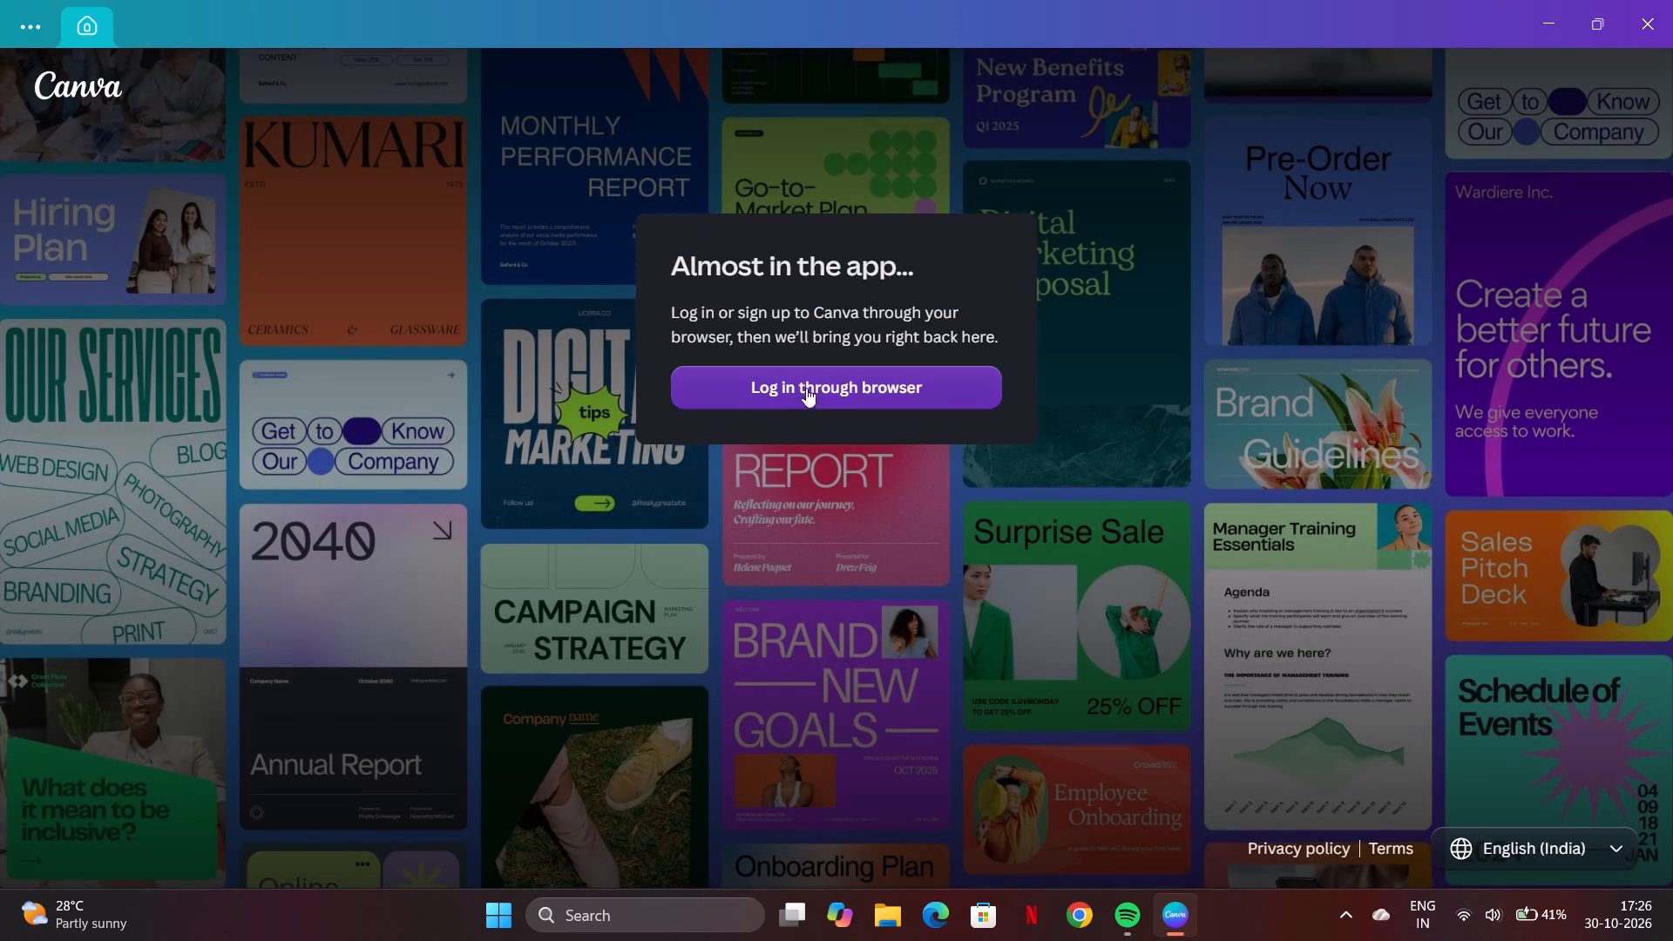
Log in to Canva through the web browser, starting from the desktop app's login prompt.
left_click(923, 377)
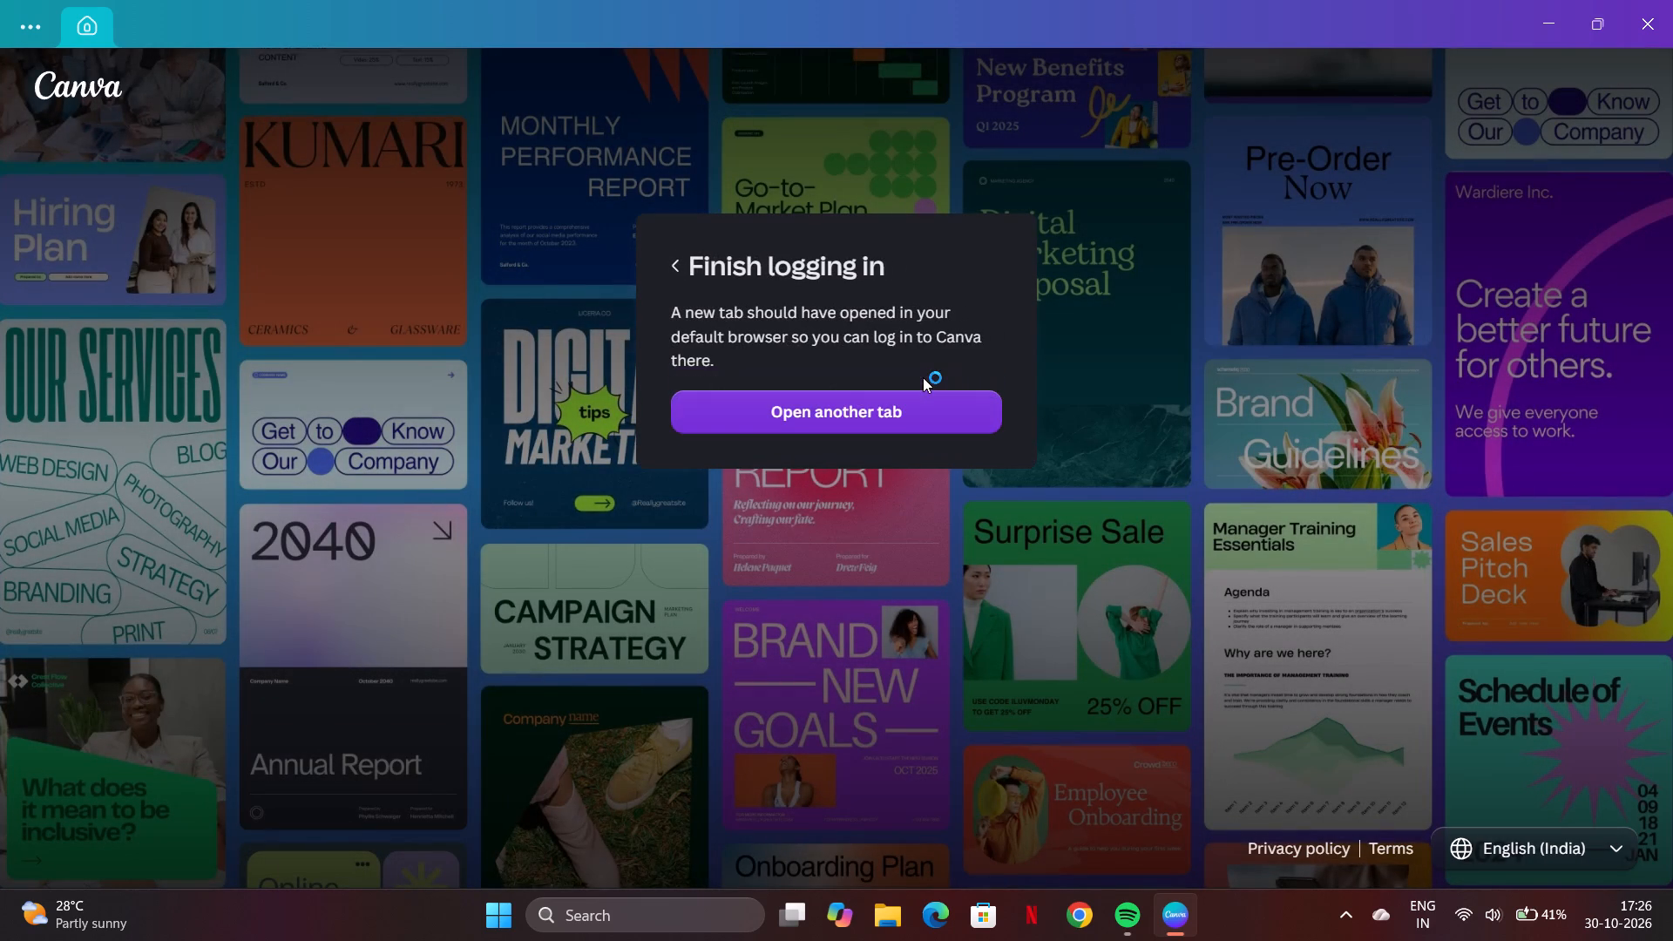
left_click(902, 398)
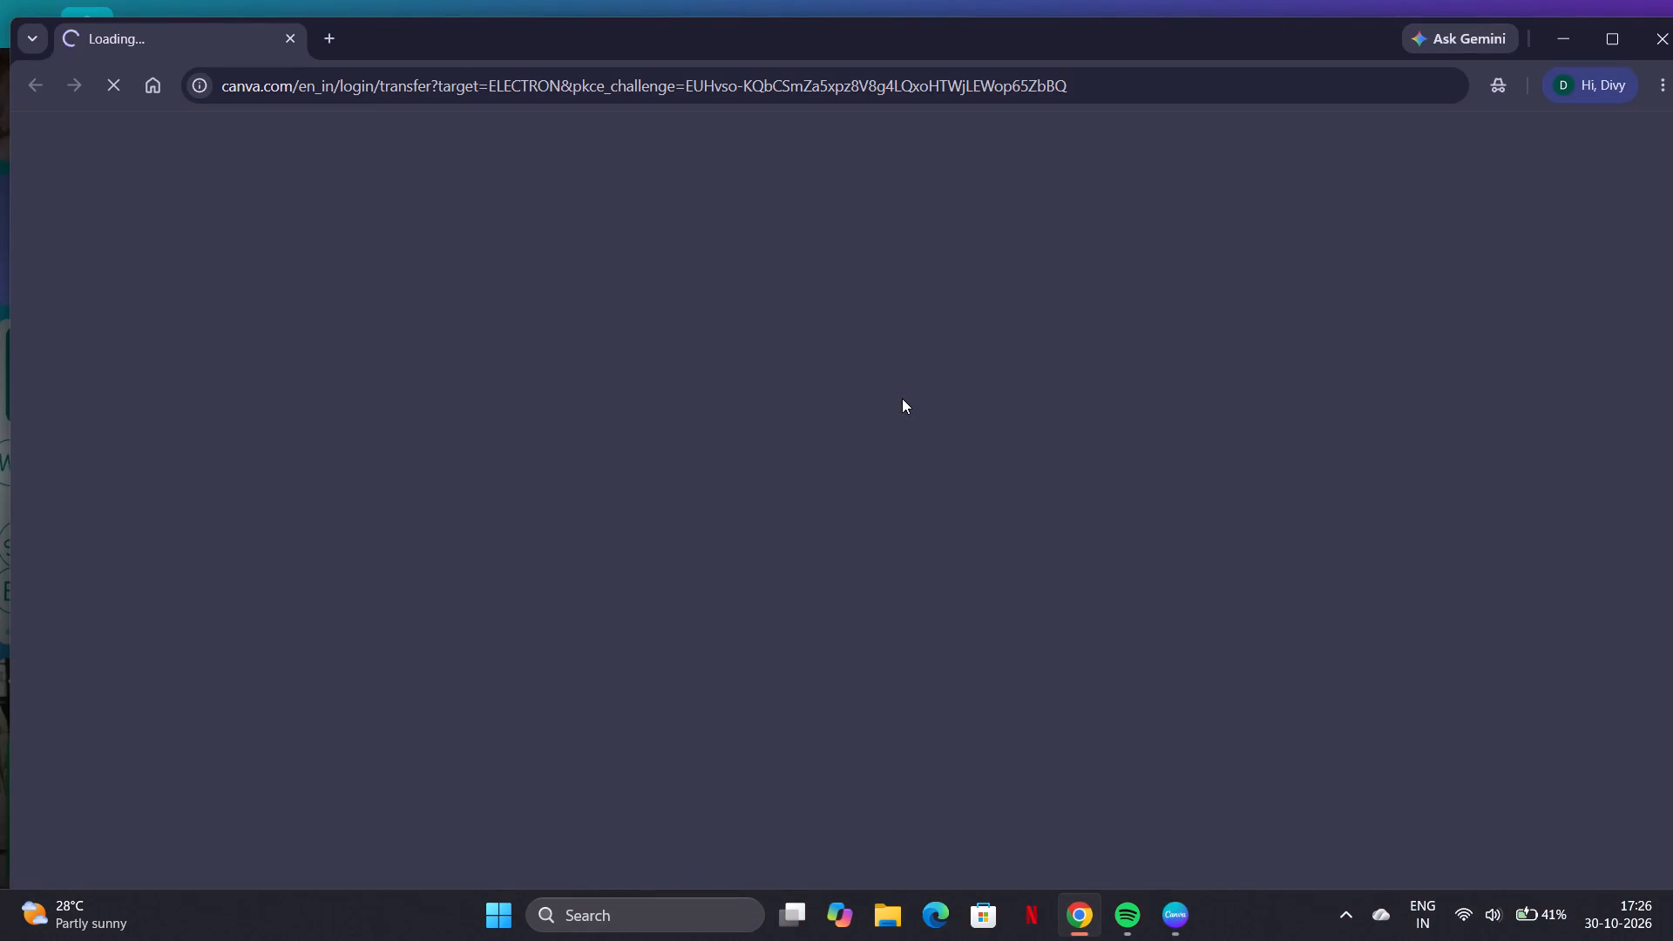
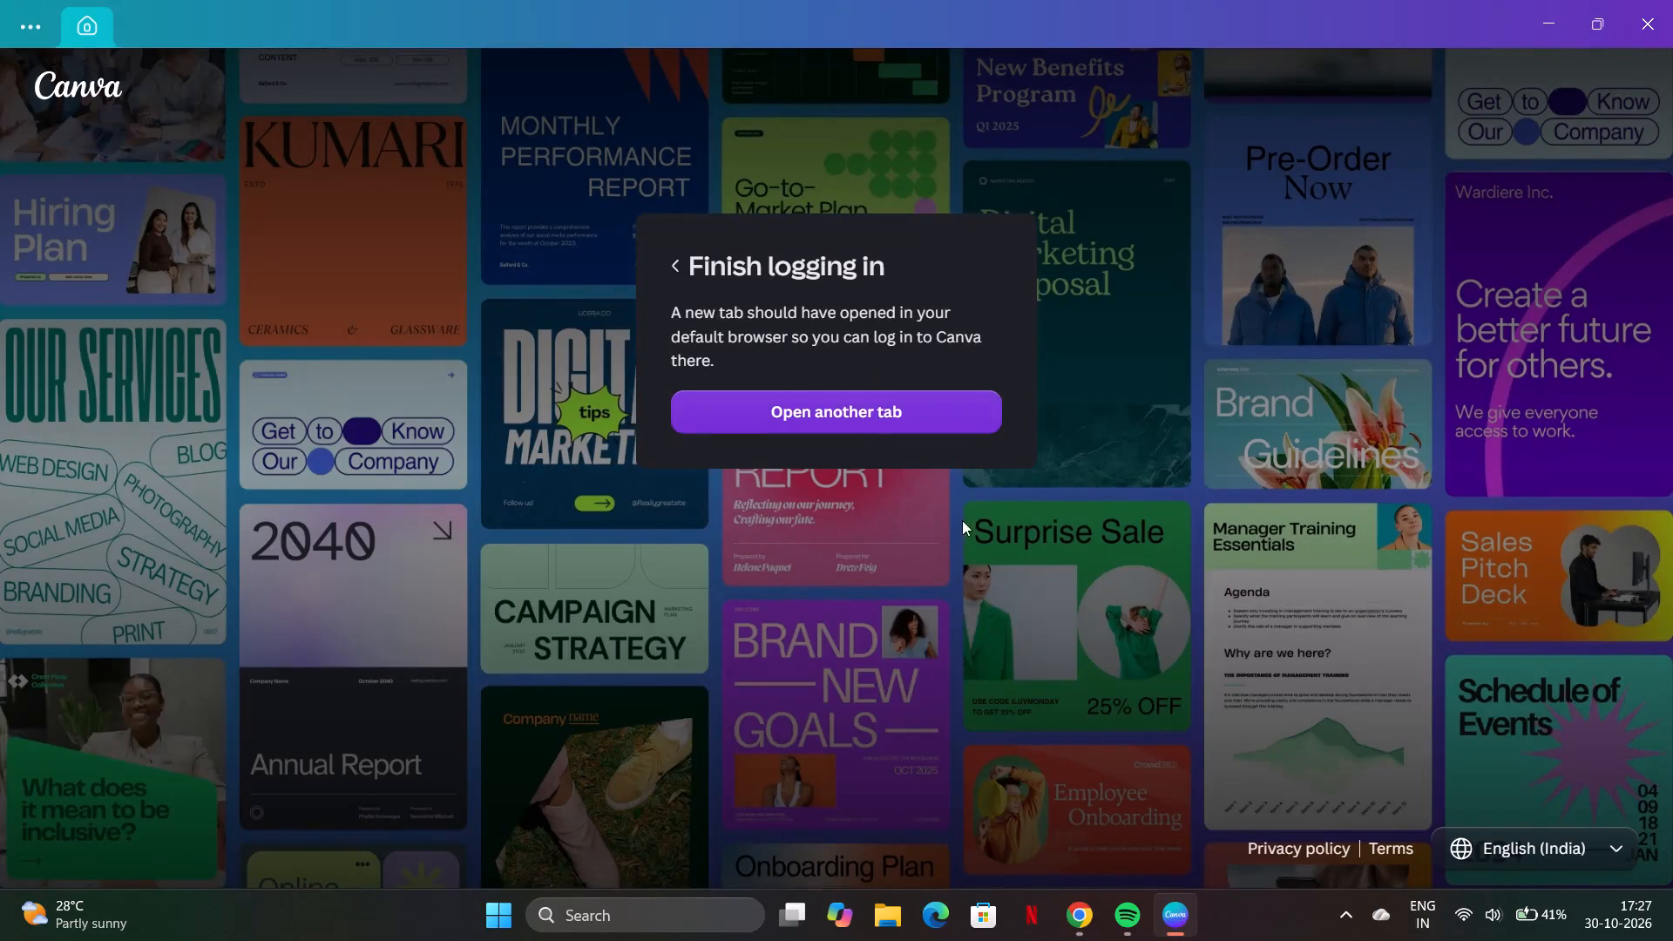
Switch to the open Chrome windows to continue the Canva login.
left_click(1063, 922)
left_click(1063, 922)
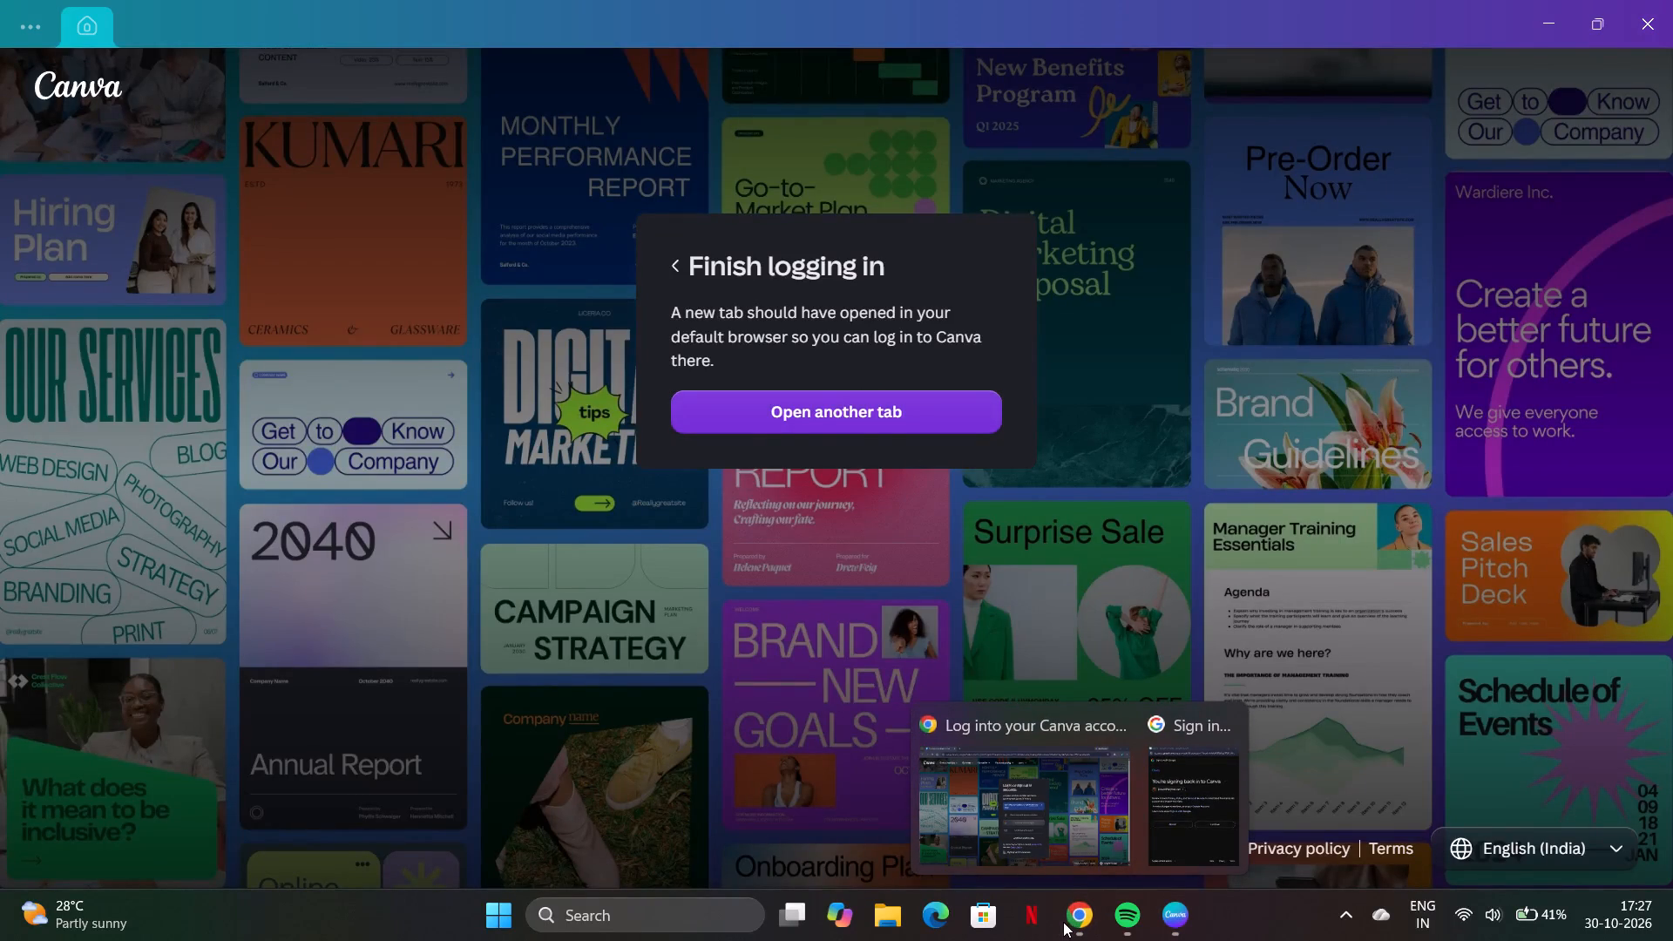
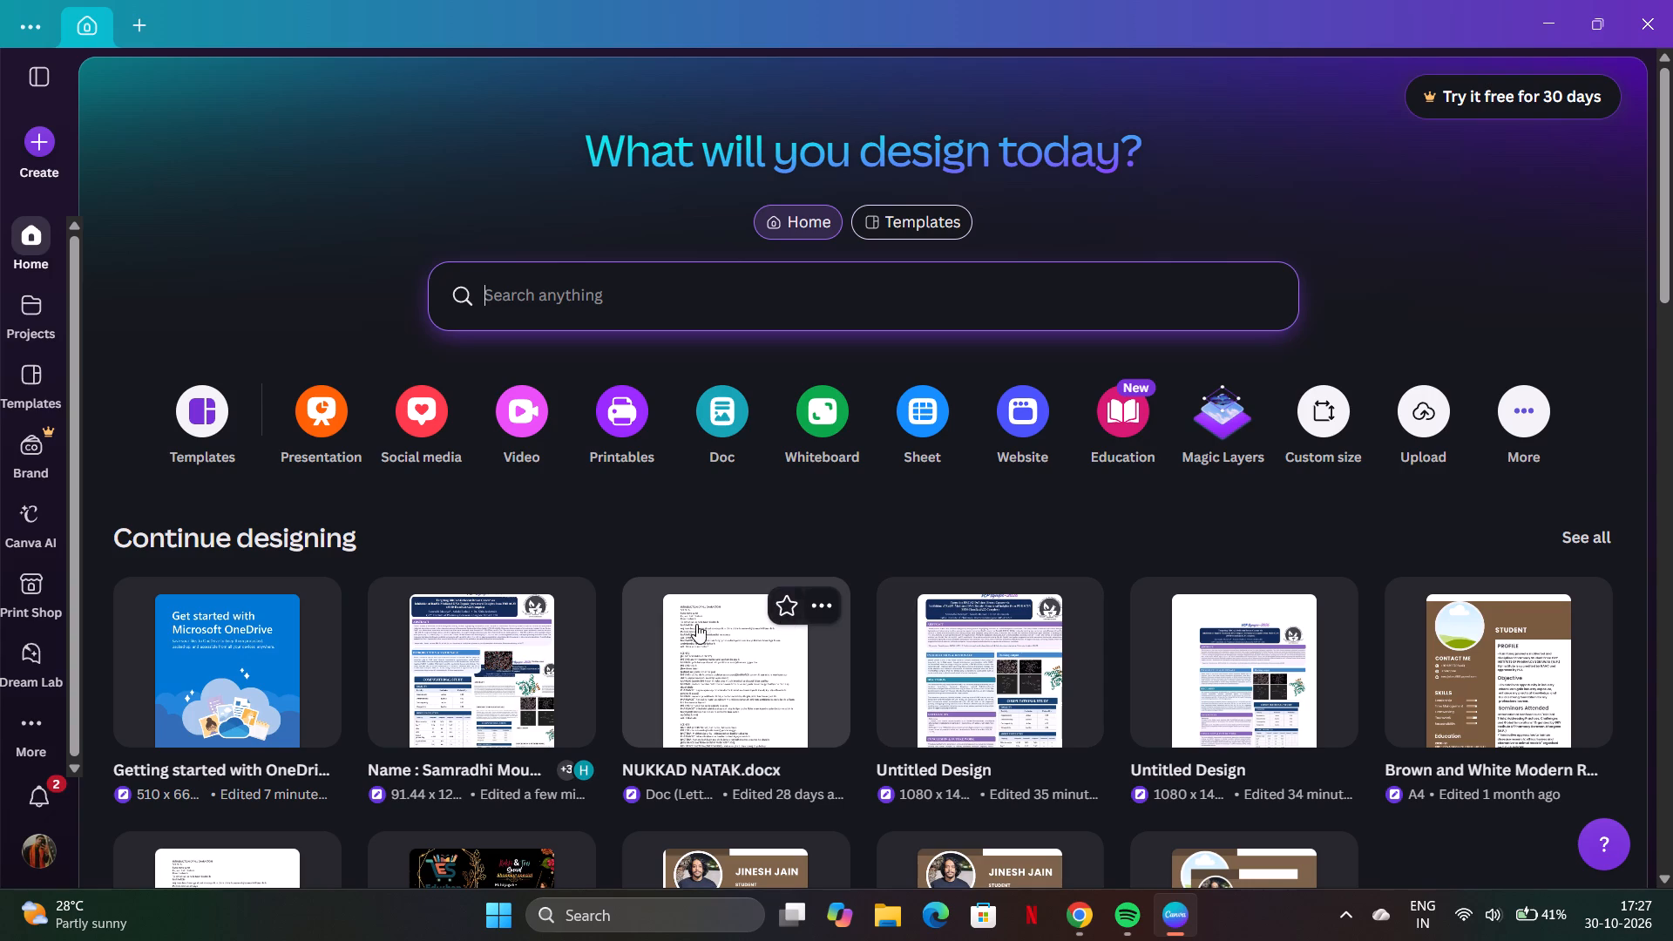
Open the BRCA2 breast cancer research poster from the recent designs.
left_click(486, 671)
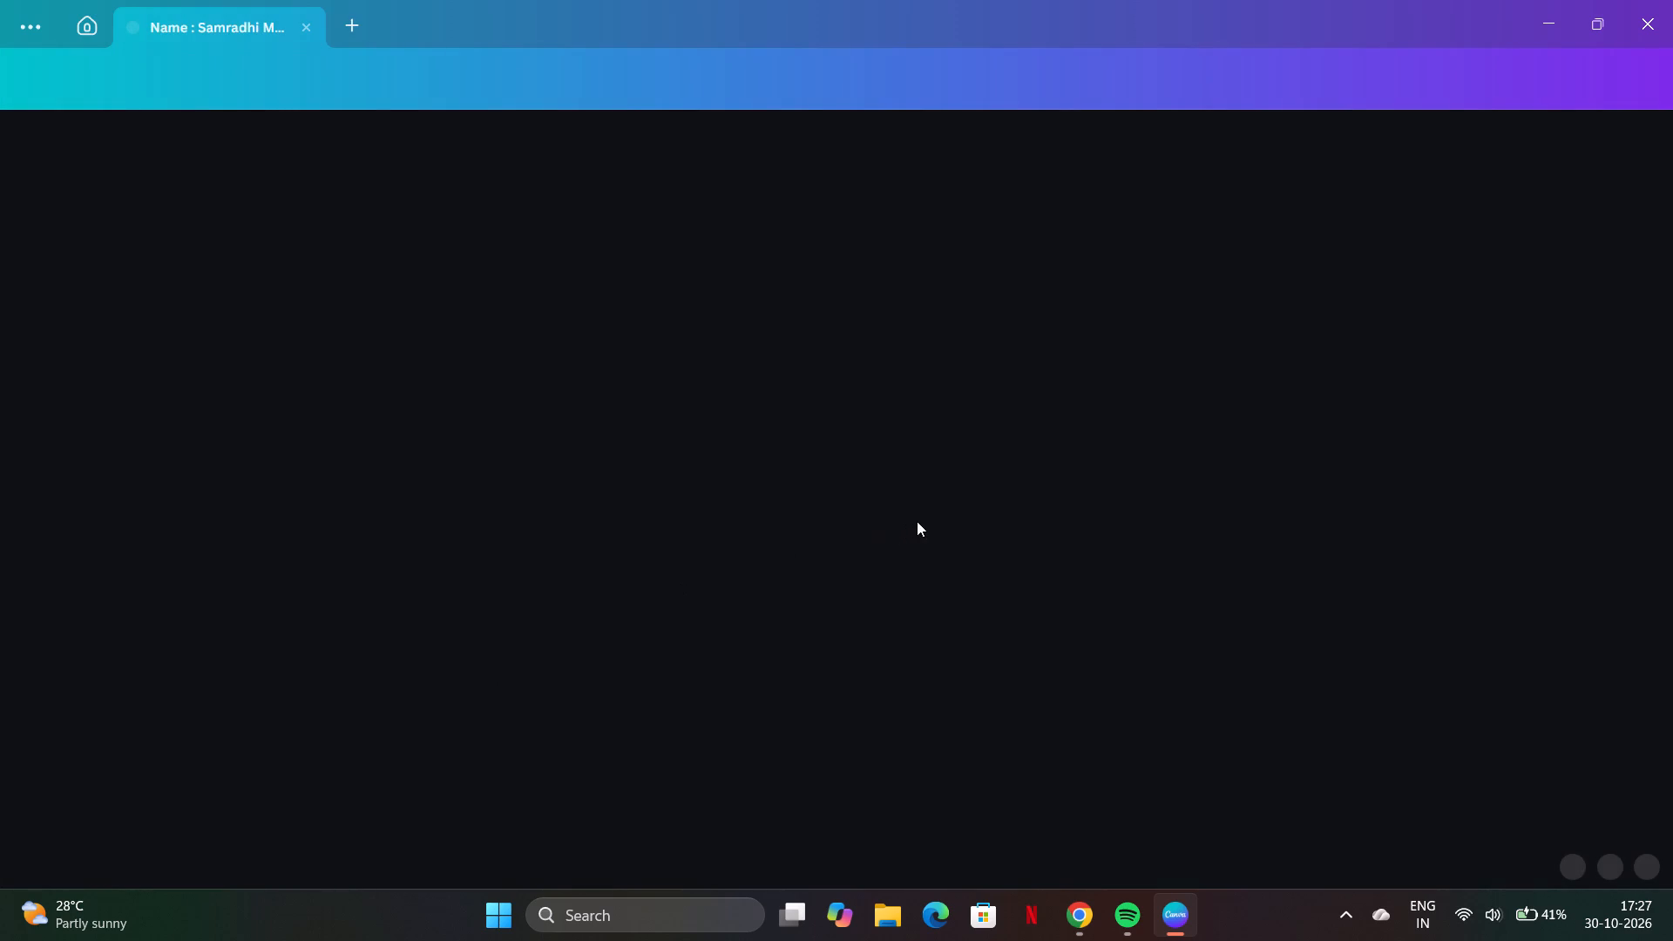
Move the poster image overlapping page 1's content onto the blank page 2, cropping its top edge along the way.
scroll(960, 507, "up", 1)
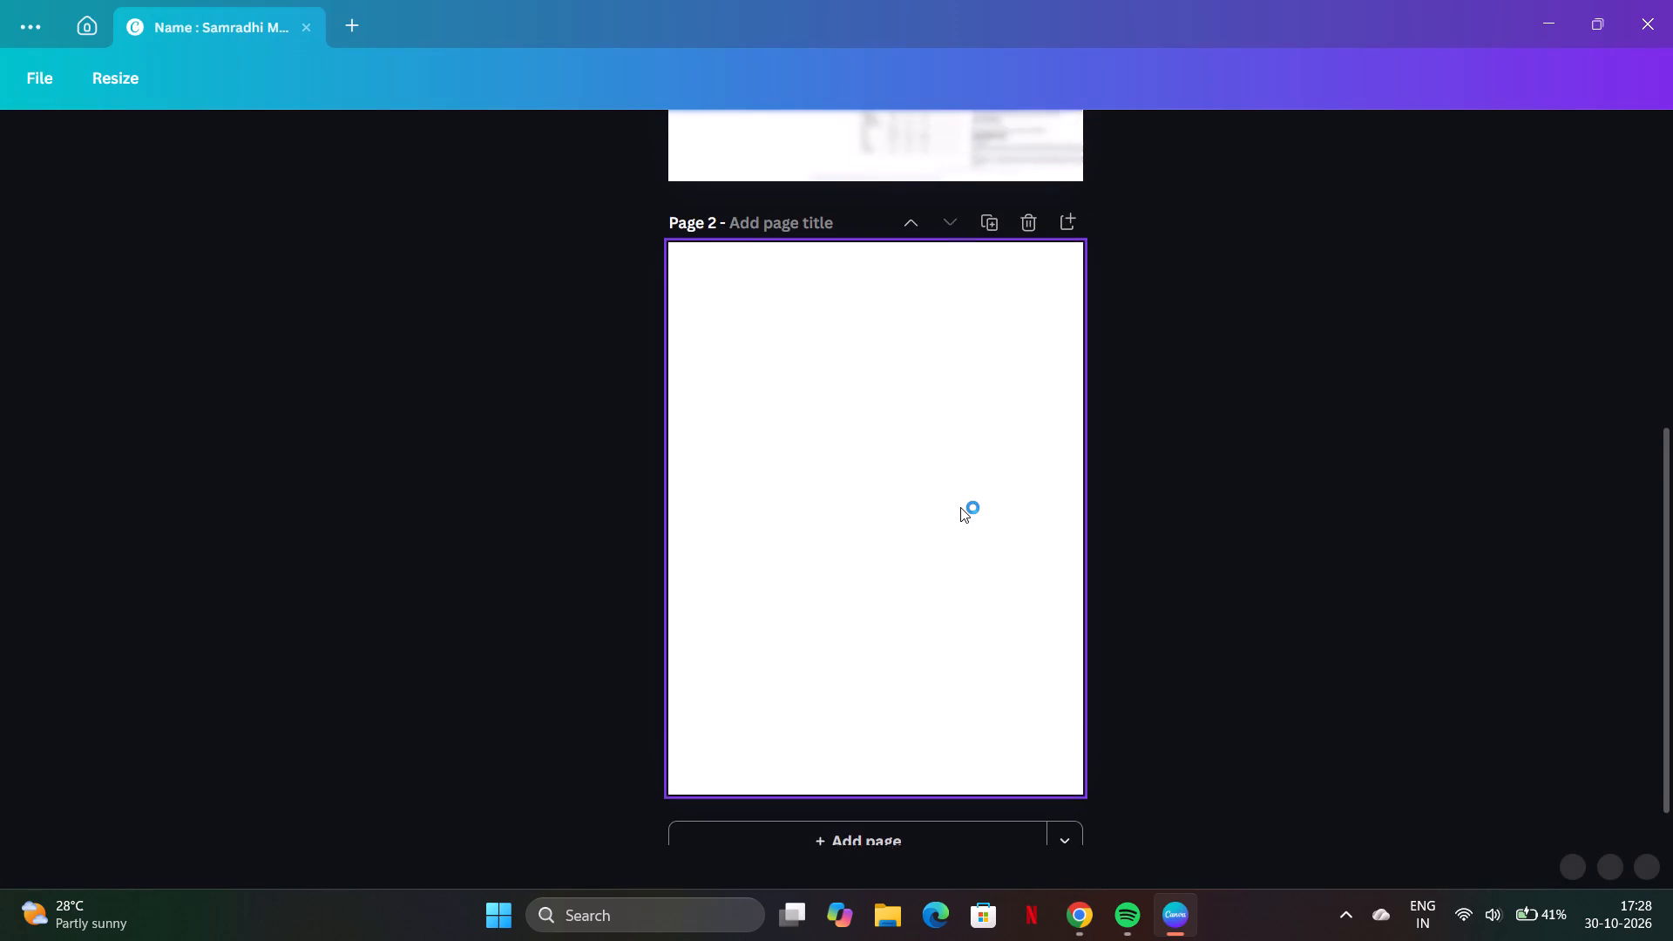
scroll(960, 507, "up", 4)
left_click_drag(960, 507, 960, 489)
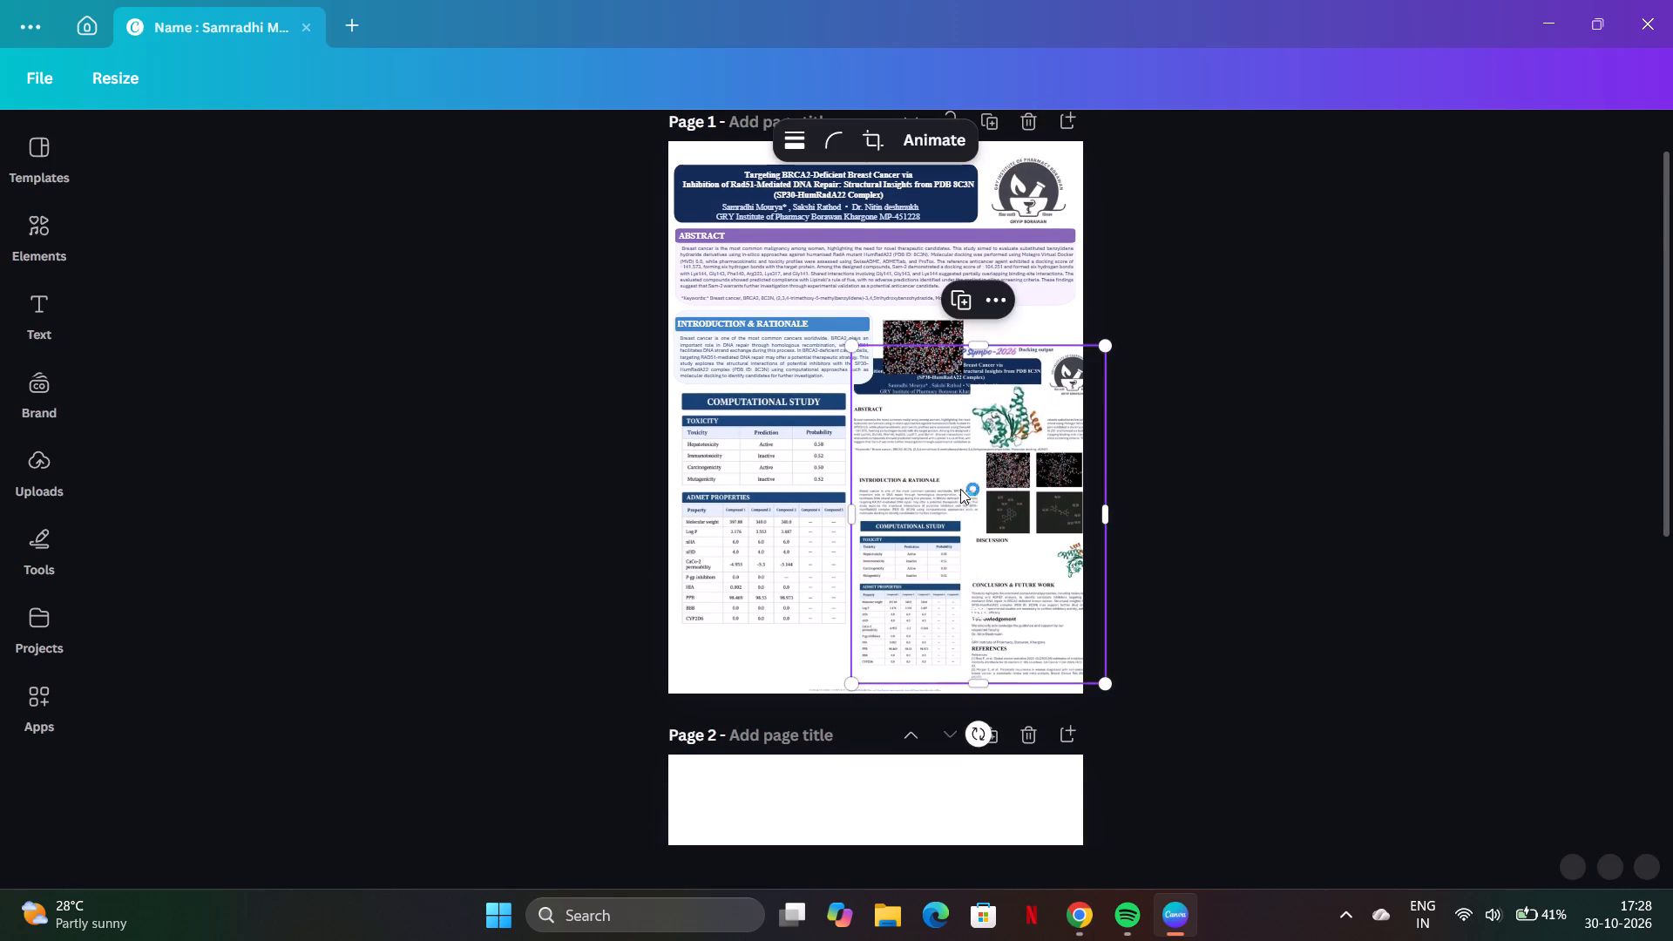
left_click_drag(960, 489, 900, 702)
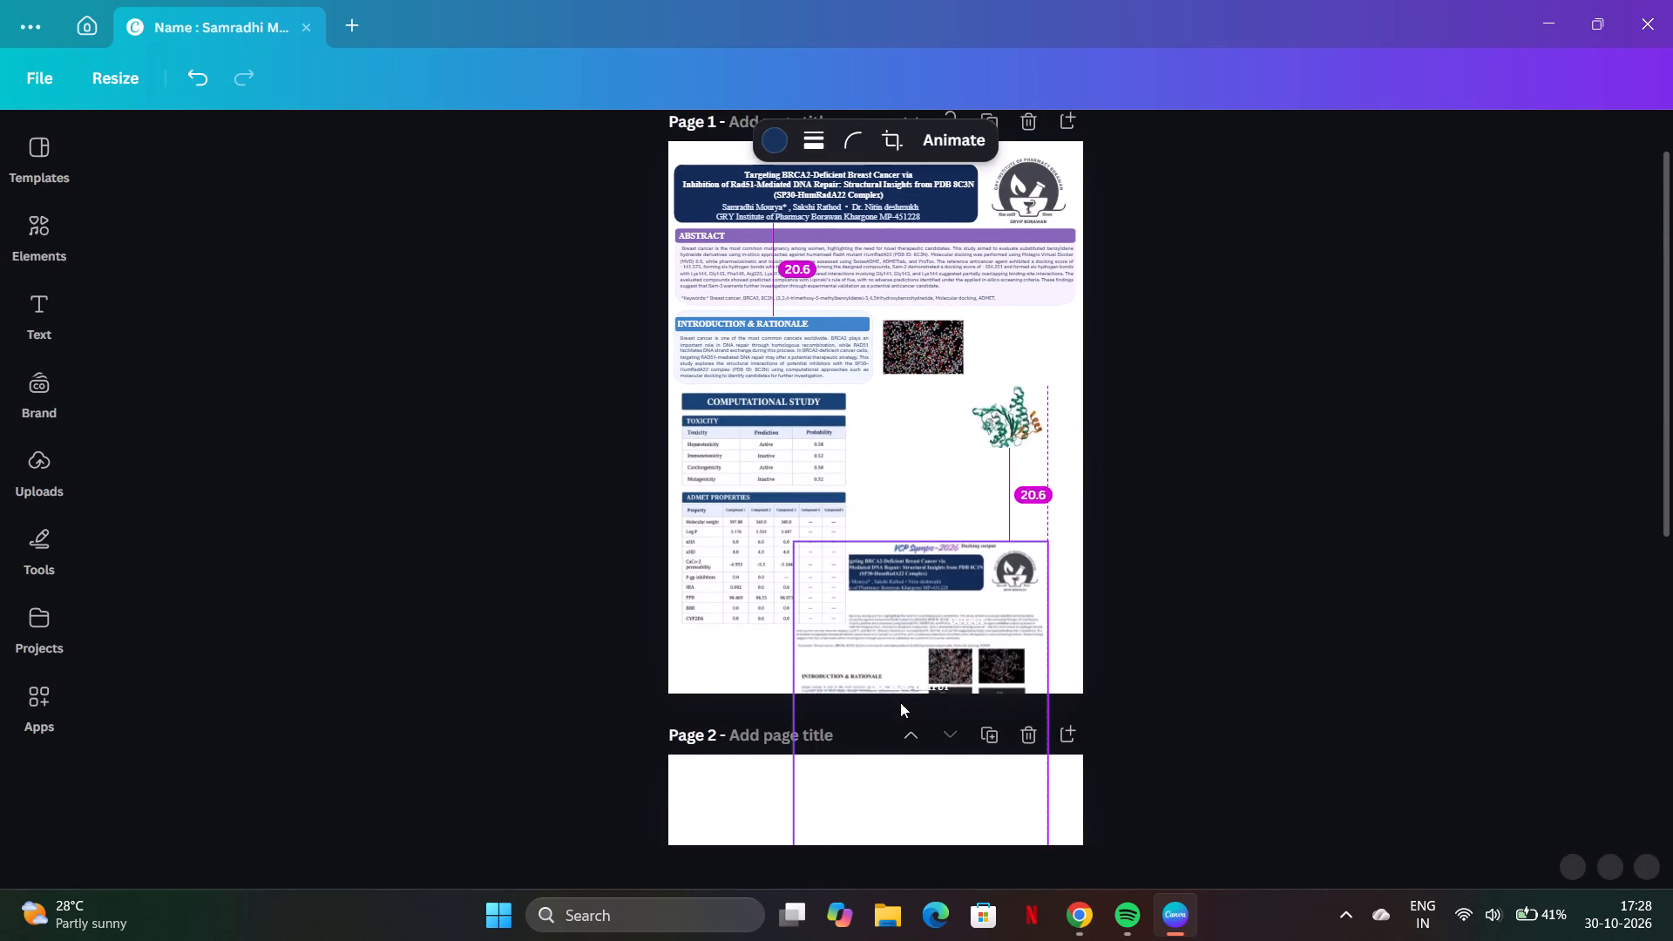
scroll(900, 702, "down", 2)
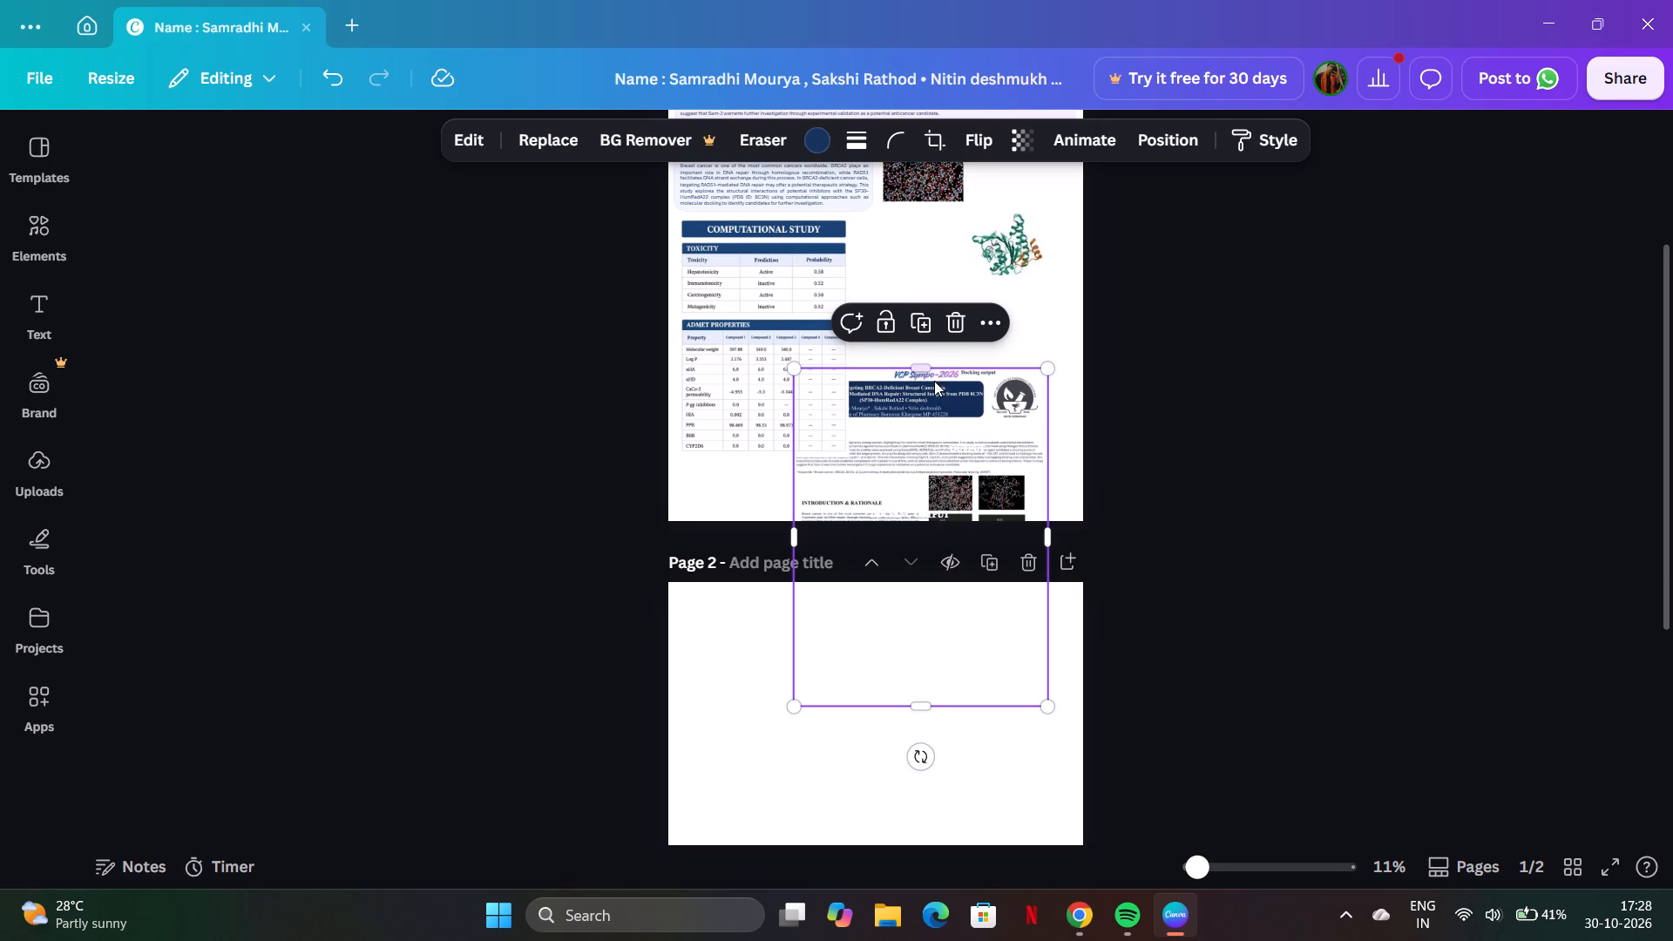
left_click_drag(930, 368, 929, 531)
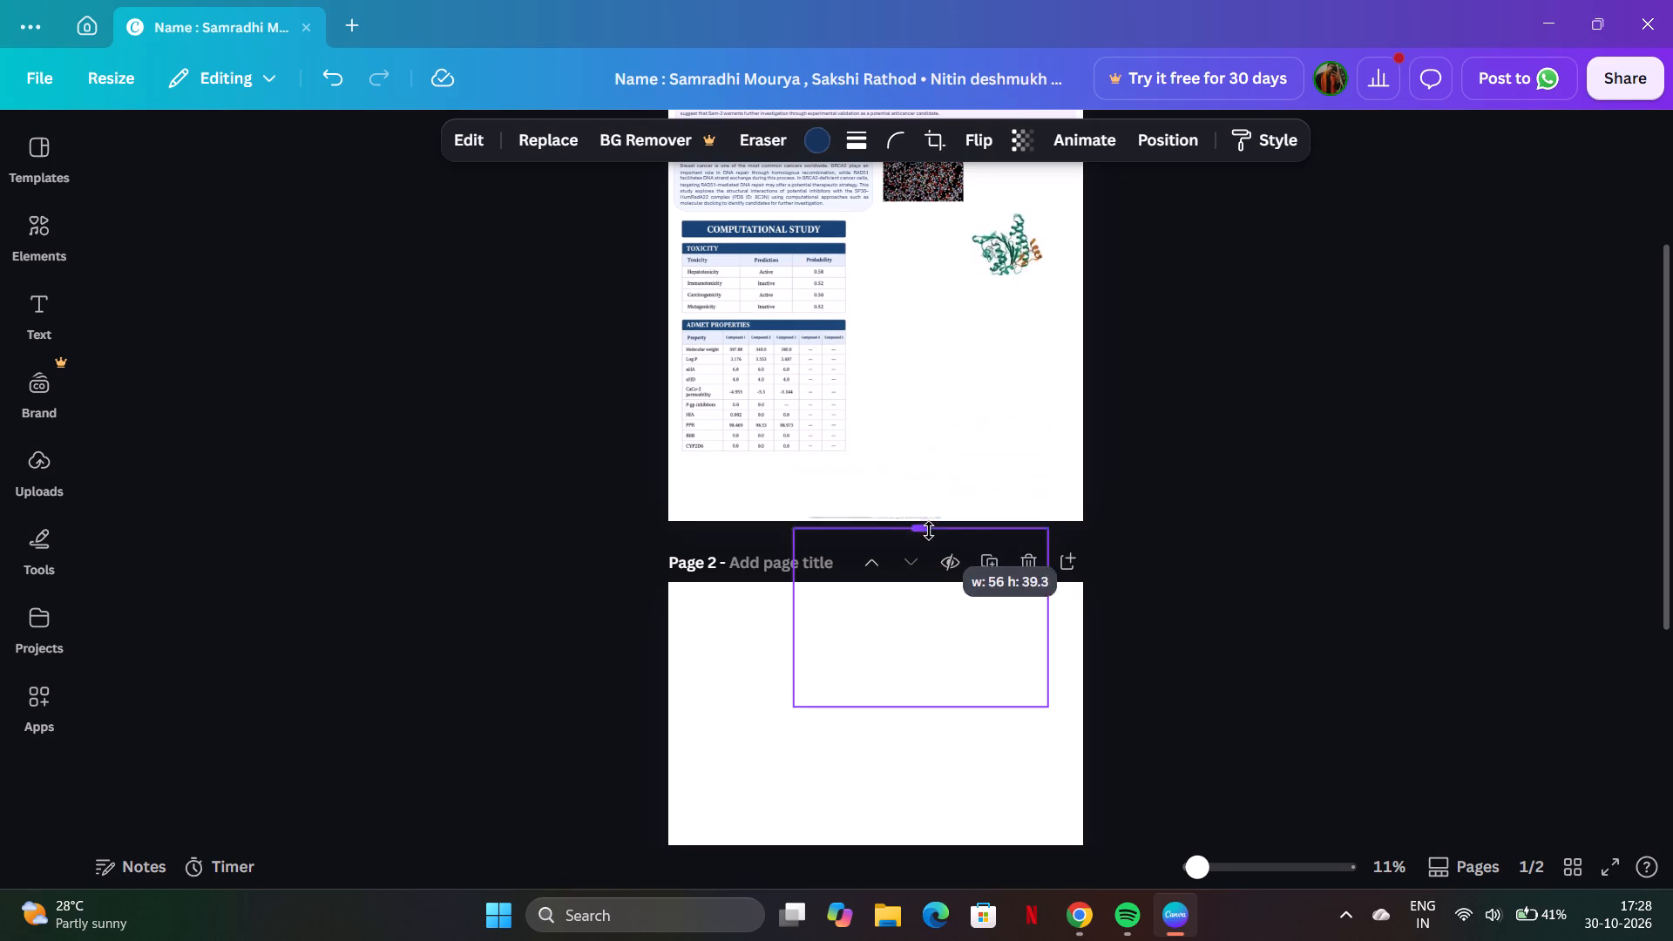
left_click_drag(929, 531, 916, 417)
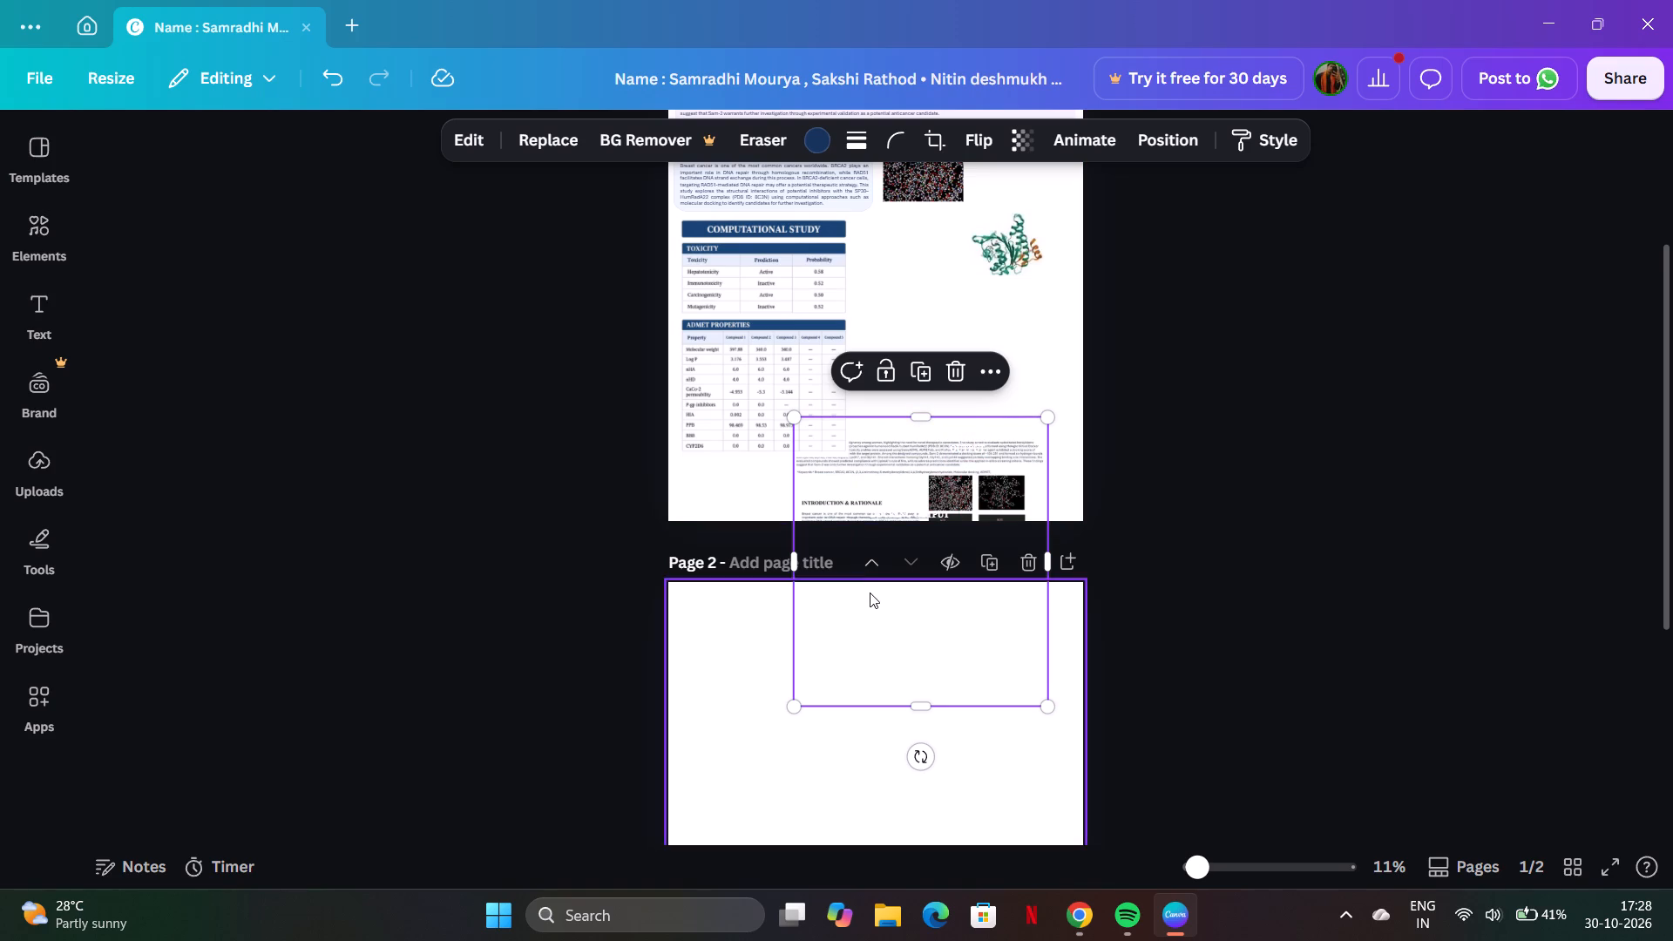
left_click(887, 468)
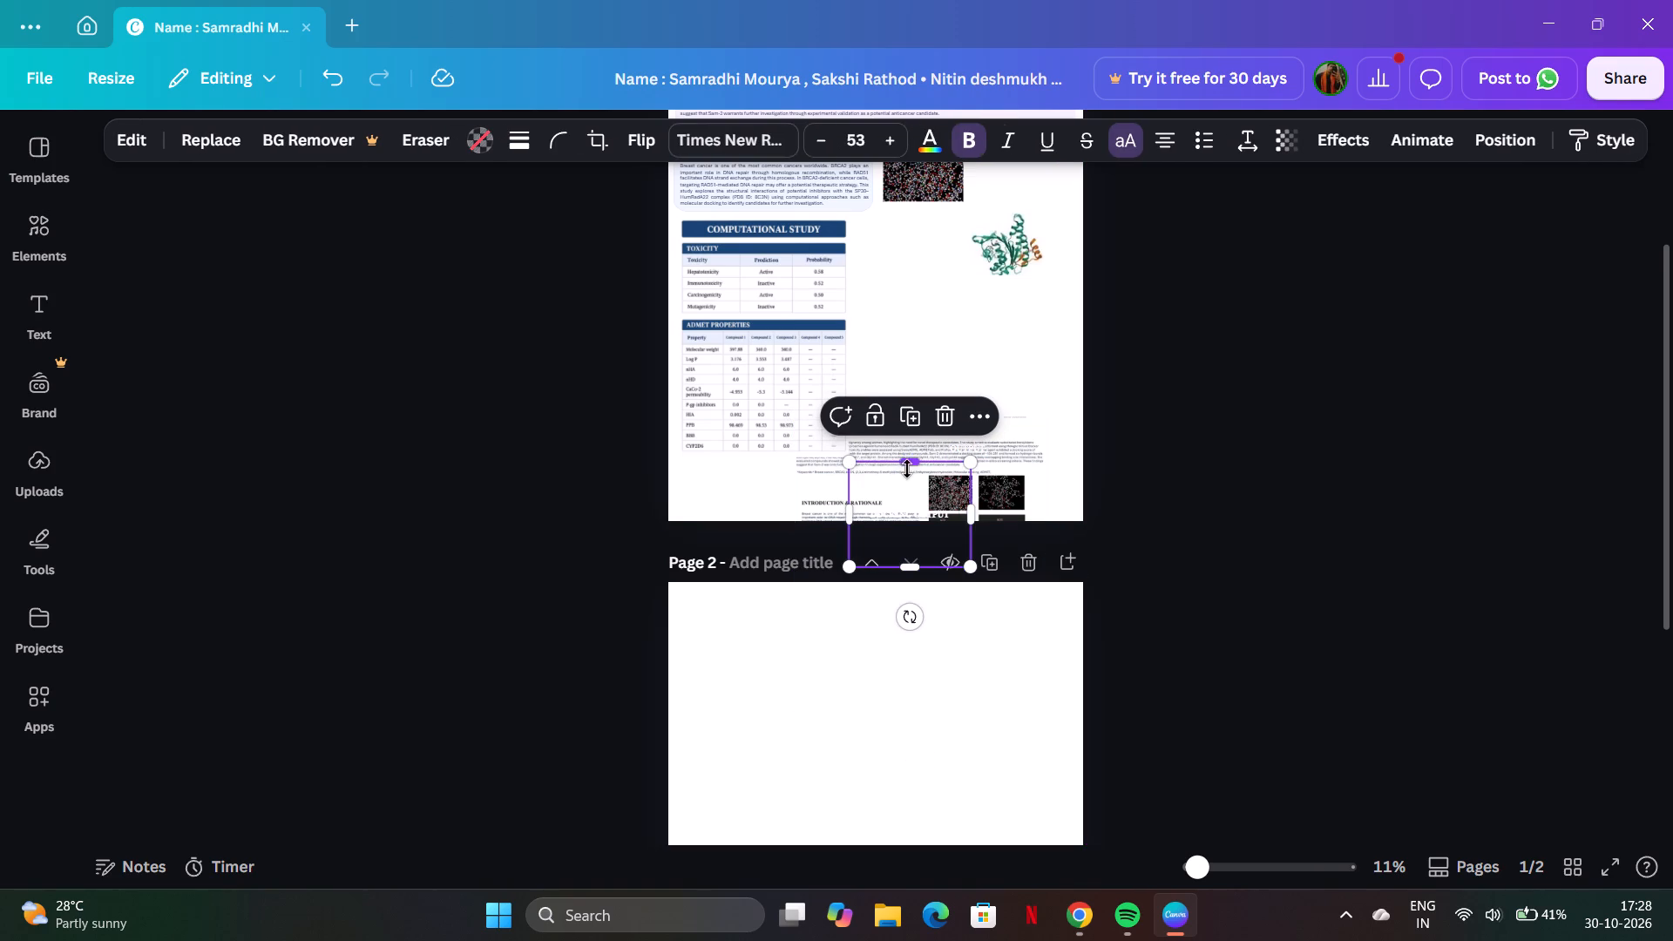
left_click(911, 441)
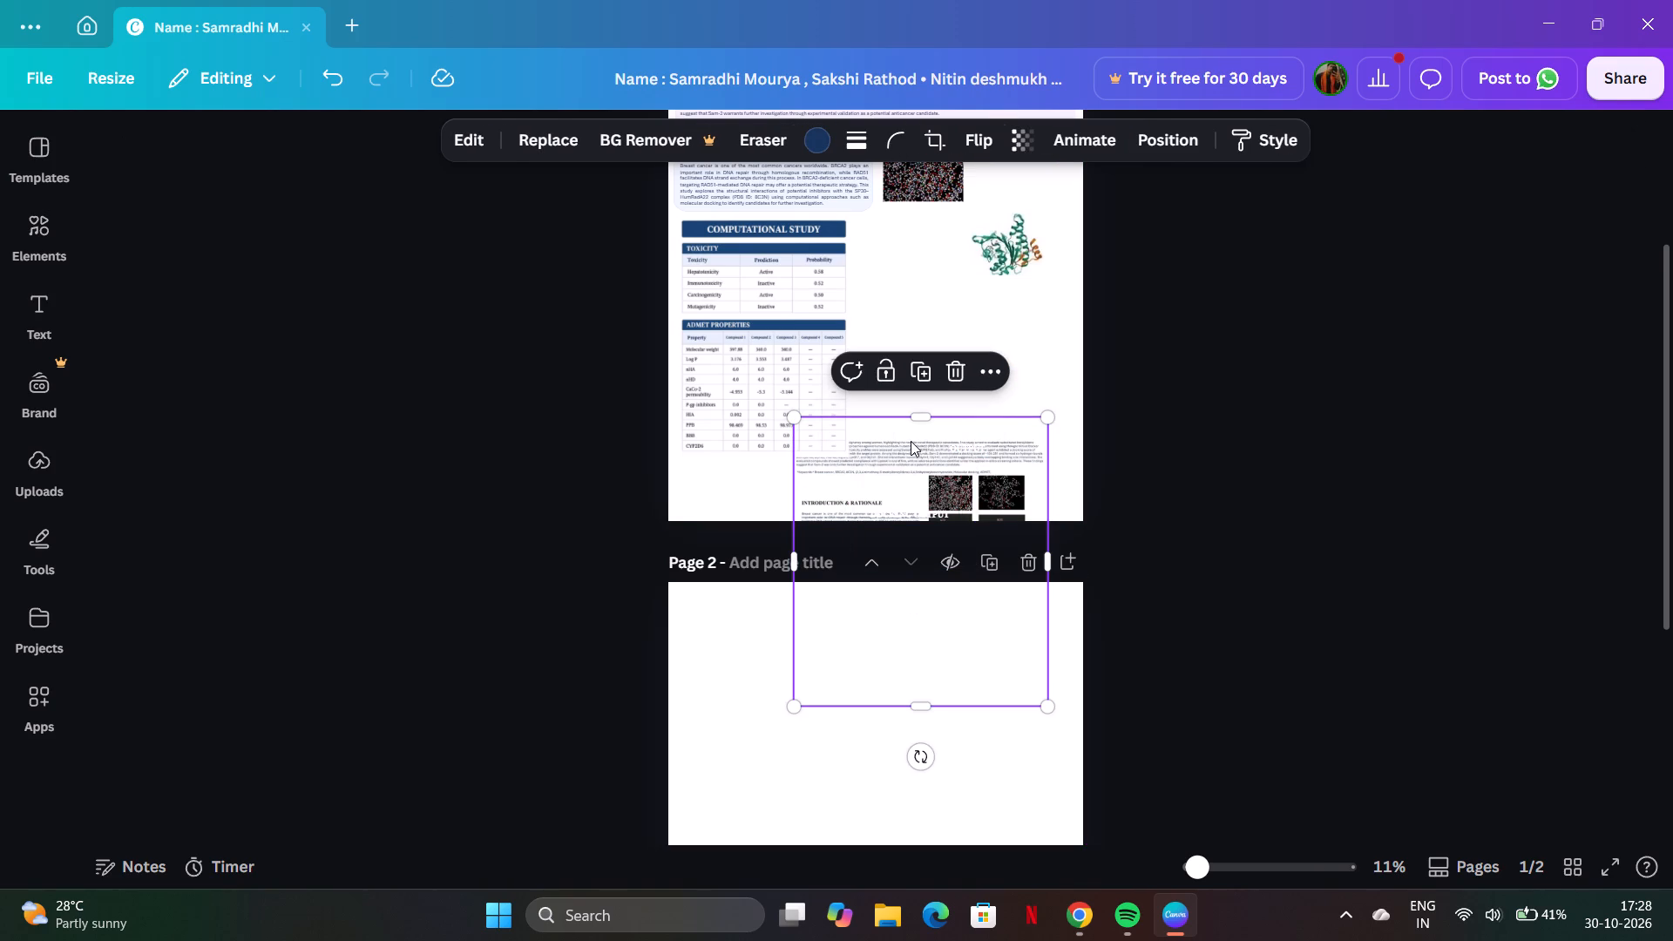
left_click(911, 441)
left_click_drag(911, 441, 910, 503)
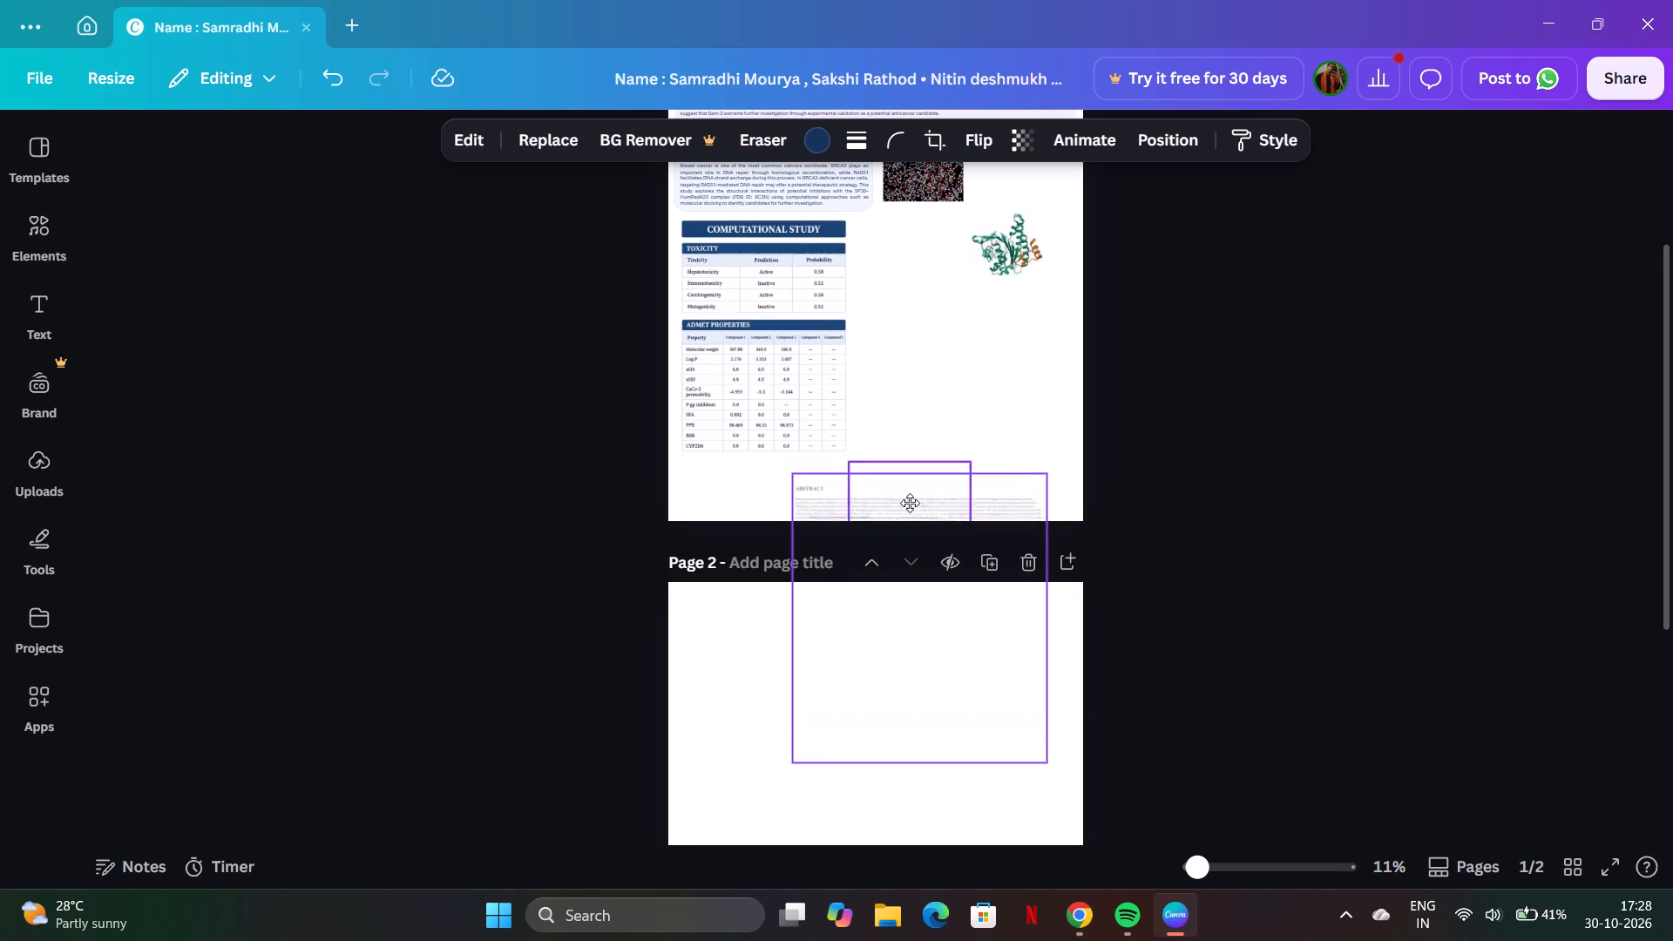
left_click_drag(910, 503, 902, 634)
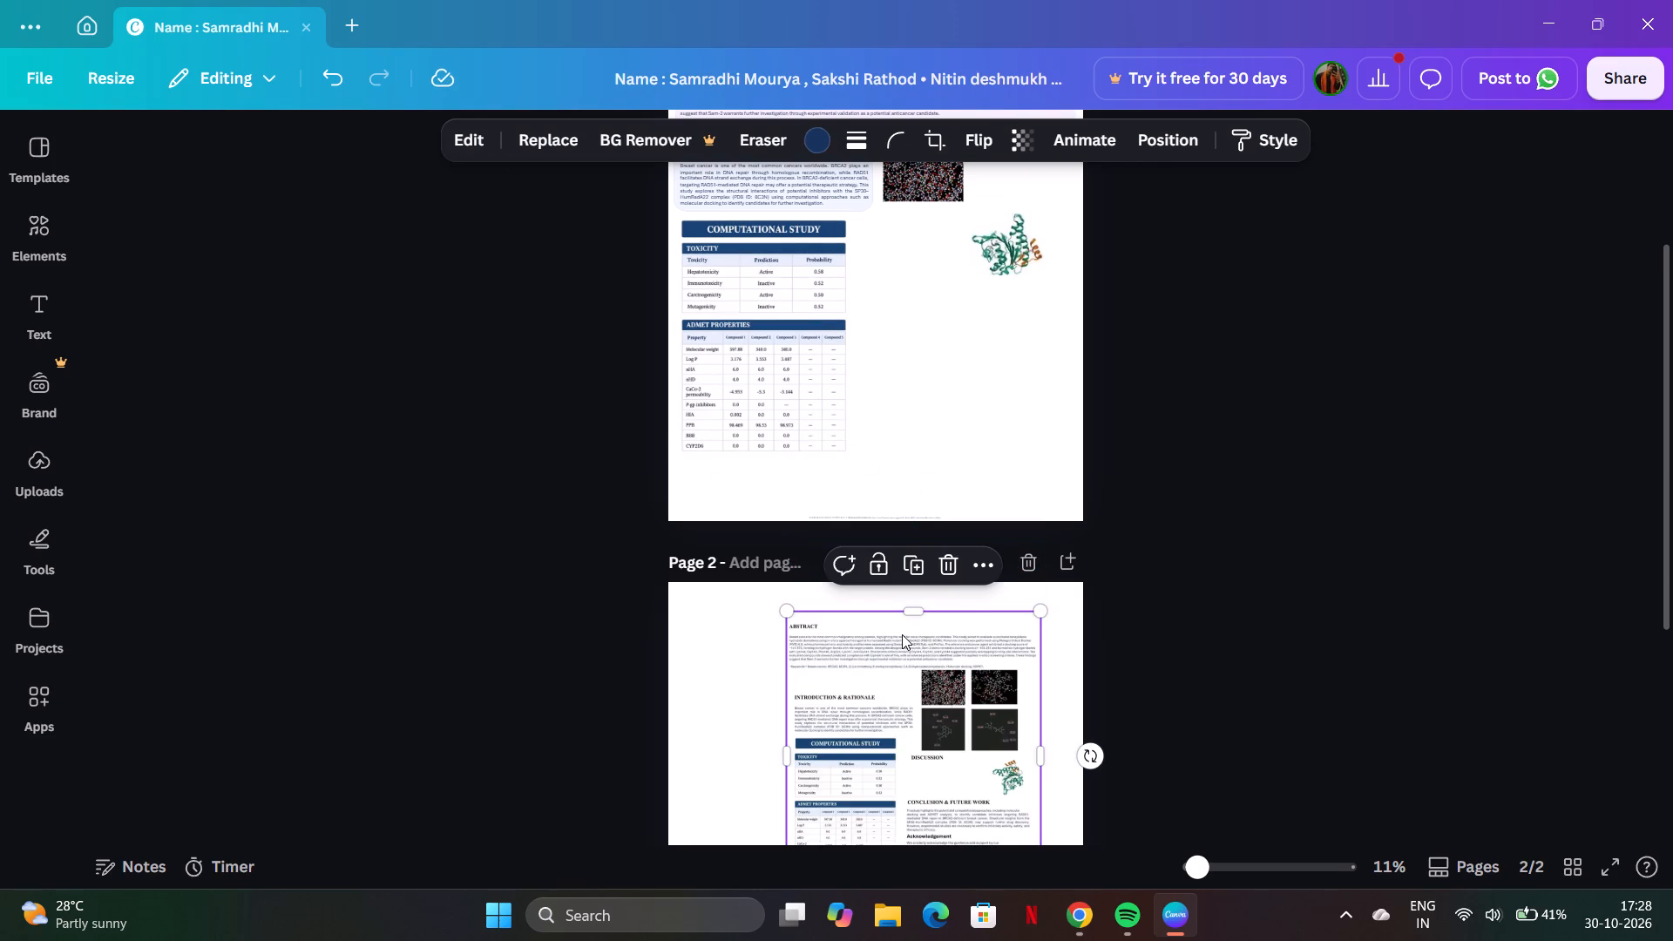
Reposition the poster image on page 2 and extend its top edge to include the title header, about 56 by 82.9.
scroll(865, 569, "down", 2)
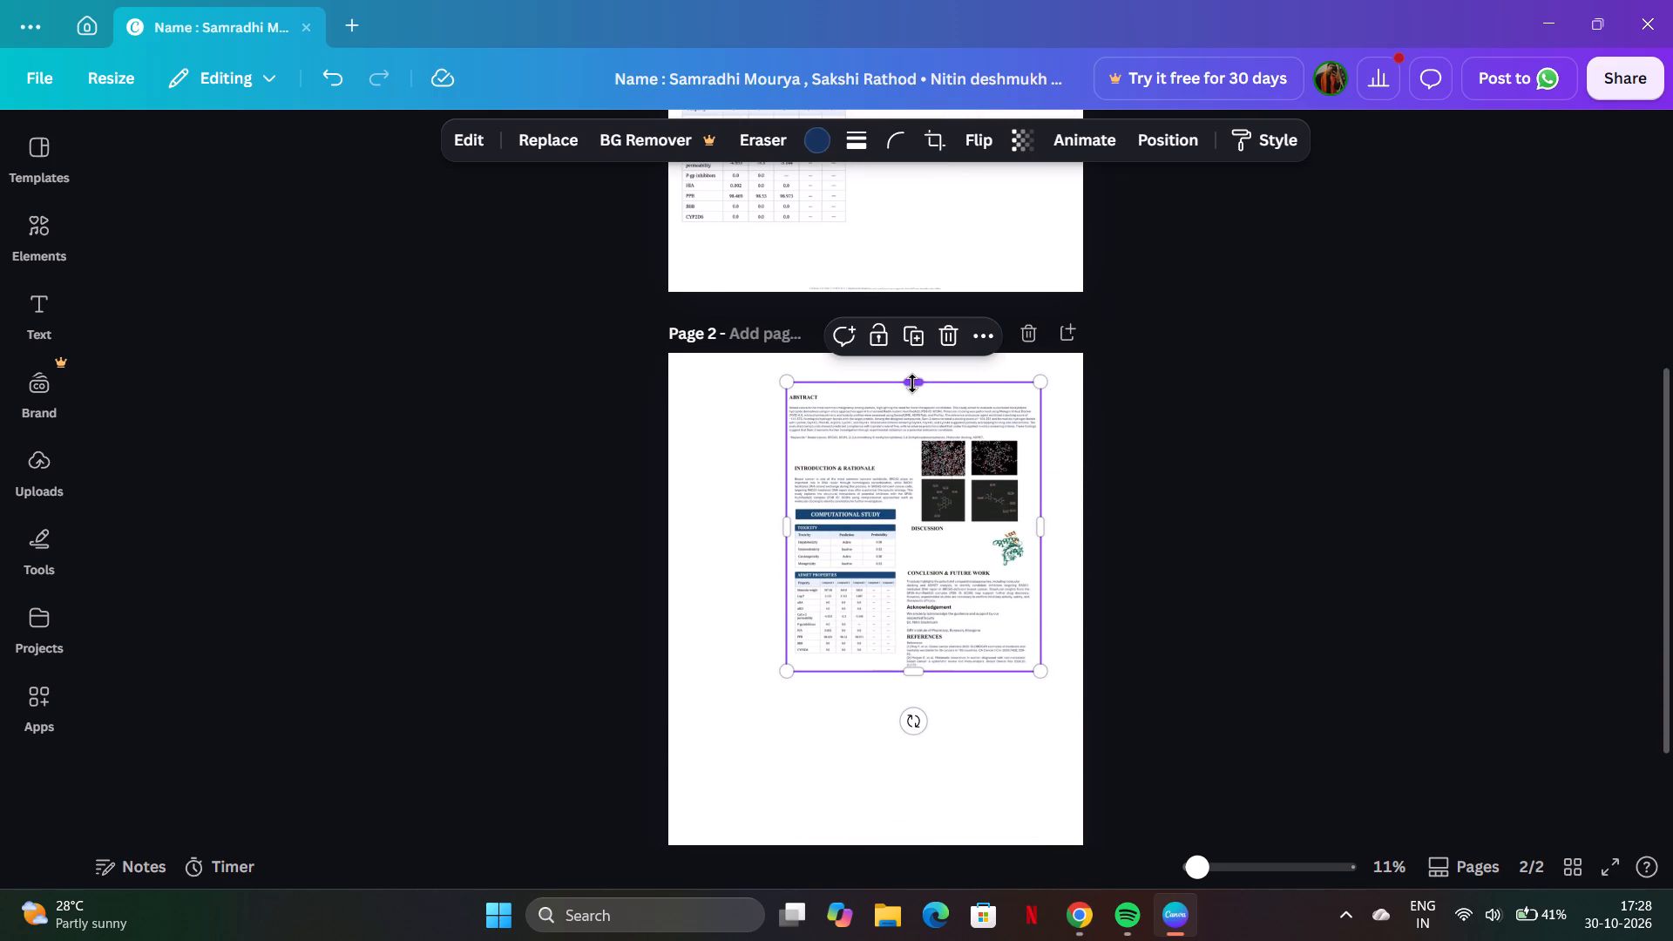
left_click_drag(911, 384, 911, 381)
left_click_drag(911, 381, 908, 368)
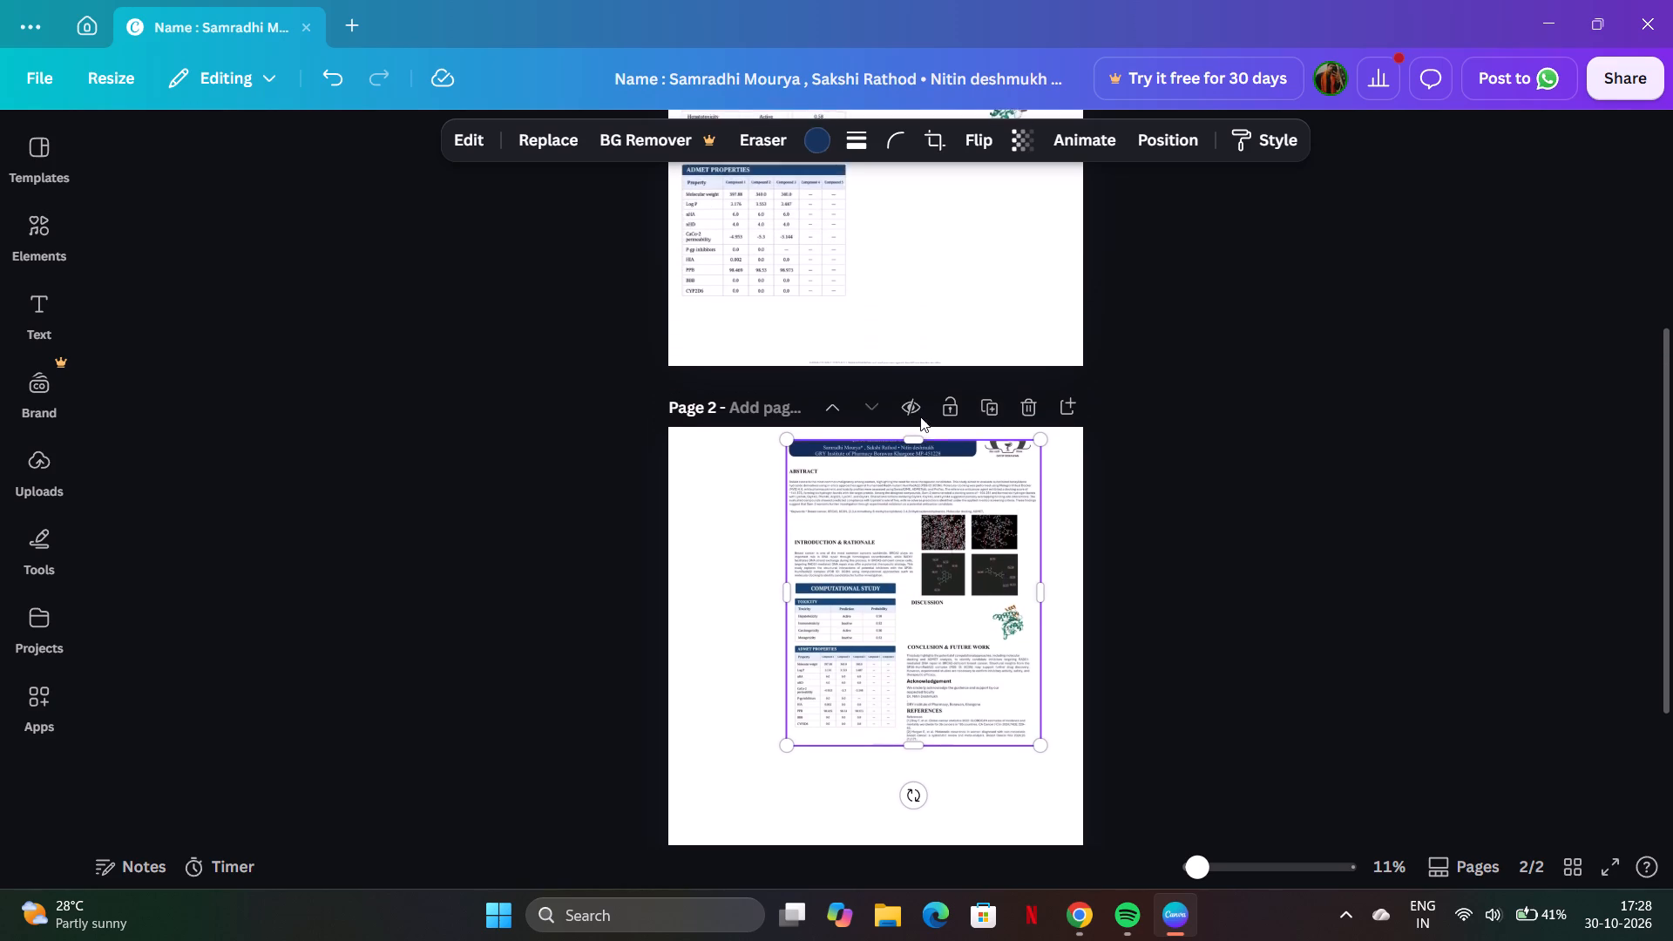
left_click_drag(918, 419, 899, 517)
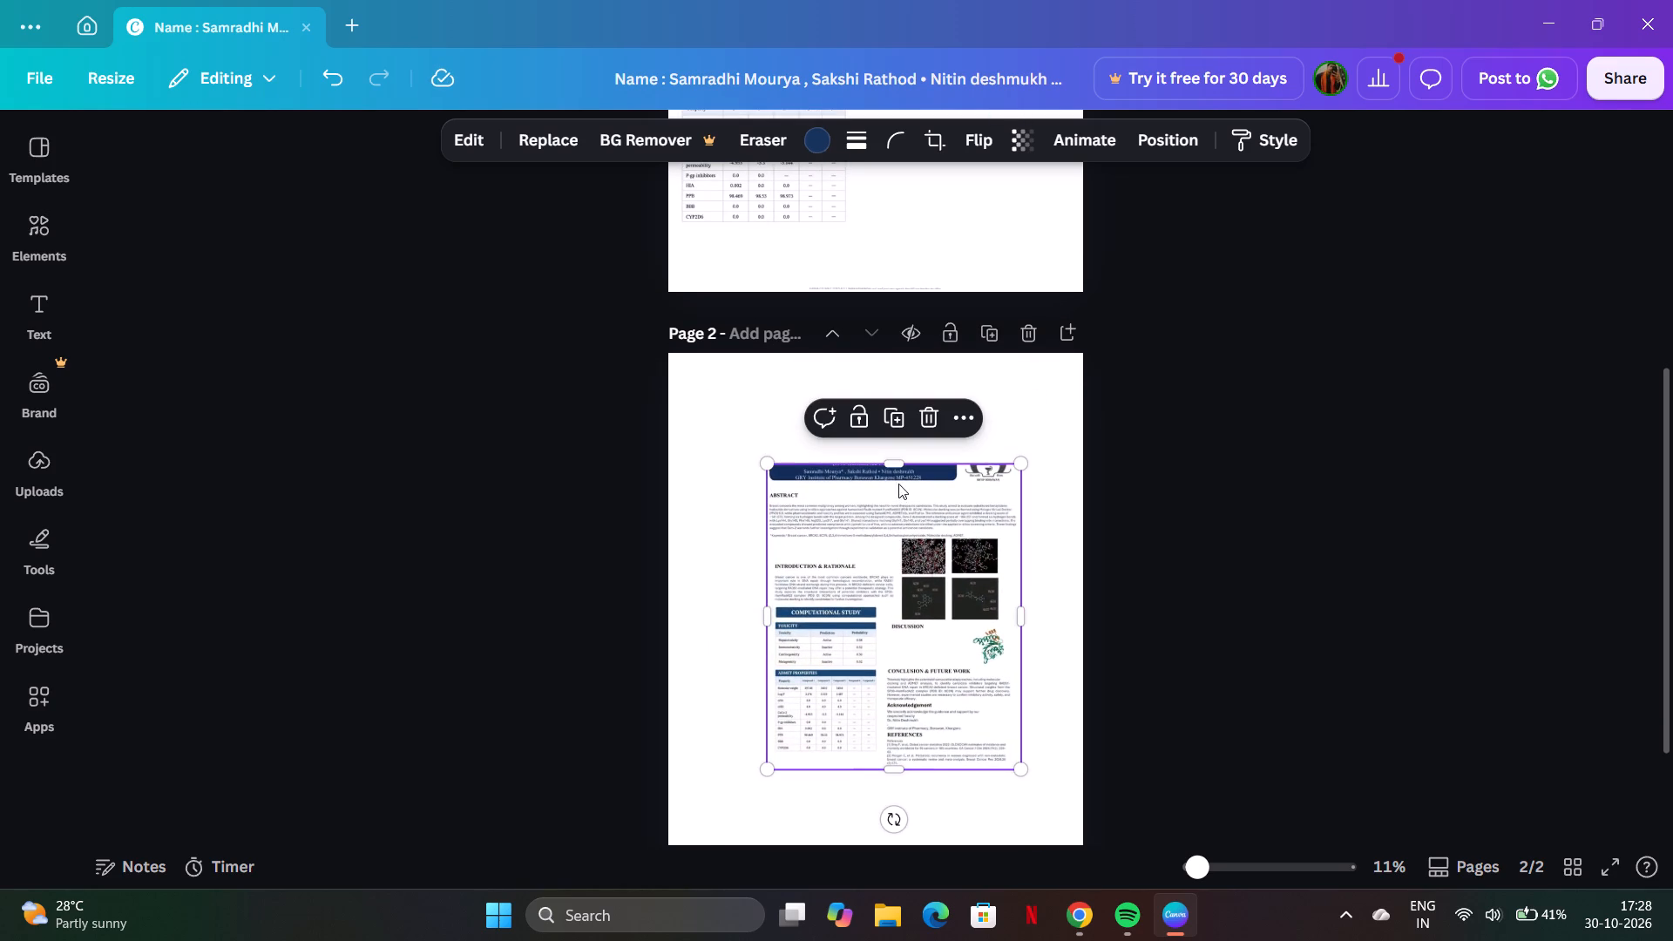
left_click_drag(894, 461, 888, 423)
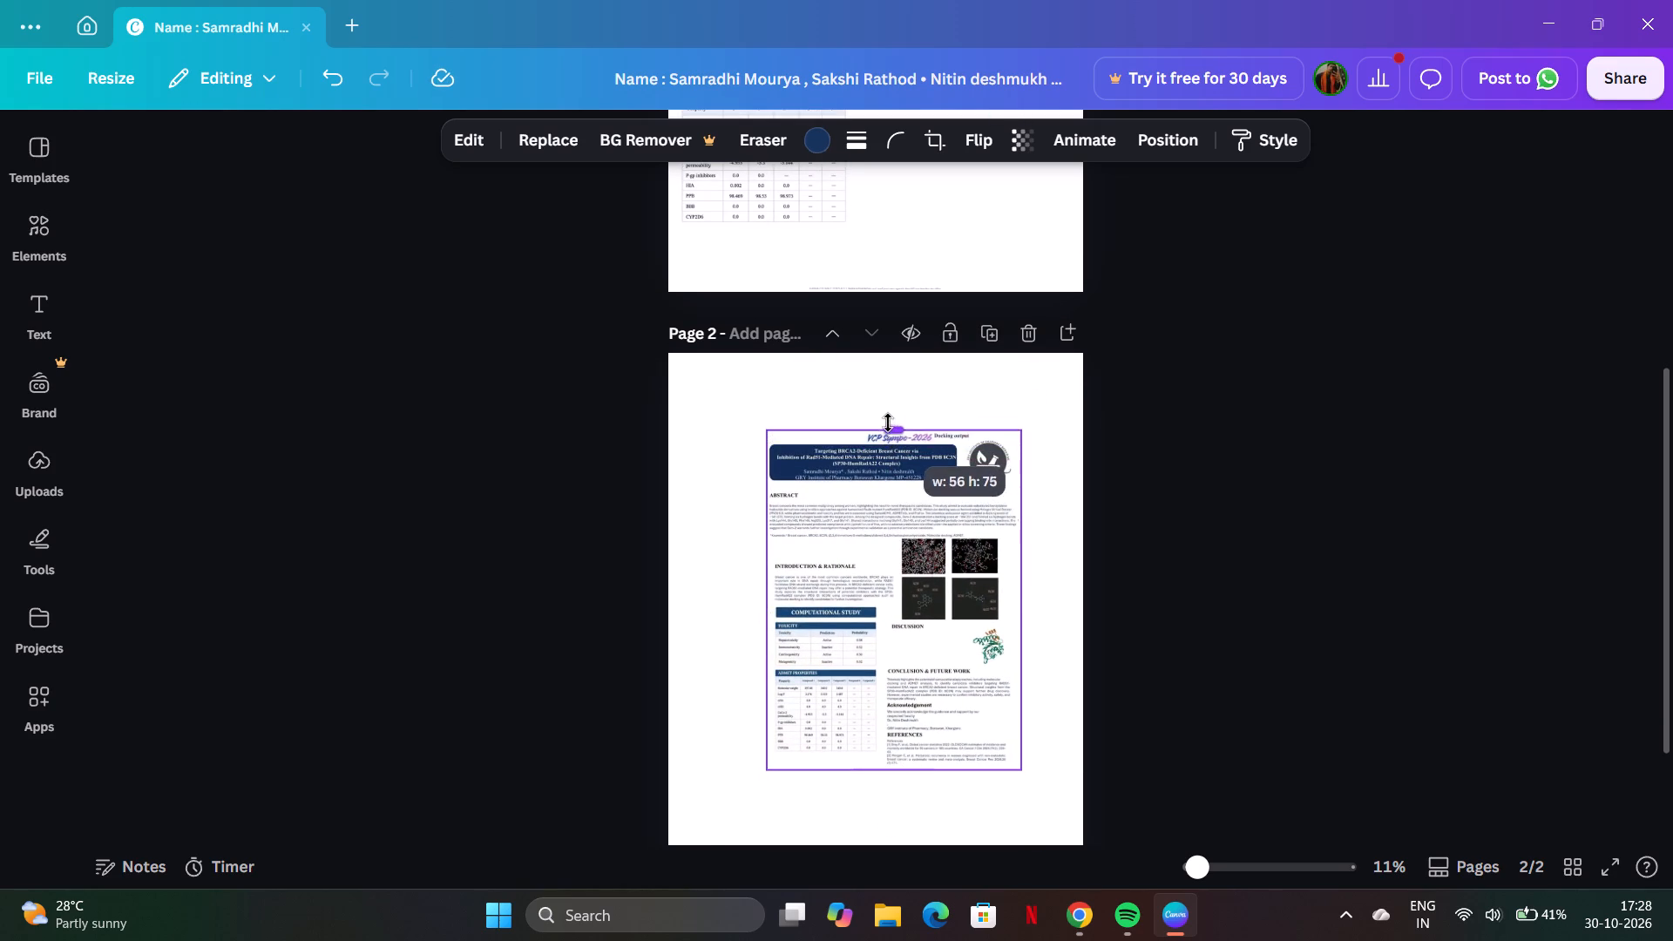
left_click_drag(888, 423, 886, 404)
left_click(886, 404)
left_click_drag(886, 404, 888, 396)
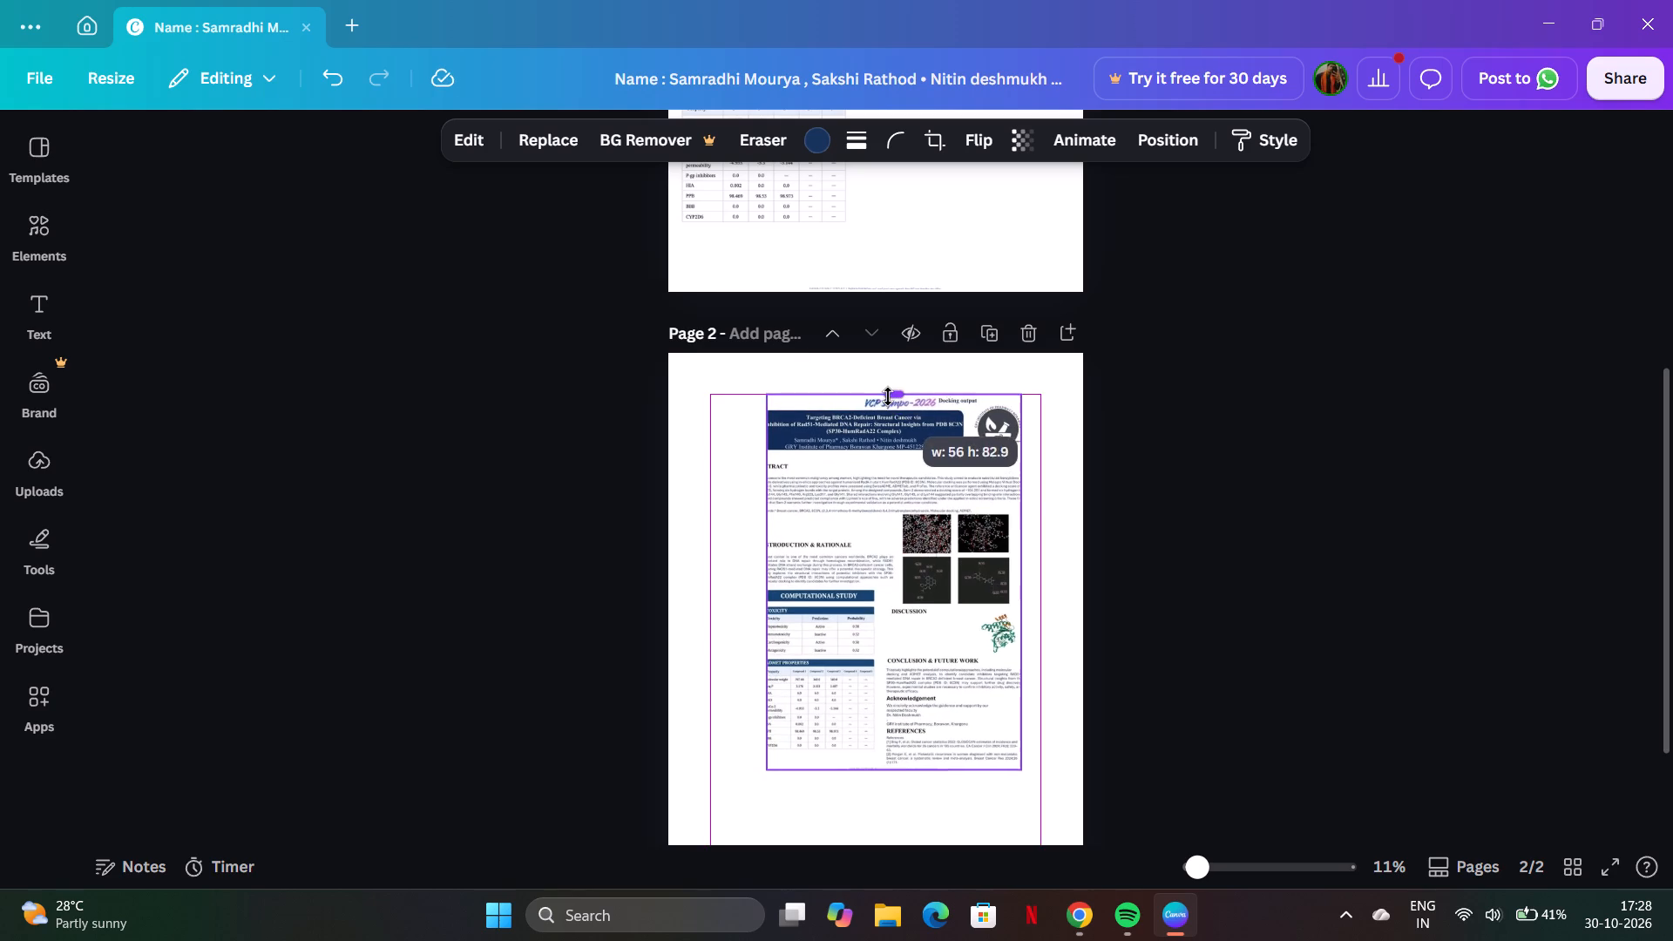
left_click_drag(888, 396, 888, 392)
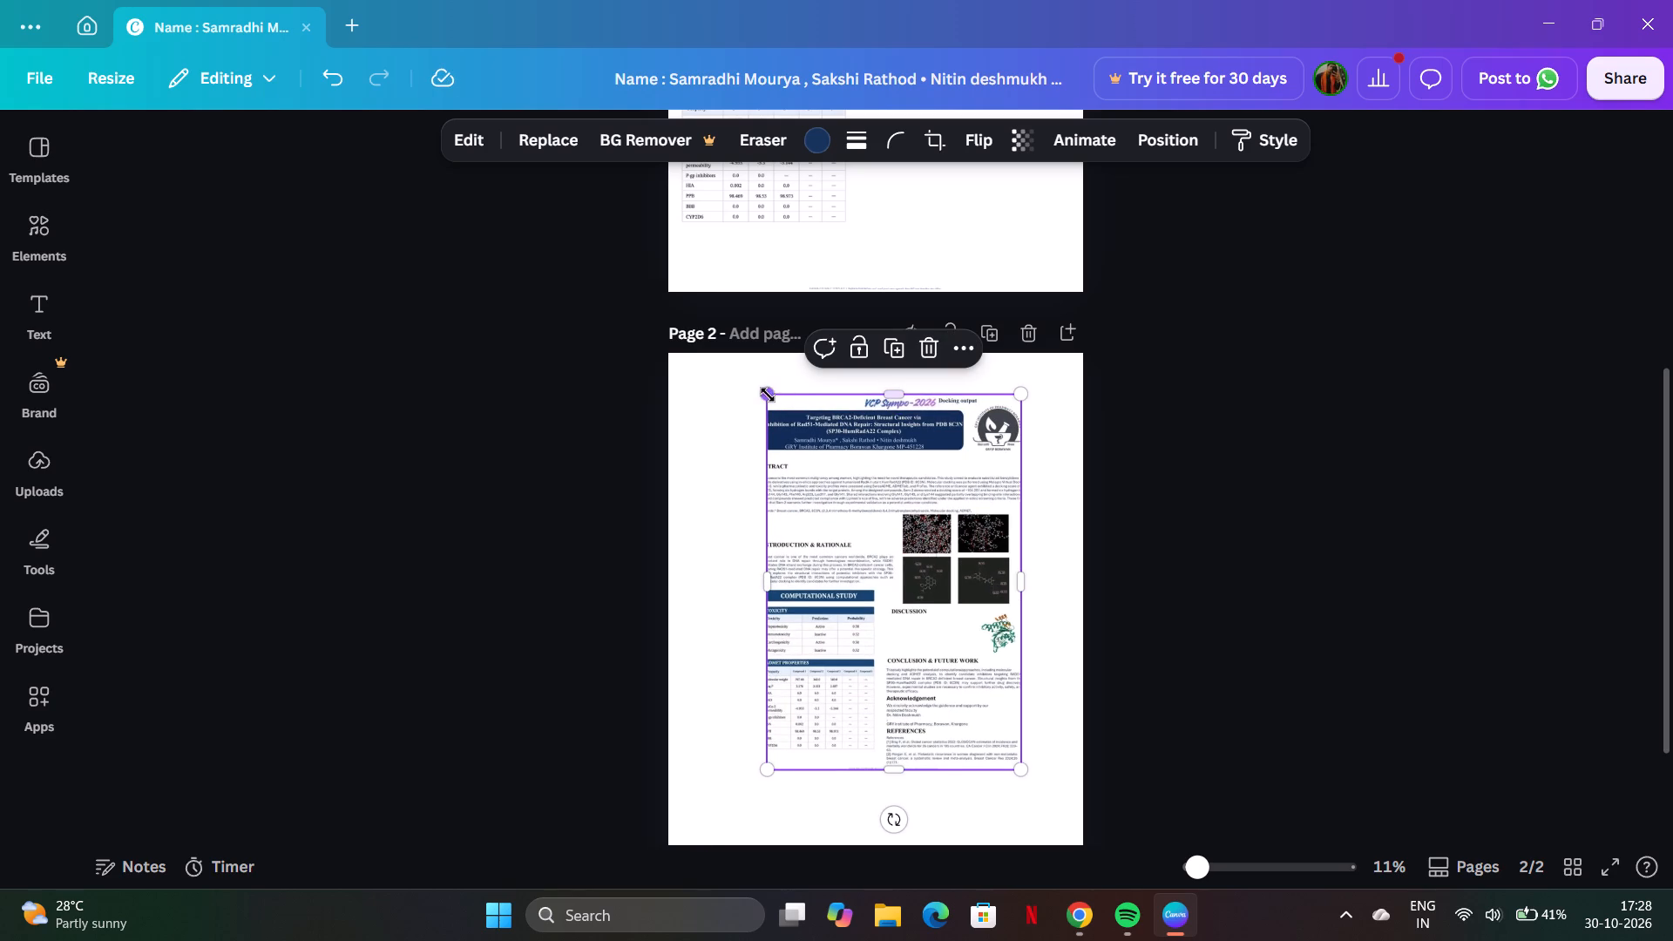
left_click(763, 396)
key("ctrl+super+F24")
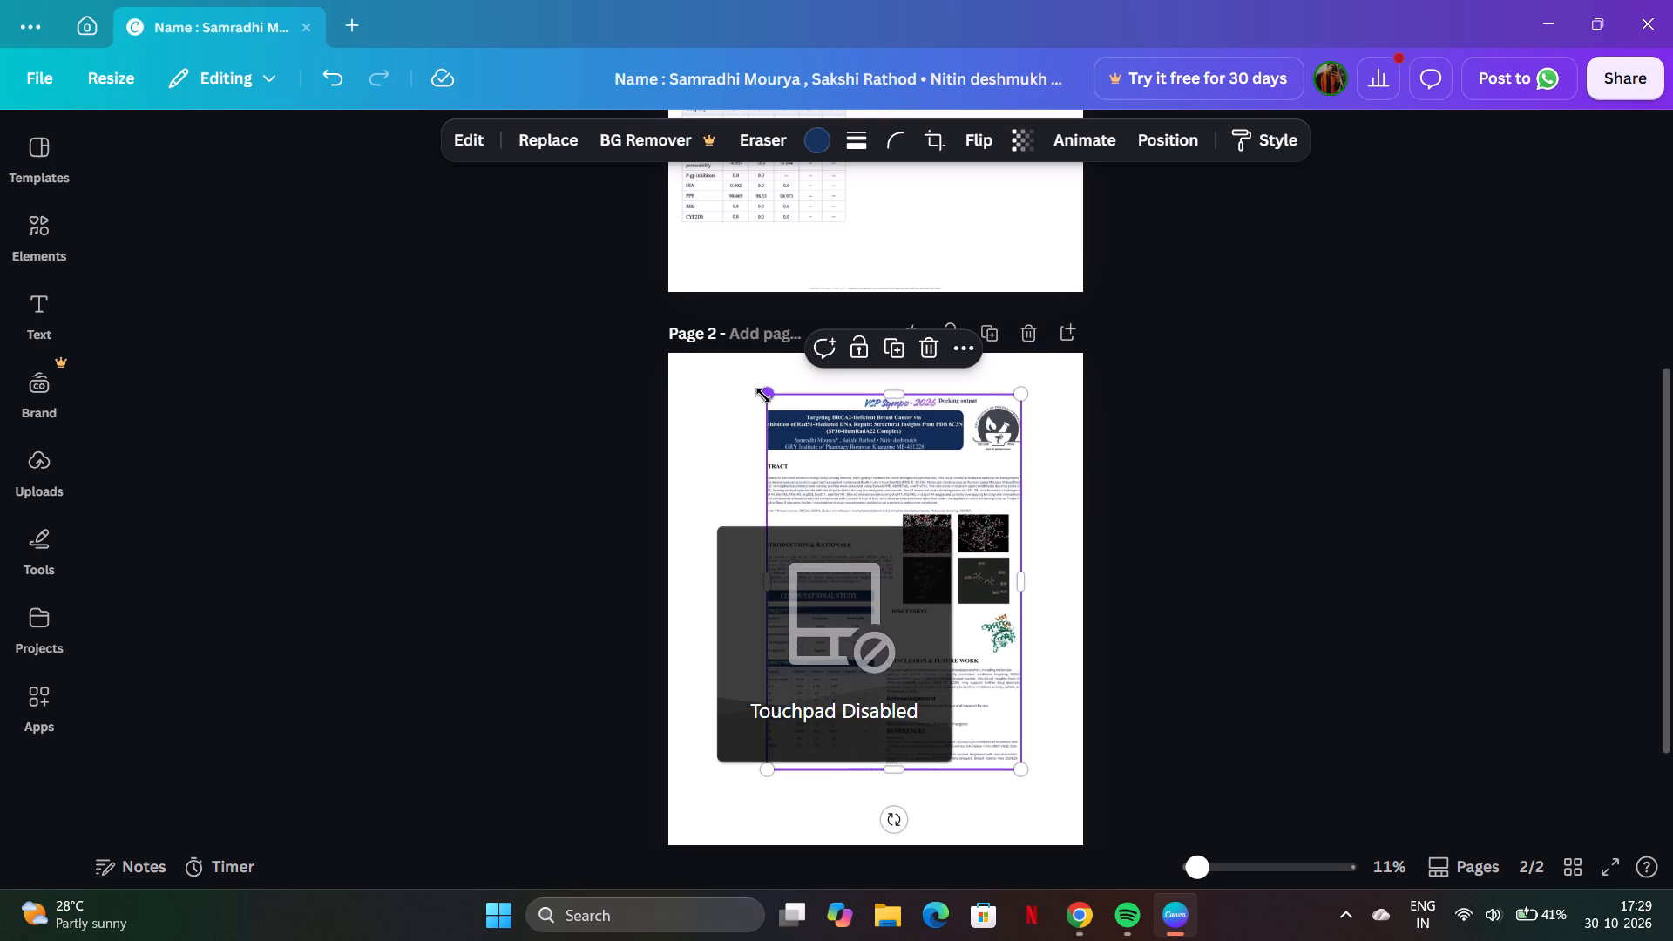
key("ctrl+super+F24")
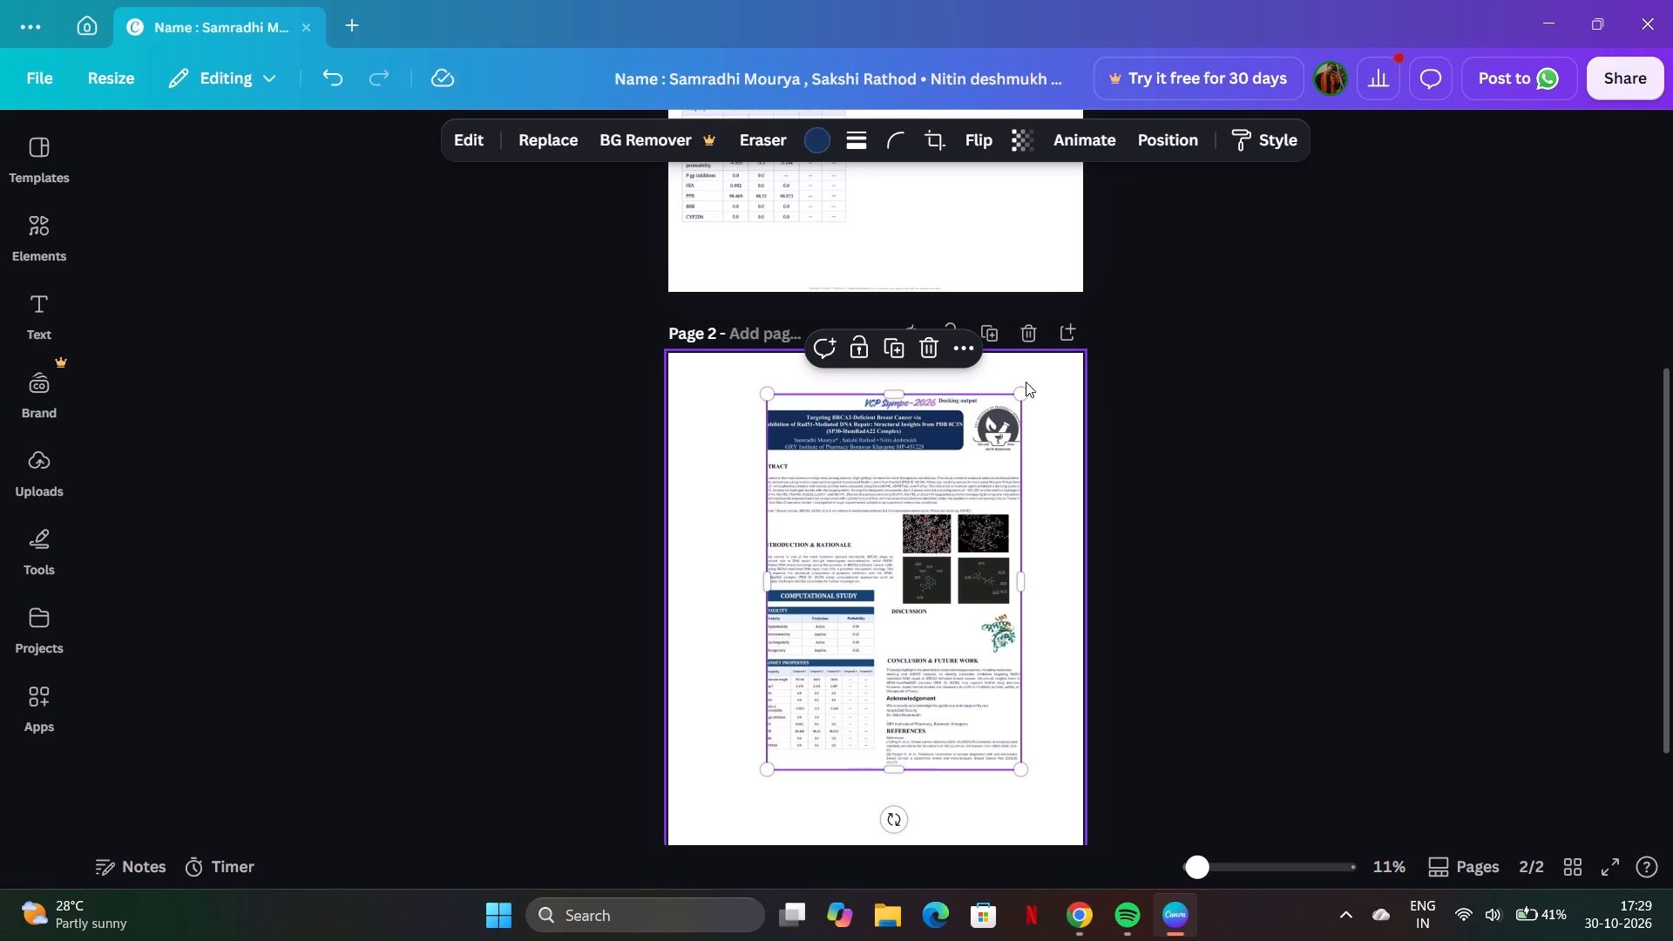
Nudge the poster image slightly right and down on page 2.
key("ctrl+Right")
key("ctrl+Right")
key("ctrl+Right")
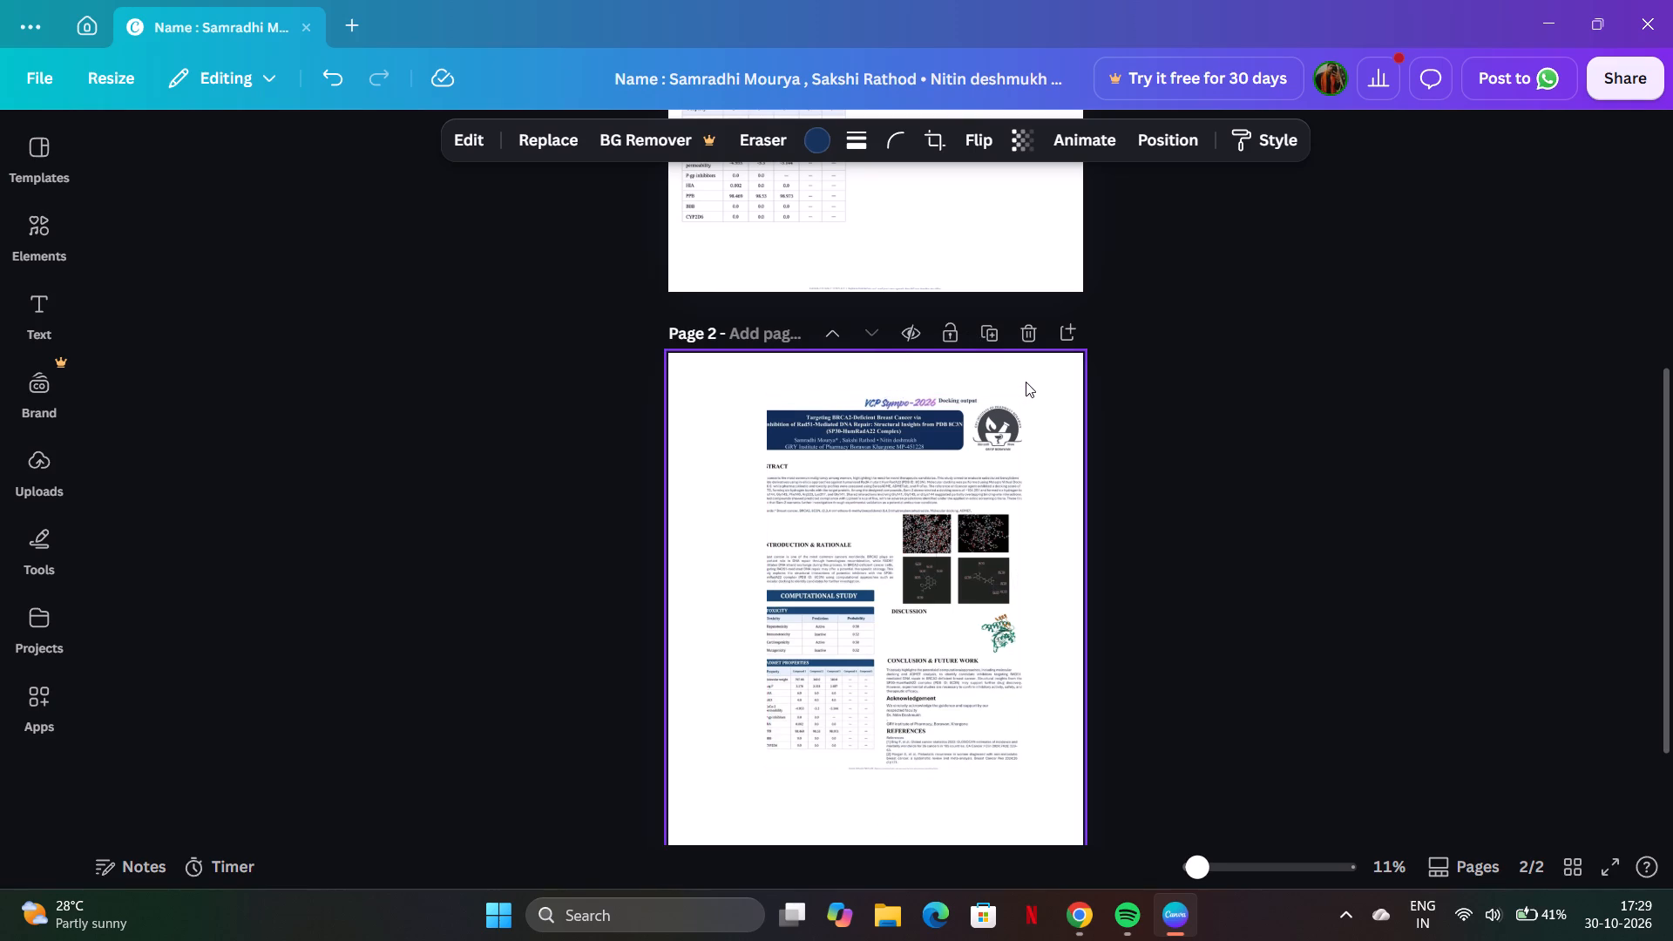
key("ctrl+Right")
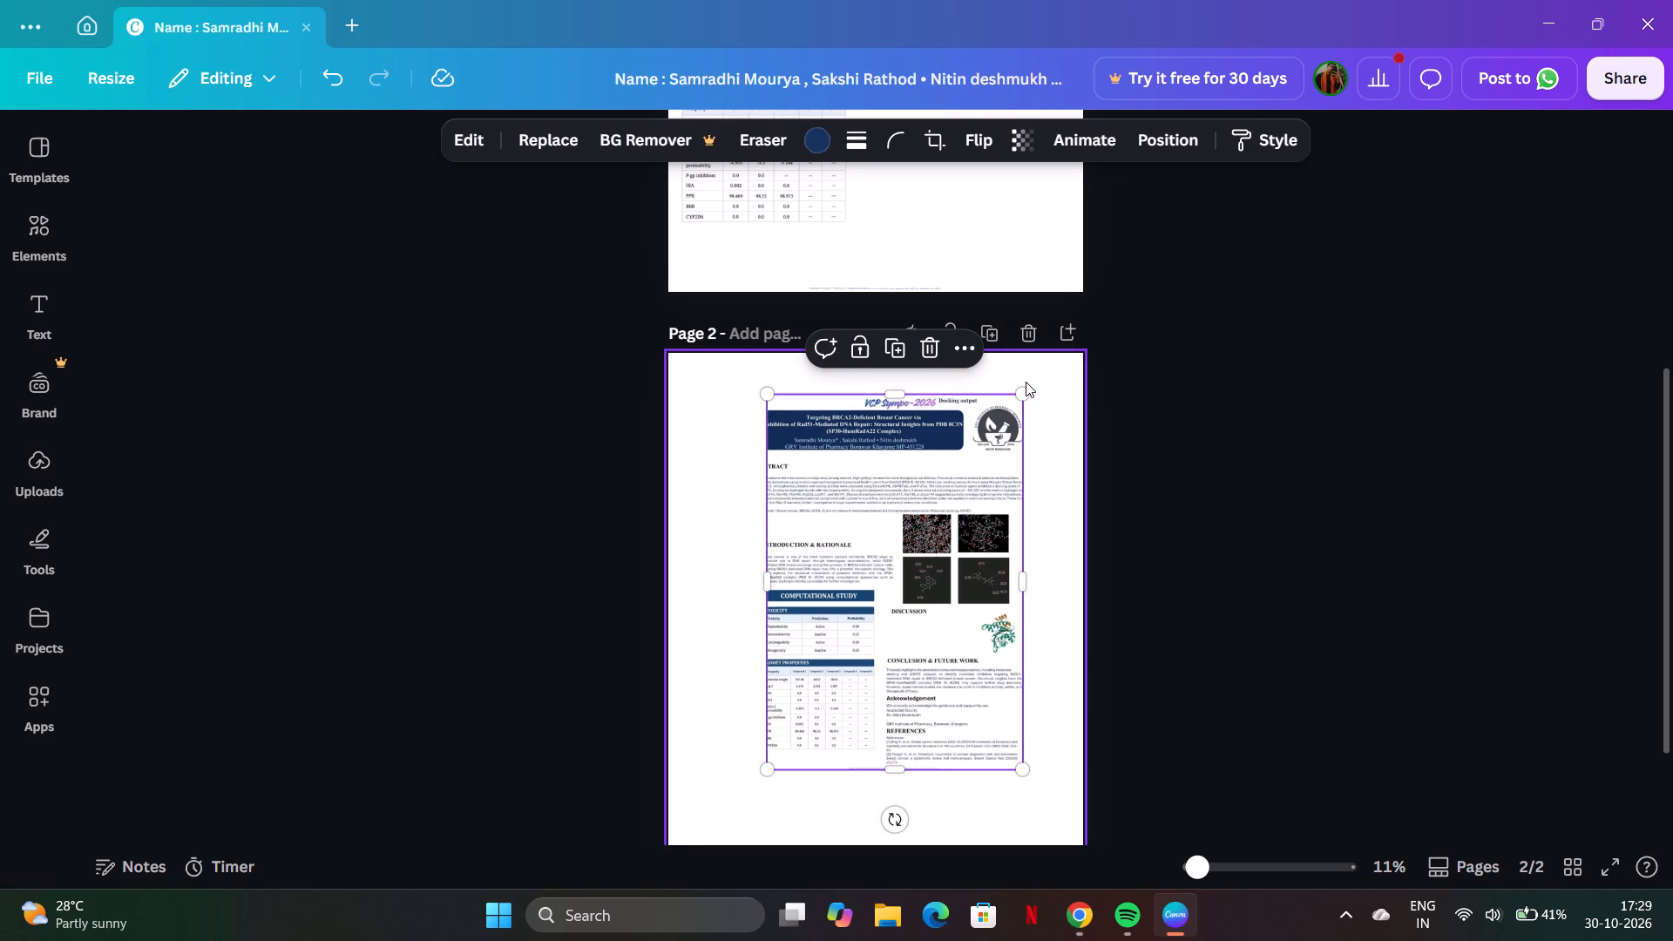
key("Down")
key("Down")
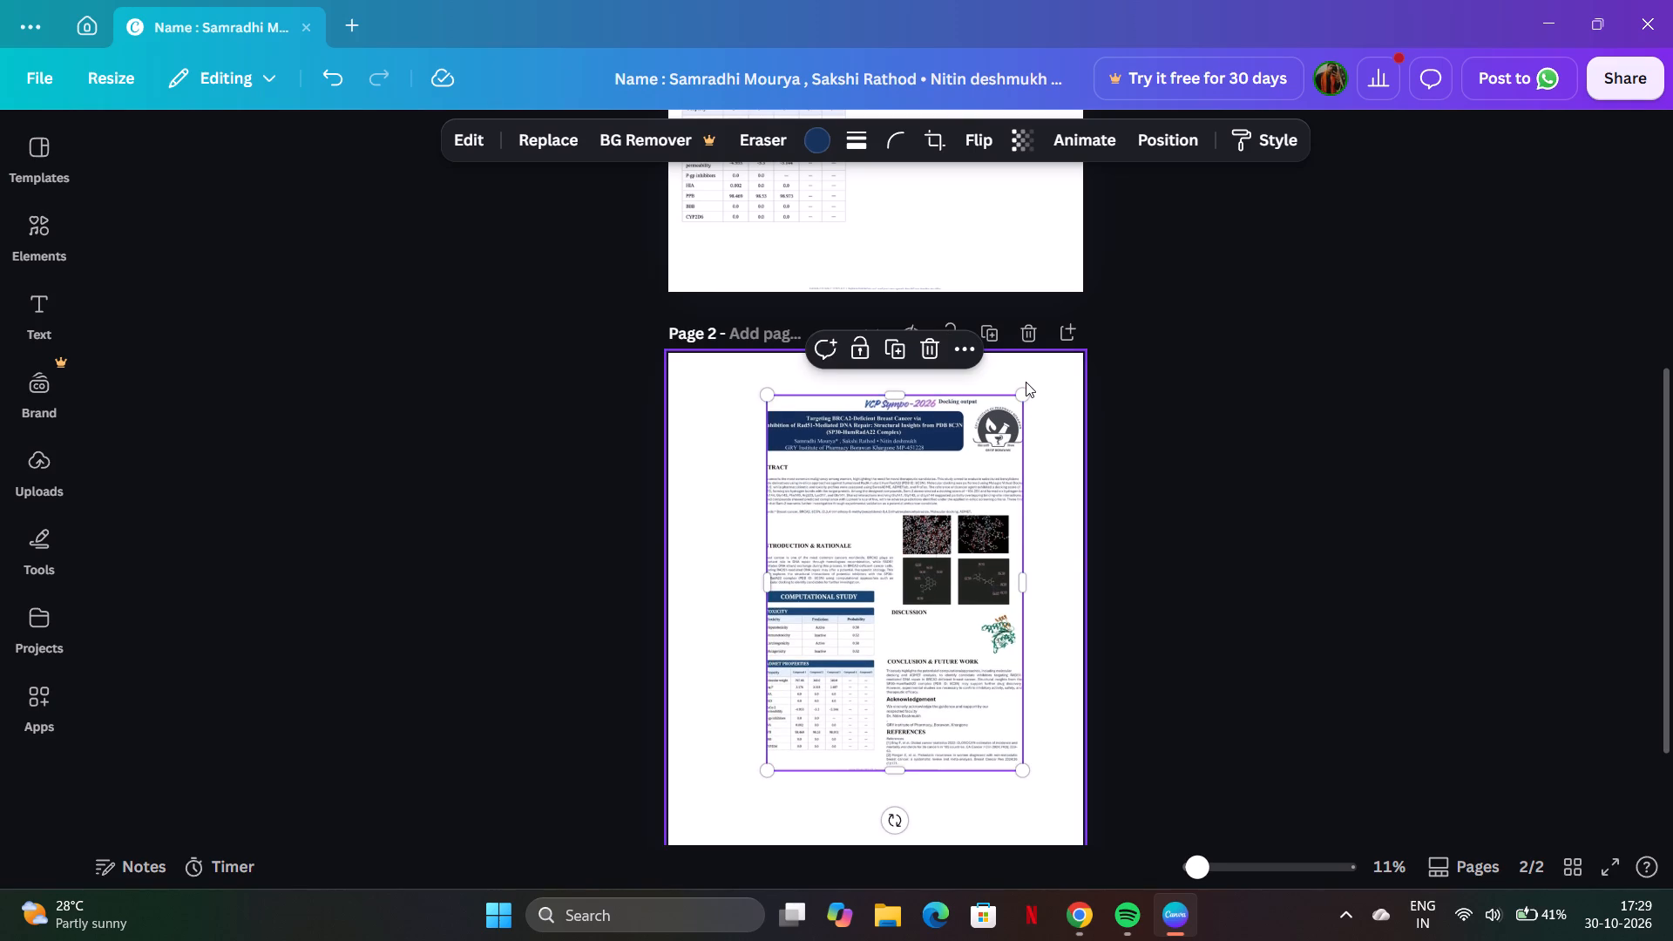
Widen the poster image on page 2 to span both side edges of the page, about 93.3 wide.
scroll(1026, 382, "up", 4)
scroll(1026, 382, "down", 2)
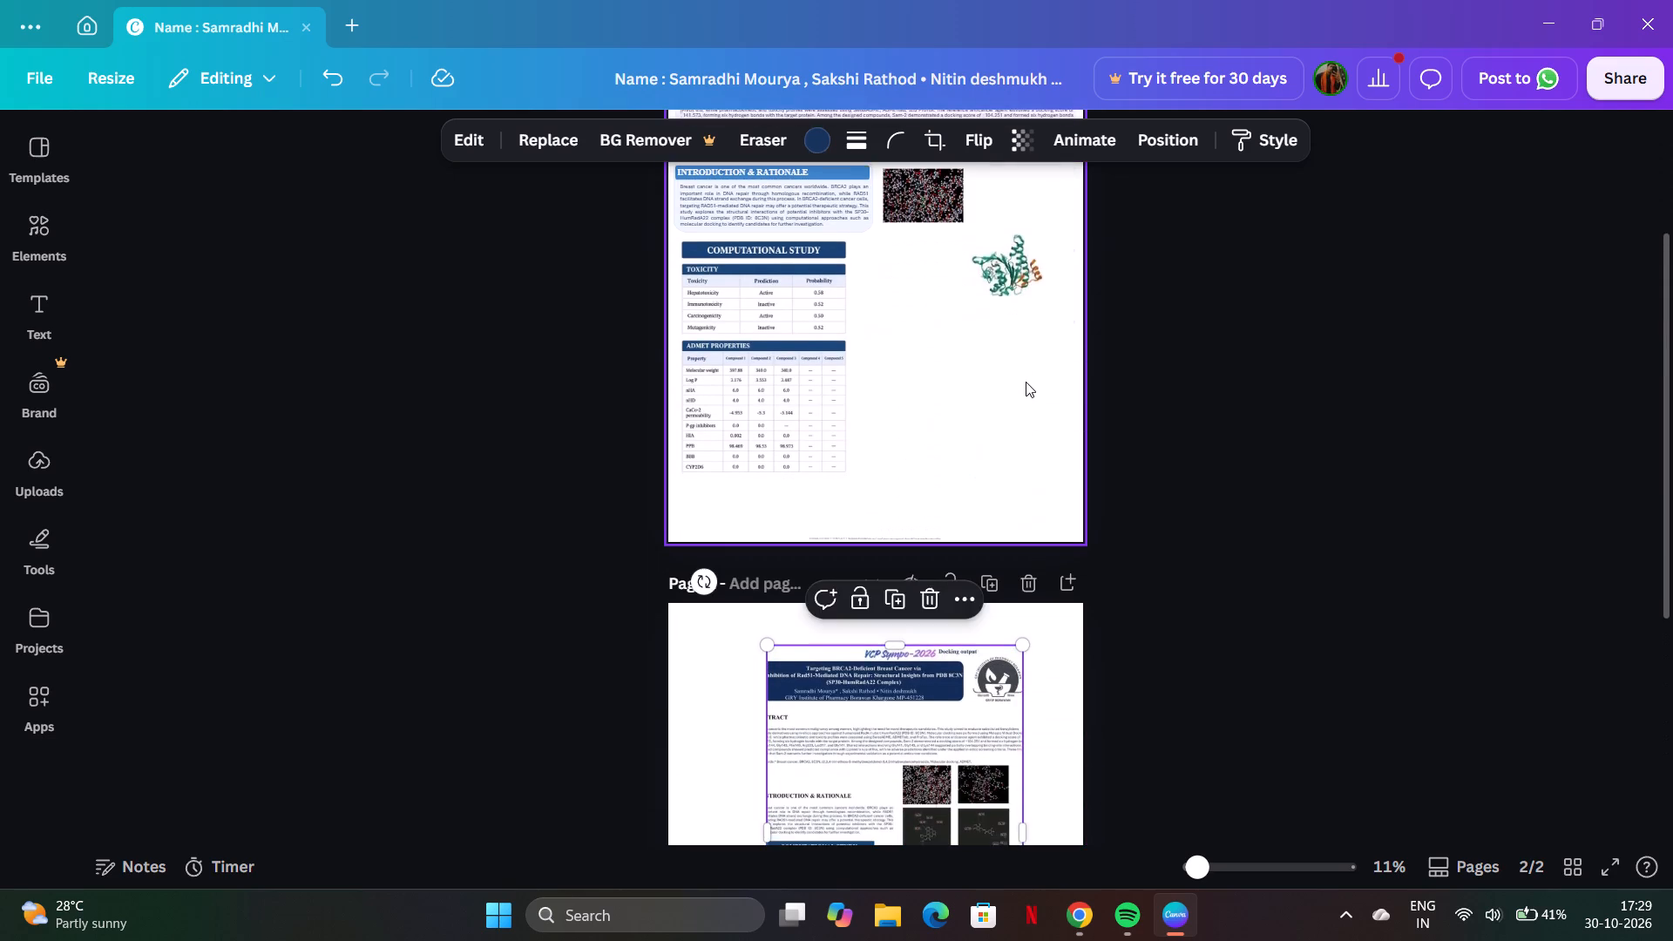
scroll(1026, 382, "down", 1)
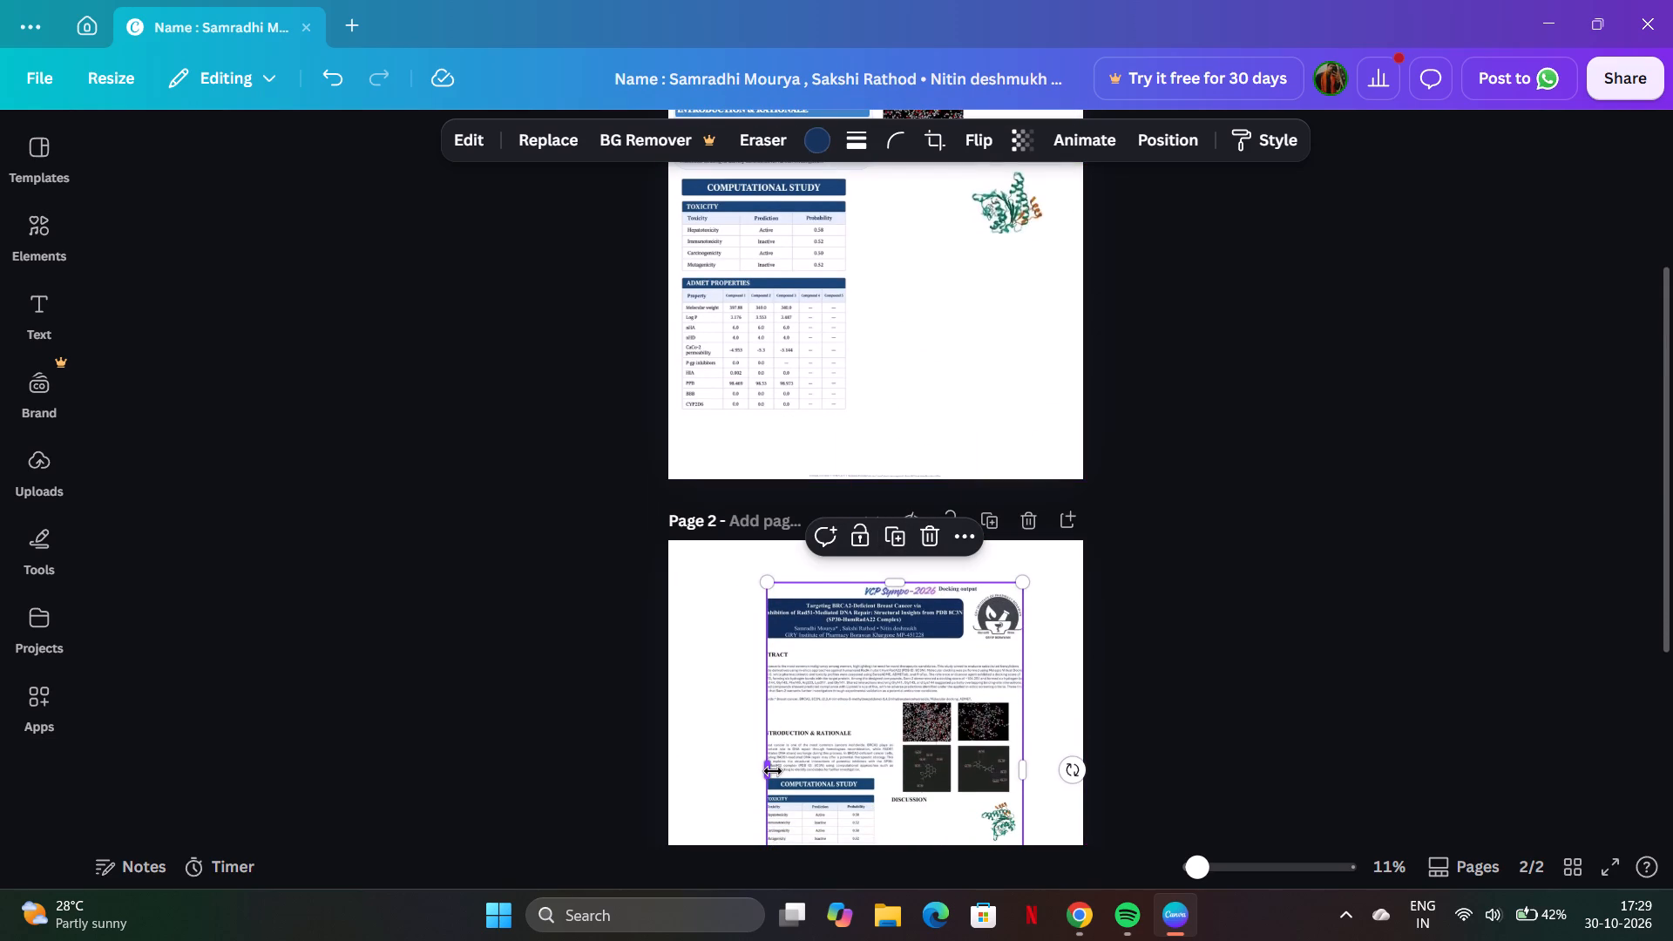
left_click_drag(773, 774, 674, 775)
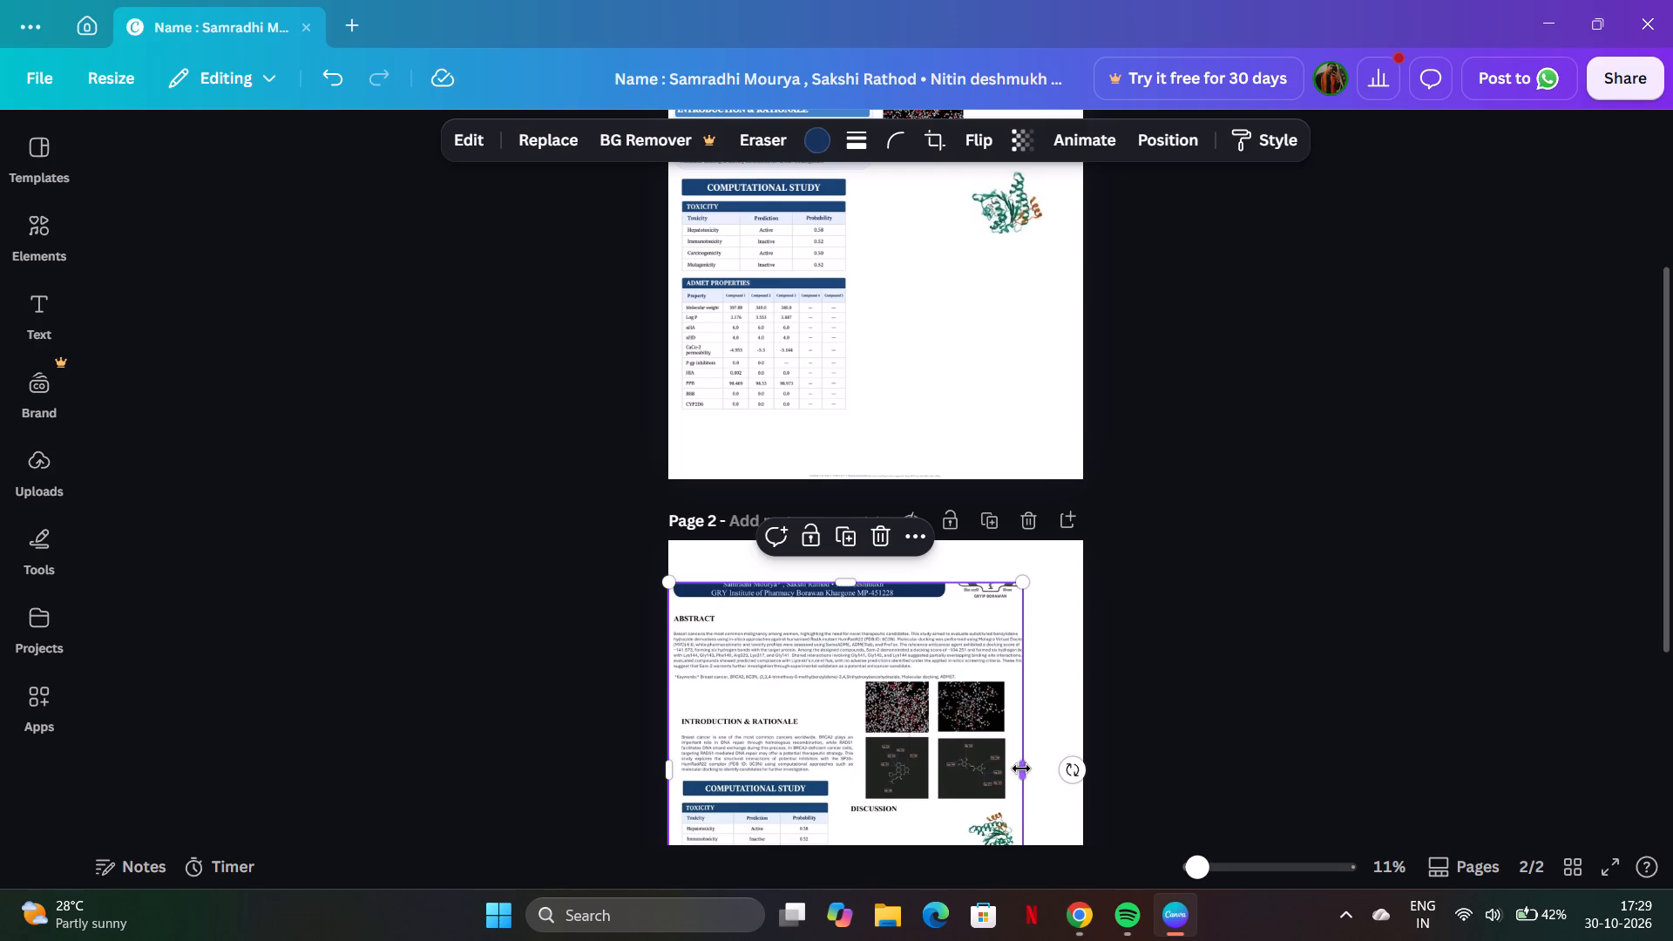
left_click_drag(1021, 768, 1085, 782)
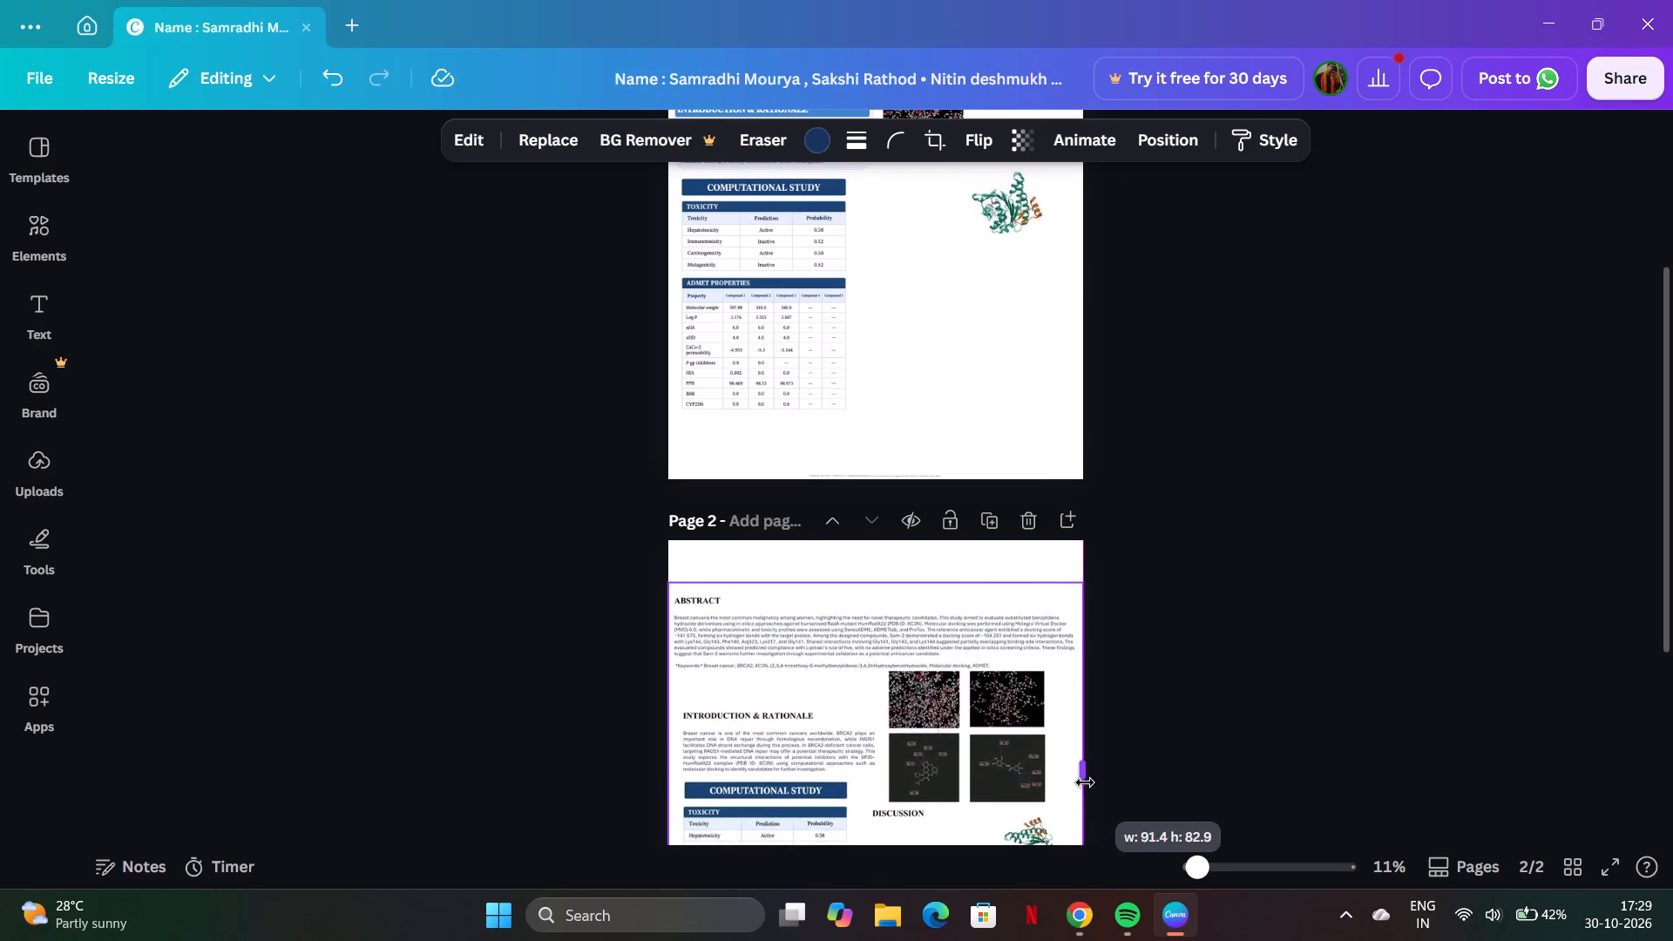
left_click_drag(1085, 782, 1090, 782)
Extend the poster image's bottom edge down past its References section, near the bottom of page 2.
scroll(978, 729, "down", 2)
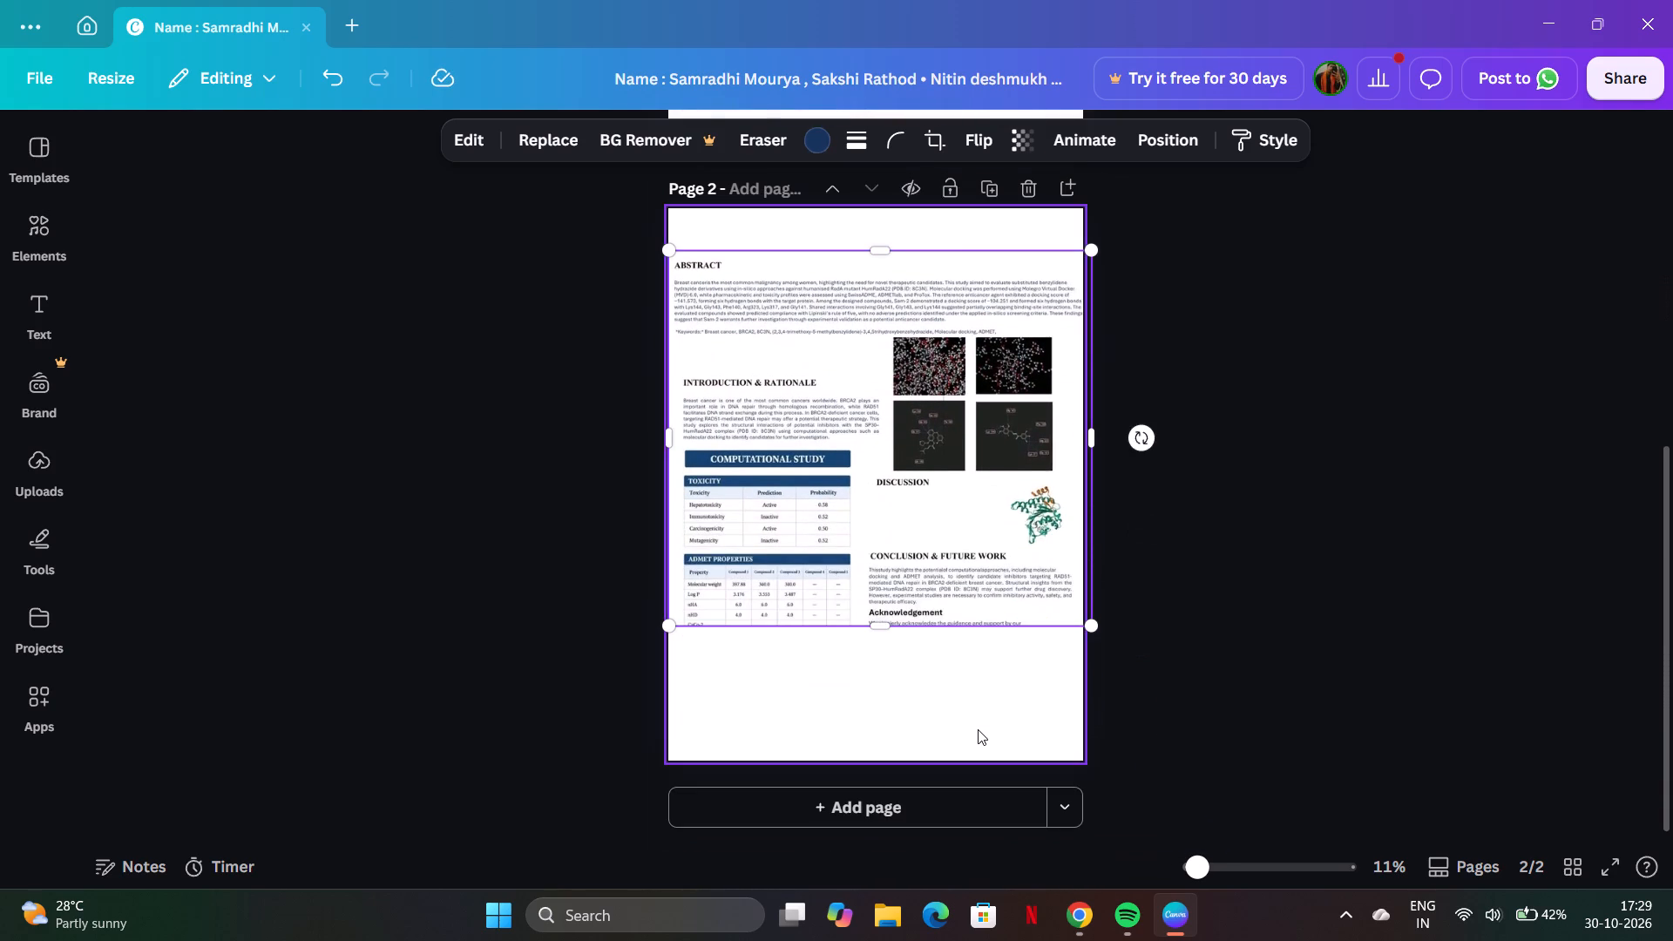
scroll(978, 729, "up", 1)
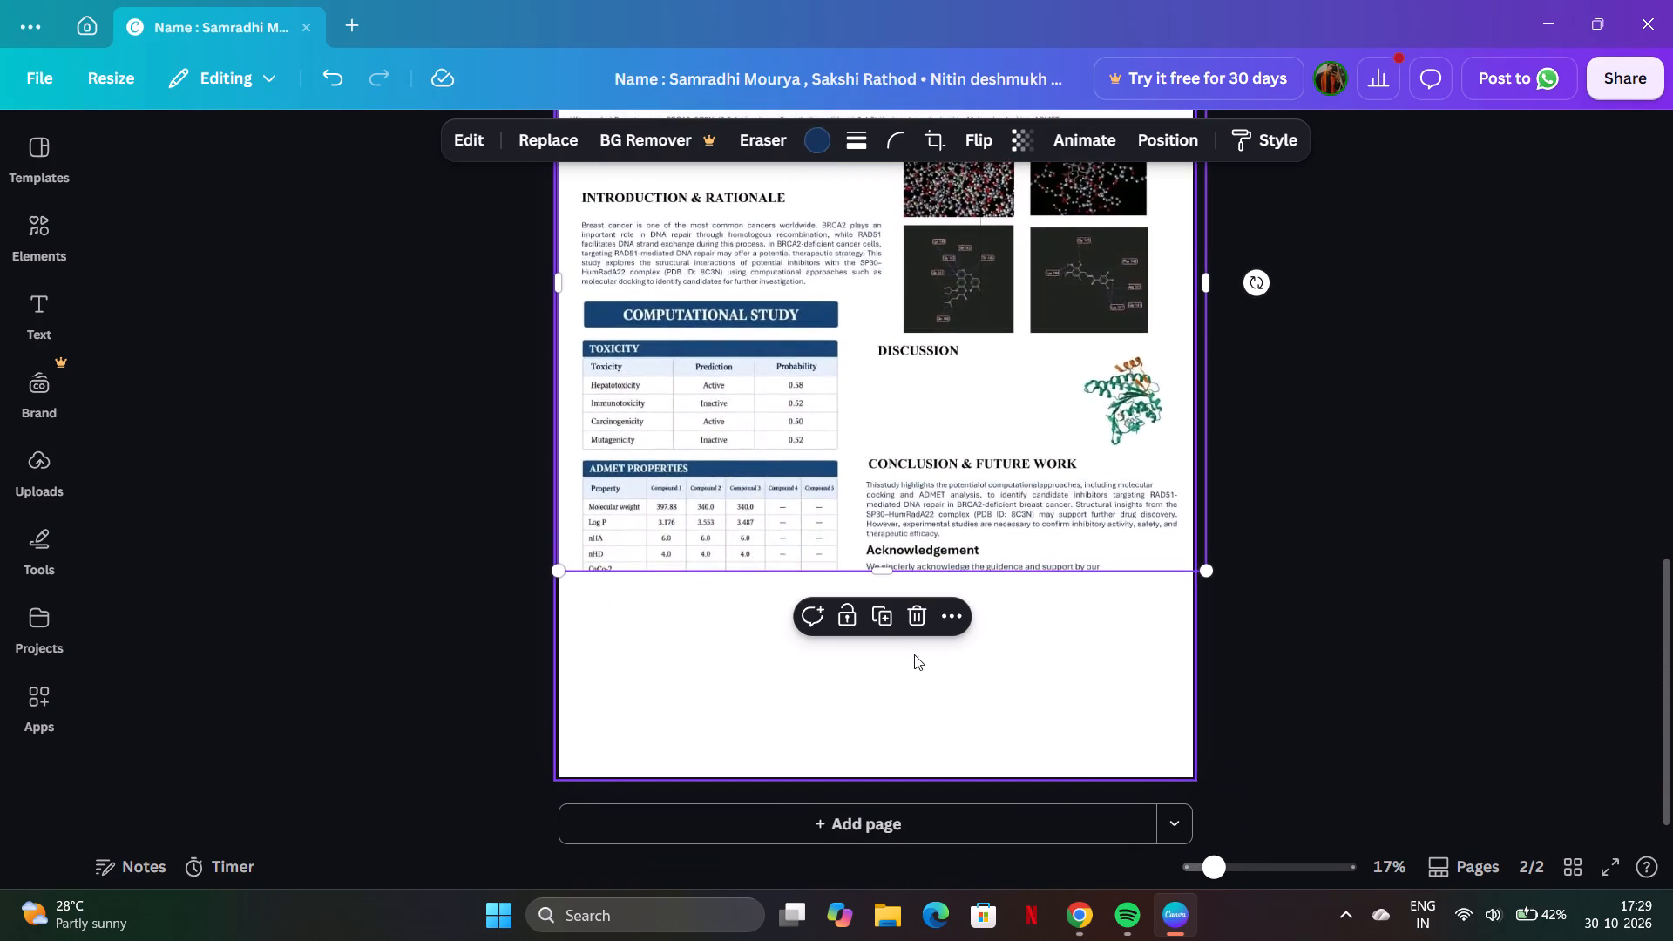
left_click_drag(887, 570, 895, 638)
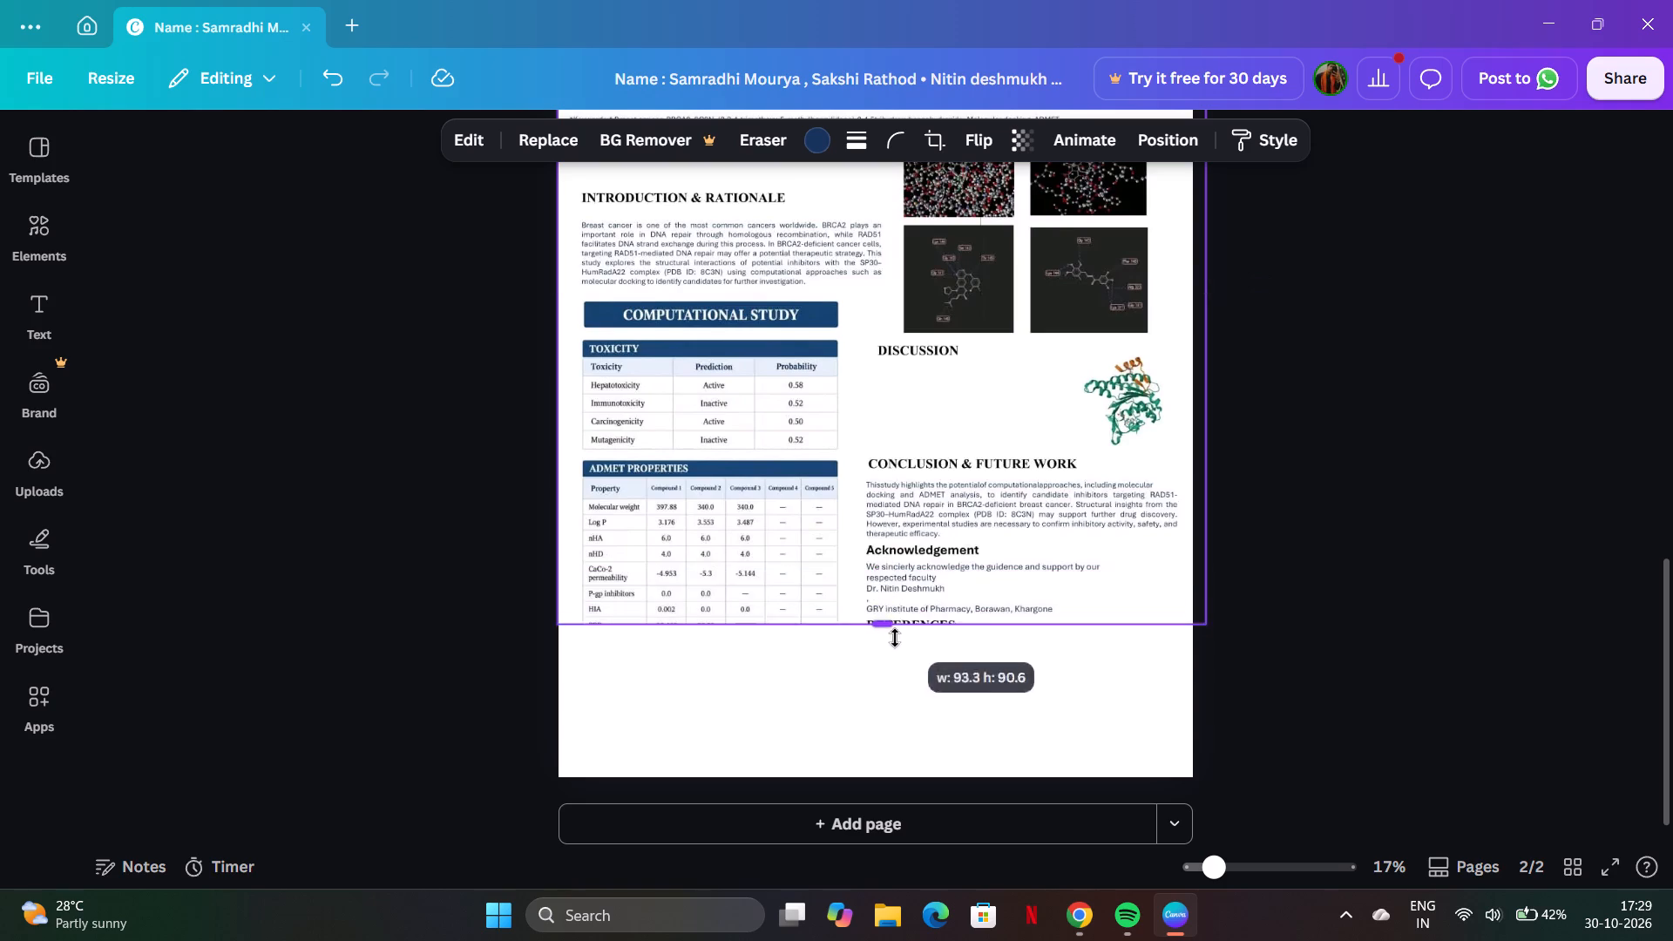
left_click_drag(895, 638, 902, 727)
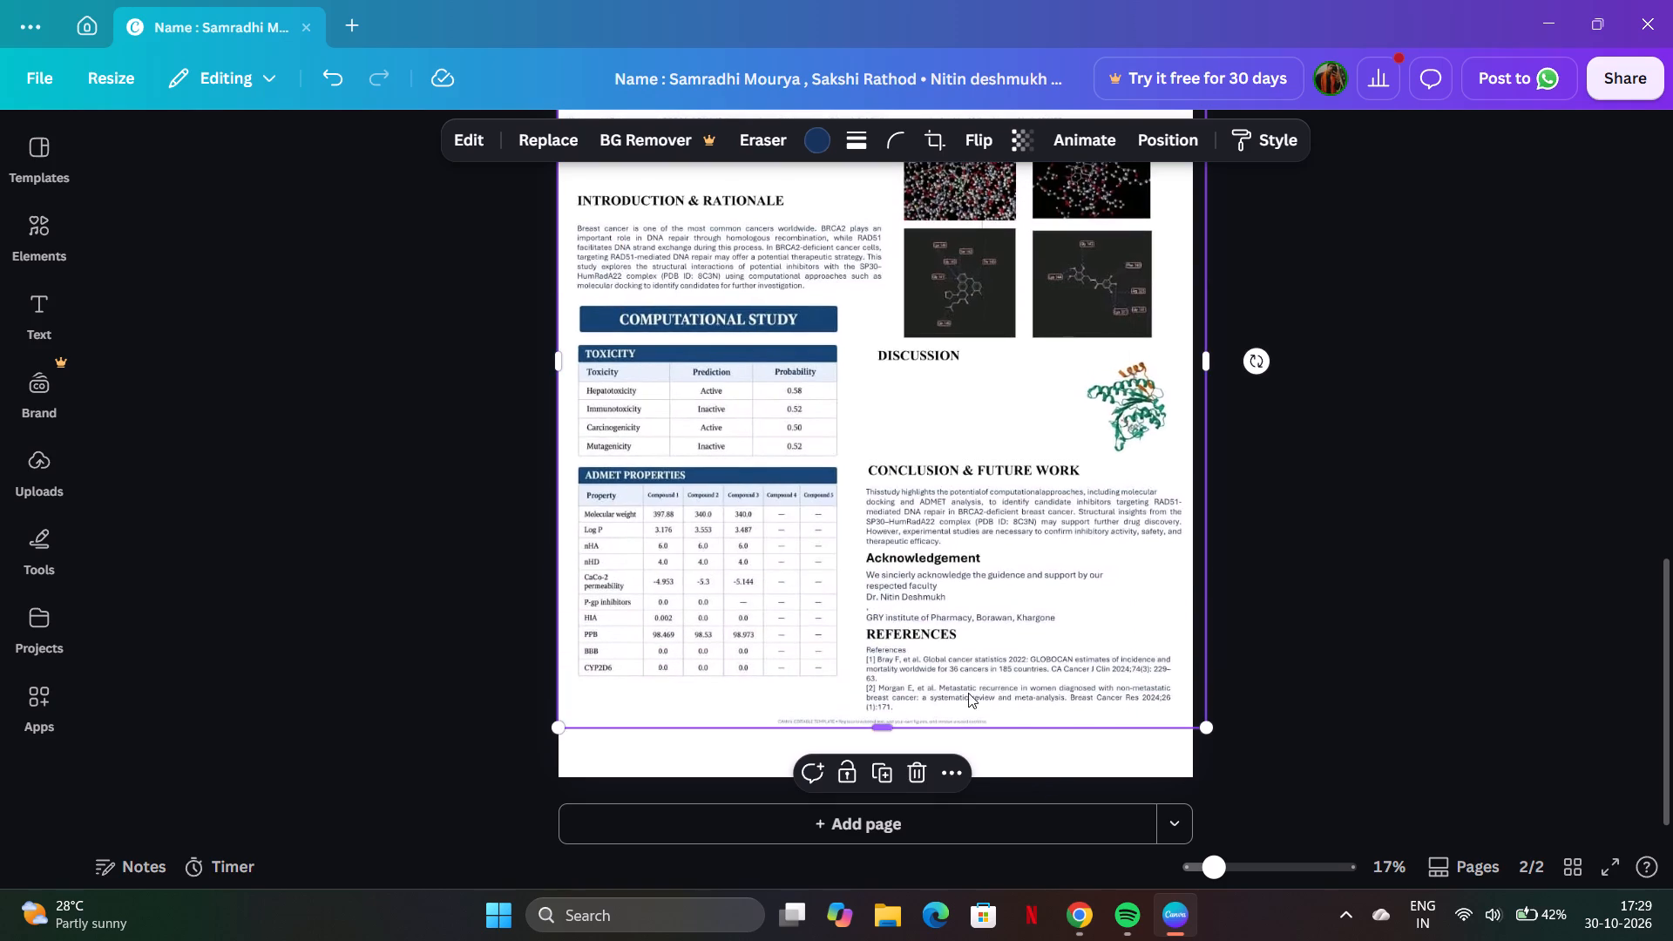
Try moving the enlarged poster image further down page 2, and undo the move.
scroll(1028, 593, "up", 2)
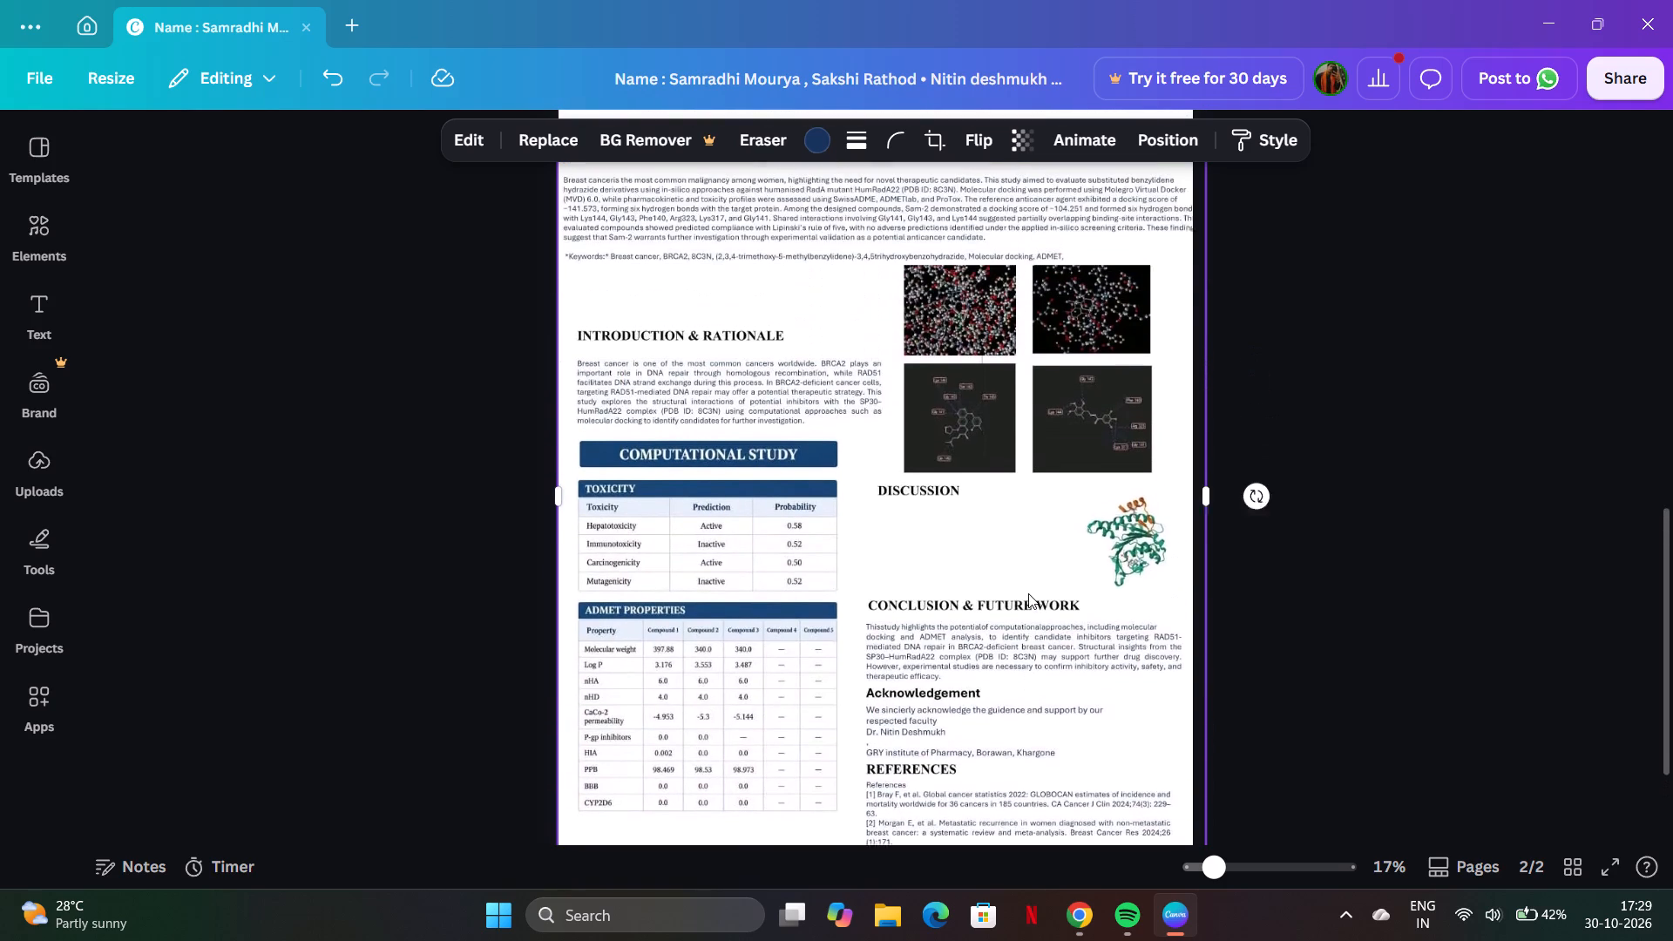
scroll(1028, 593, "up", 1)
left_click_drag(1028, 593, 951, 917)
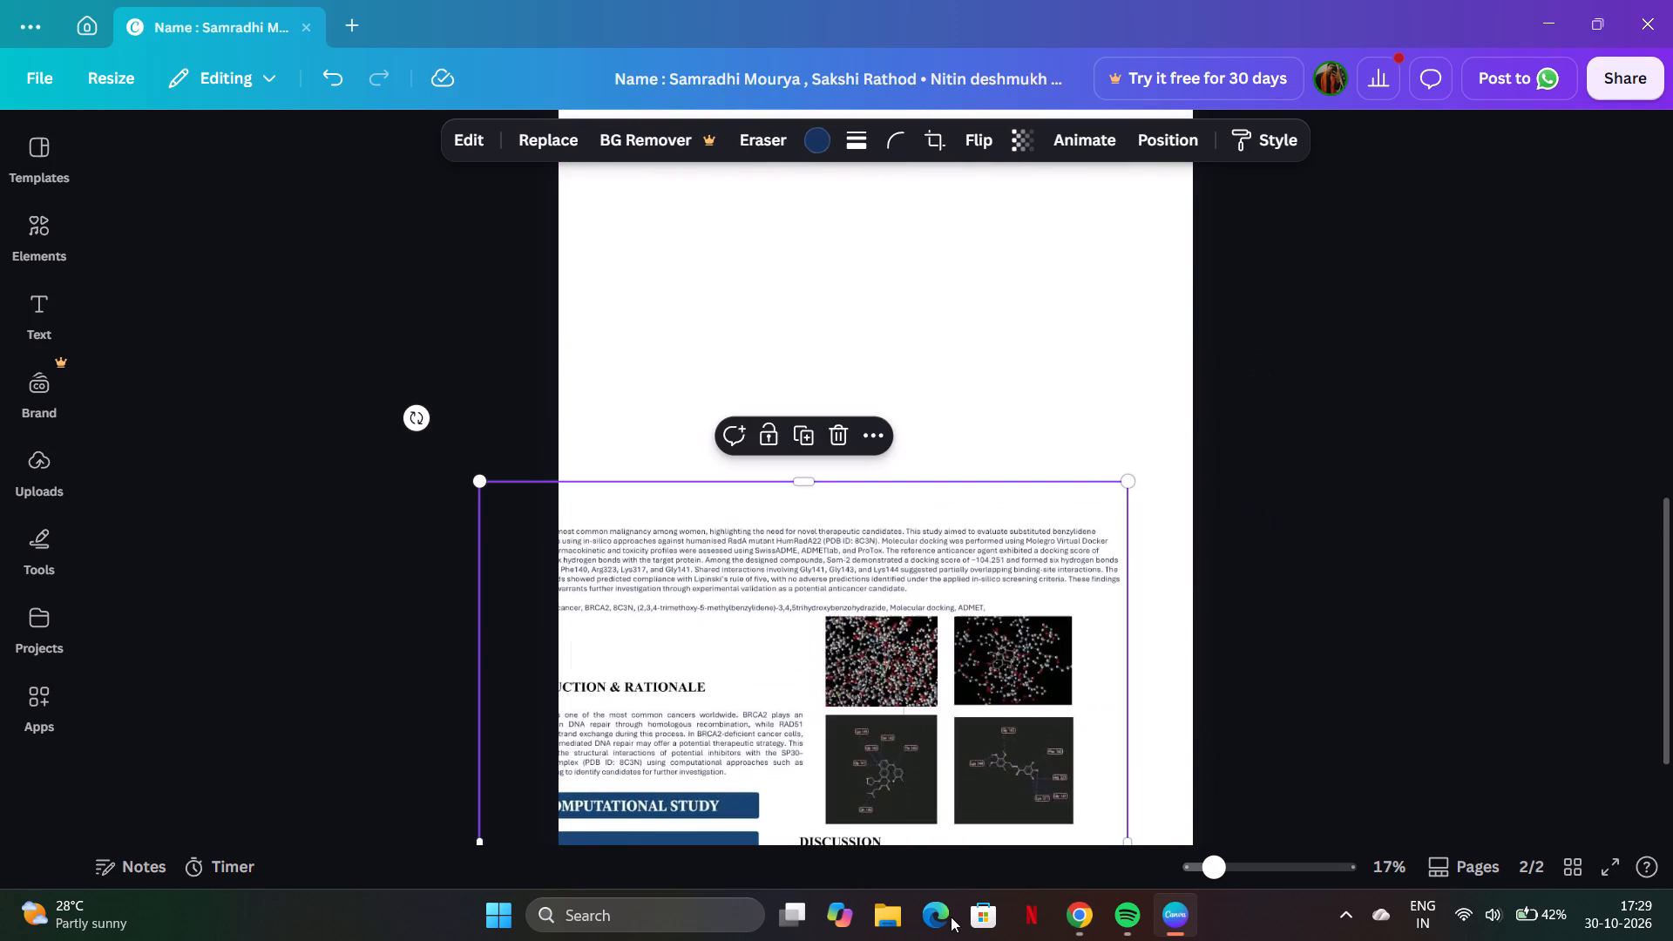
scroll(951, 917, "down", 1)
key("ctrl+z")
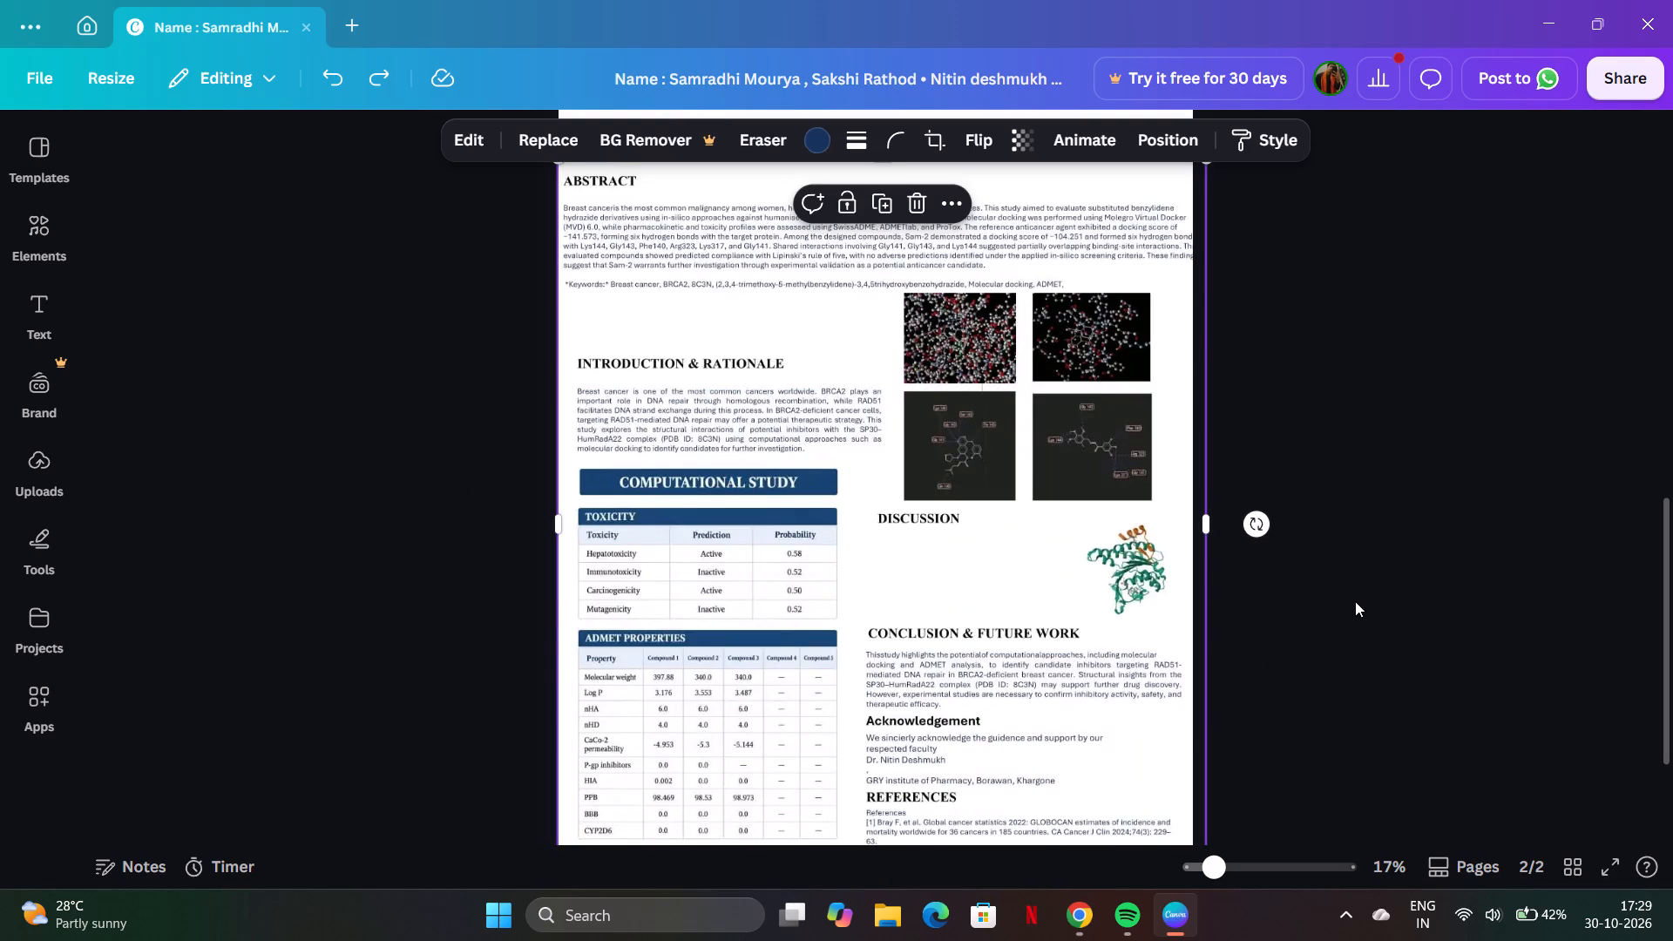
Examine page 1 against the poster image on page 2, checking whether its molecule pictures can be selected separately.
scroll(1355, 601, "up", 6)
scroll(1355, 601, "left", 1)
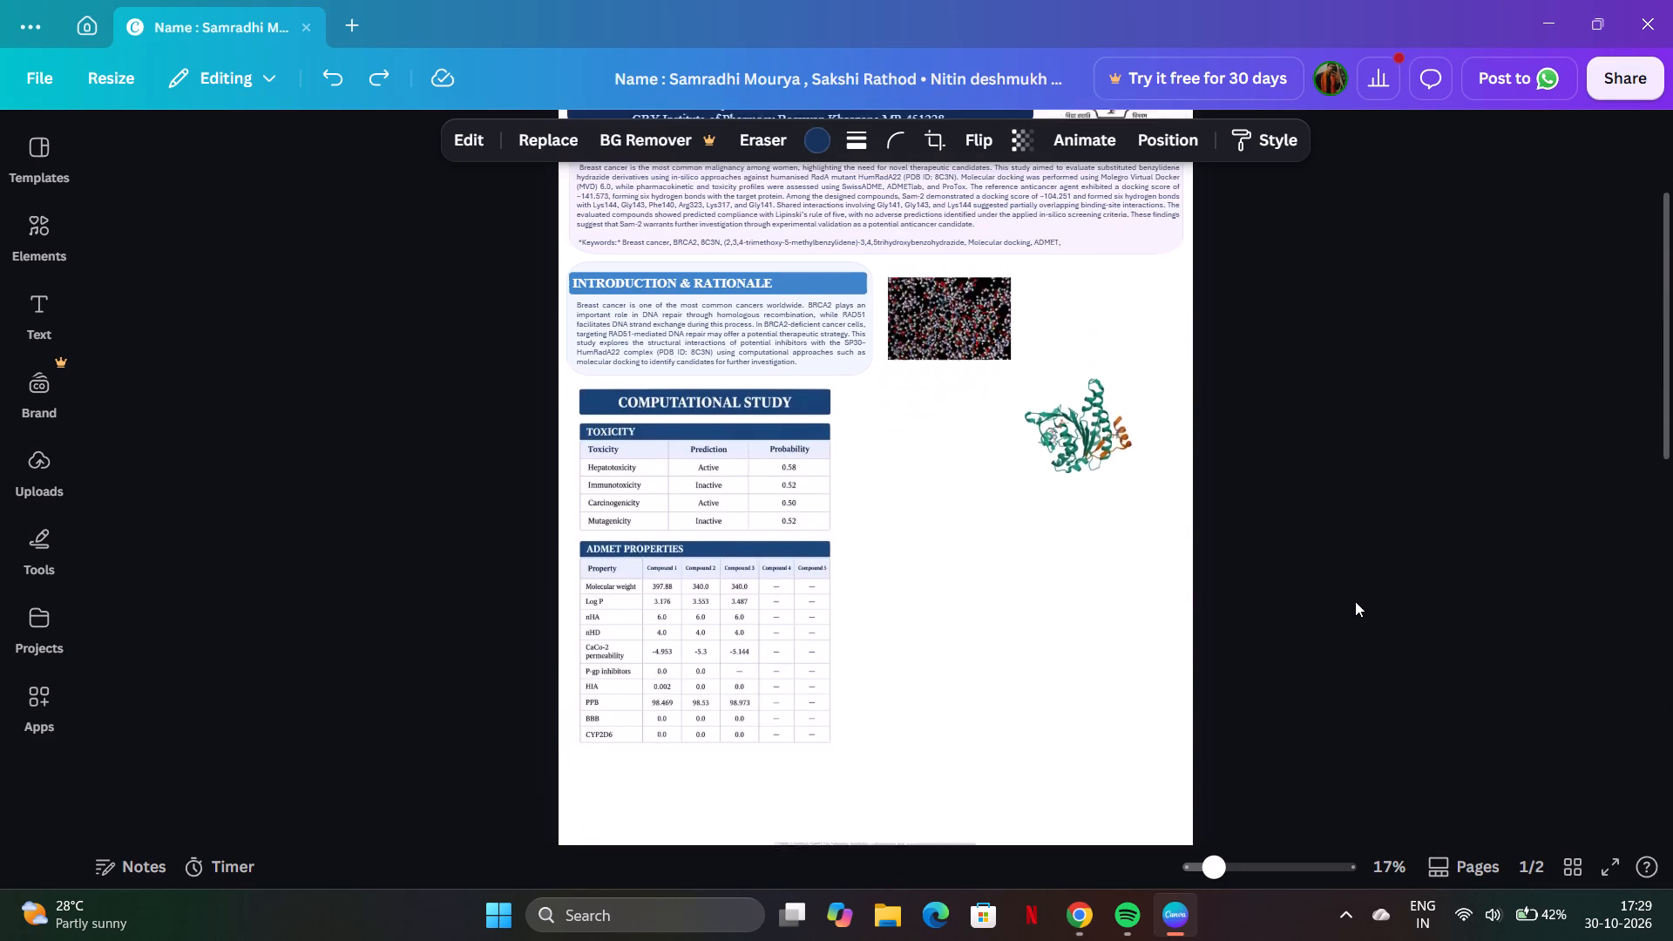
scroll(1355, 601, "left", 1)
scroll(1355, 601, "down", 2)
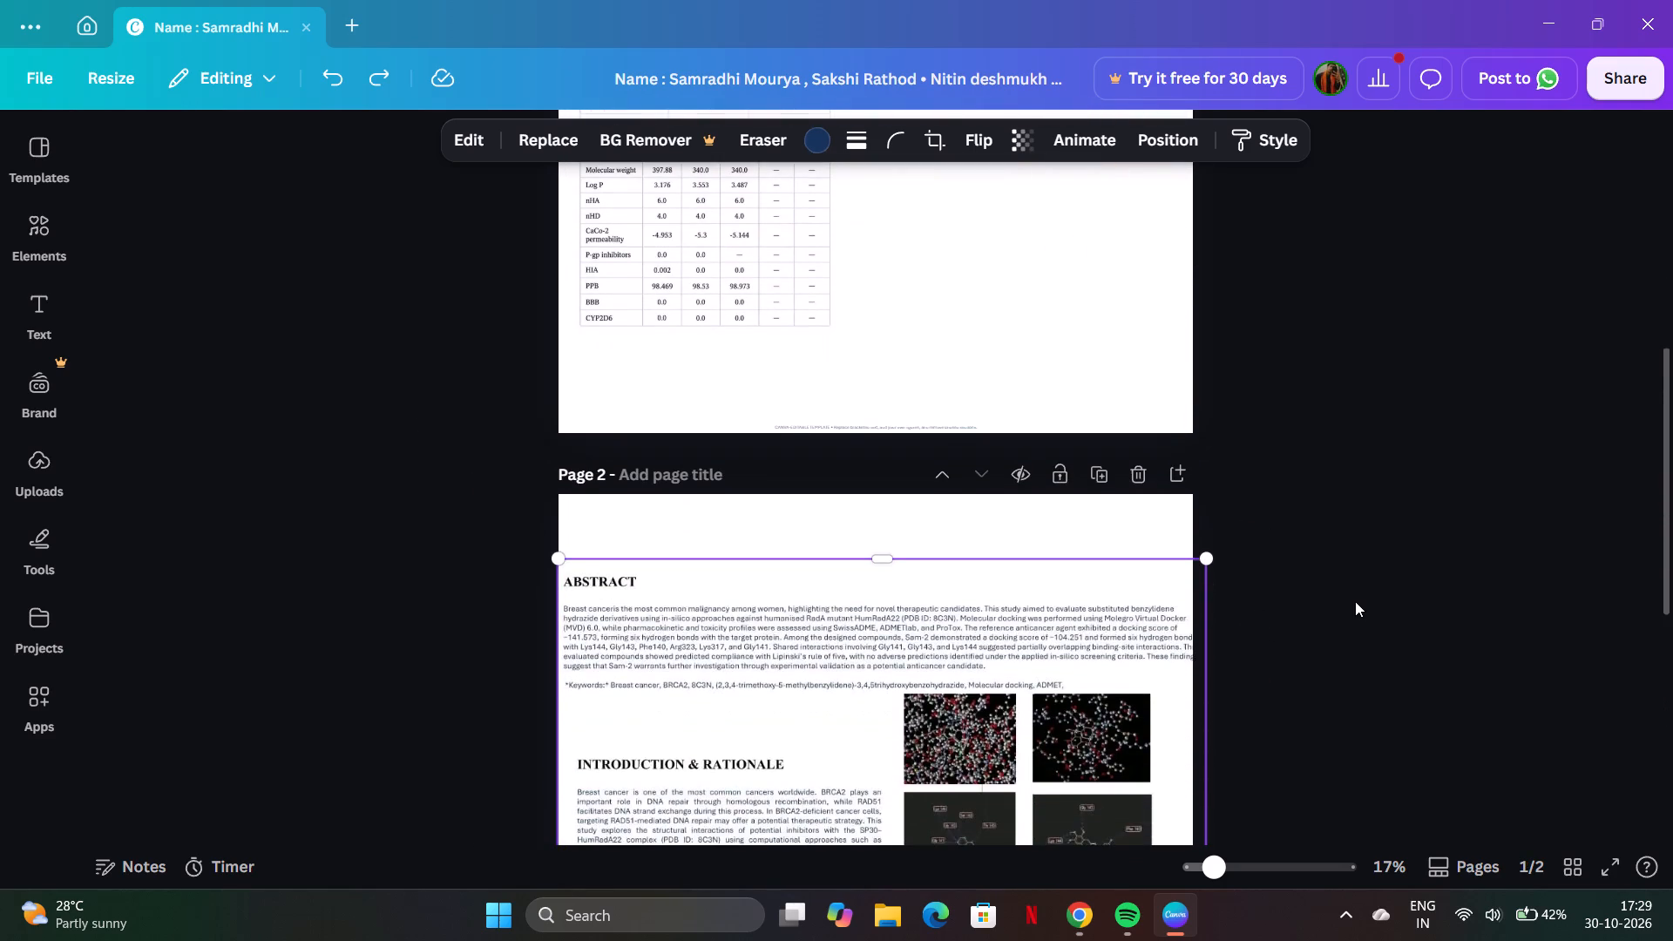
scroll(1355, 601, "down", 1)
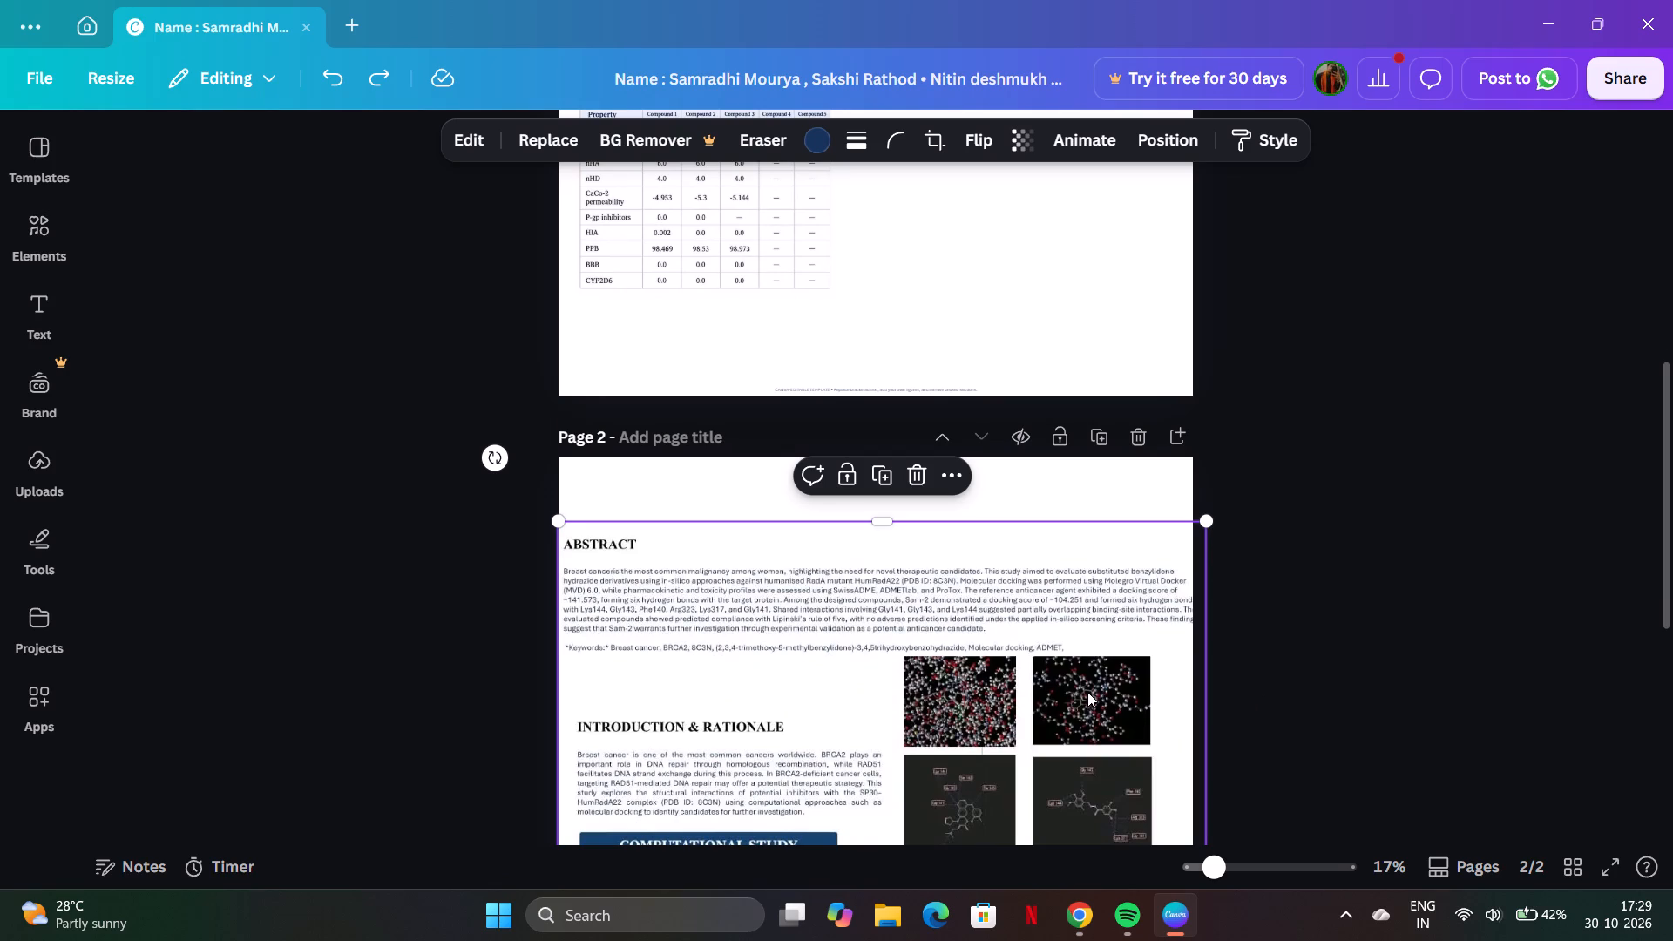
left_click(1087, 692)
double_click(1087, 692)
double_click(1087, 692)
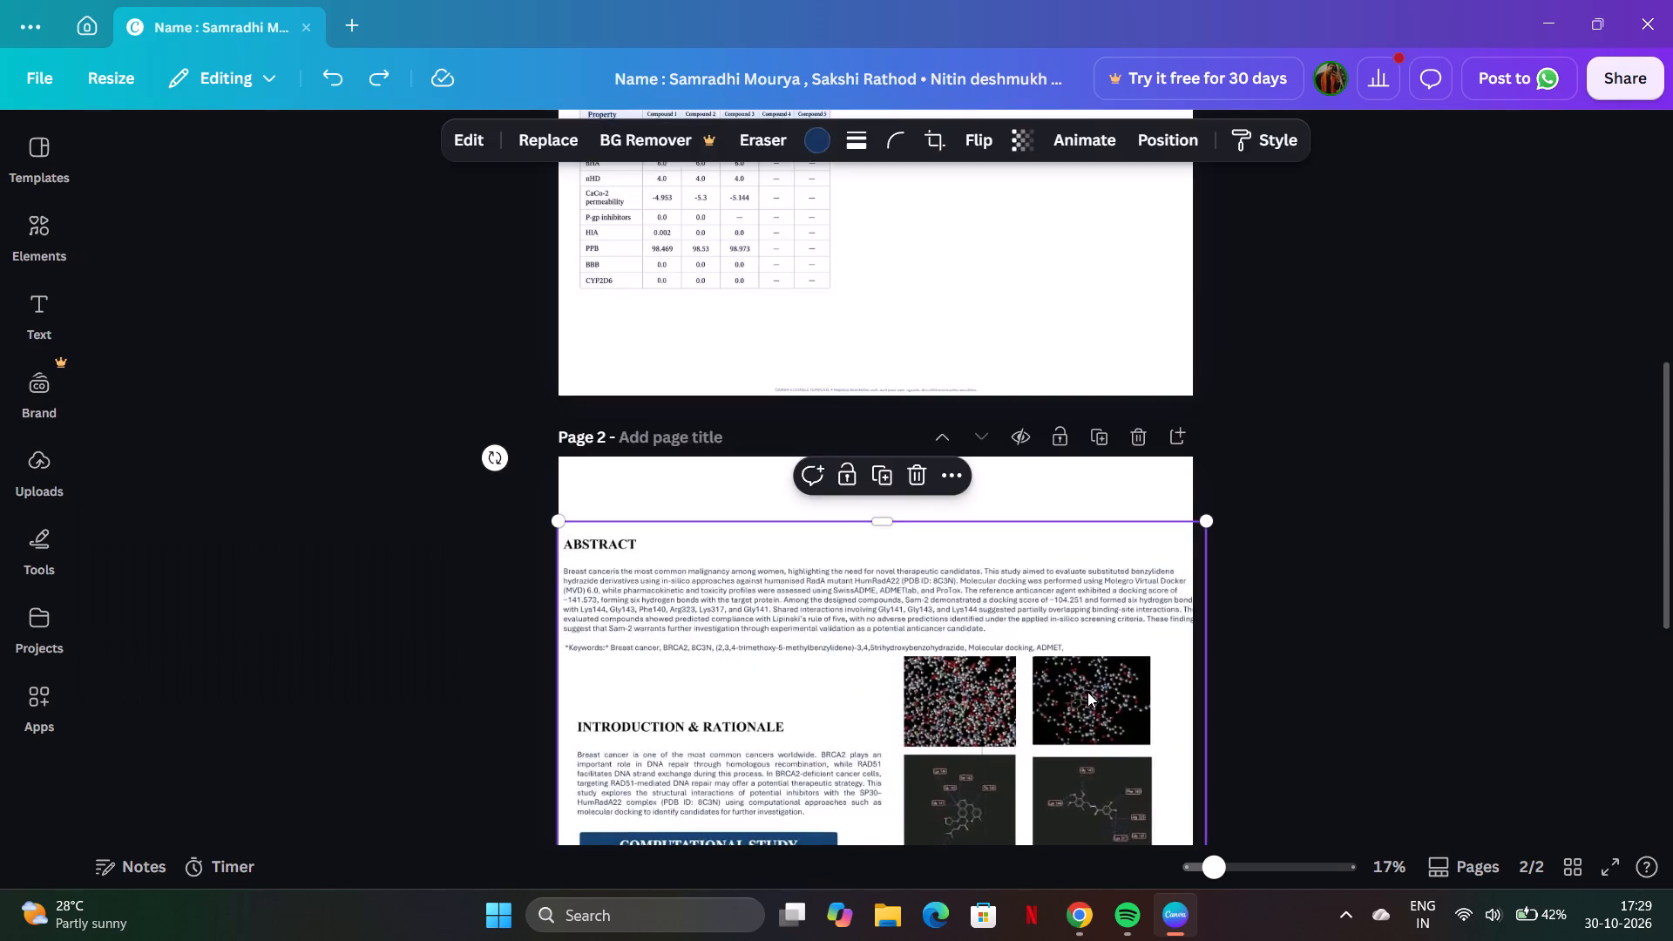
left_click(1087, 692)
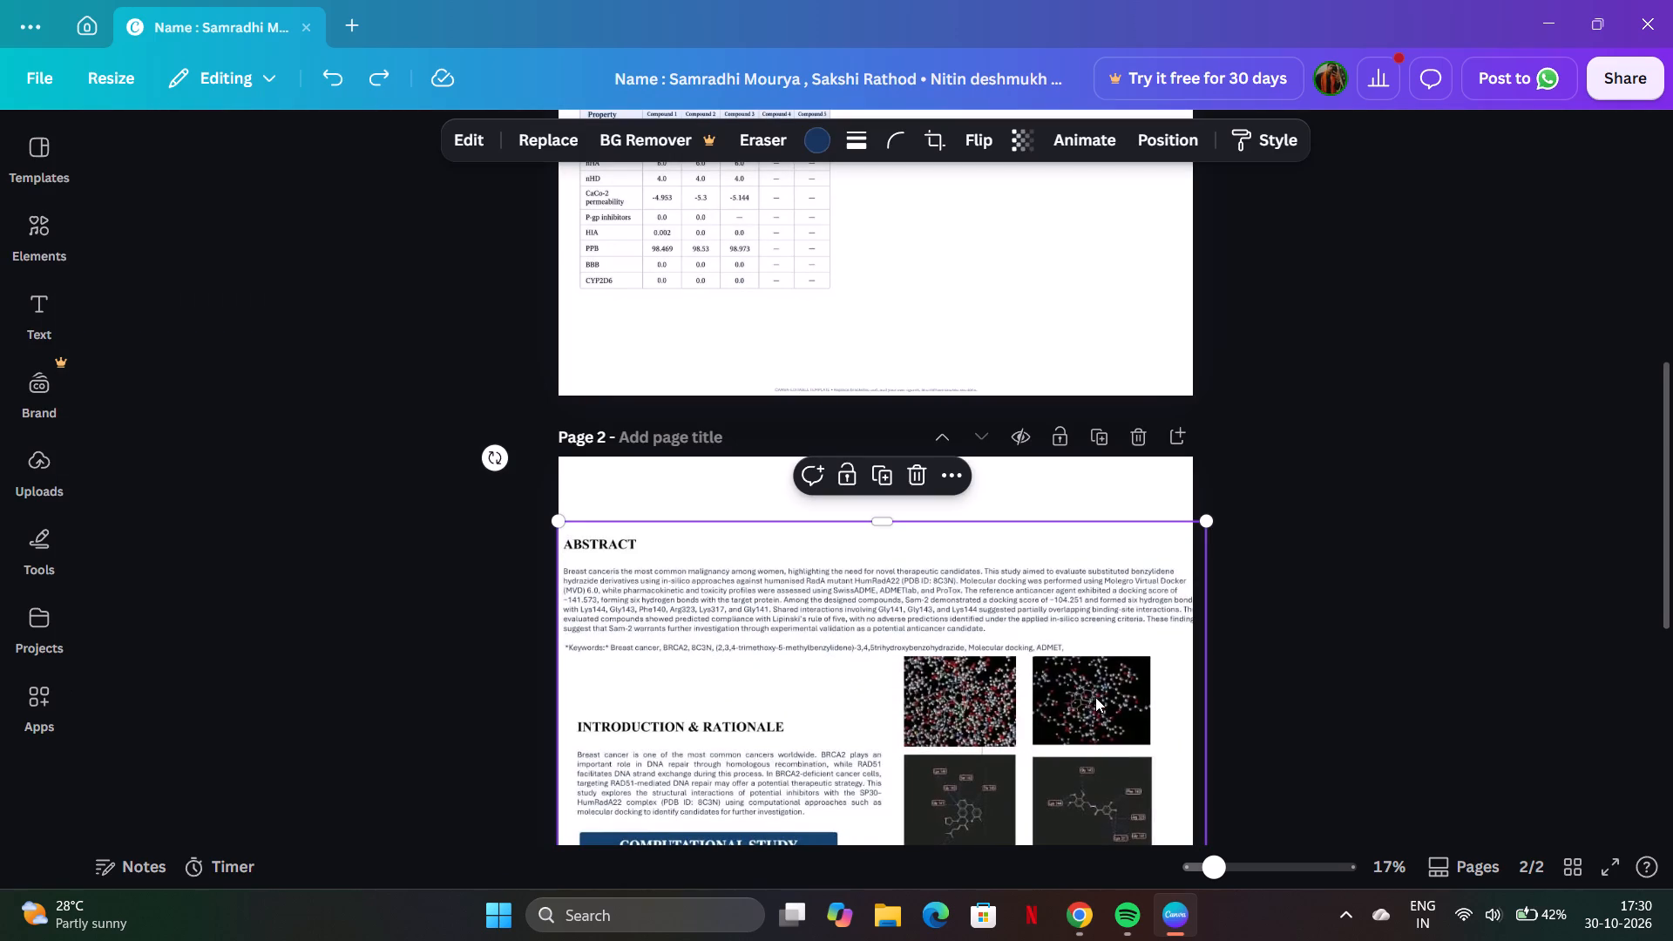
left_click(1095, 697)
scroll(1104, 682, "down", 1)
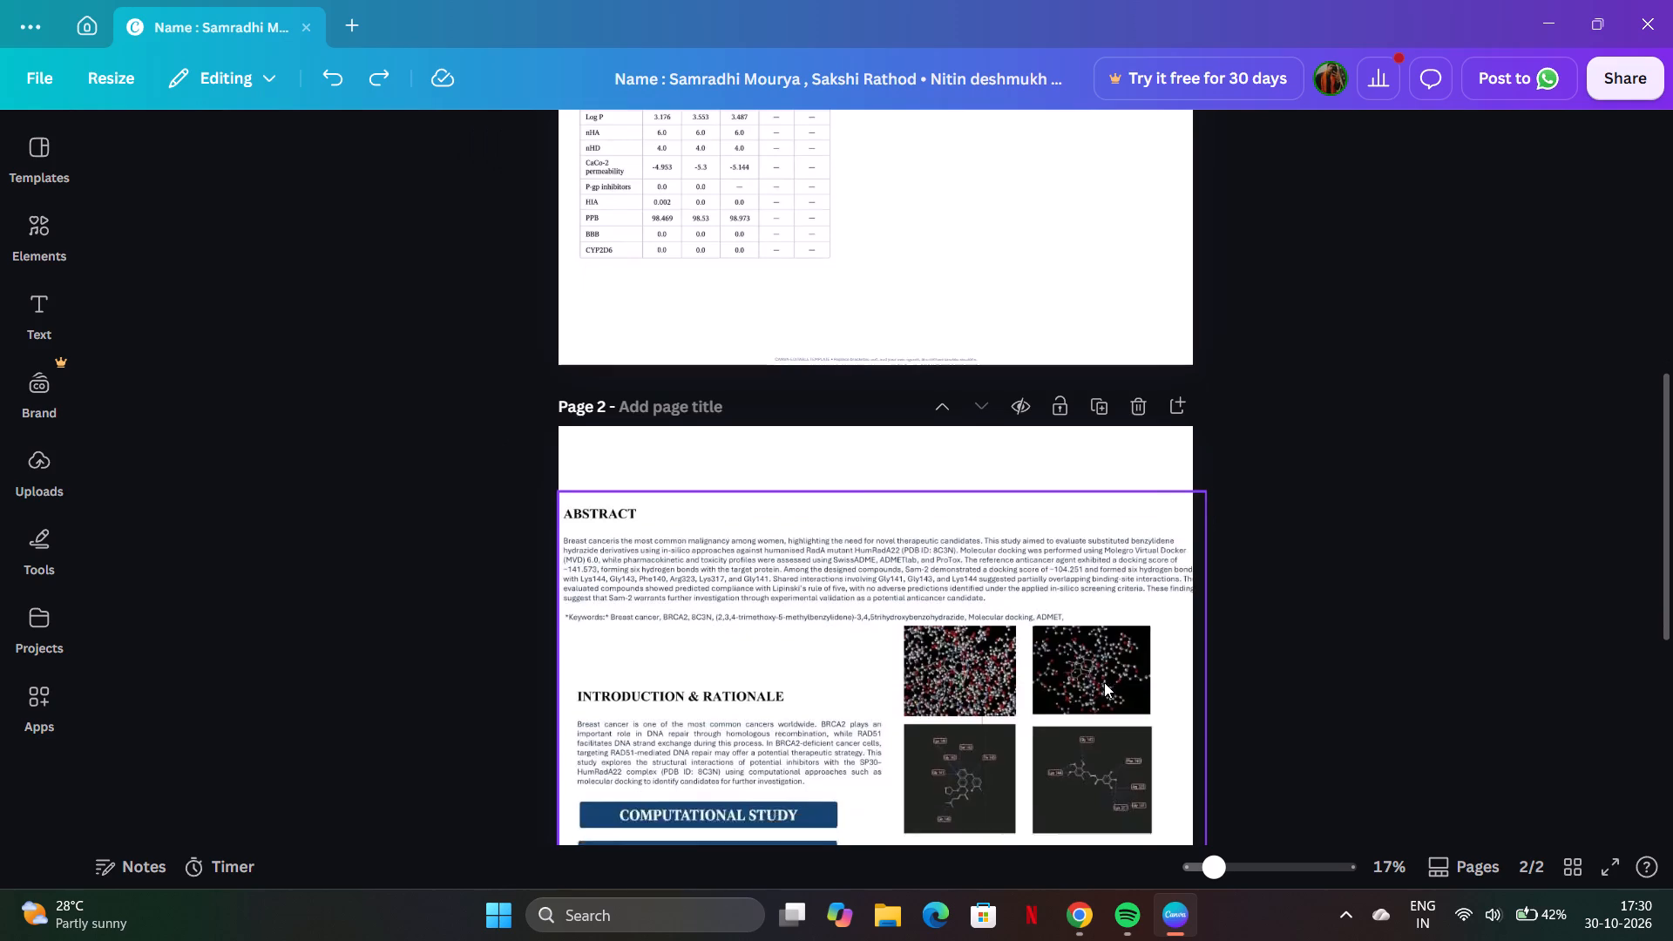
scroll(1104, 682, "down", 2)
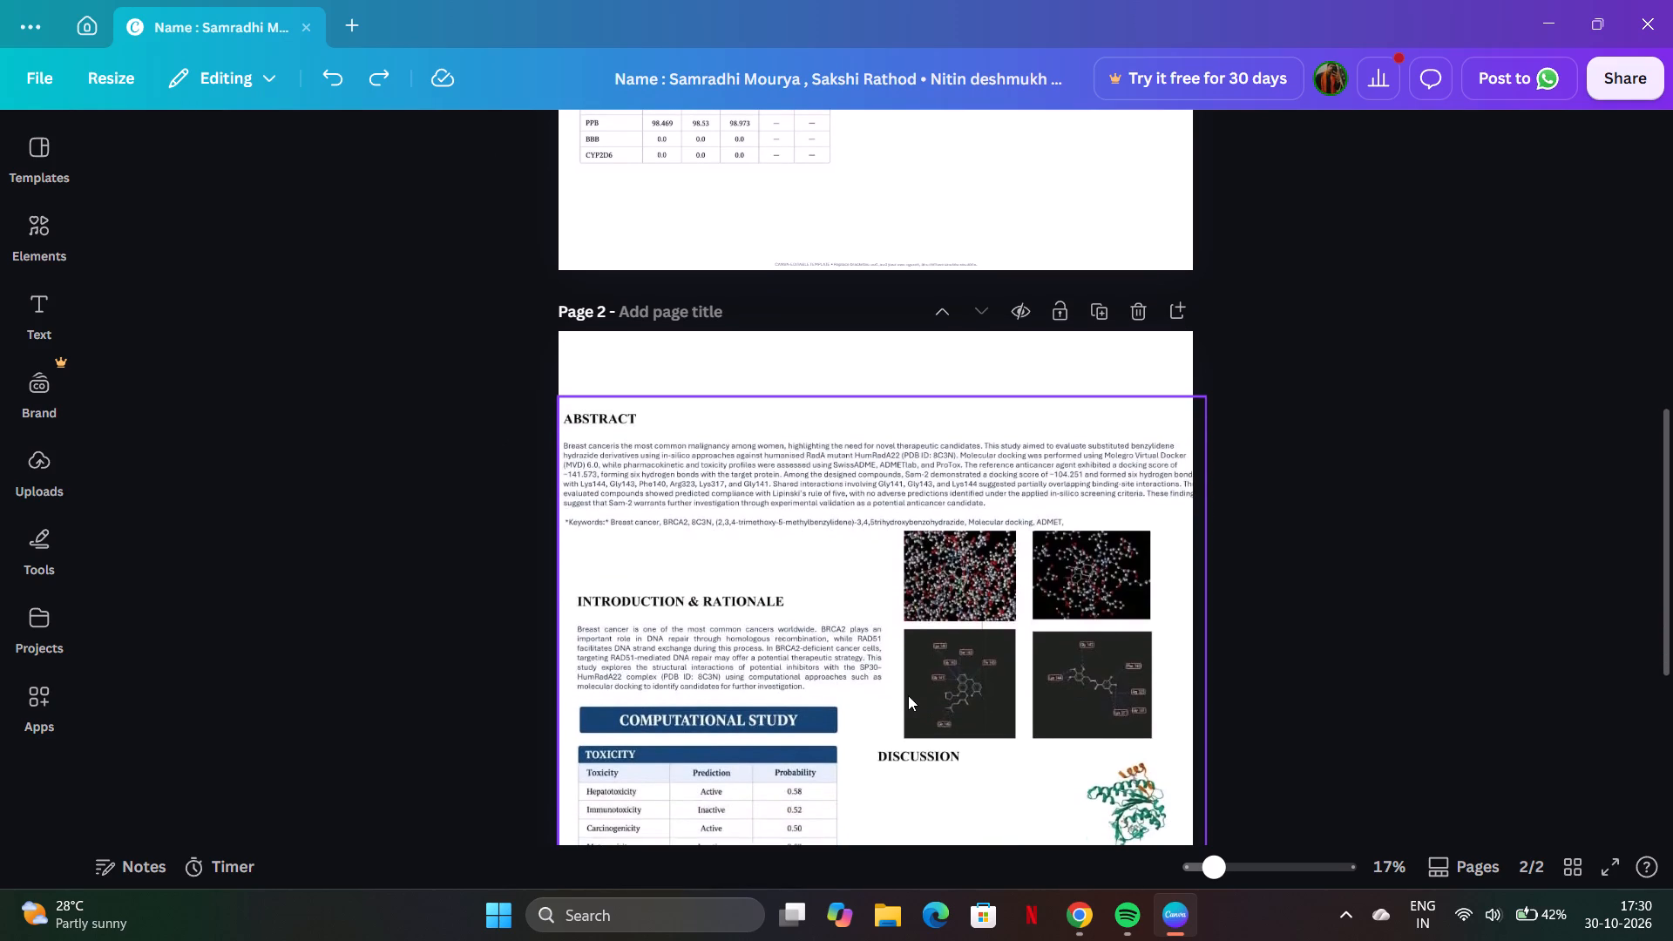
Enlarge the Abstract body text box on page 1 slightly, bringing its font size to 32.4.
scroll(680, 334, "up", 1)
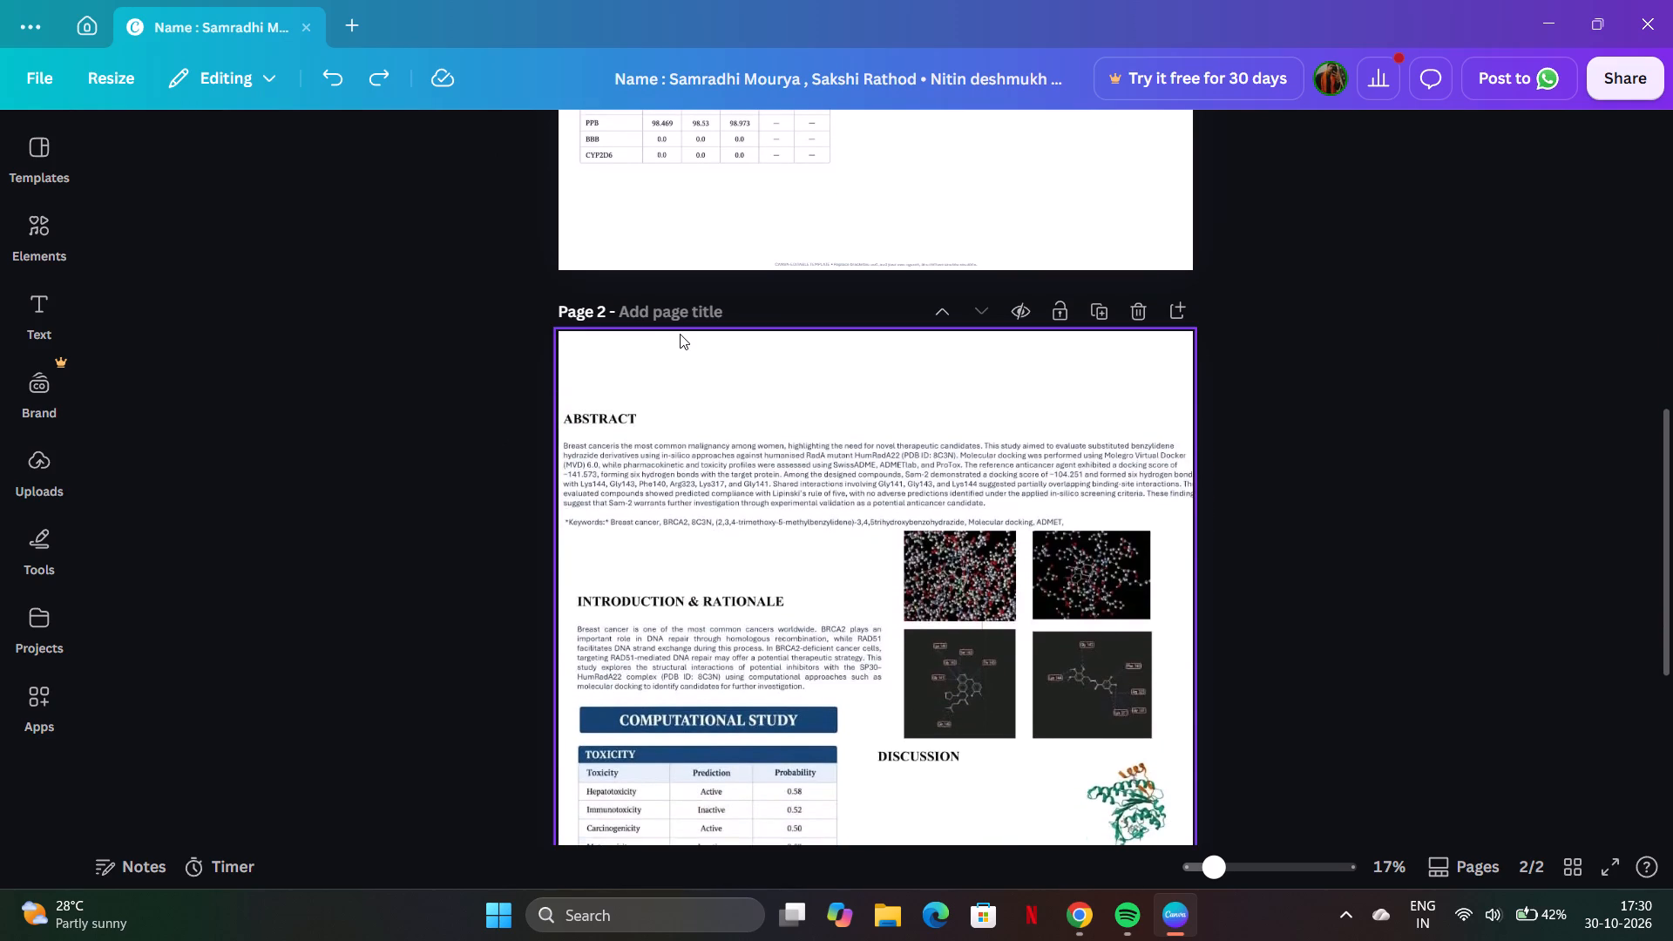
scroll(680, 334, "up", 8)
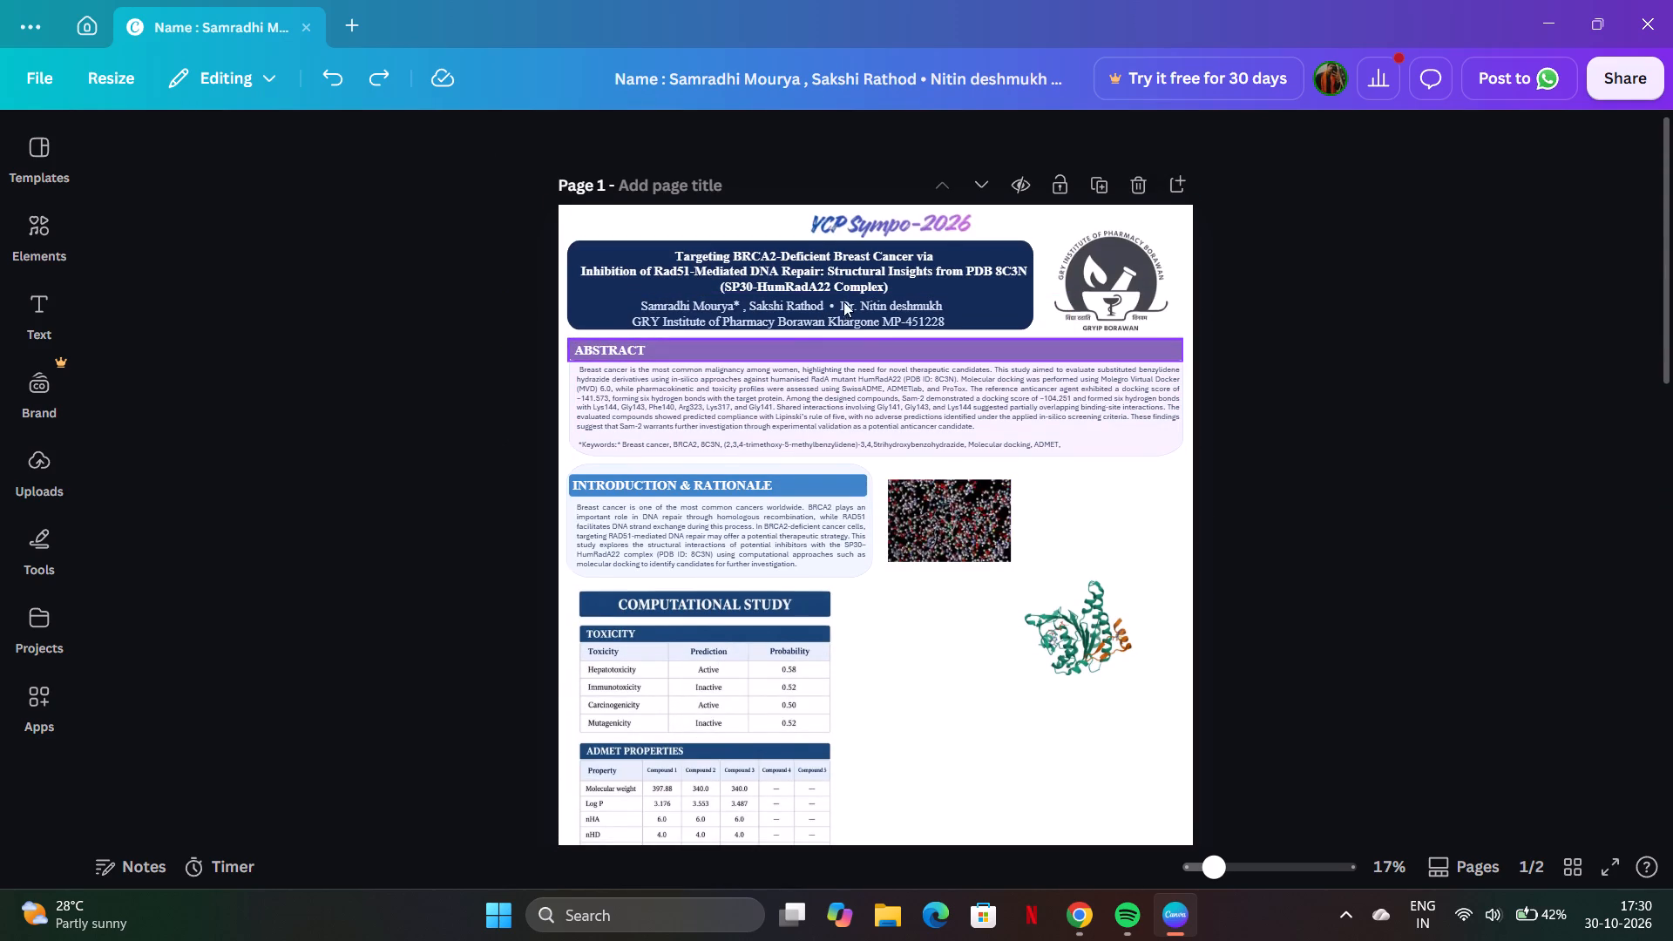
left_click(897, 391)
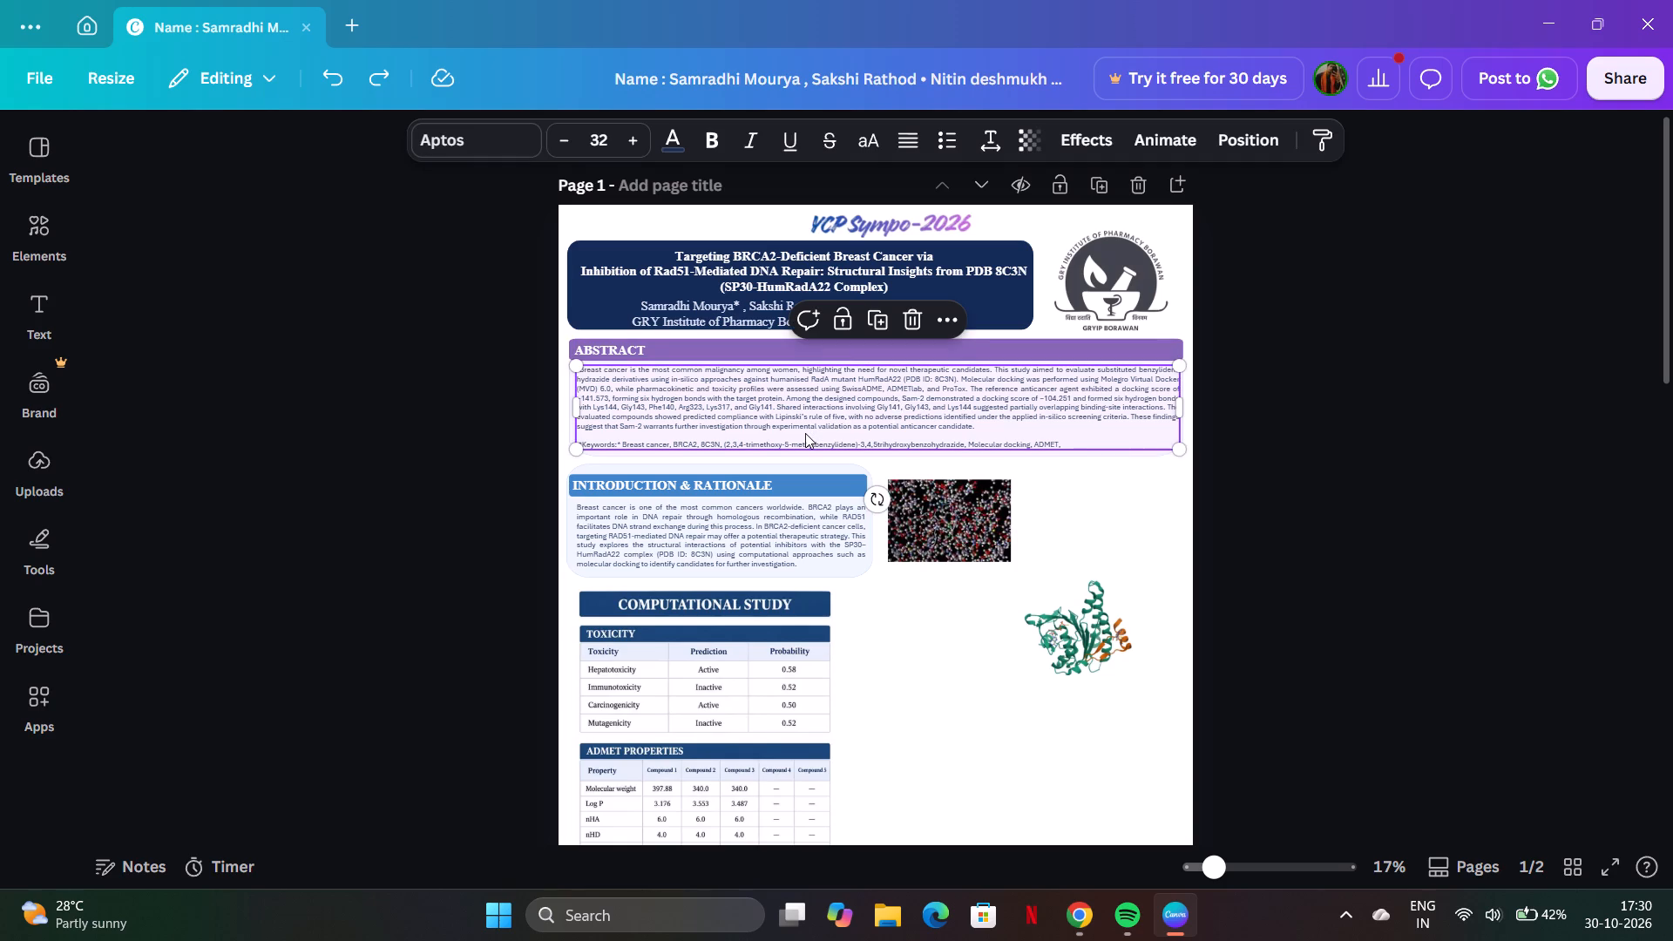
left_click(572, 452)
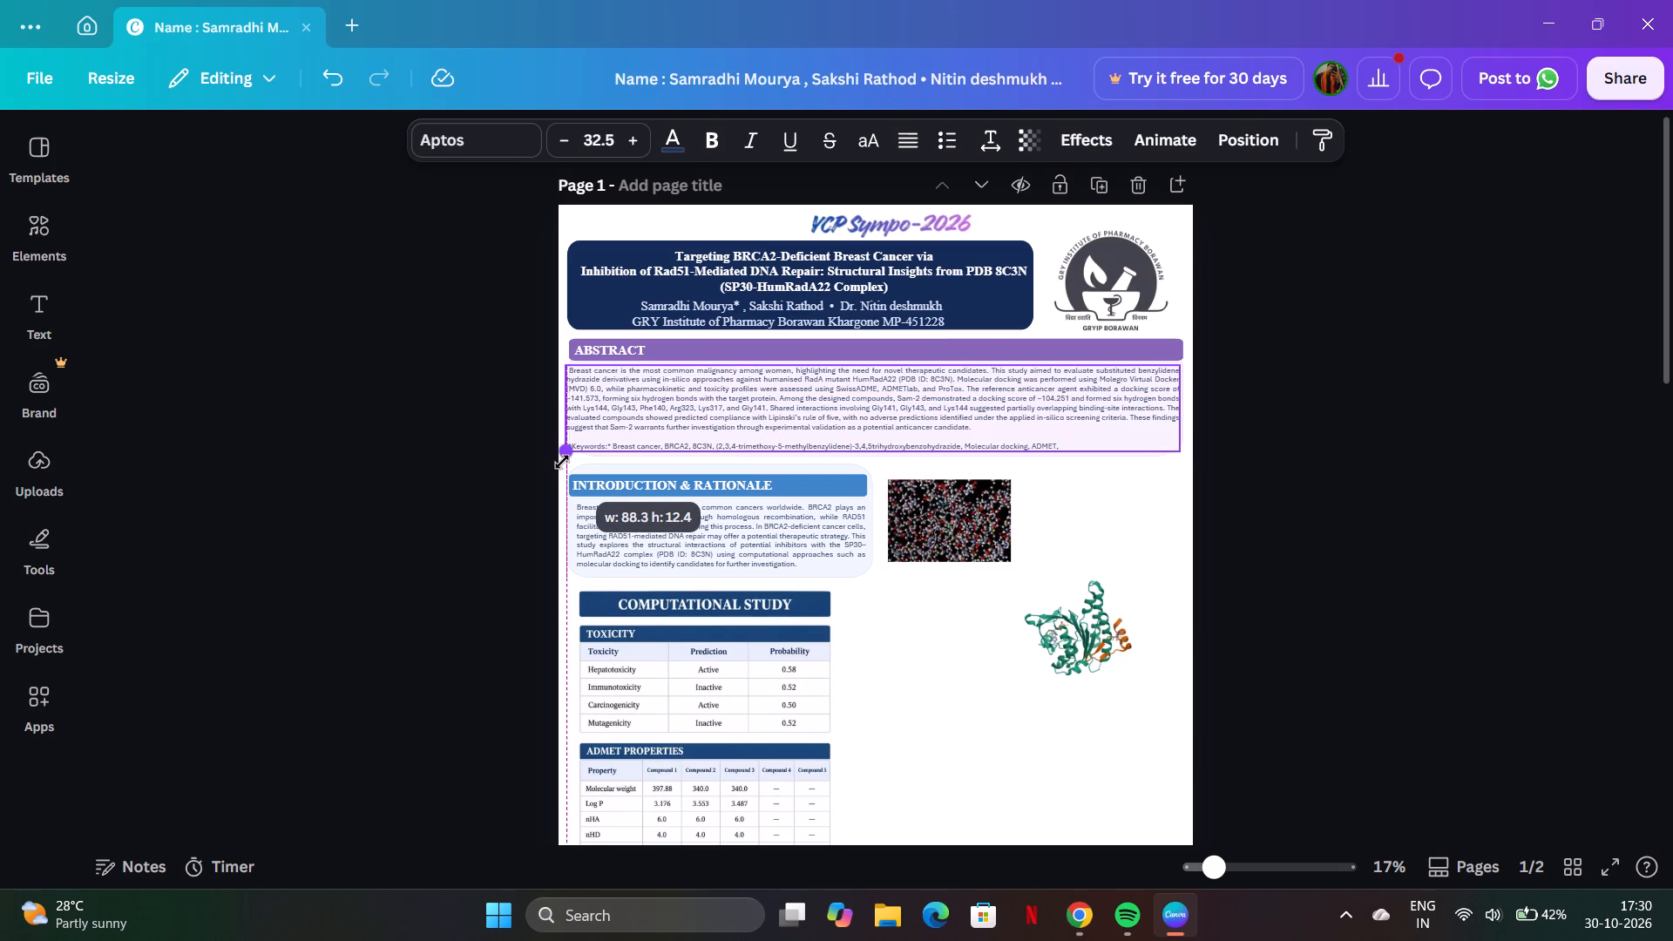
left_click(992, 617)
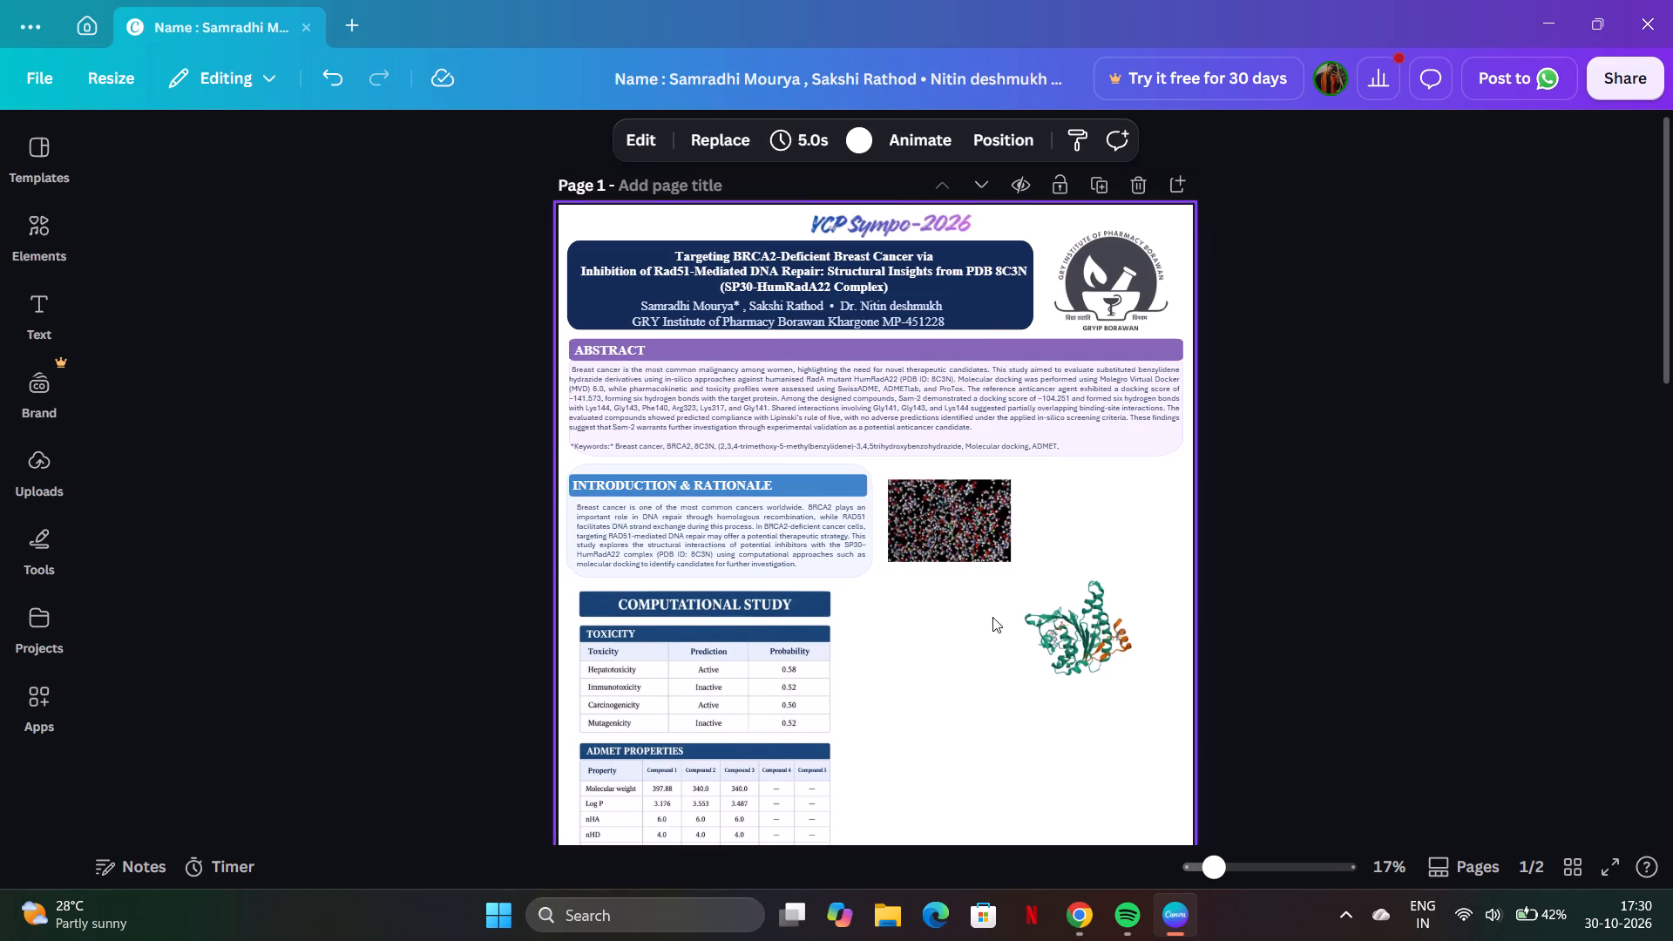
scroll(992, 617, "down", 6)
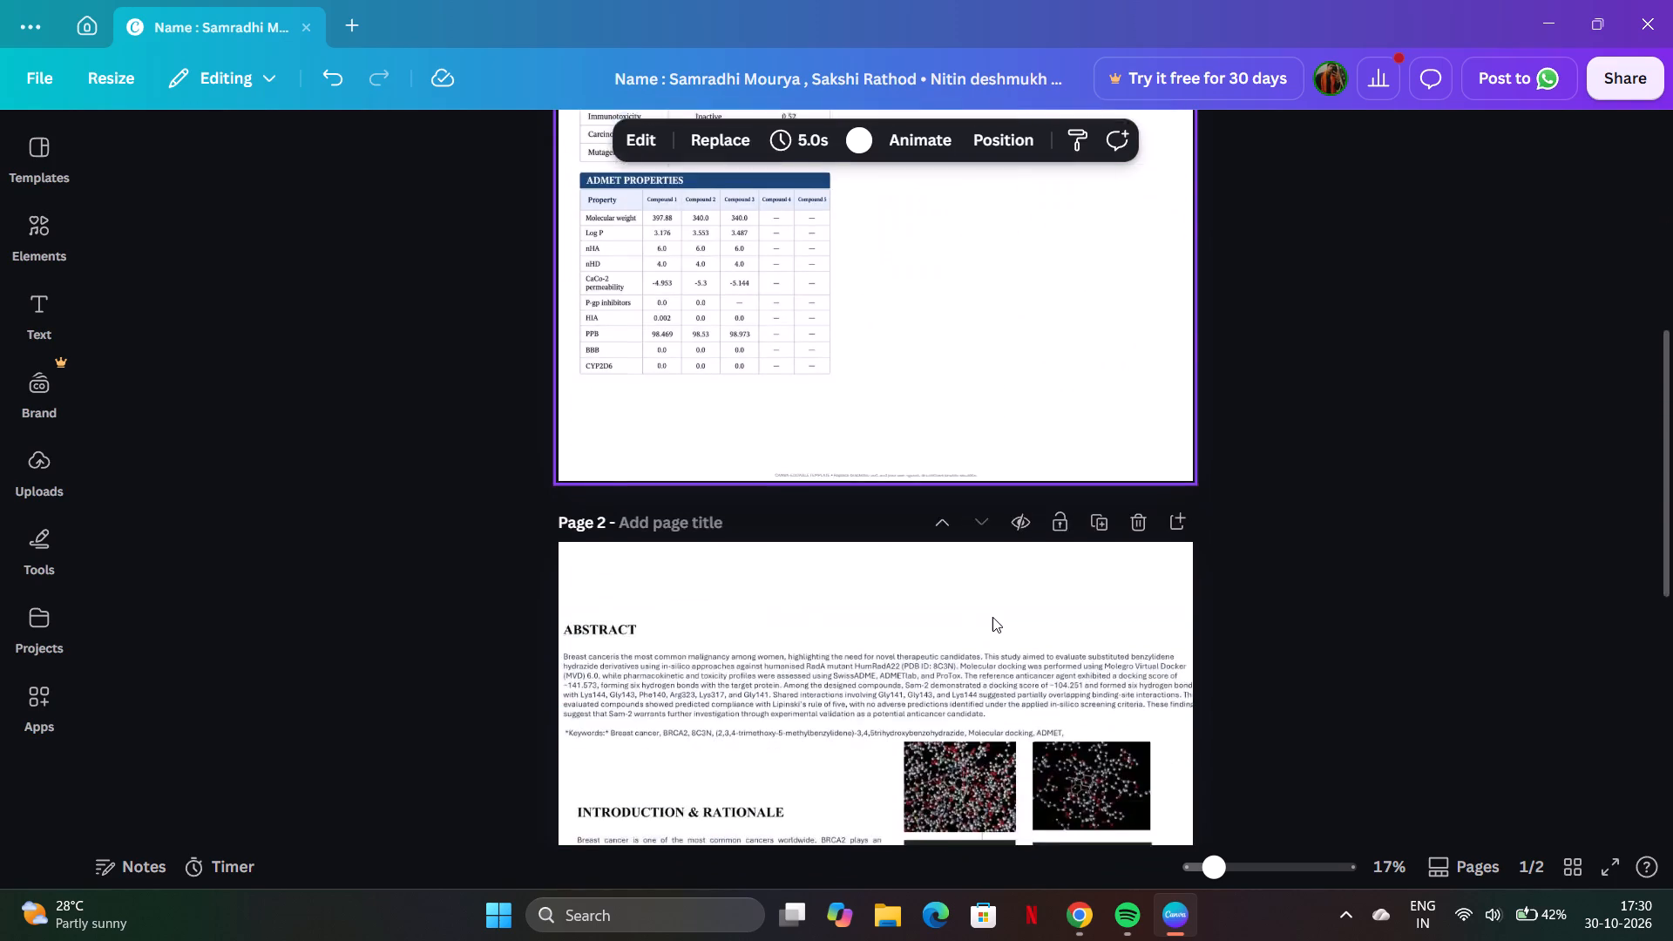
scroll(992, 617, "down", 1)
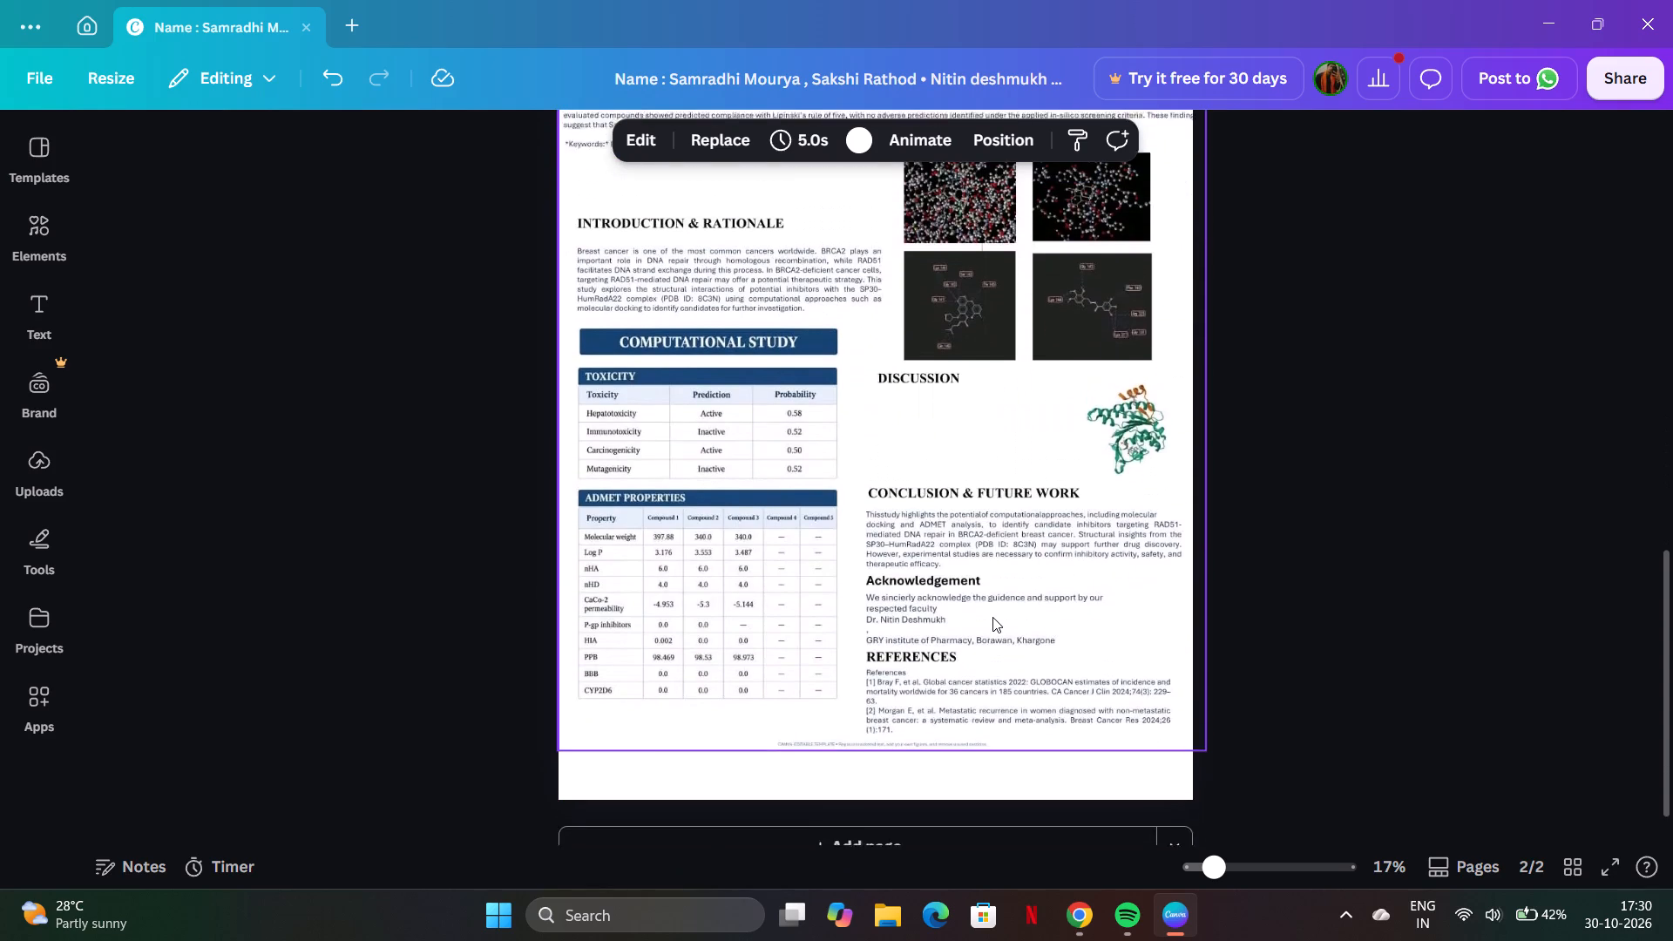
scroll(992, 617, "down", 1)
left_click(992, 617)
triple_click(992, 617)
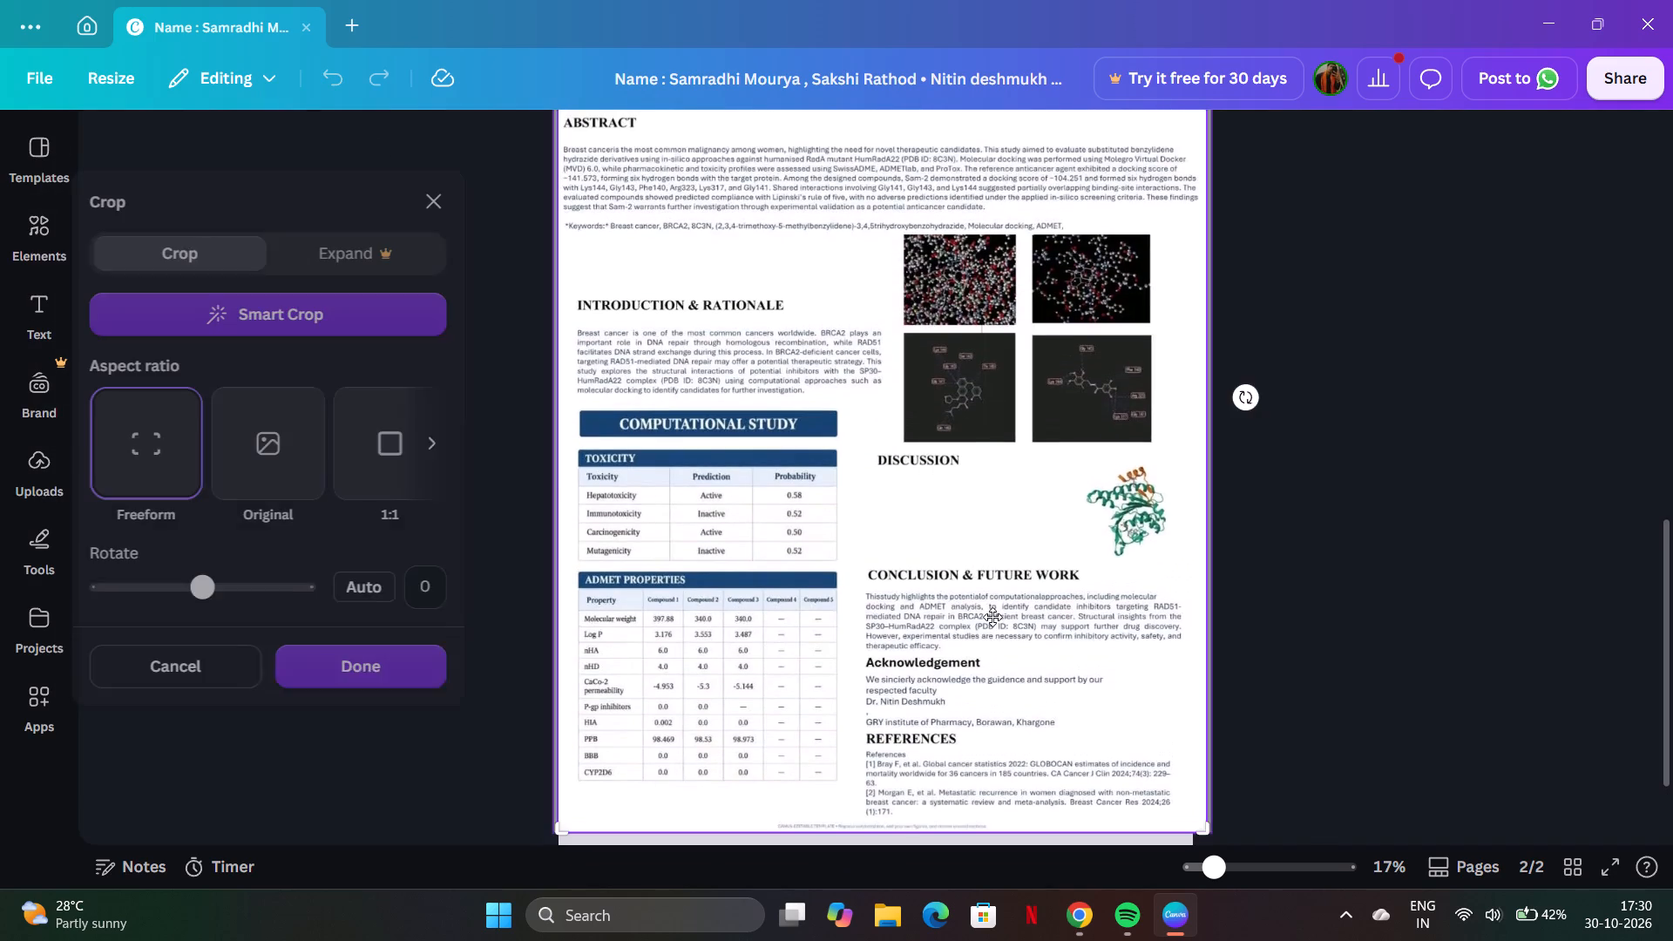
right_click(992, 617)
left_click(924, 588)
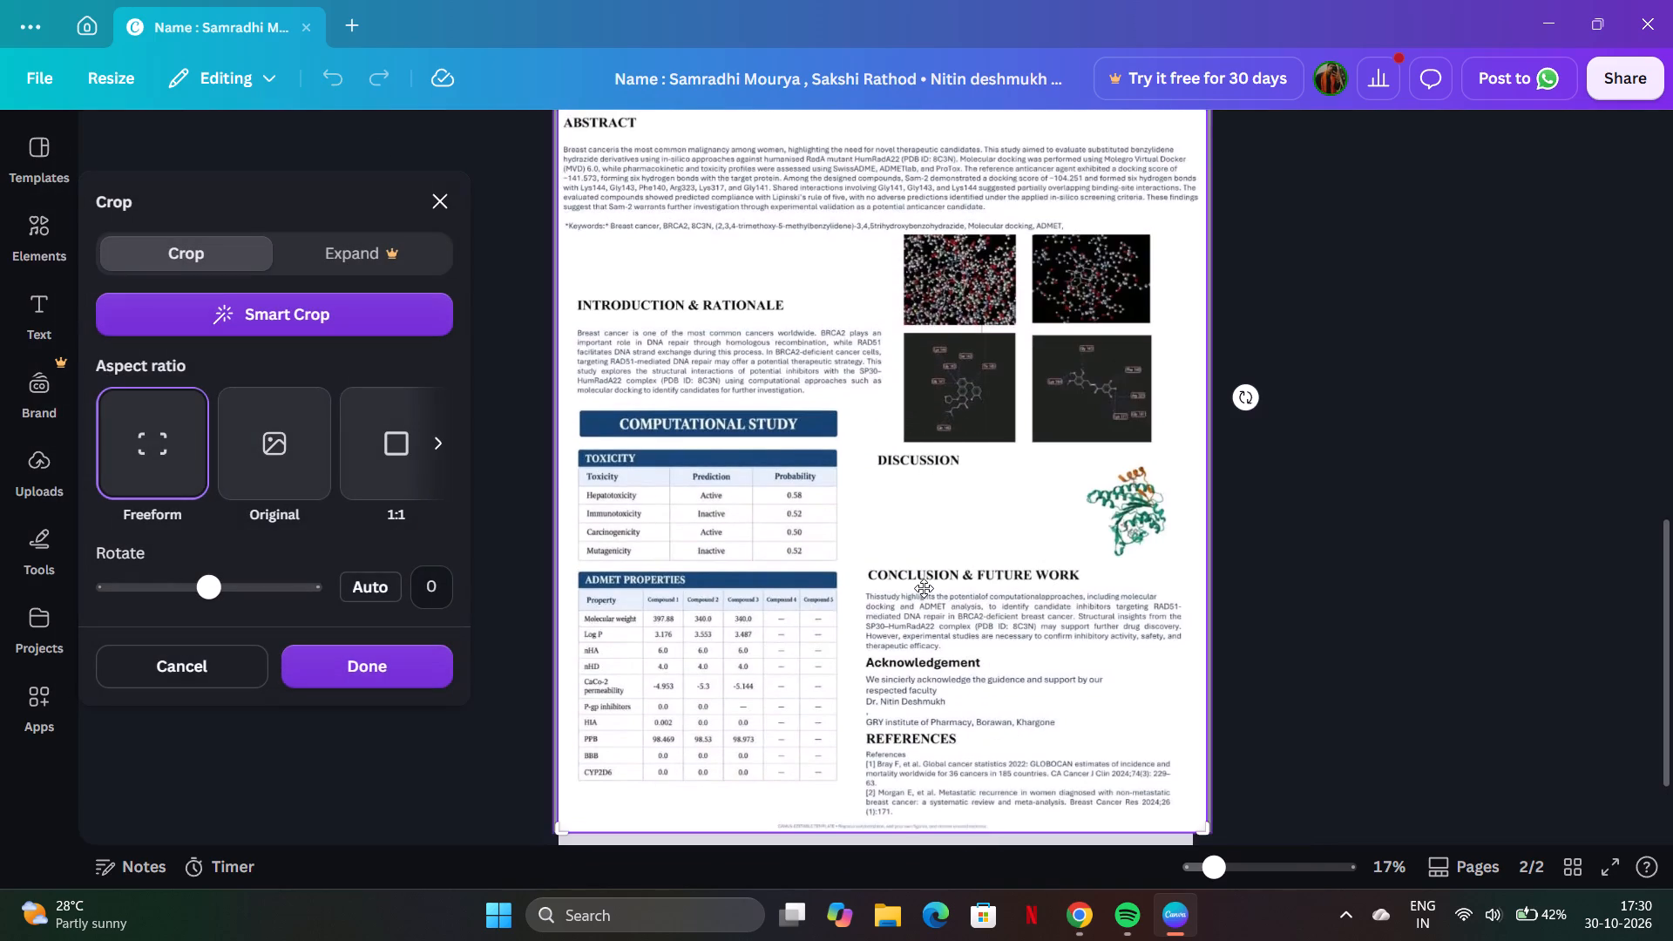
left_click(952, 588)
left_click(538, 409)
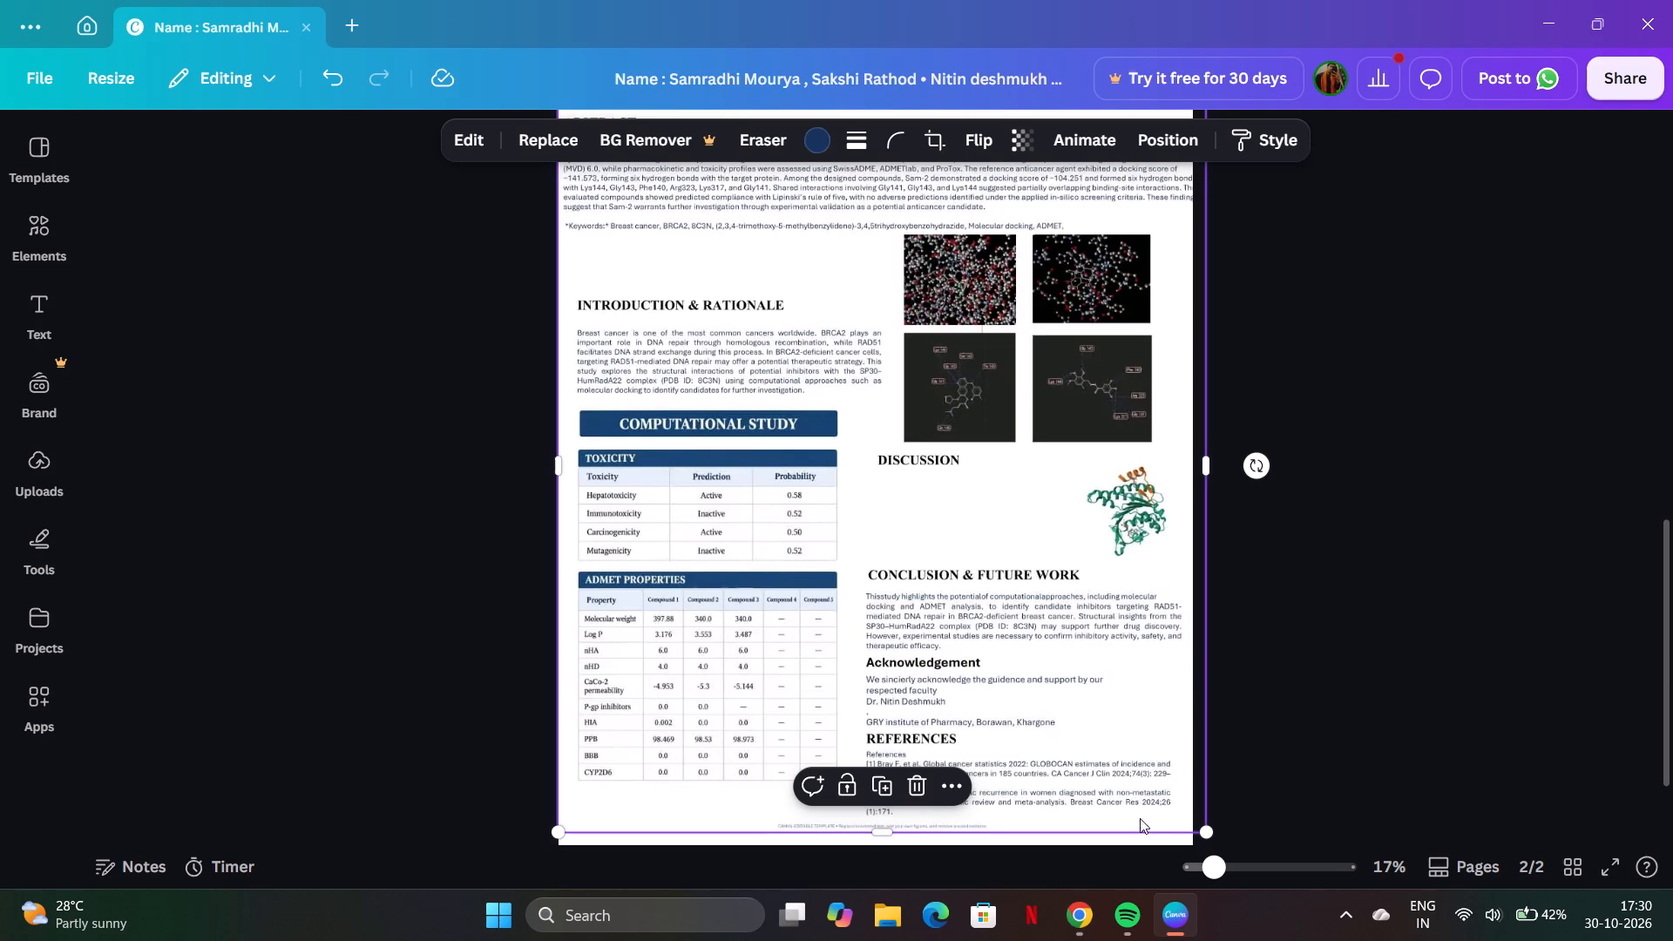
Crop away the left part of the poster image on page 2 up to the right-hand column, about 50.7 wide.
scroll(1006, 562, "up", 1)
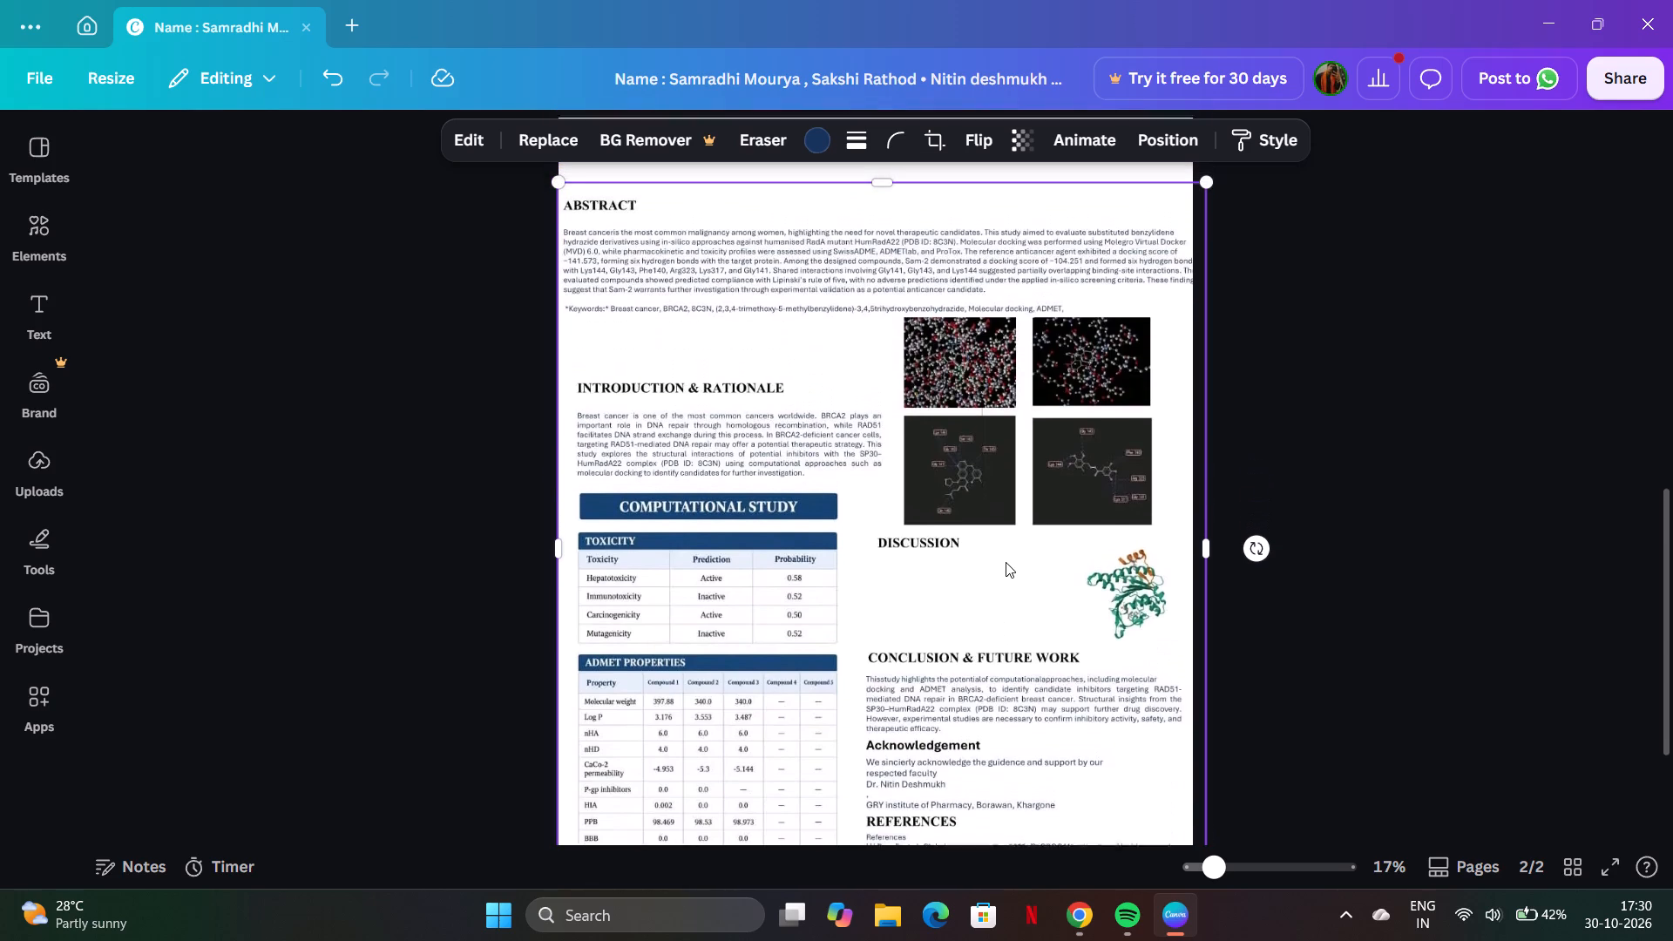
scroll(1006, 562, "up", 4)
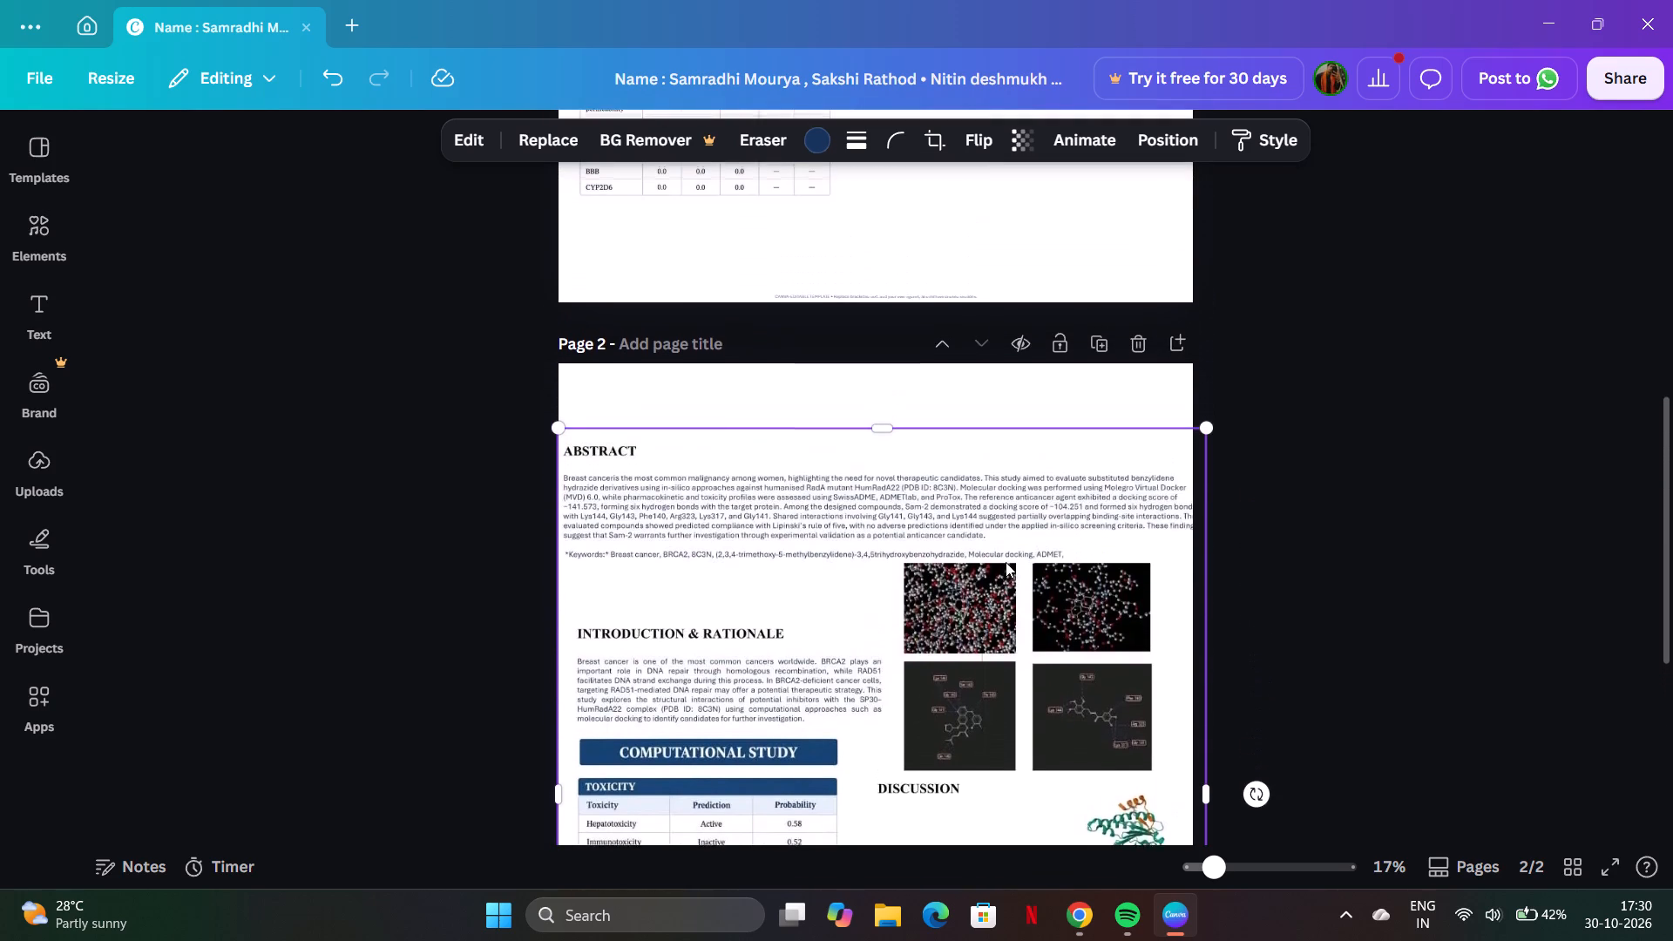
scroll(1006, 562, "up", 1)
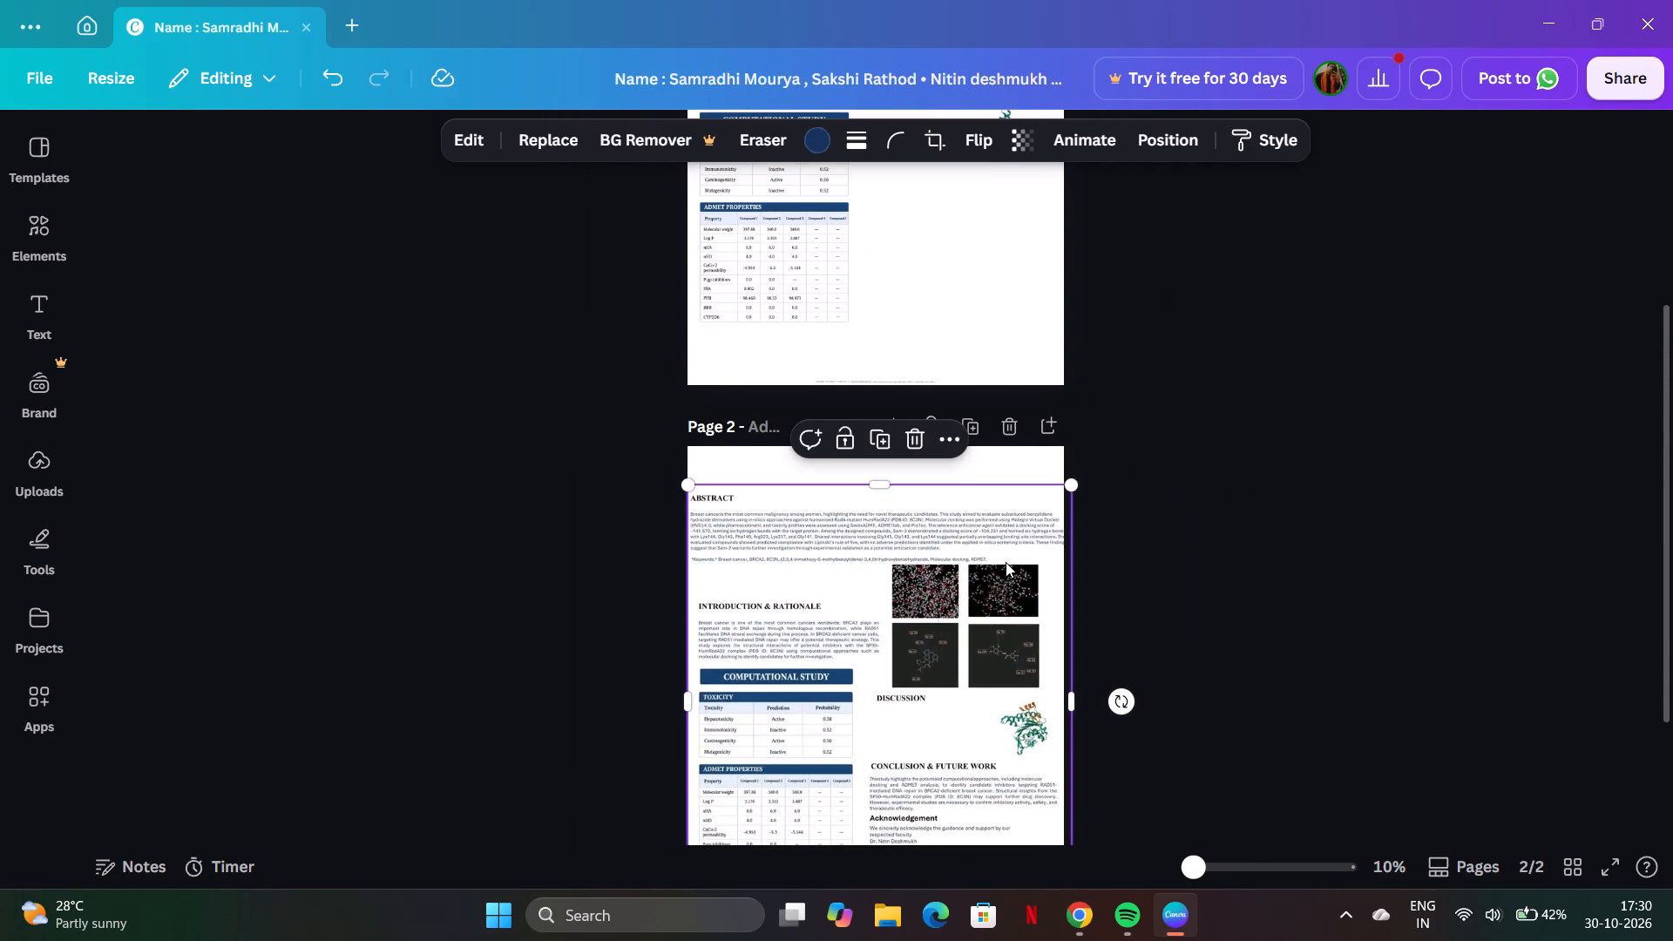
scroll(1008, 466, "up", 1)
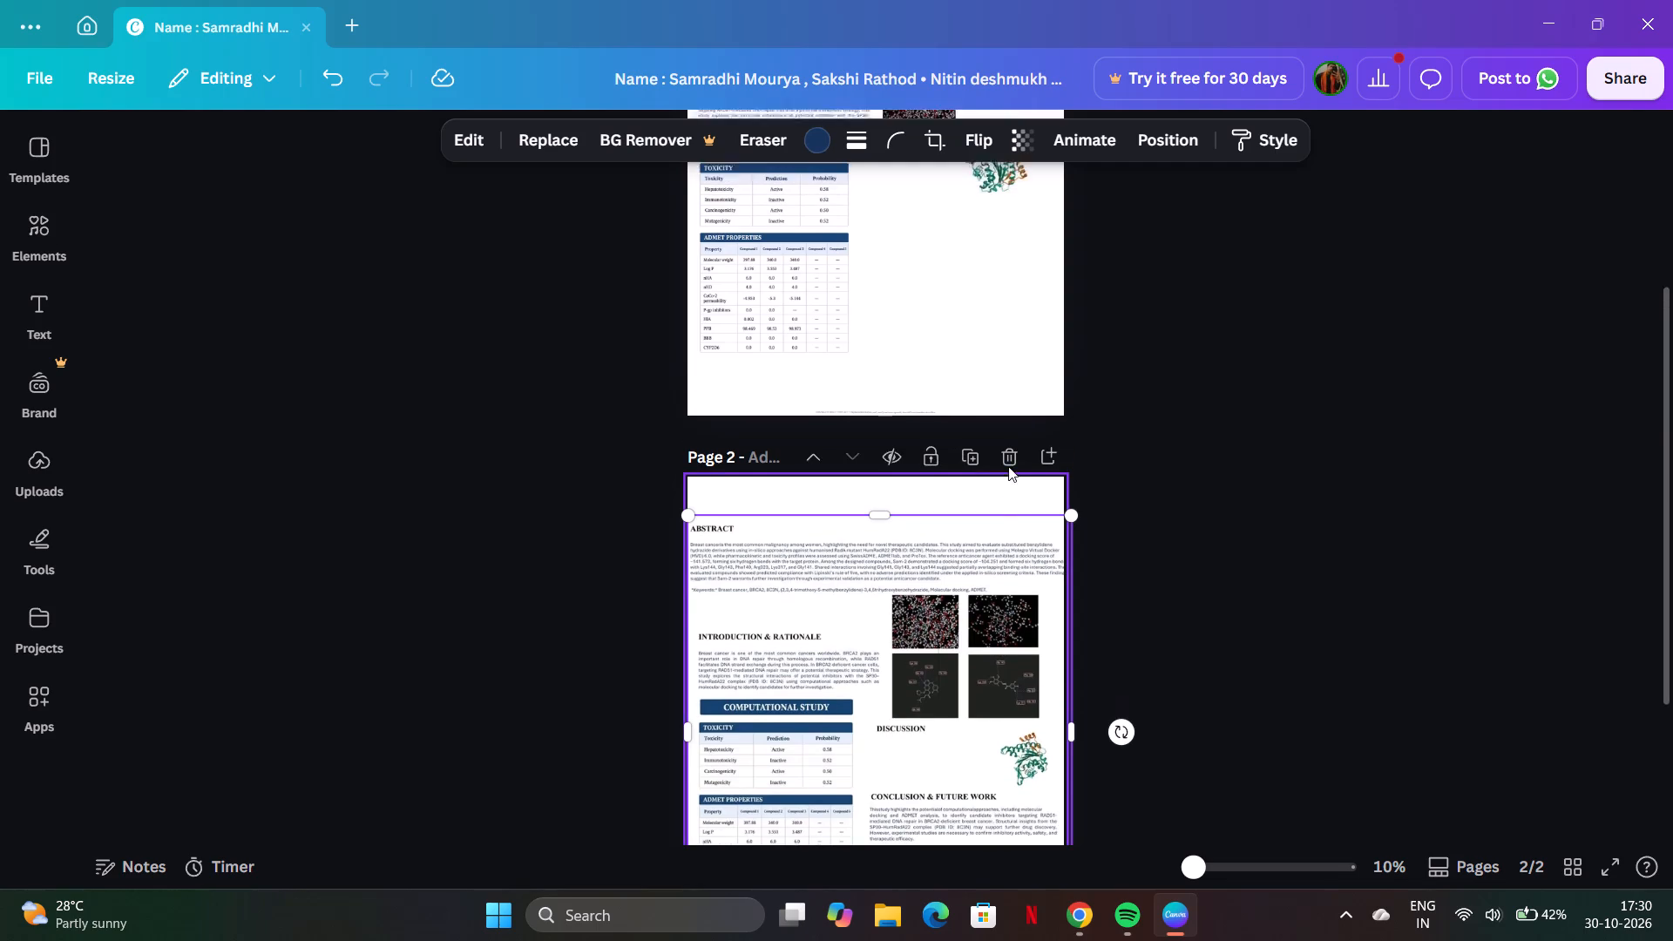
scroll(1008, 466, "up", 1)
scroll(1008, 466, "down", 1)
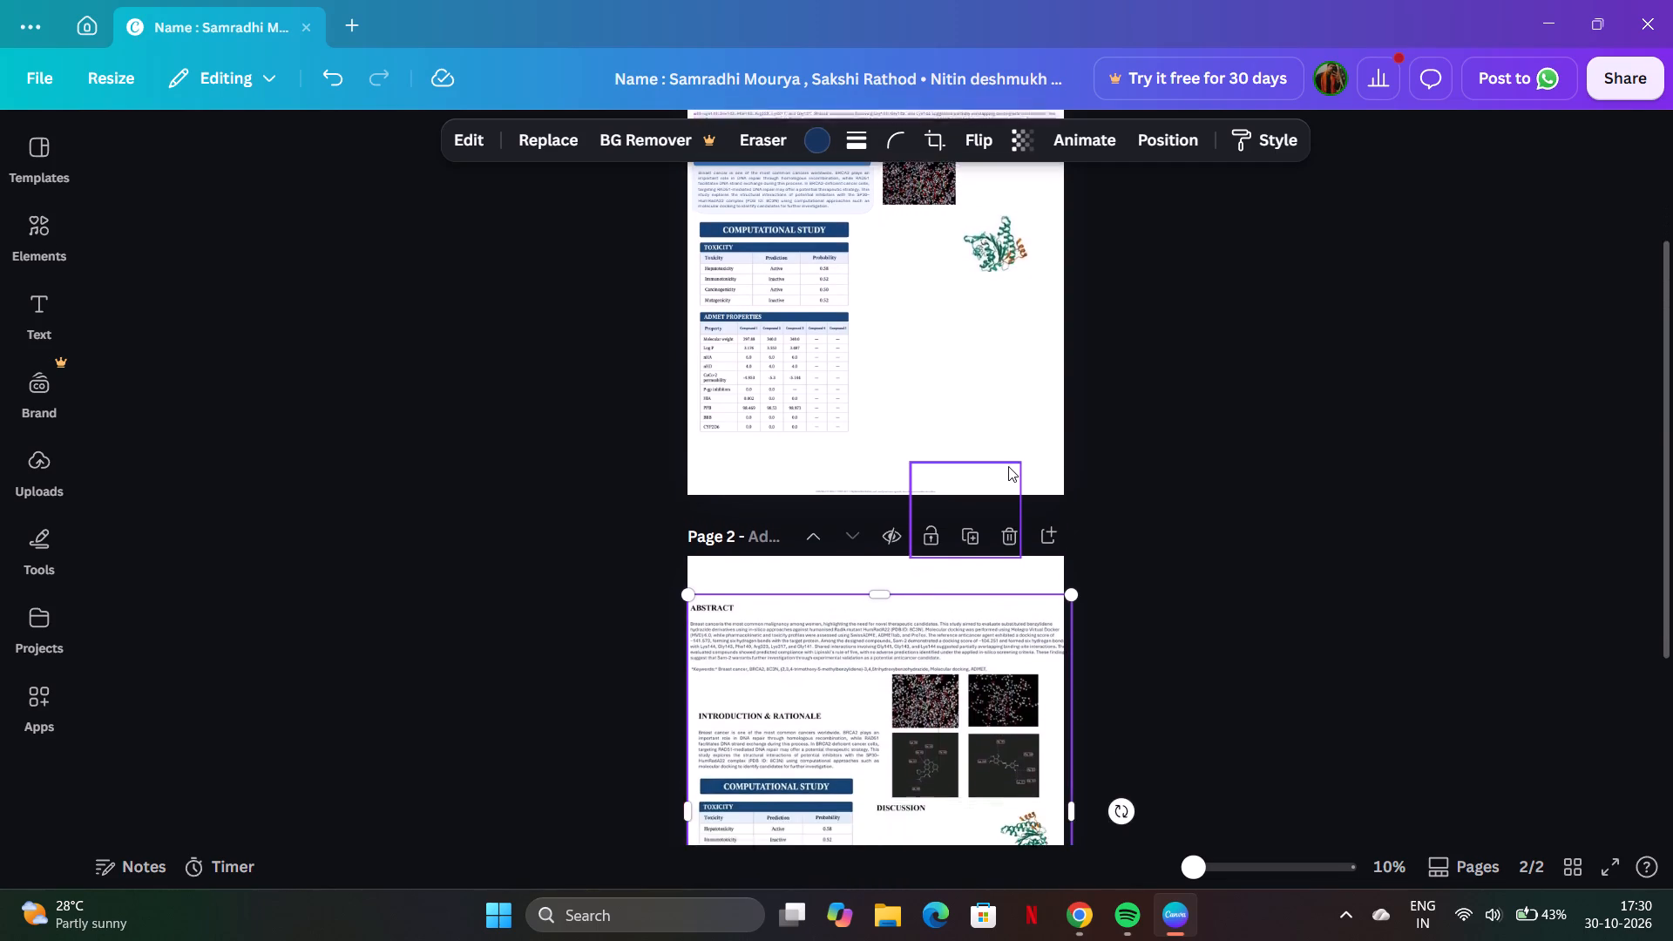
scroll(1008, 466, "down", 1)
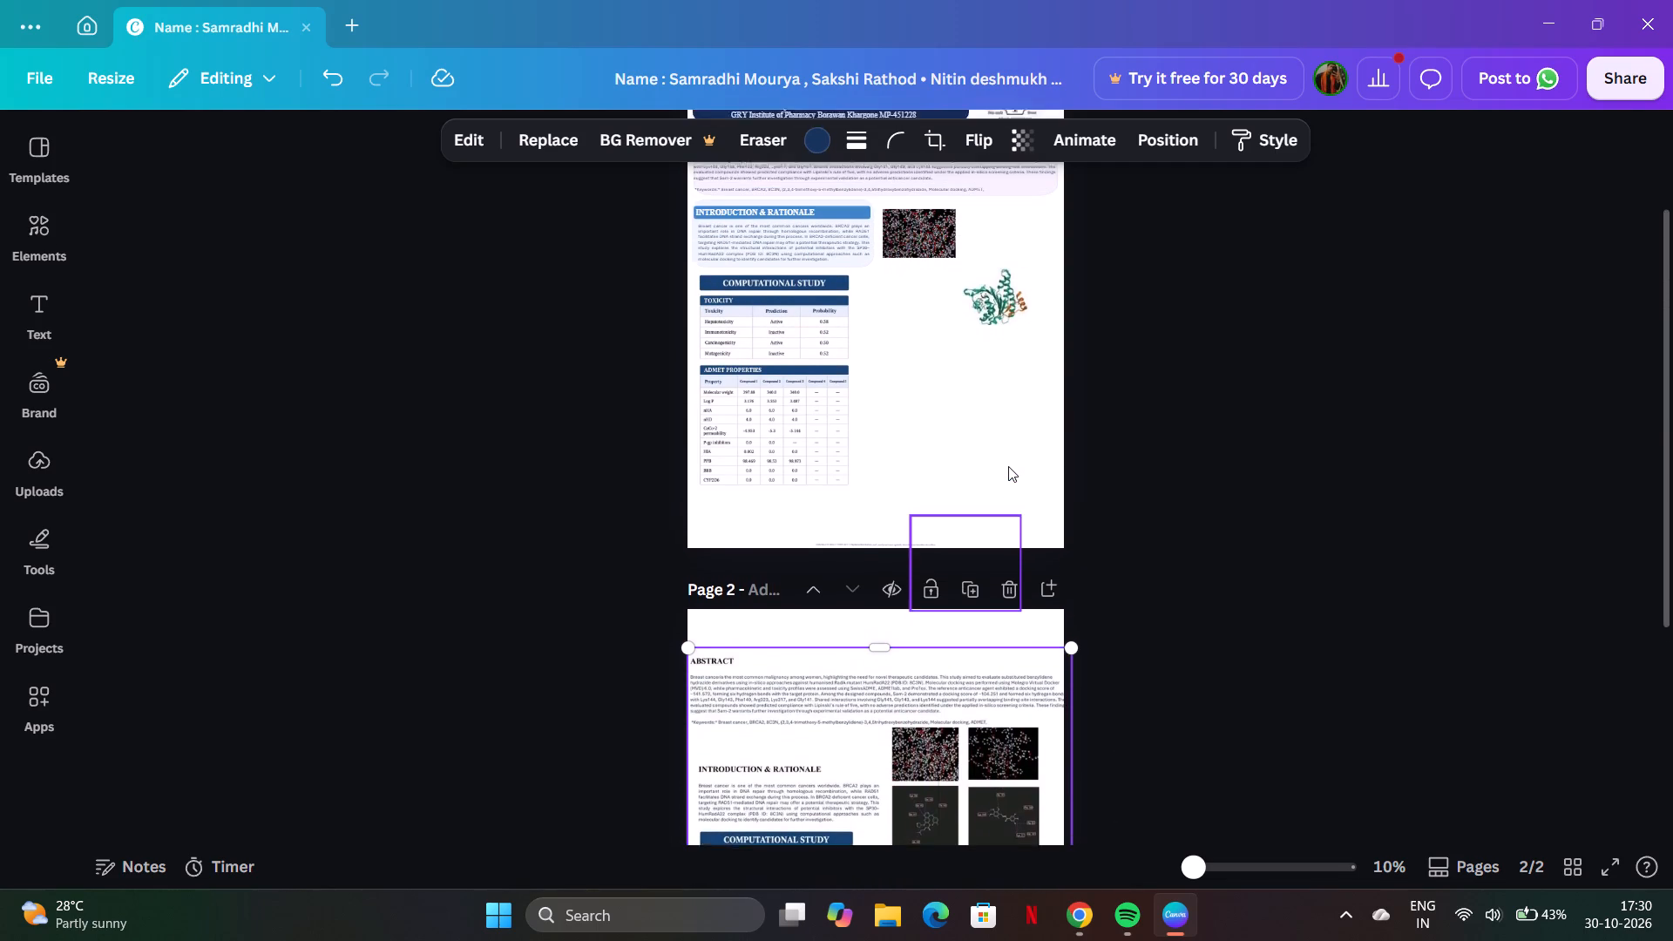
scroll(1008, 466, "down", 1)
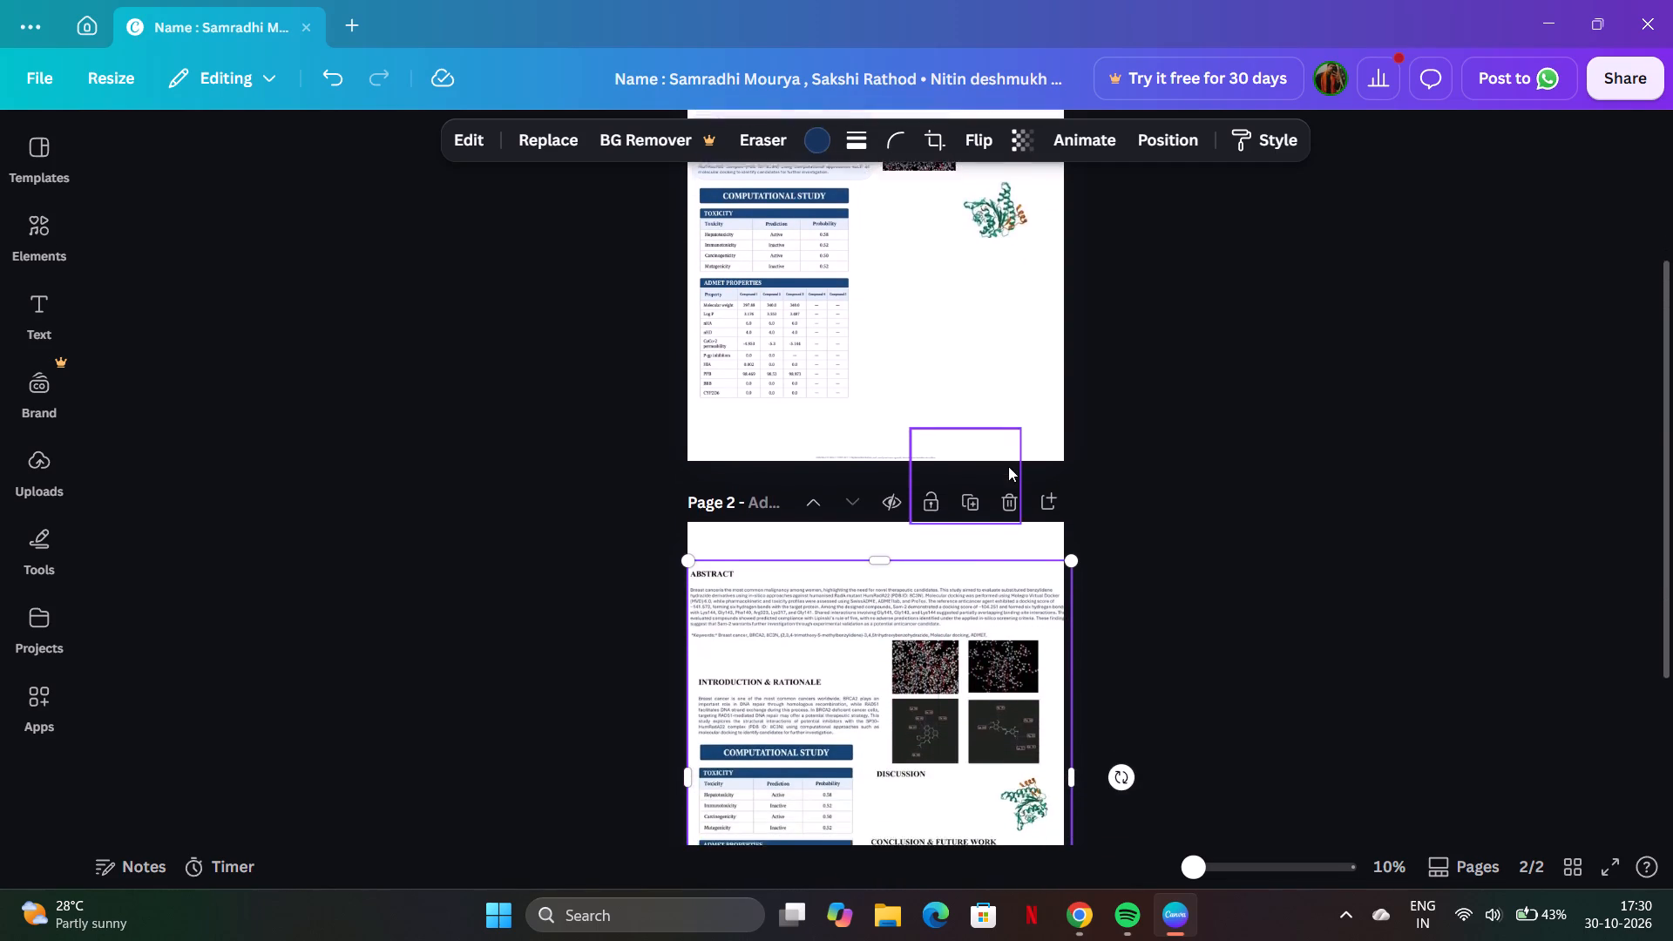
scroll(1008, 466, "down", 2)
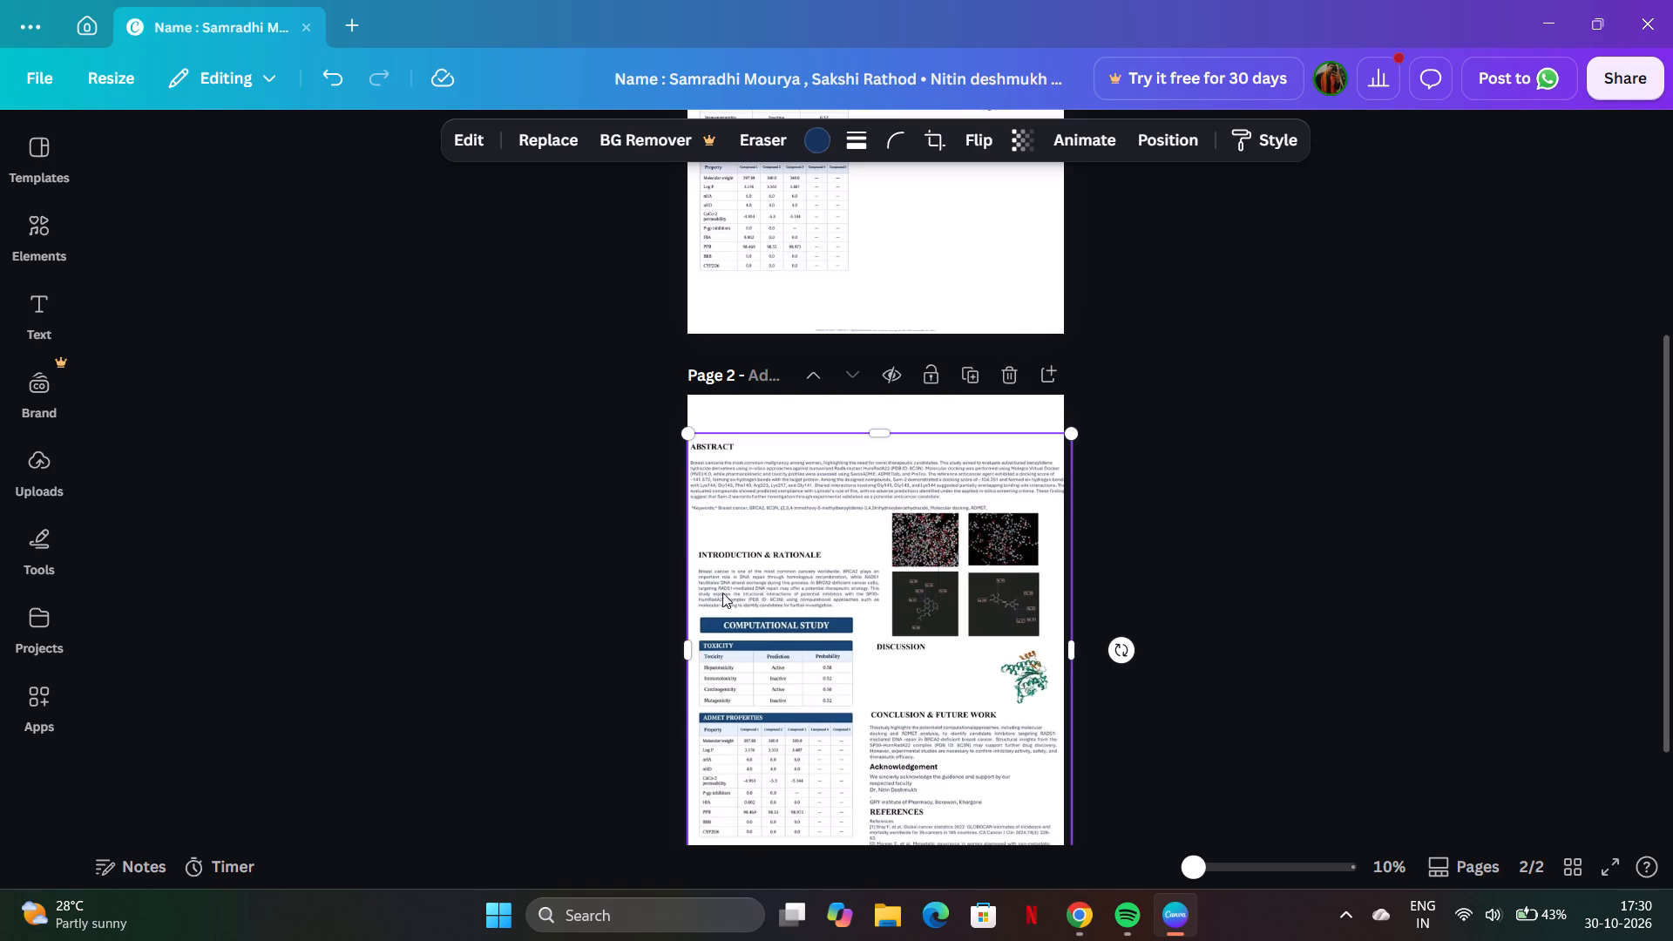
left_click_drag(681, 641, 748, 636)
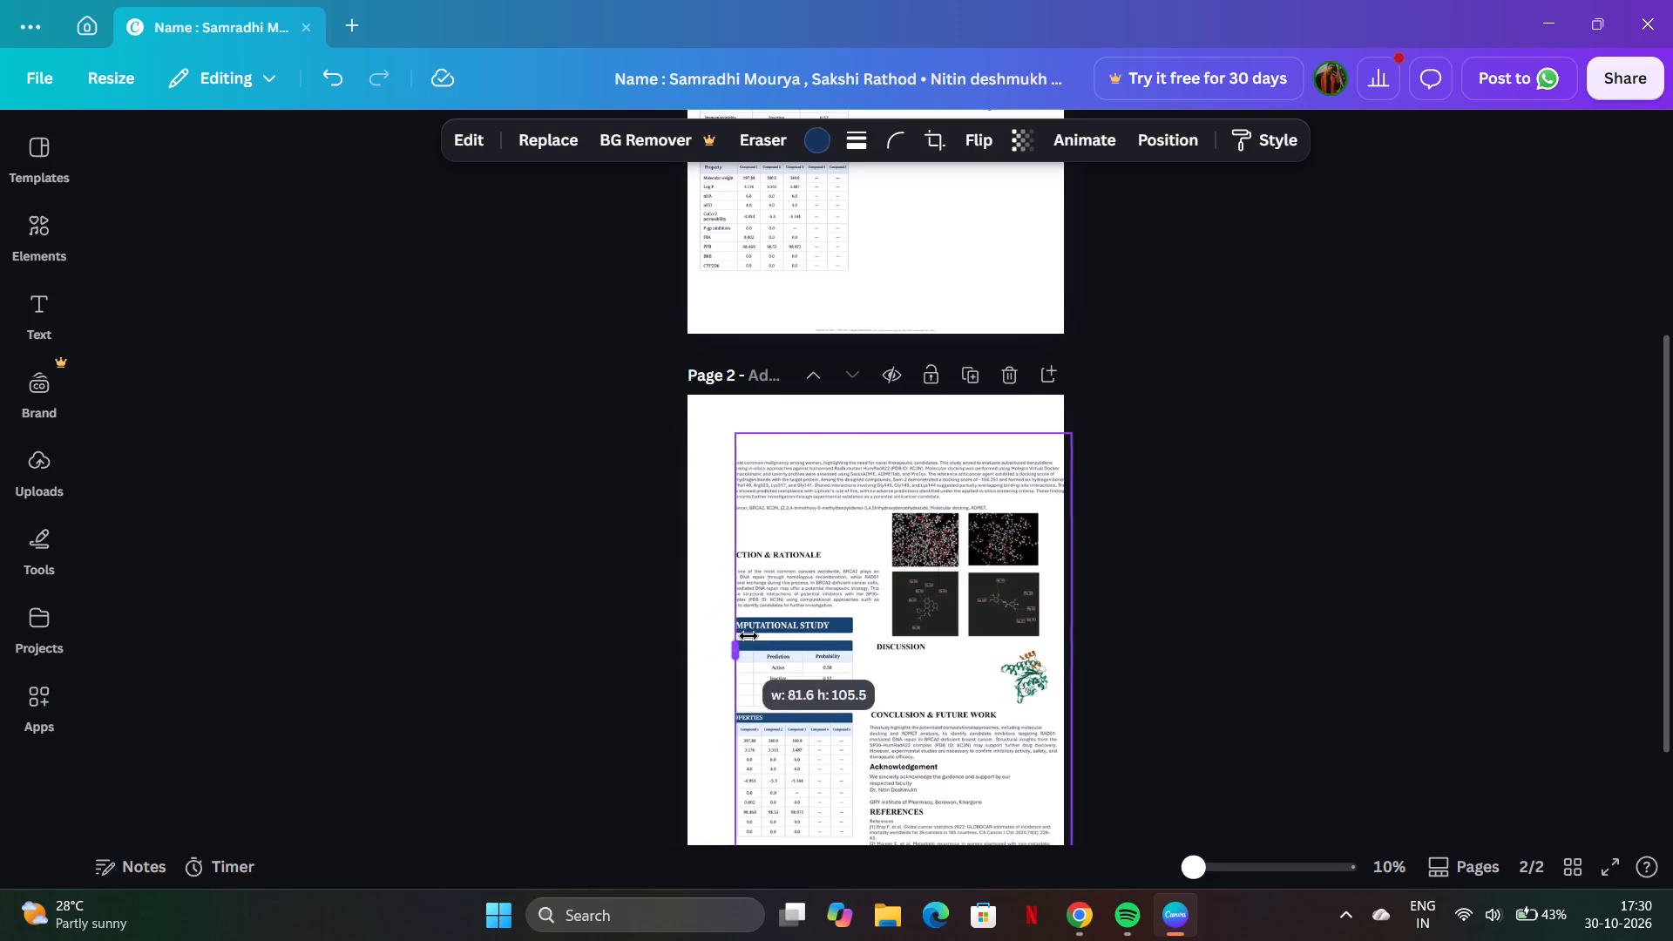
left_click_drag(748, 636, 856, 617)
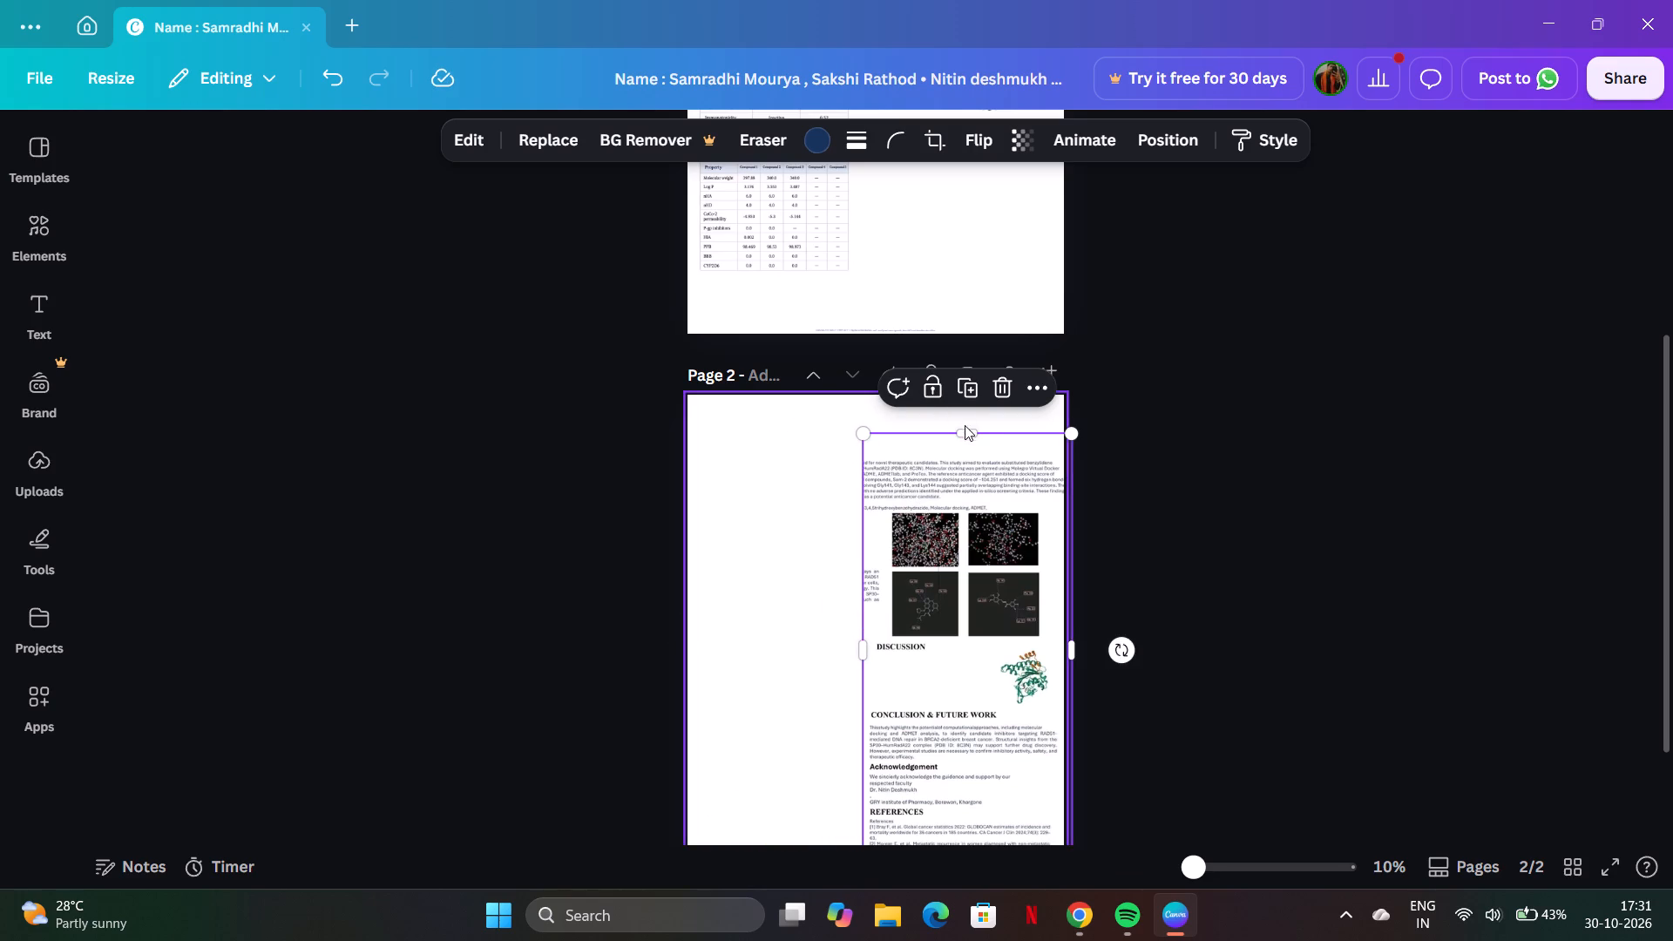
Crop the poster image's top and bottom to keep only the upper row of two molecule pictures, about 14.4 high.
left_click_drag(965, 437, 976, 504)
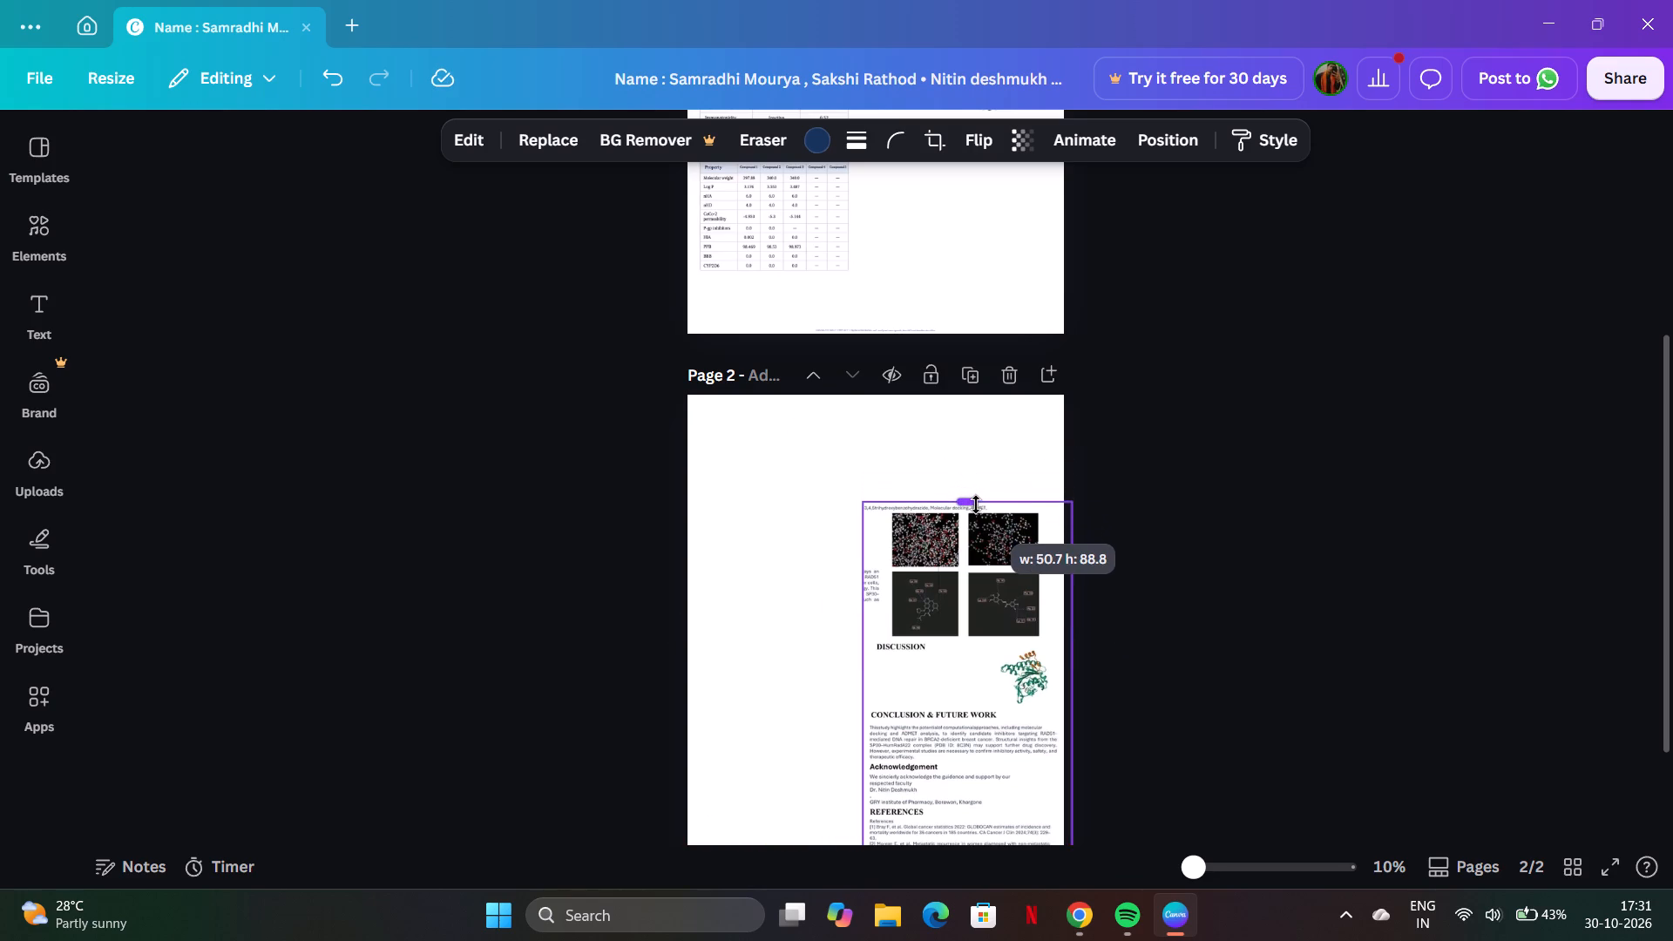
left_click_drag(976, 504, 979, 517)
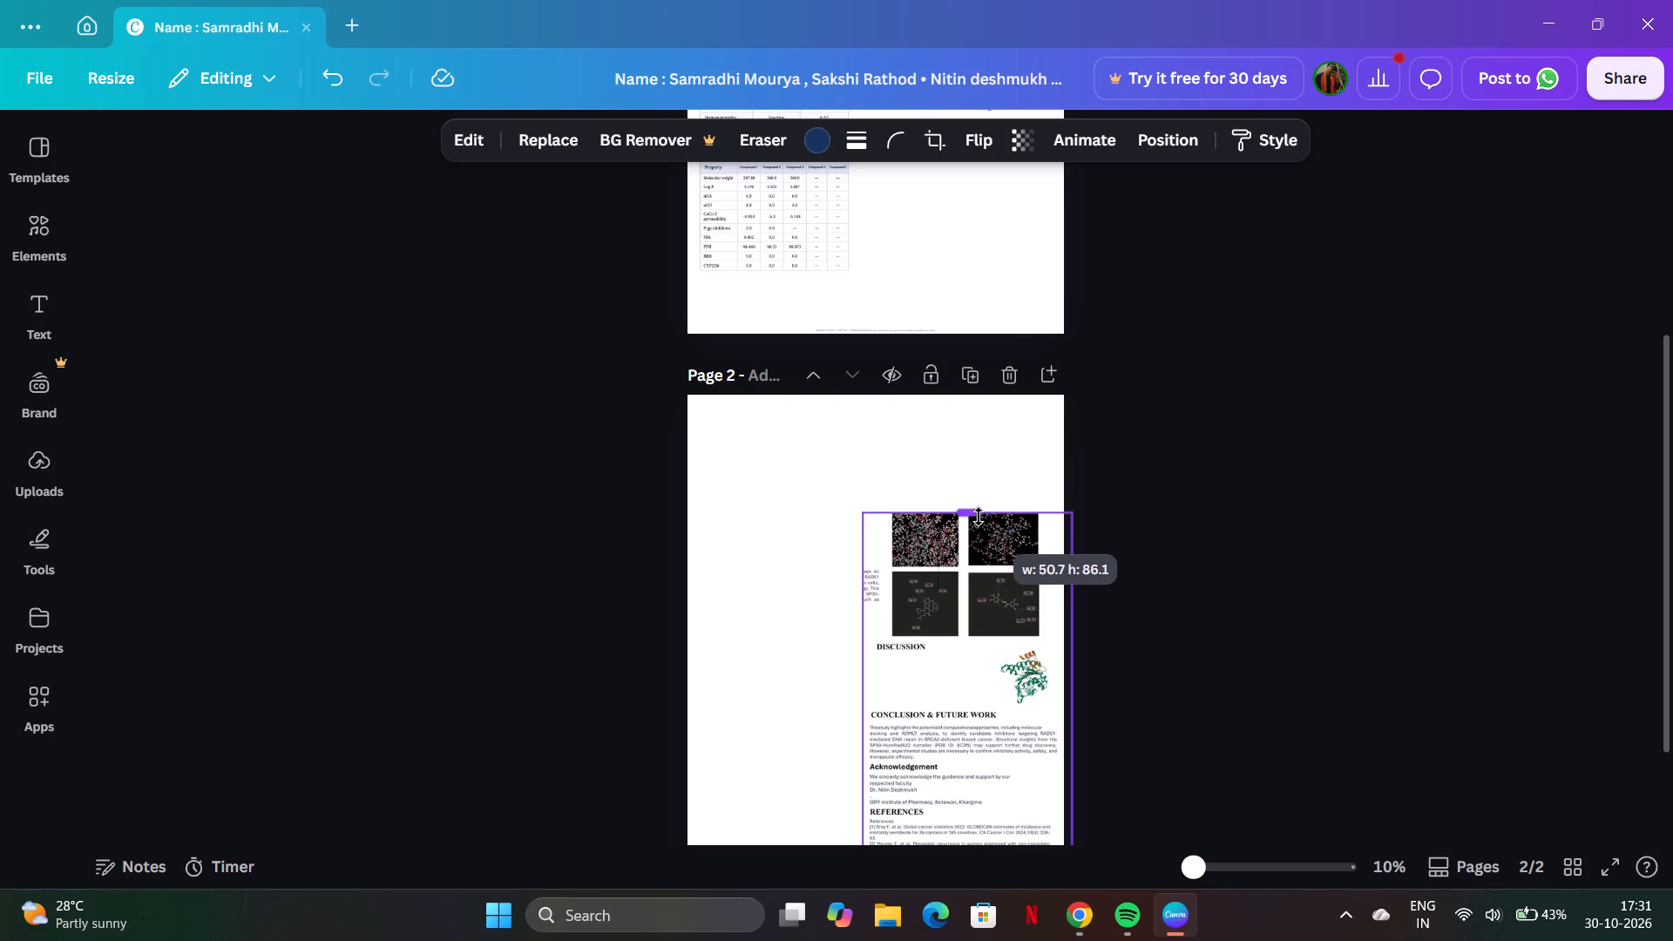
left_click_drag(979, 517, 980, 513)
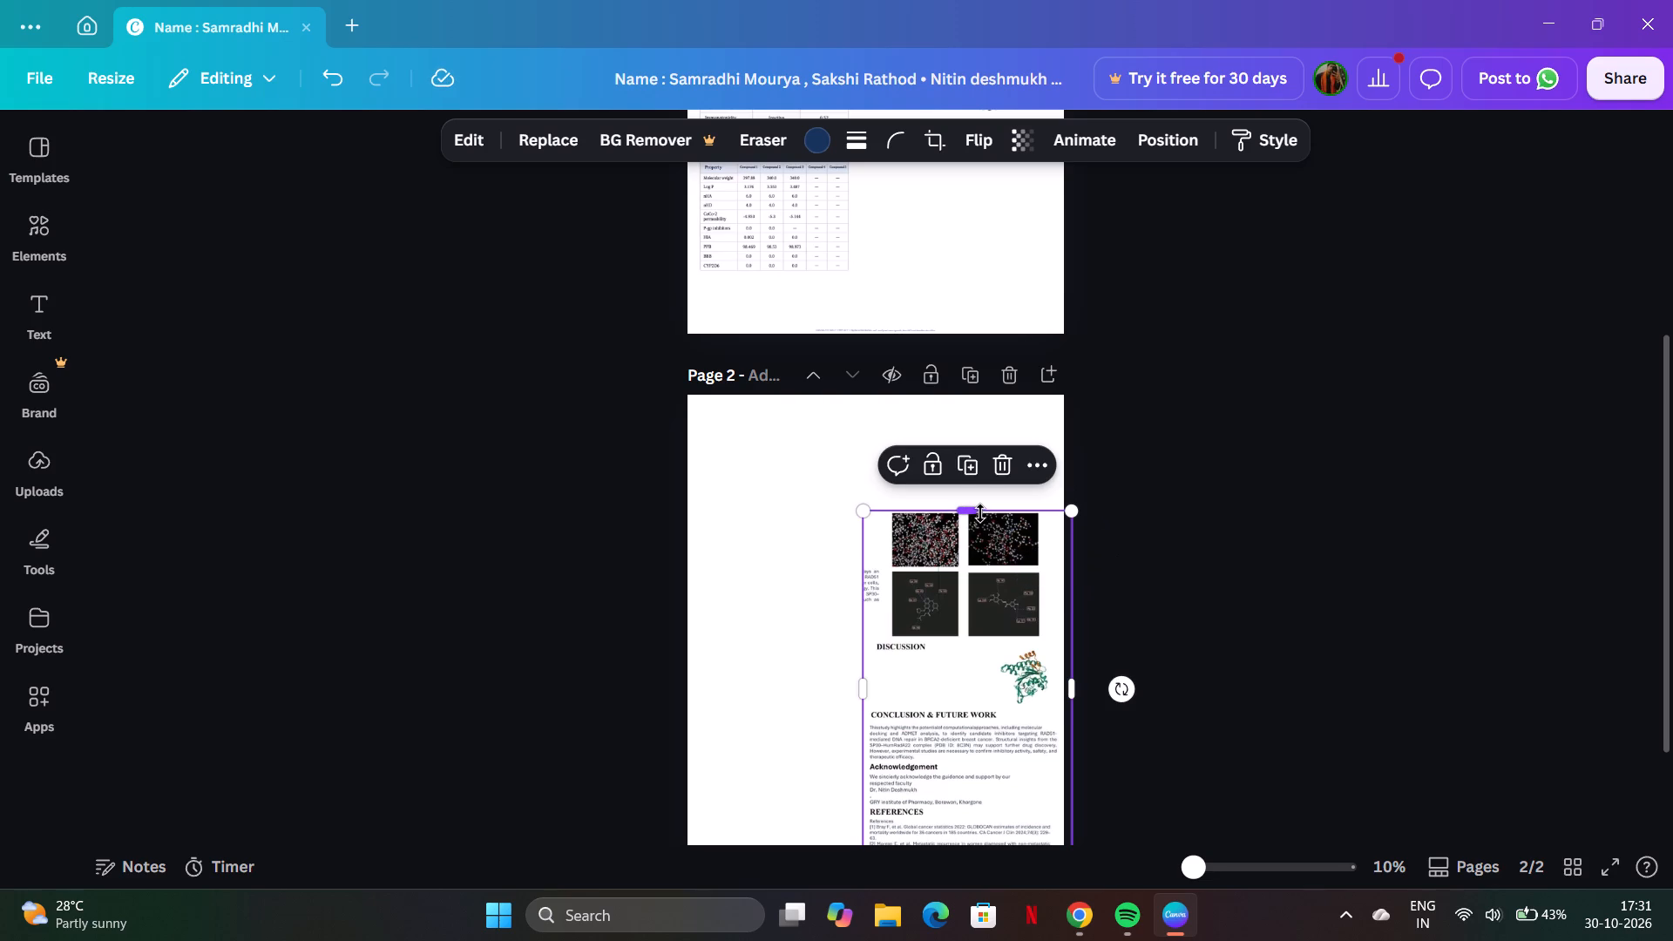
scroll(982, 602, "down", 2)
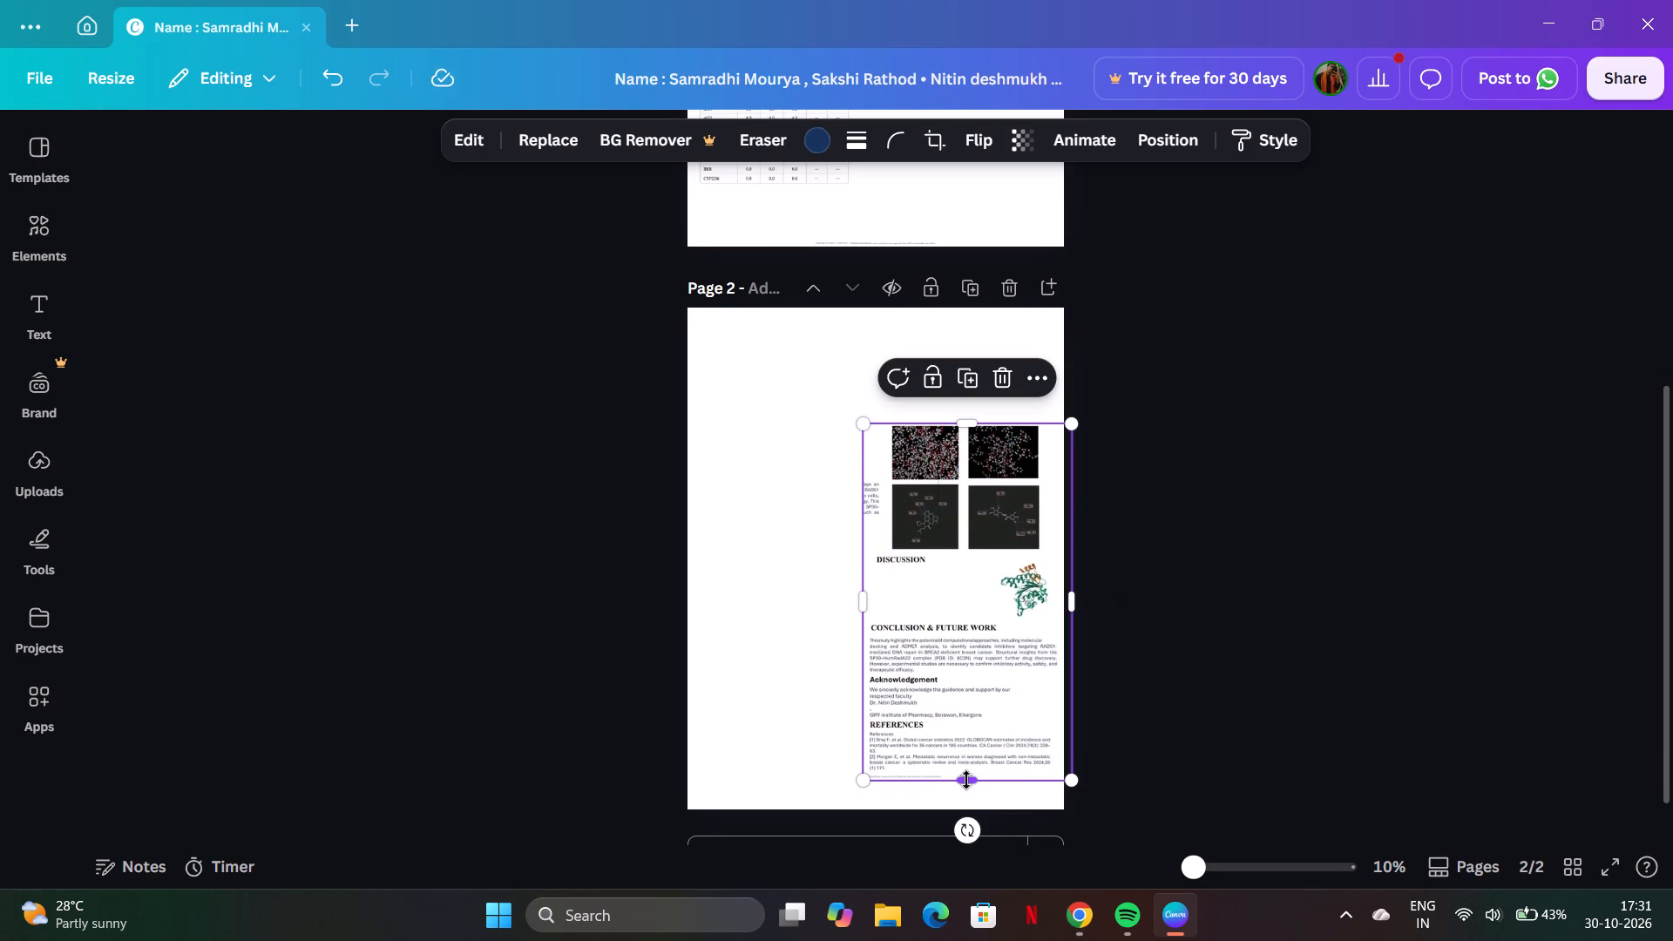
left_click_drag(966, 780, 953, 587)
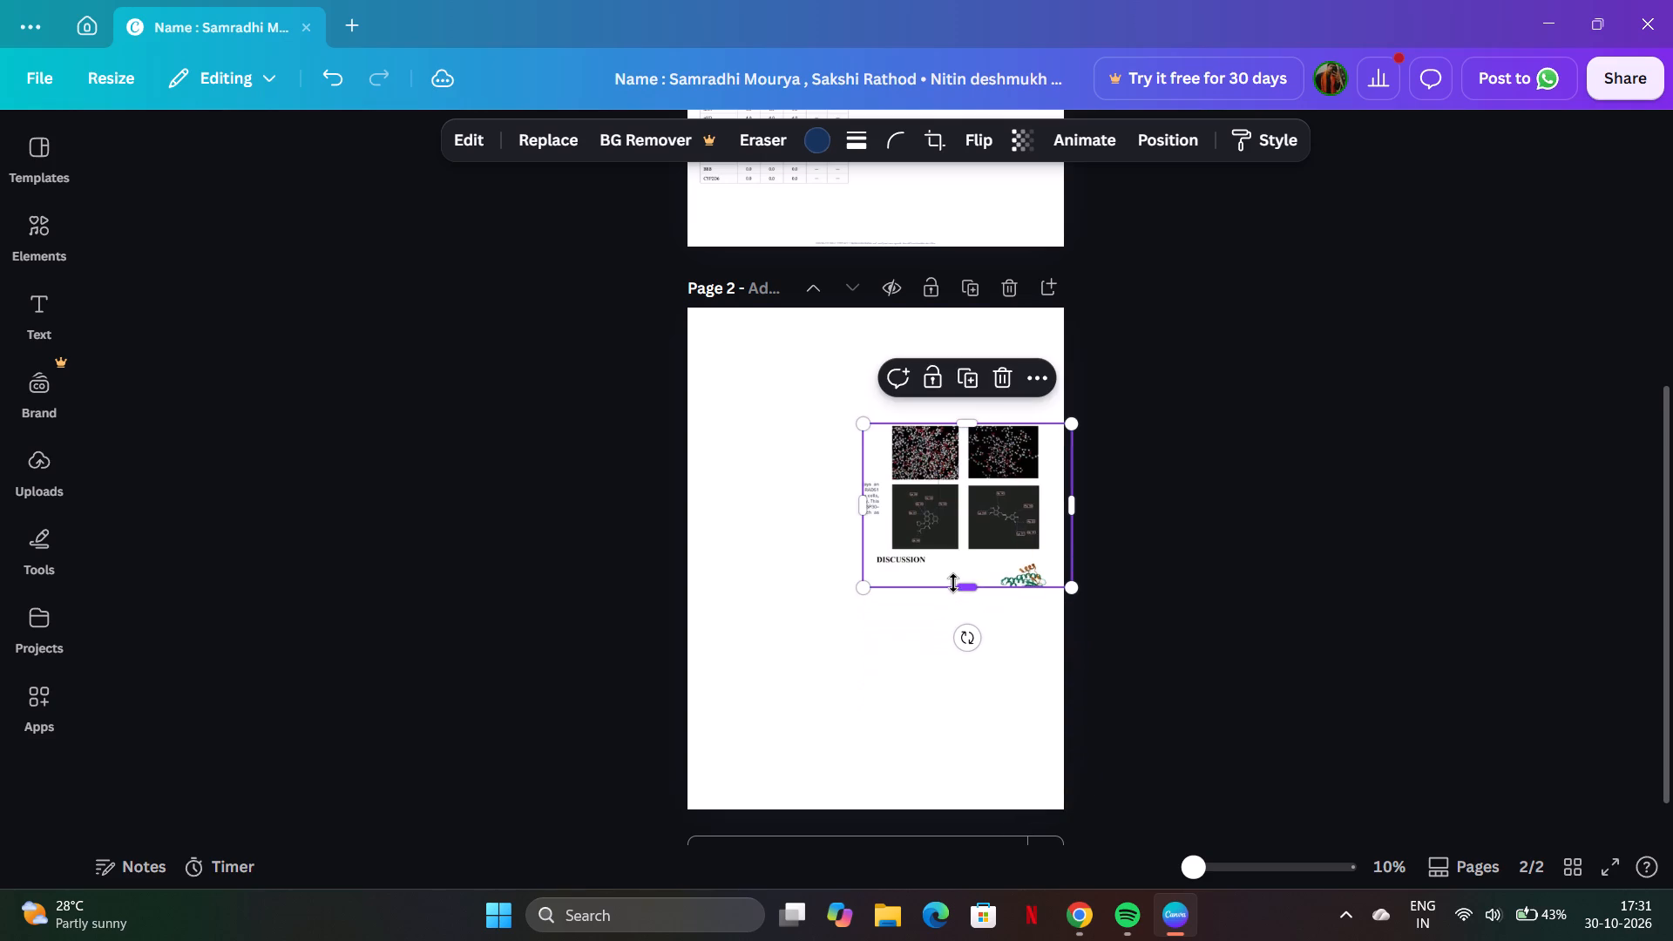
left_click_drag(955, 588, 952, 498)
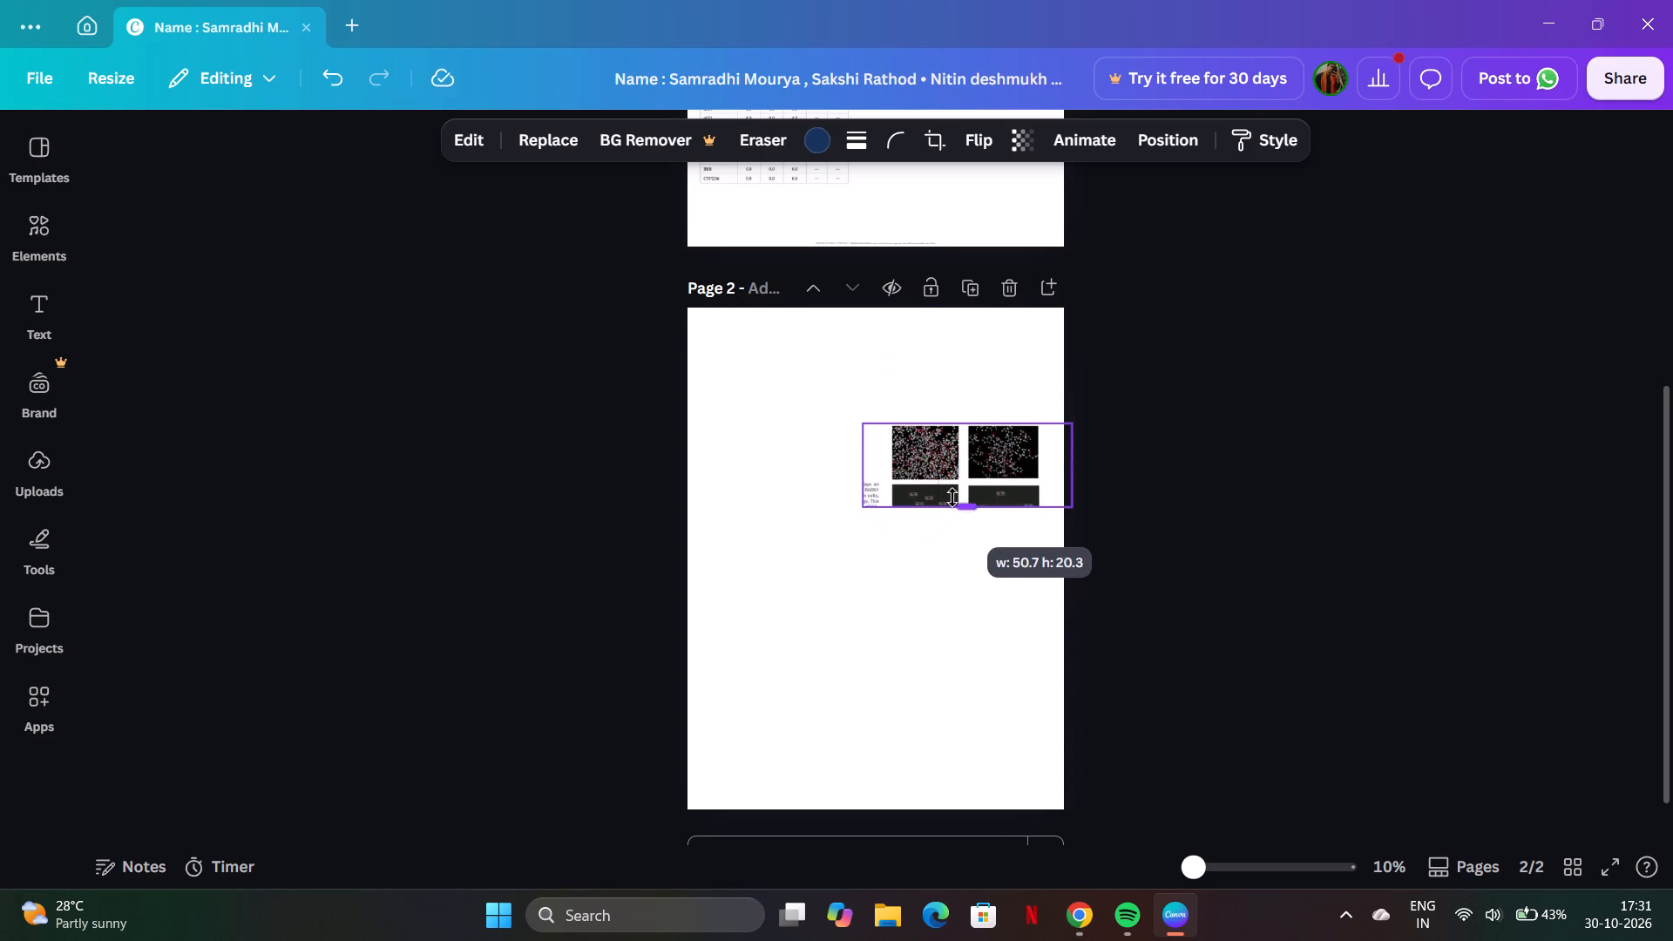
left_click_drag(952, 498, 951, 484)
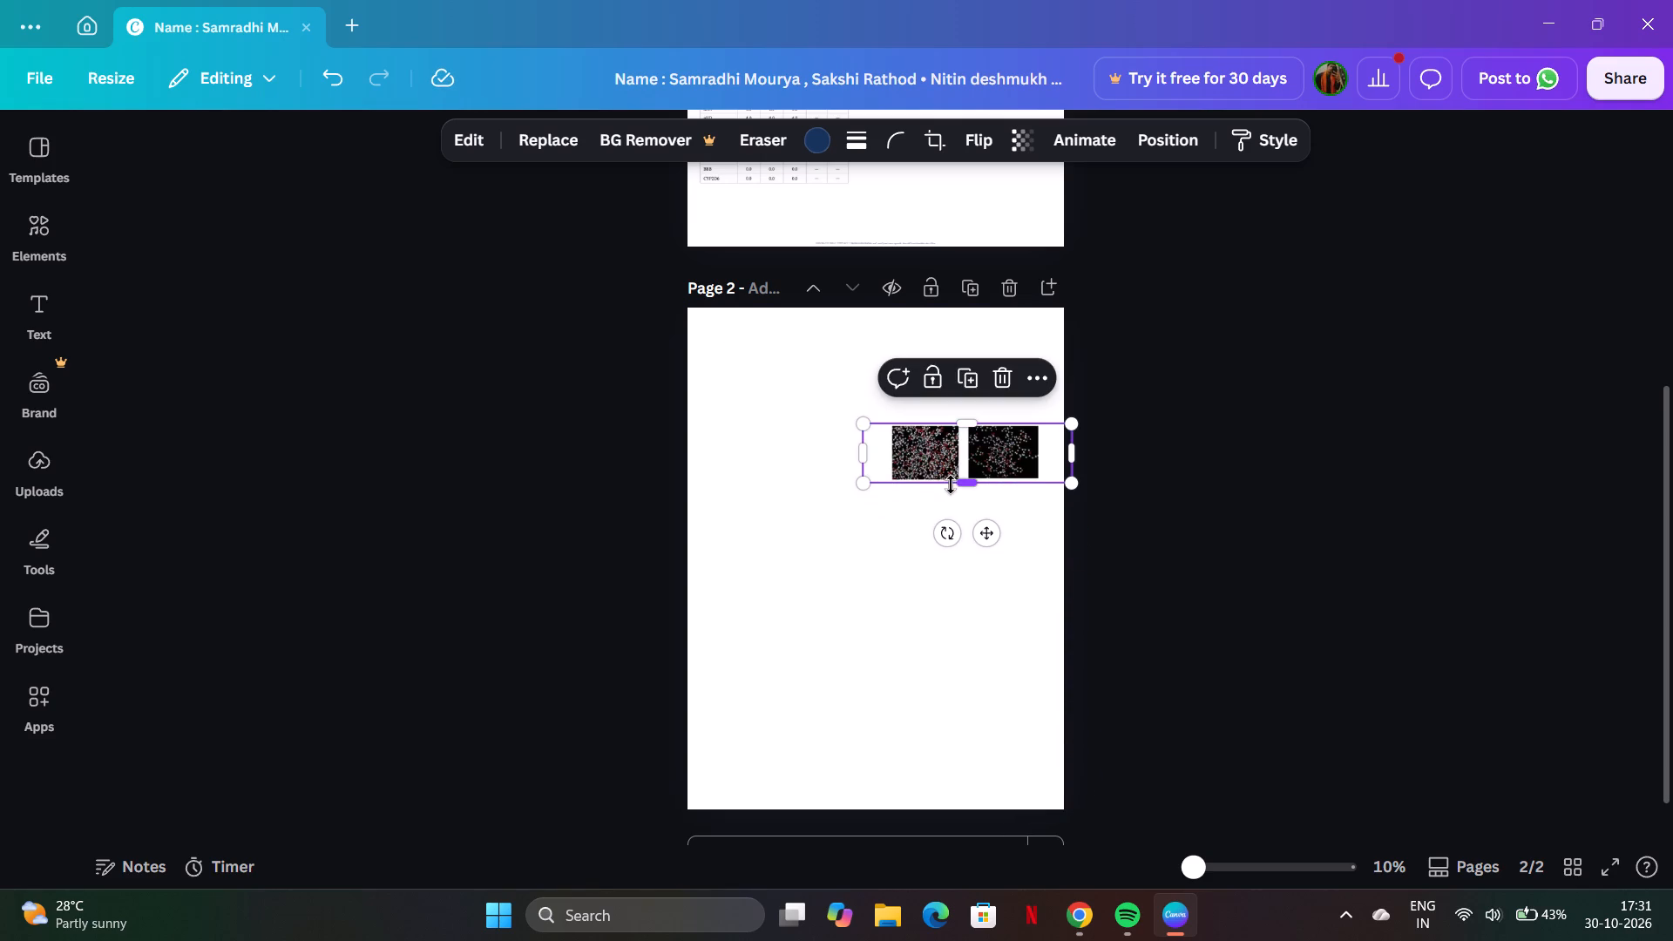
Crop the poster image on page 2 from both sides to keep only the second molecule picture, about 18.7 wide.
left_click_drag(865, 448, 960, 455)
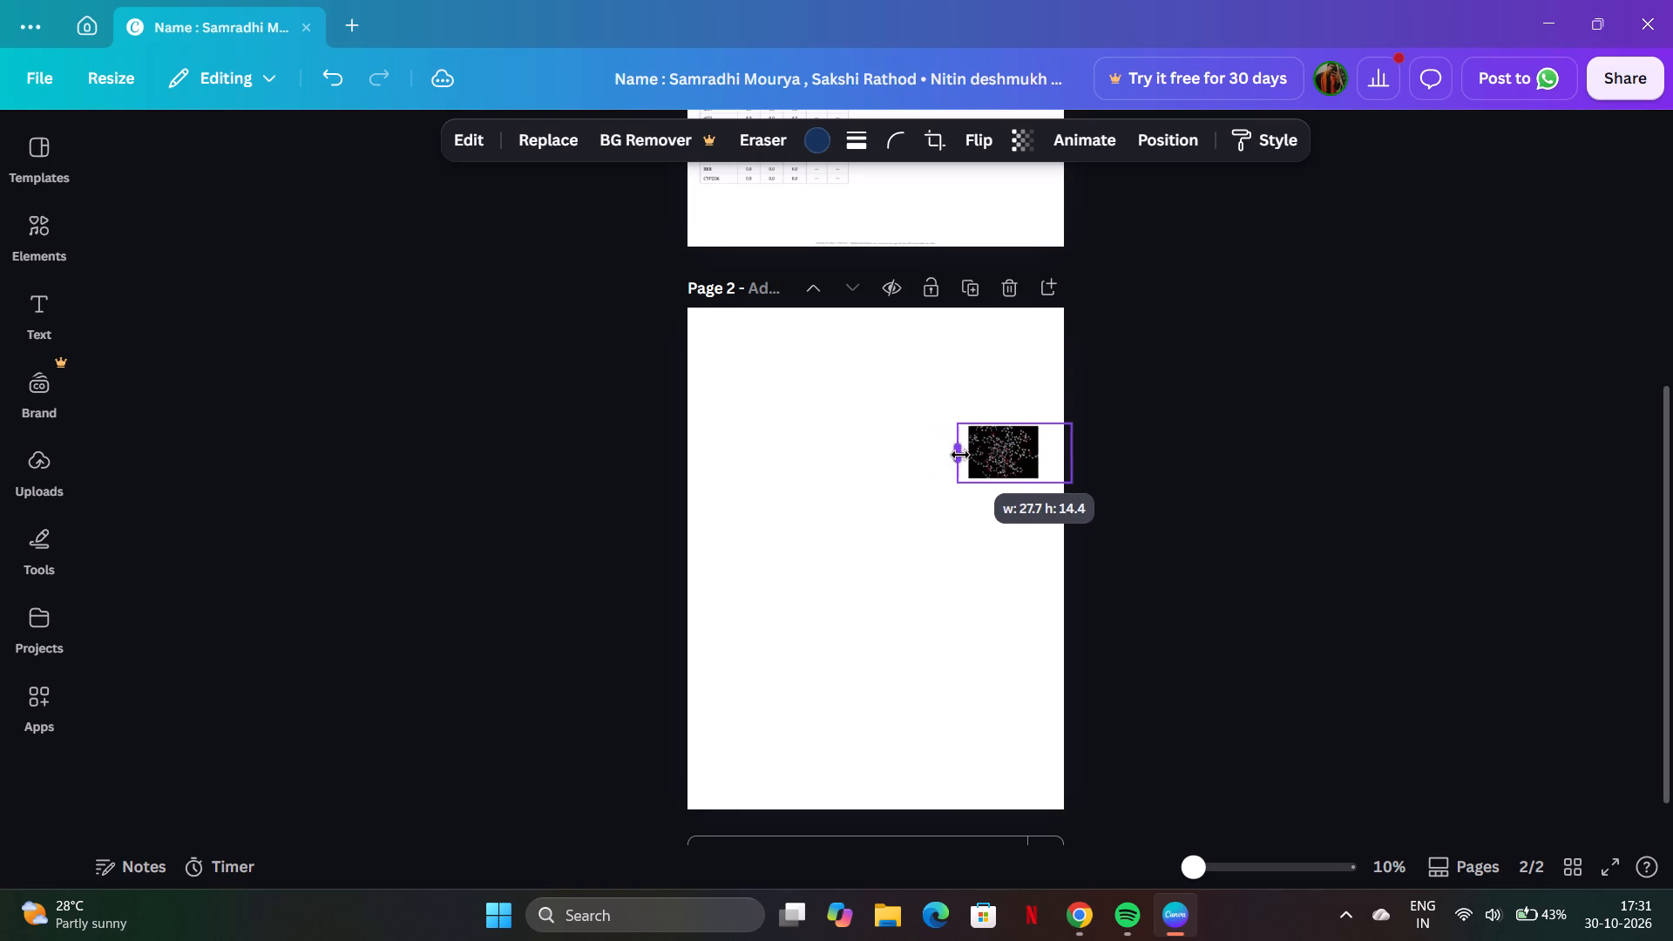
left_click_drag(960, 455, 967, 457)
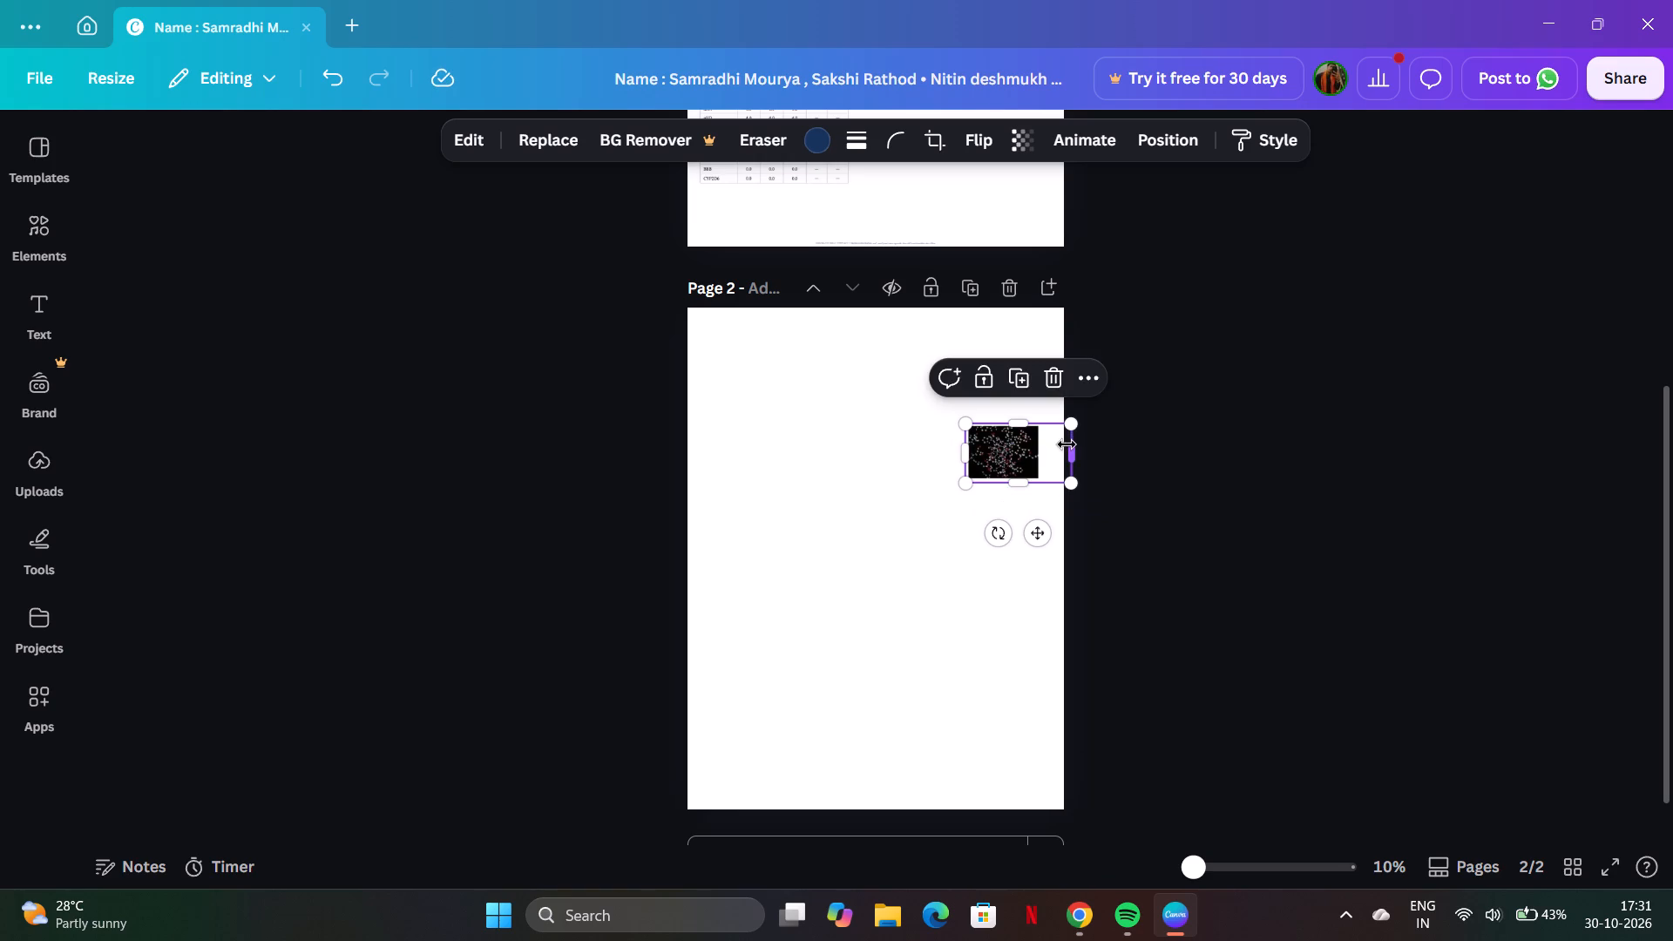
left_click_drag(1070, 455, 1046, 455)
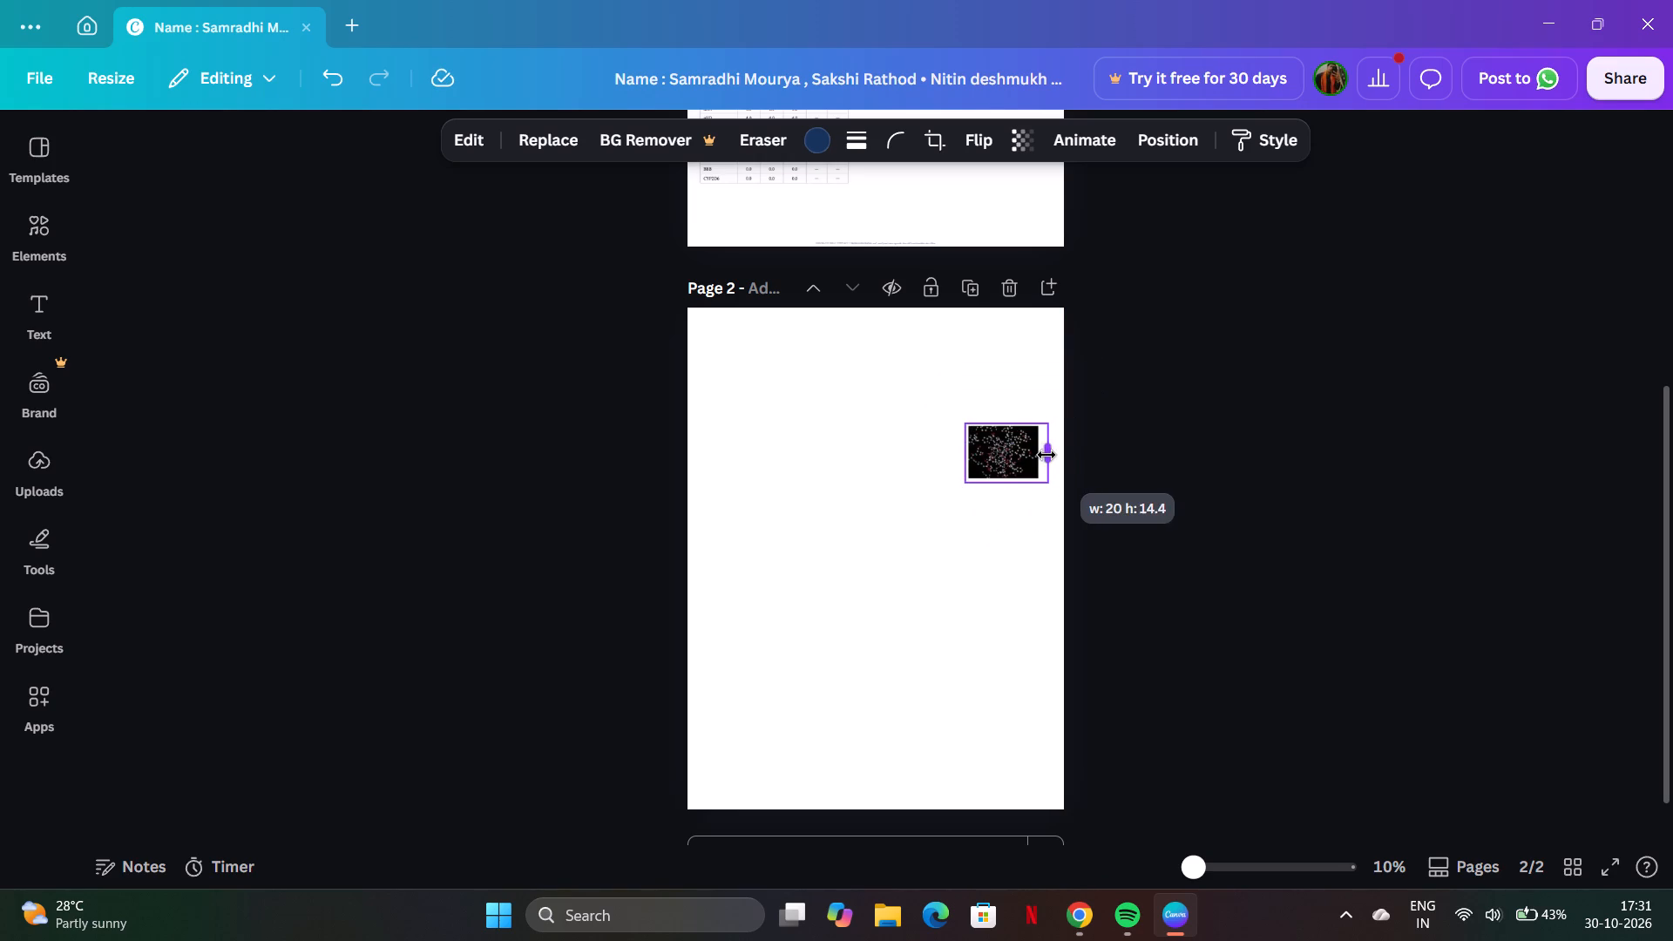
left_click_drag(1046, 455, 1040, 455)
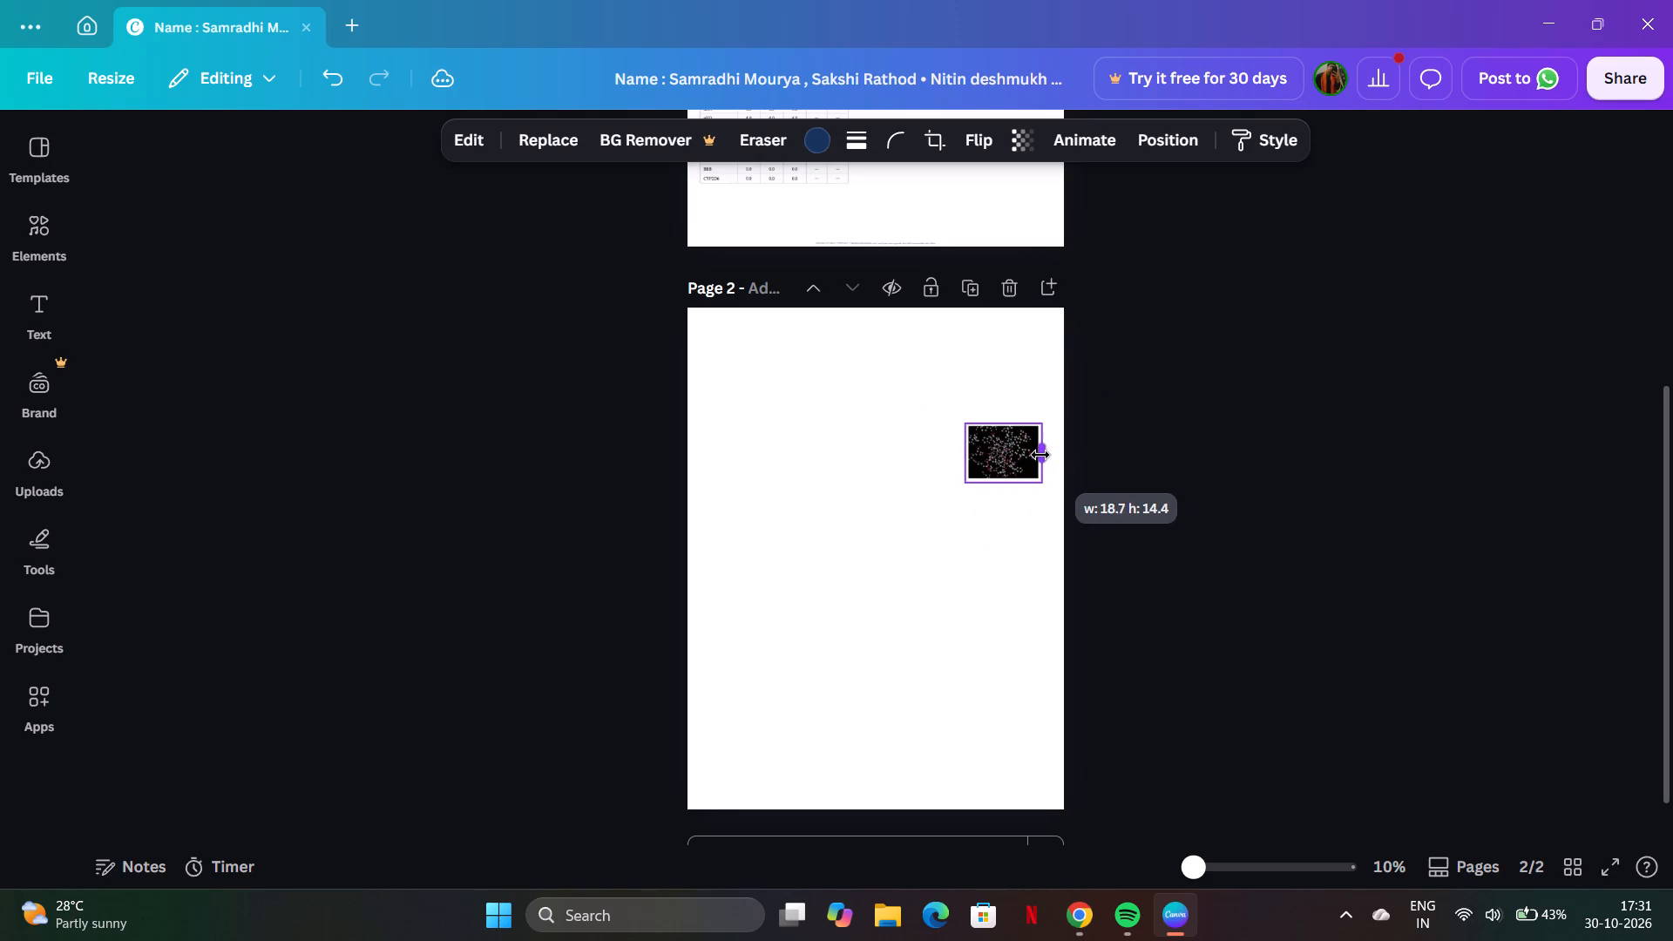
left_click_drag(1040, 455, 1040, 455)
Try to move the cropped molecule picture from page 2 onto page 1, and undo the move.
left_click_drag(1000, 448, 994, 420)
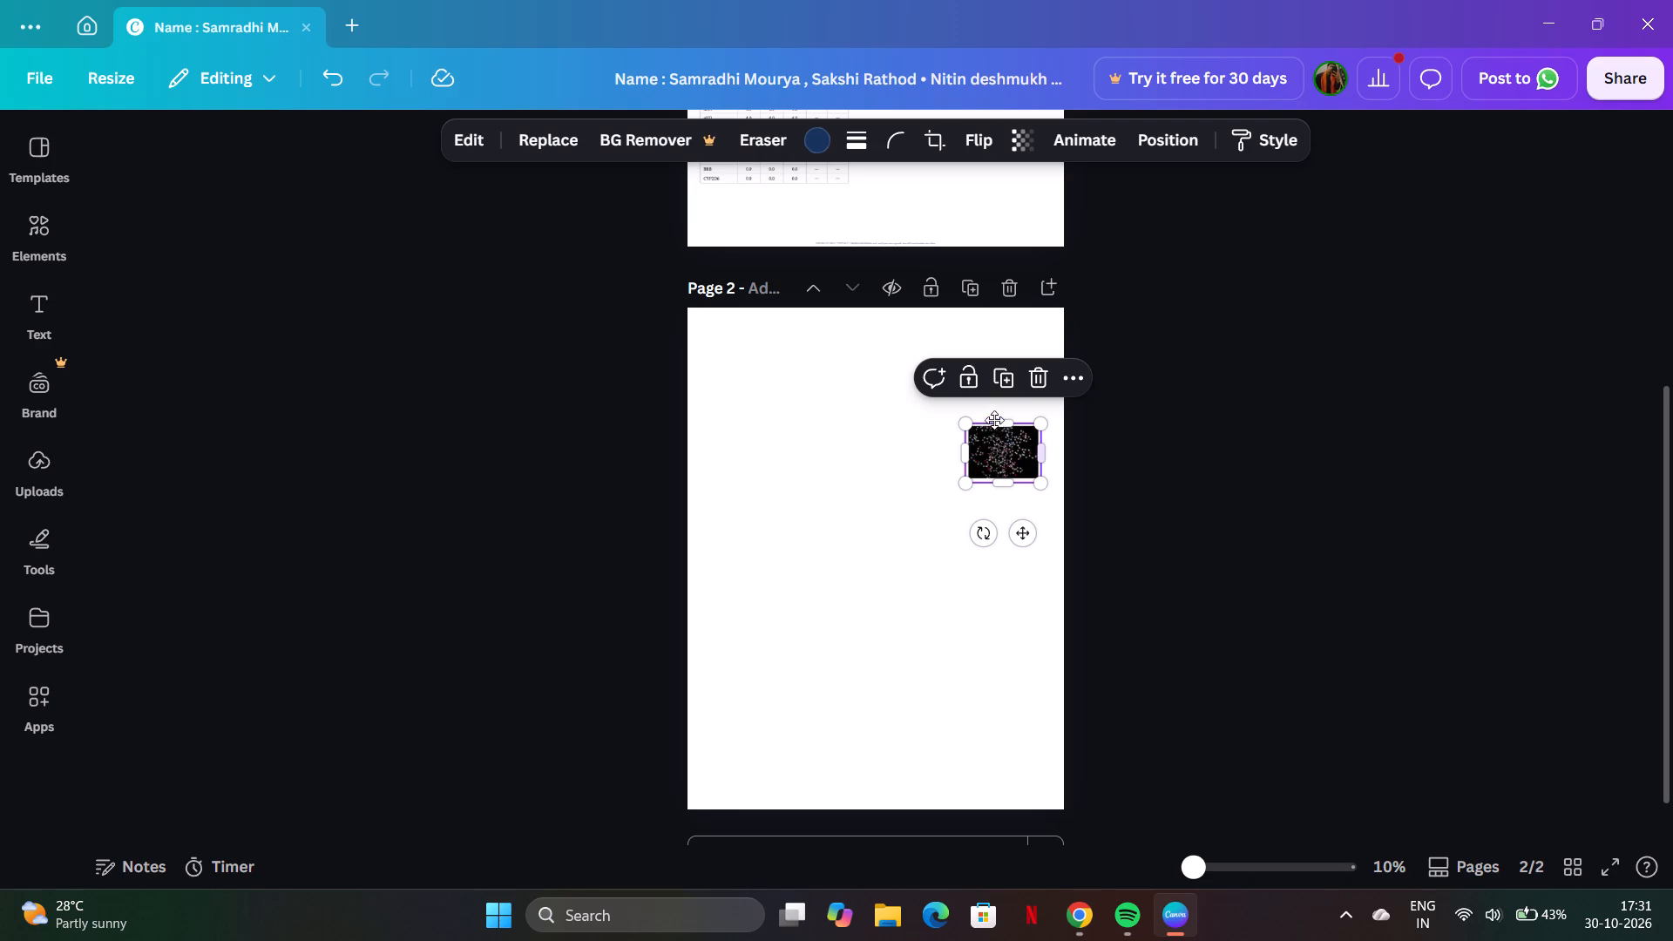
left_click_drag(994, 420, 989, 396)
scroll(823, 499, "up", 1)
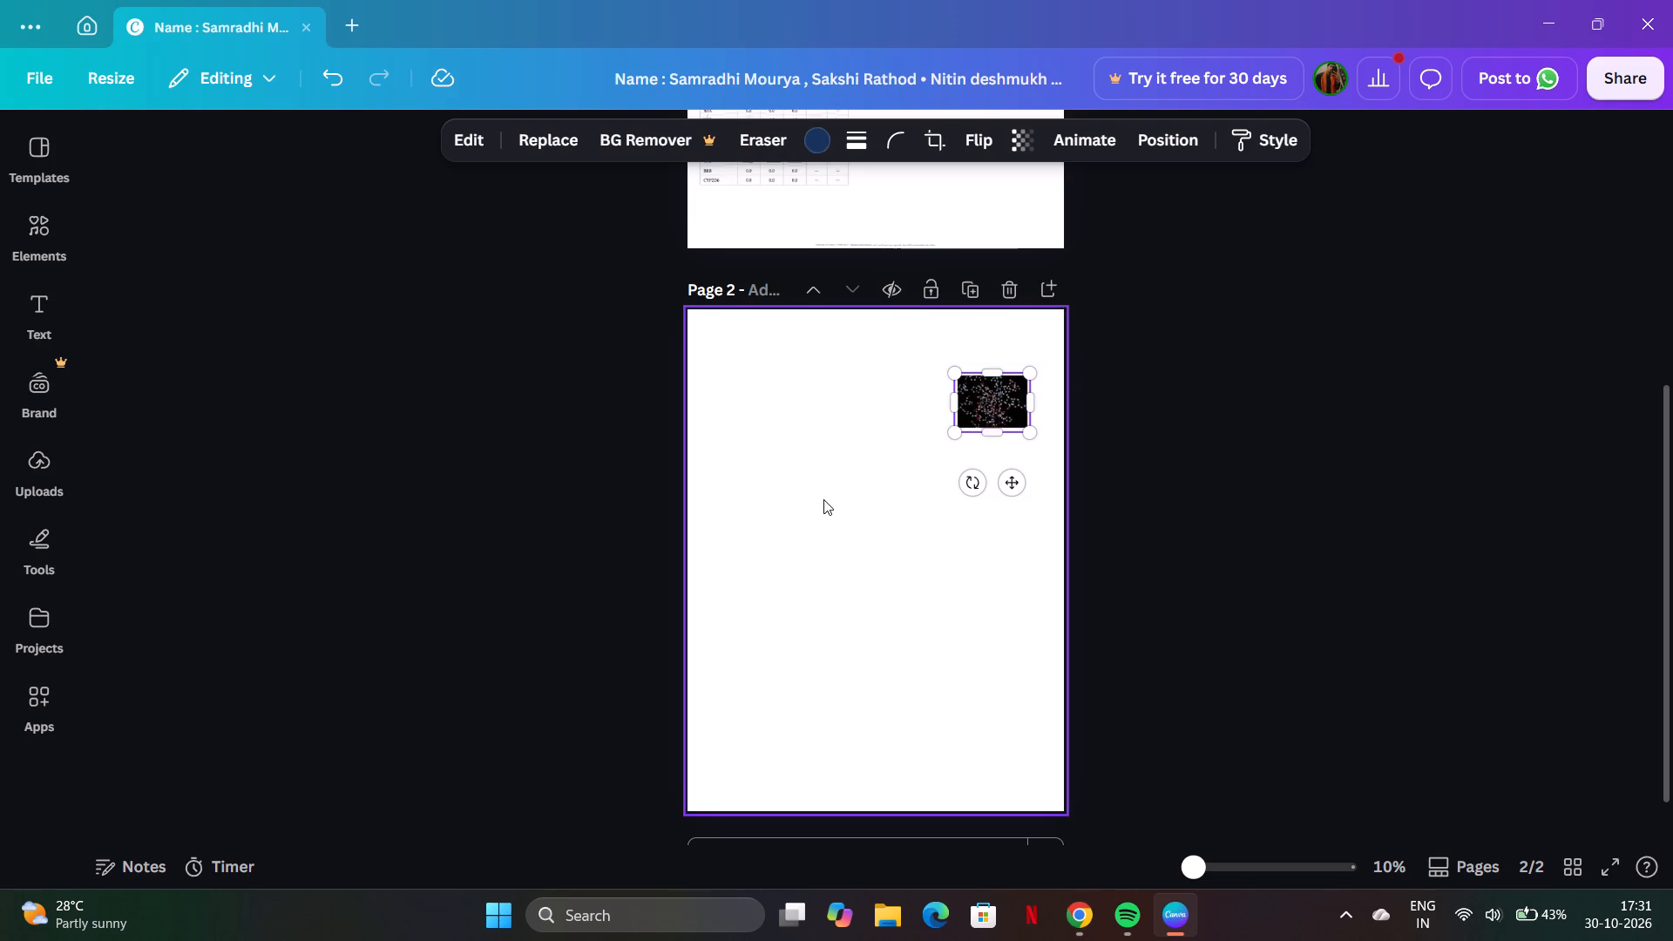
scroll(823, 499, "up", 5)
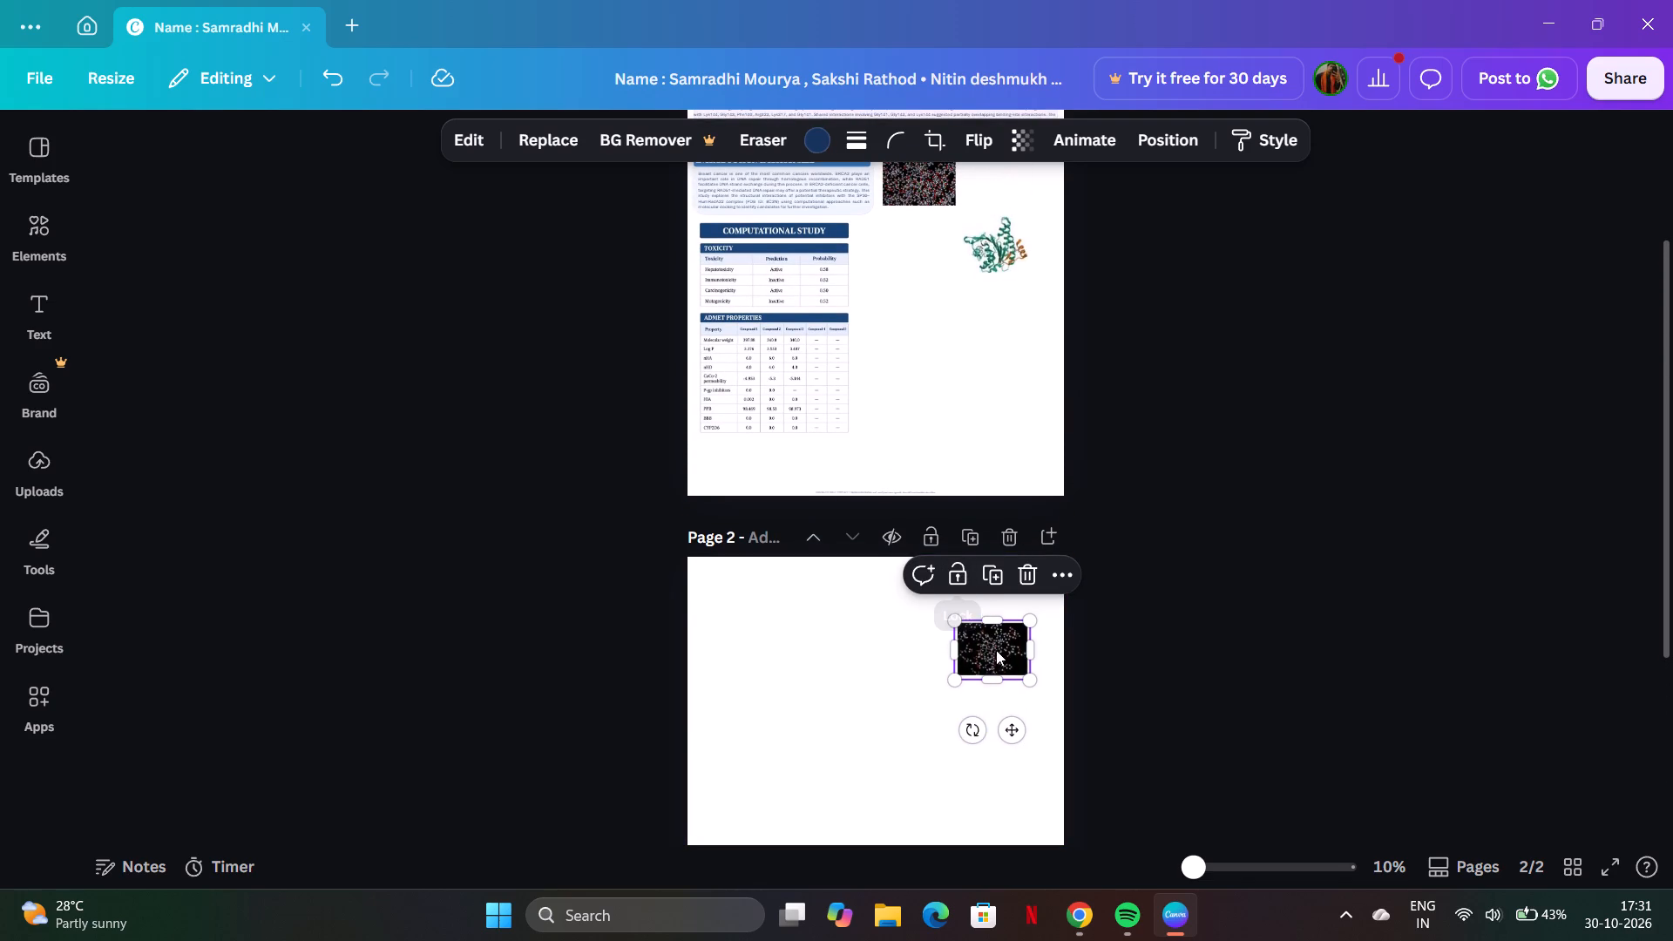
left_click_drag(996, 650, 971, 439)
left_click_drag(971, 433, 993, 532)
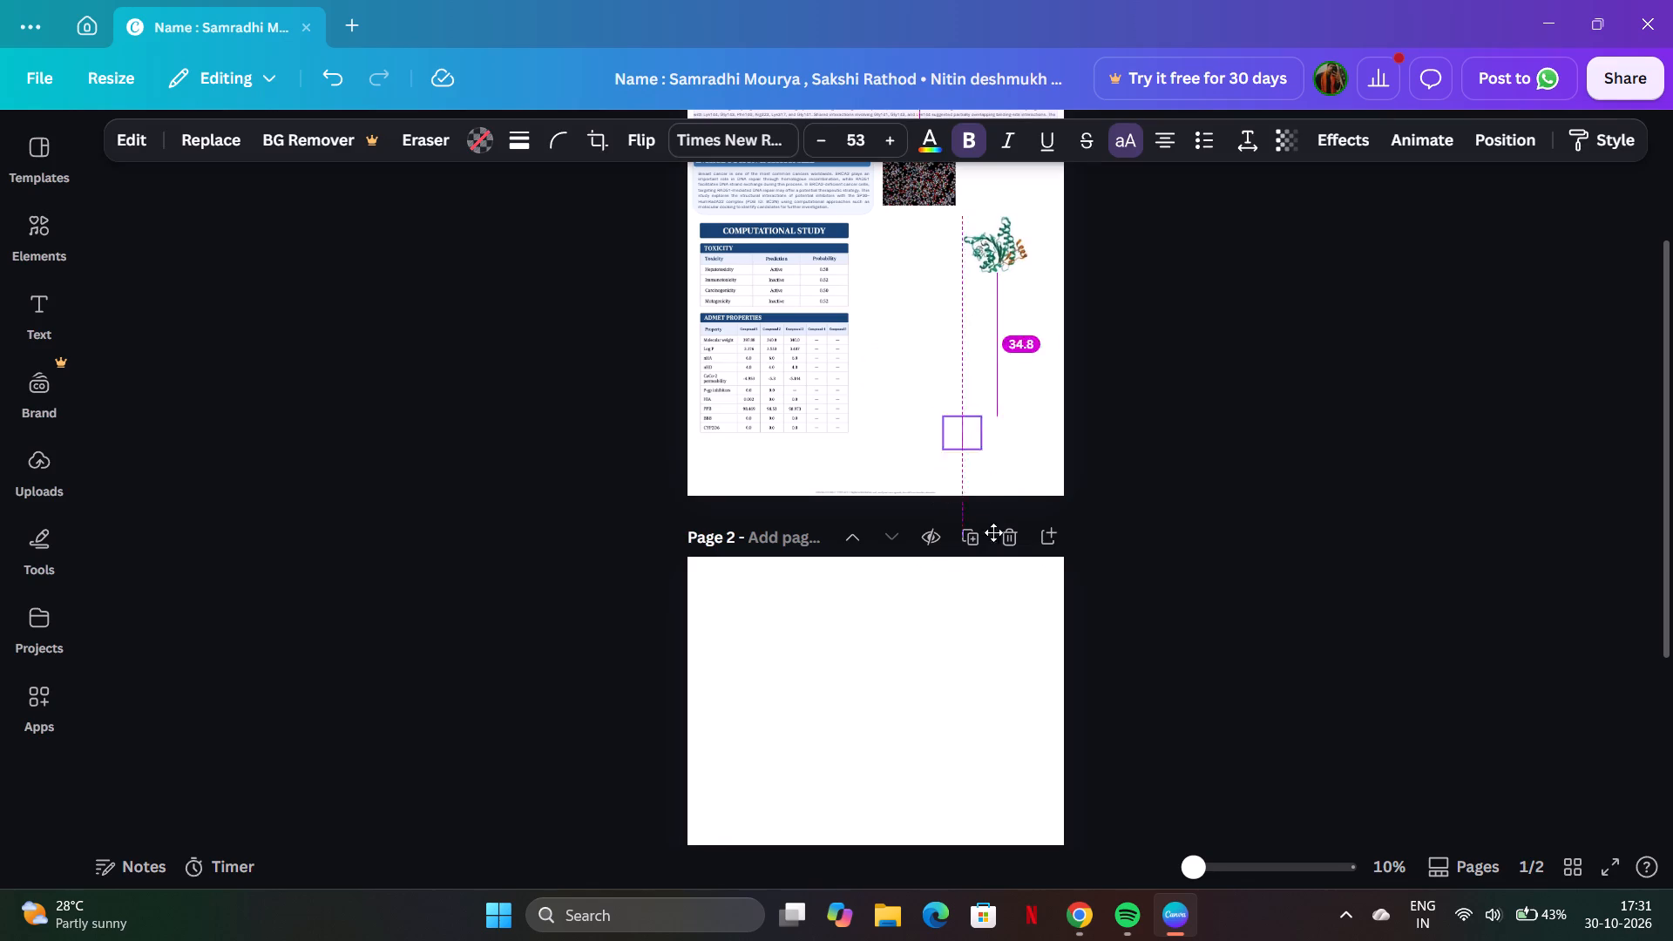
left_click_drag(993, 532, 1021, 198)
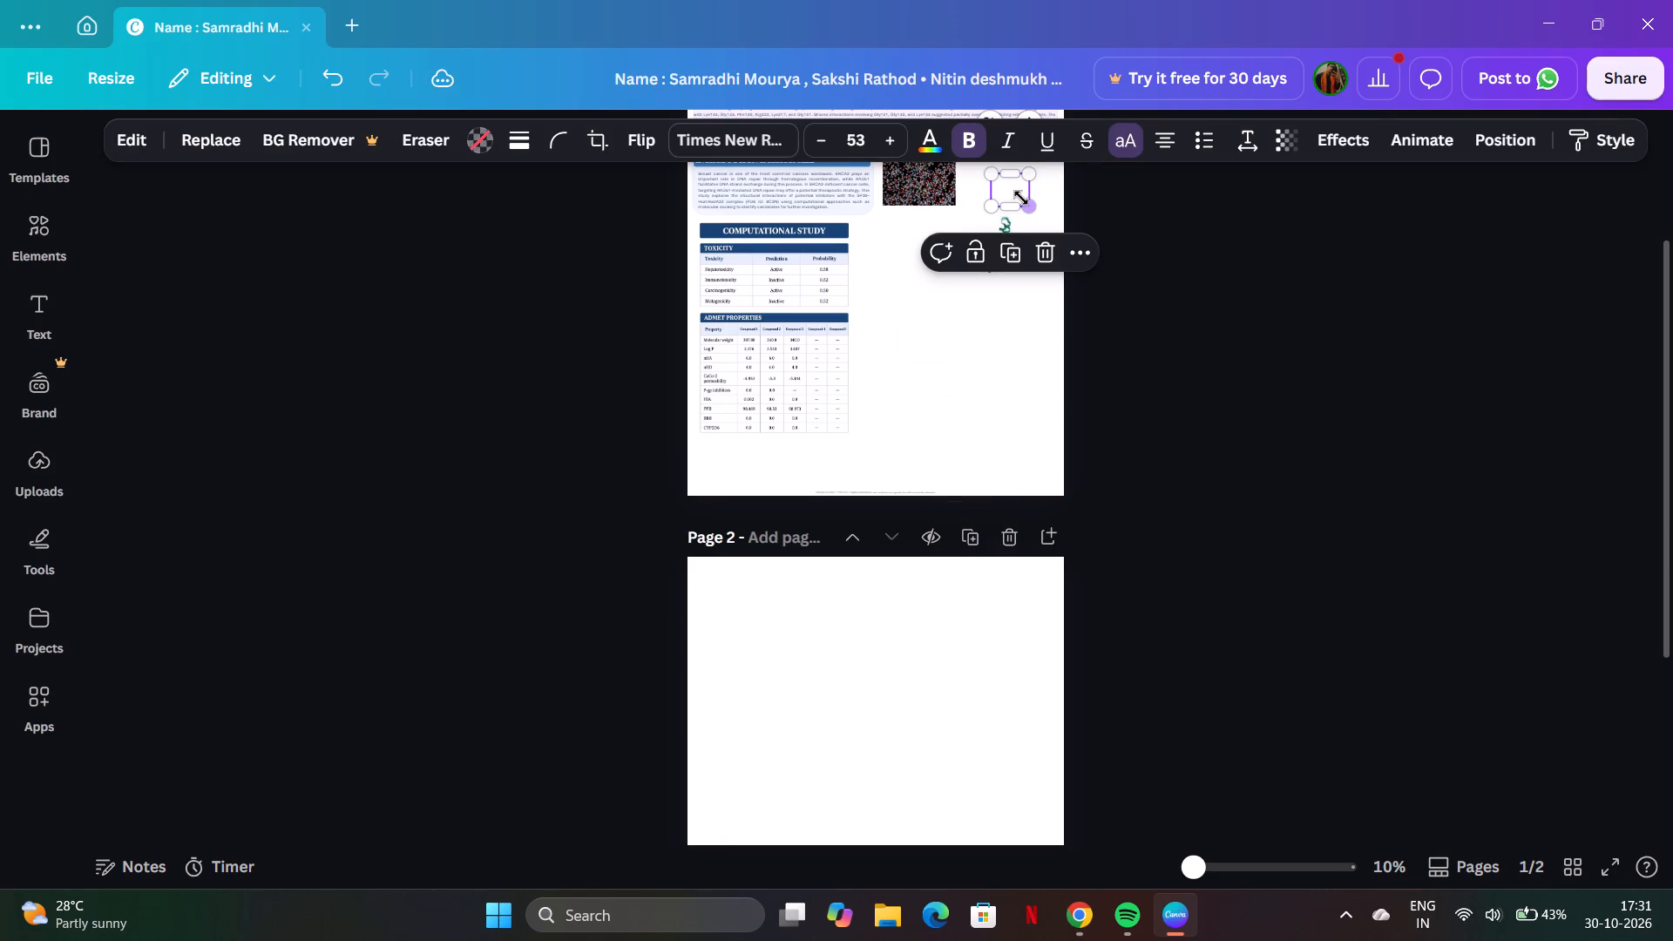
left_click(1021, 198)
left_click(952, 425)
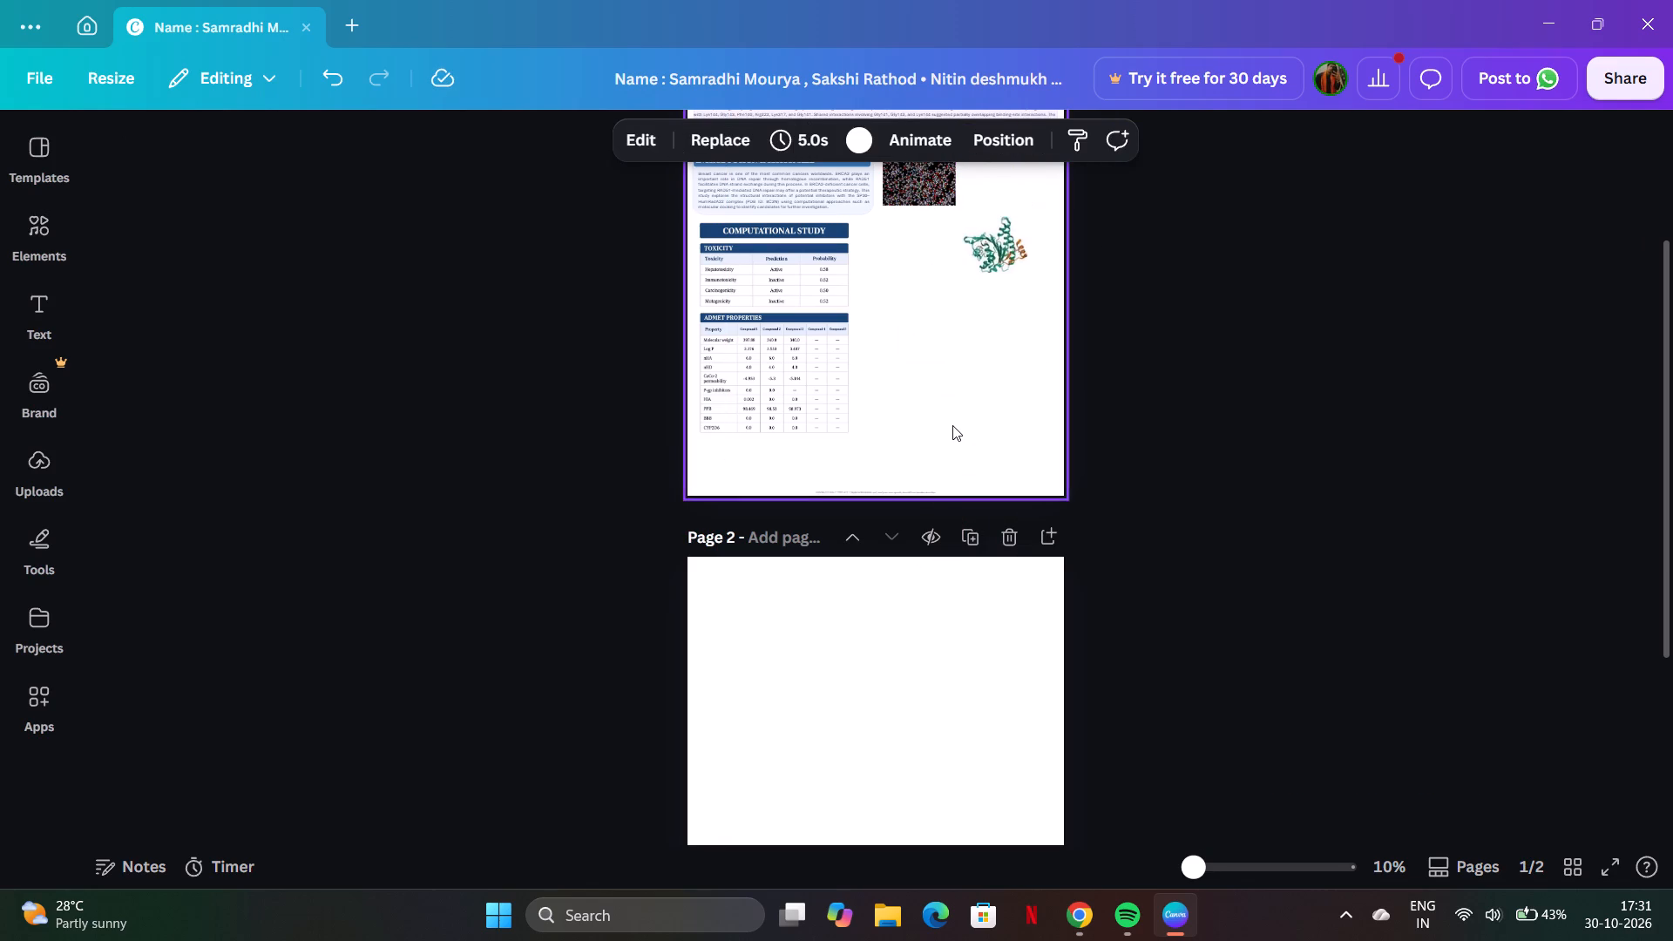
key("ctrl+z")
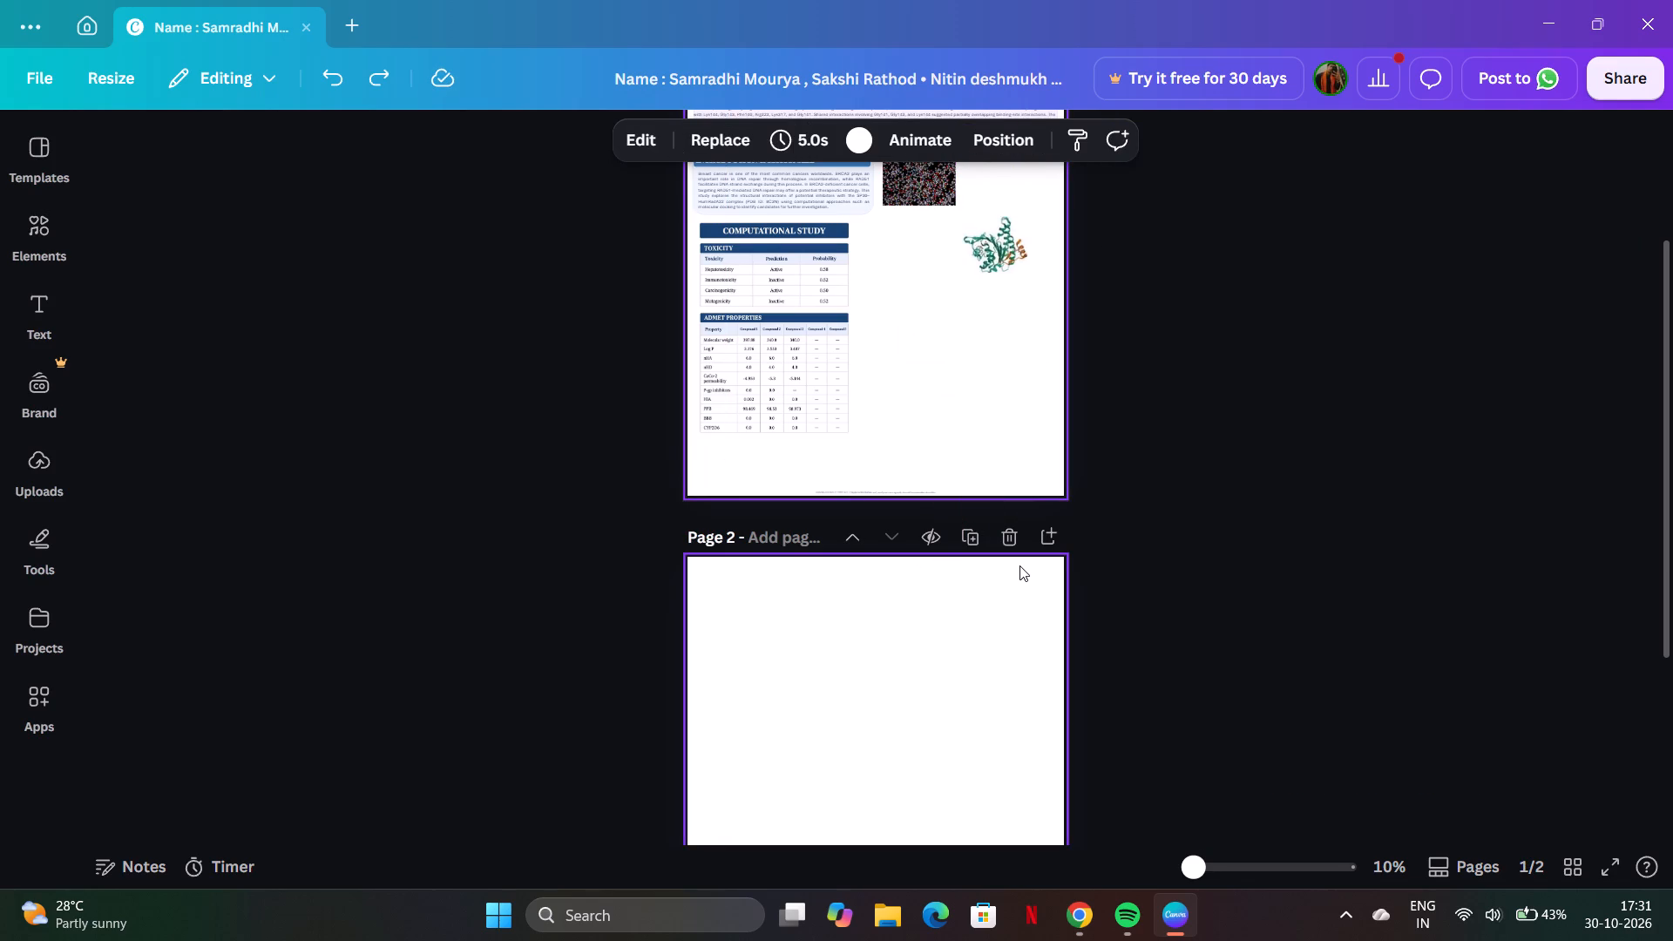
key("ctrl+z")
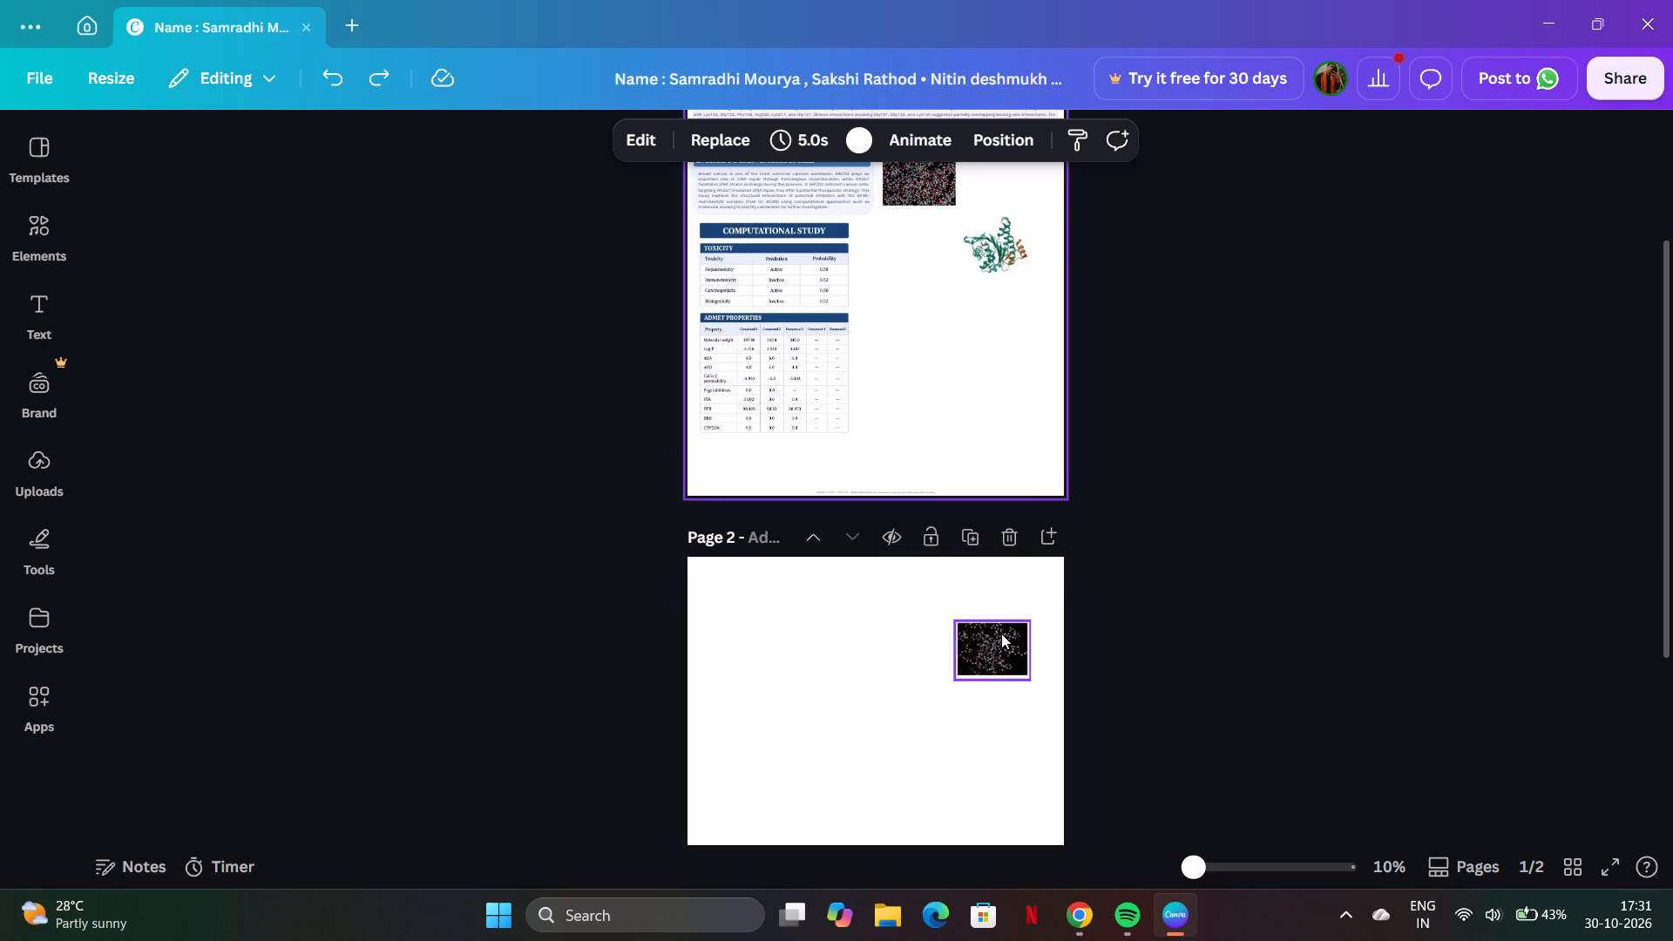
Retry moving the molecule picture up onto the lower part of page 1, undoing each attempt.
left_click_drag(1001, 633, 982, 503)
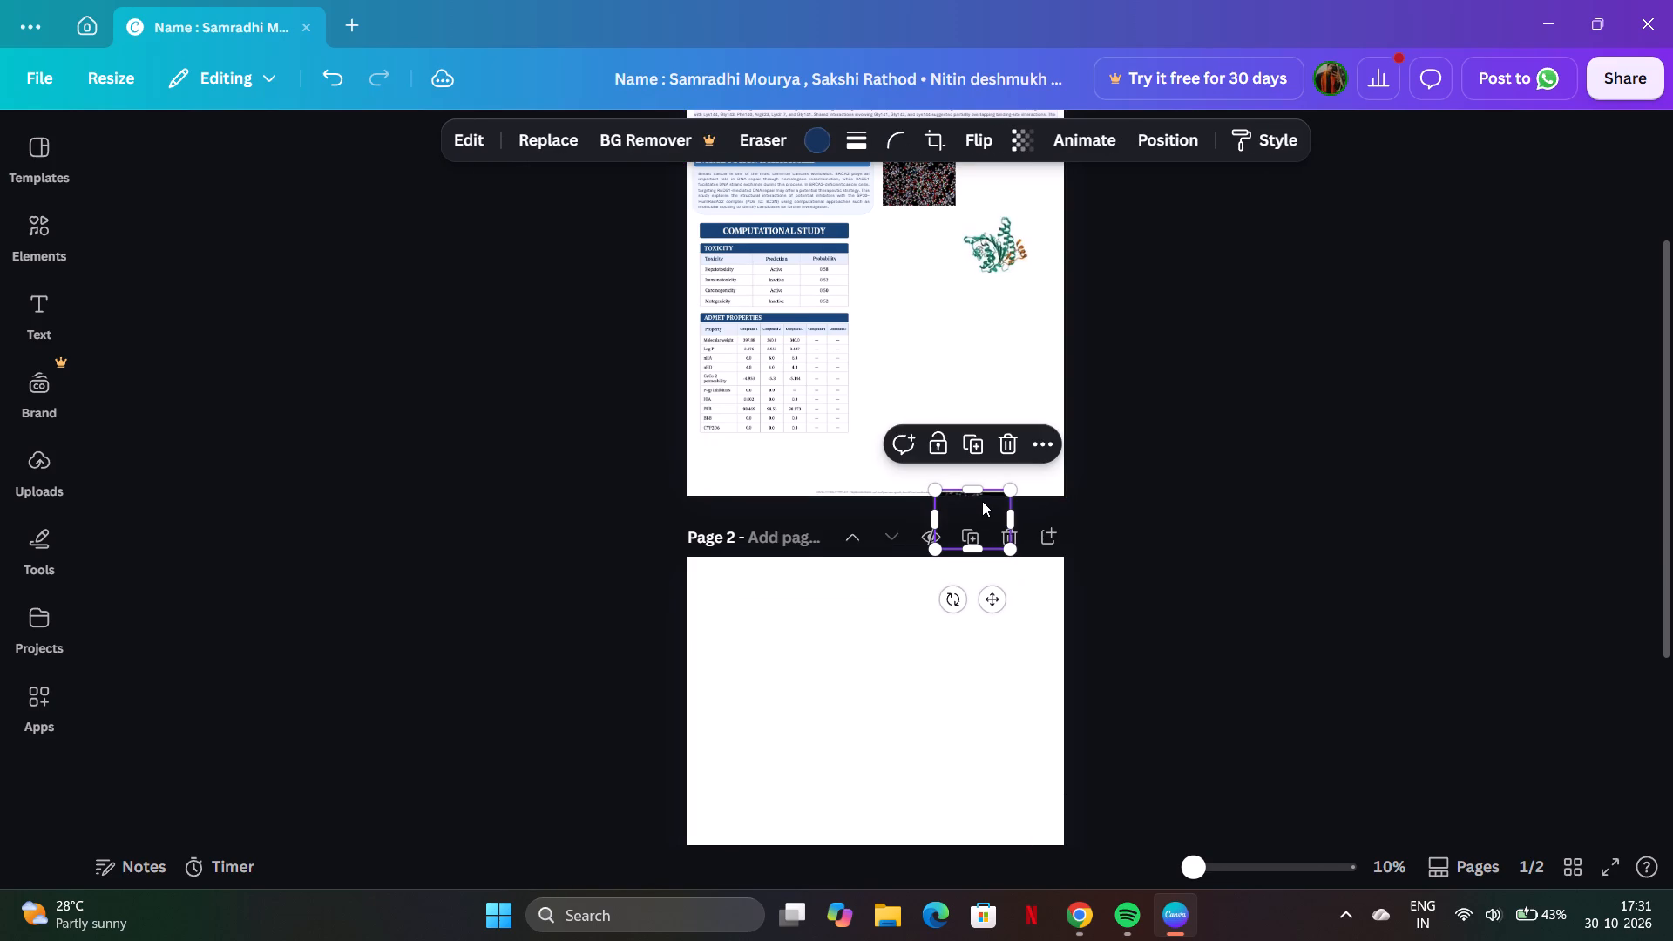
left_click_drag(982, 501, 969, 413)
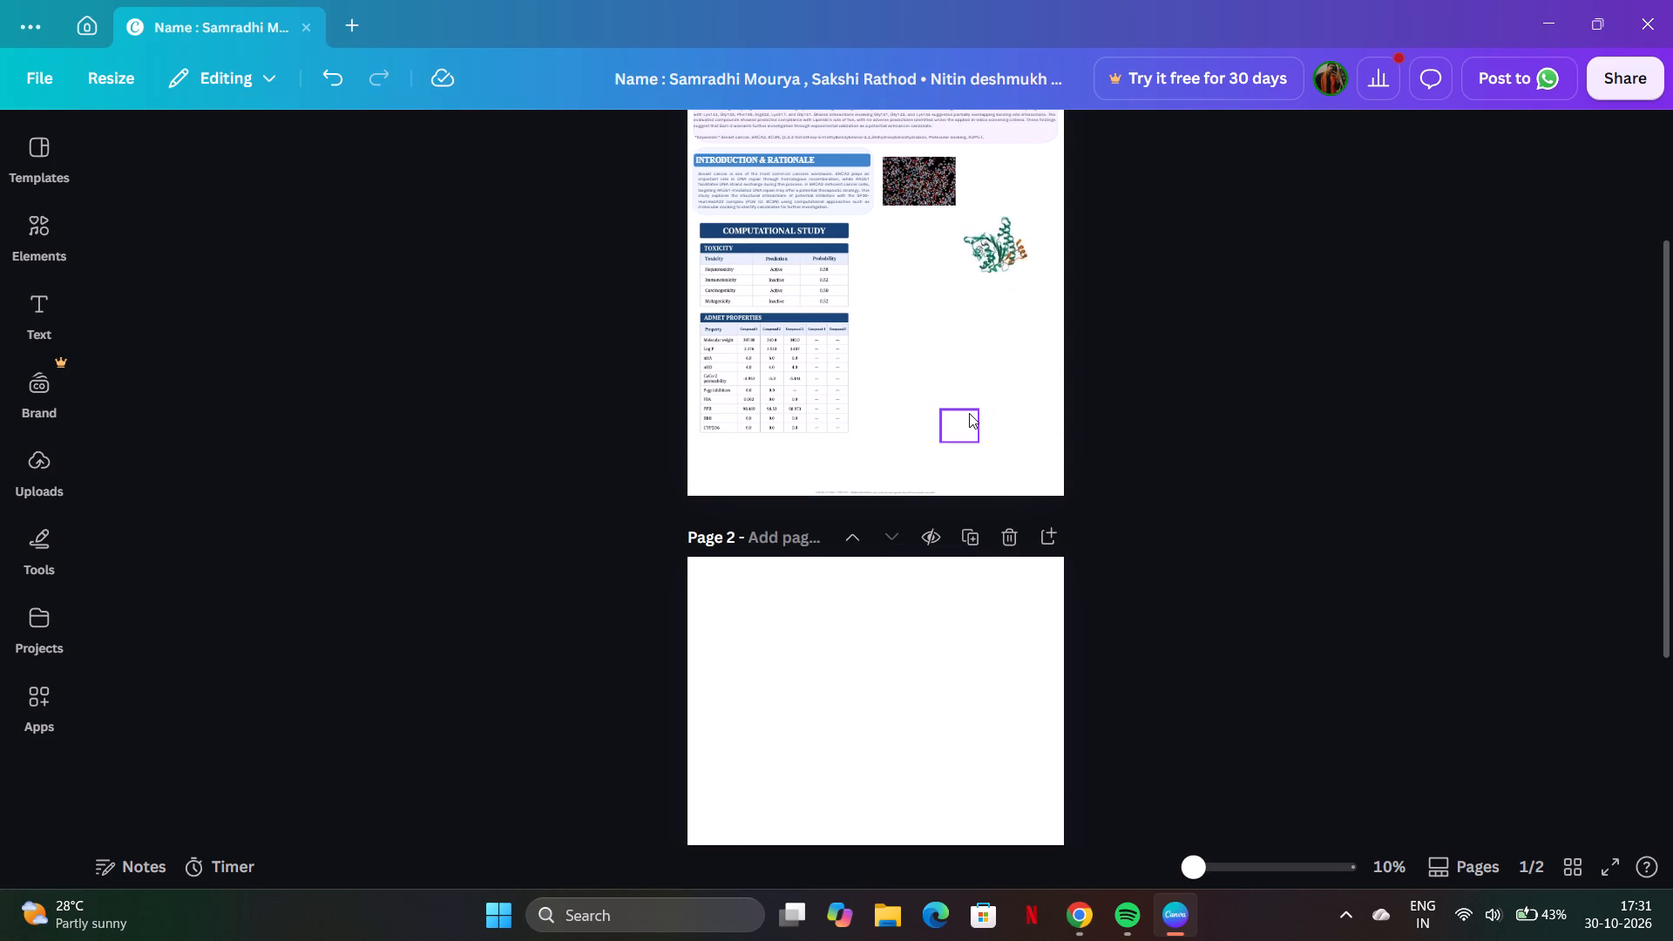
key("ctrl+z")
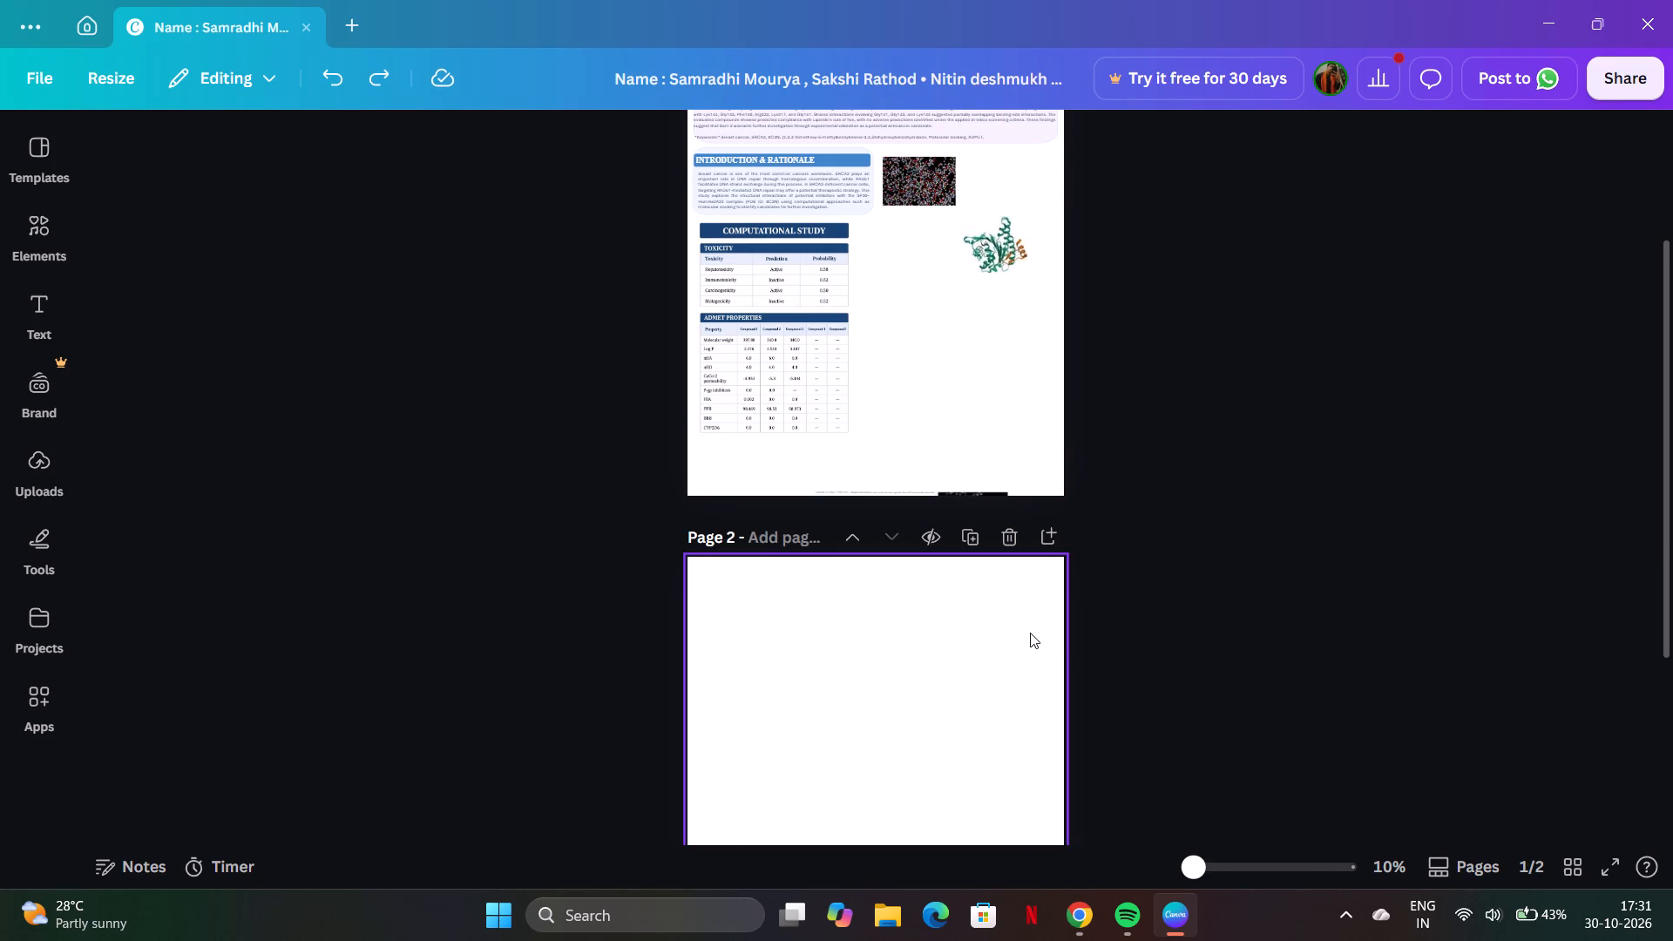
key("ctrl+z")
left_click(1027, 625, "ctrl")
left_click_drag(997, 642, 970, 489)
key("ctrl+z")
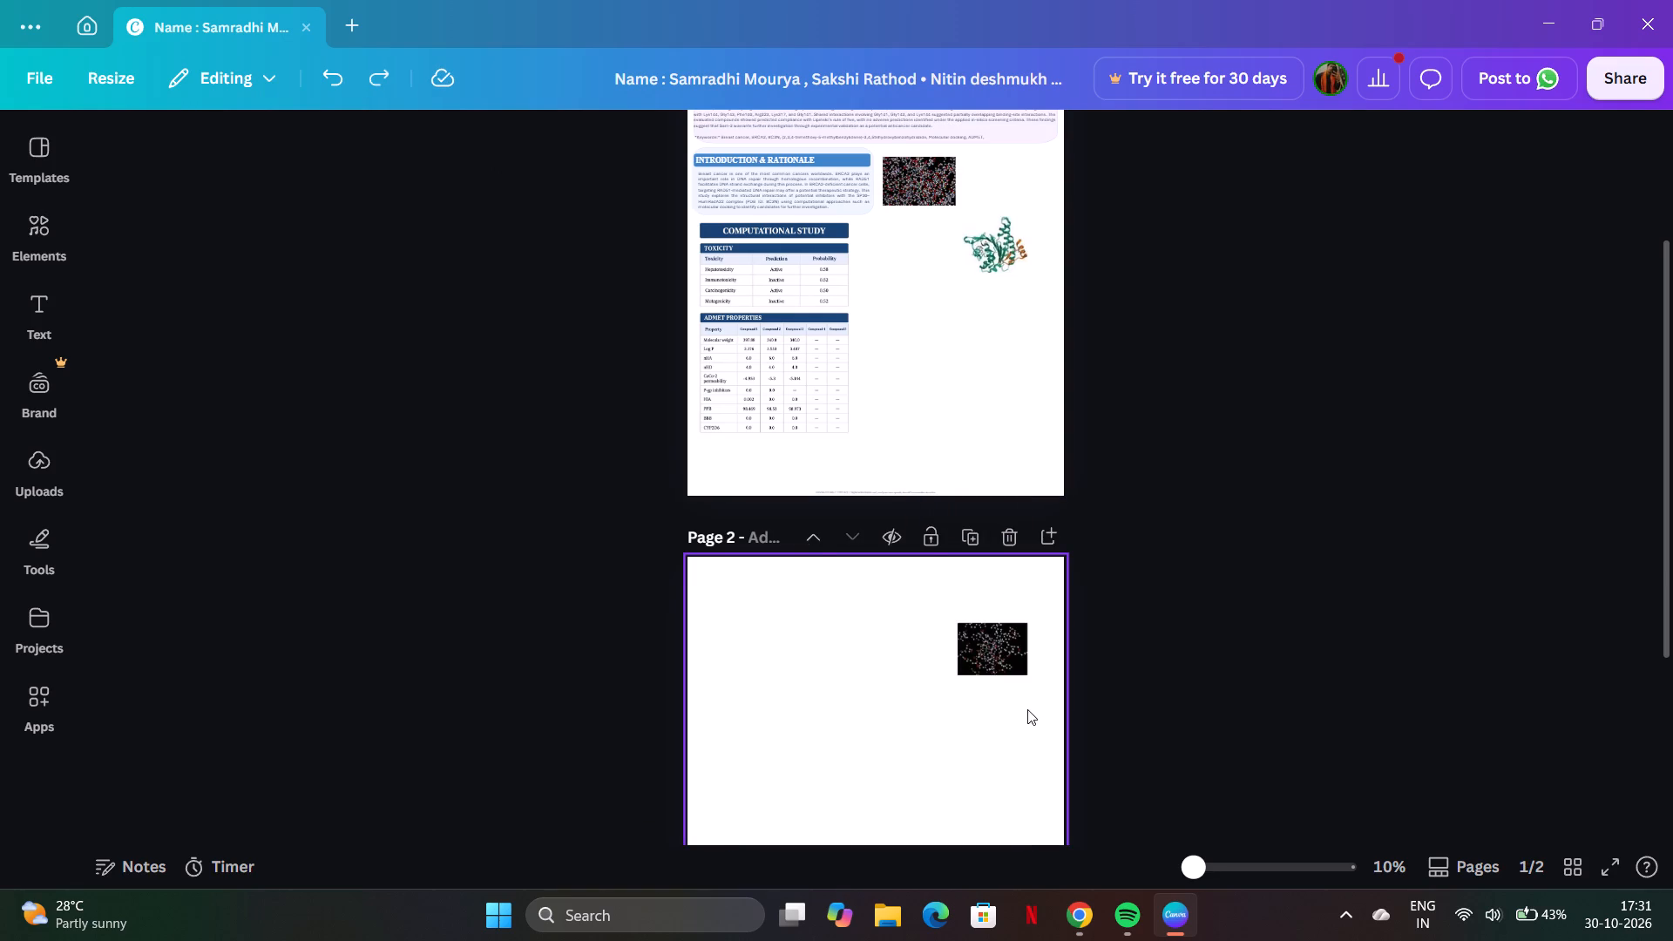
Move the cropped molecule picture from page 2 onto page 1, just below the green protein ribbon image.
left_click_drag(1008, 669, 987, 721)
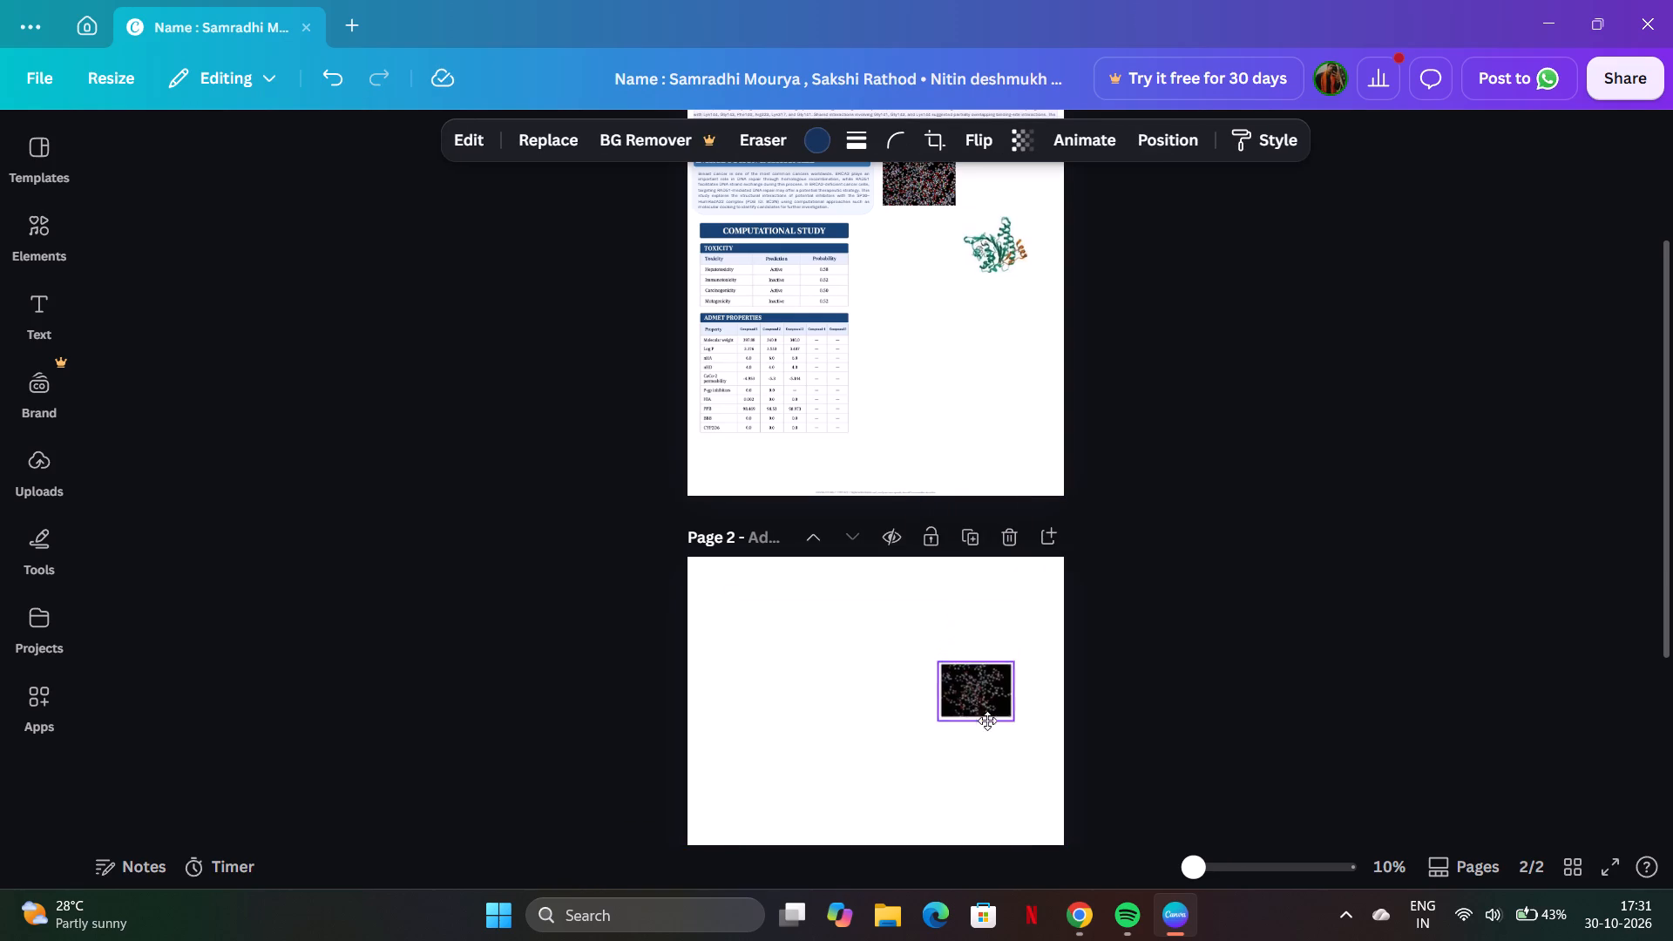
left_click_drag(987, 721, 976, 723)
left_click_drag(976, 723, 925, 621)
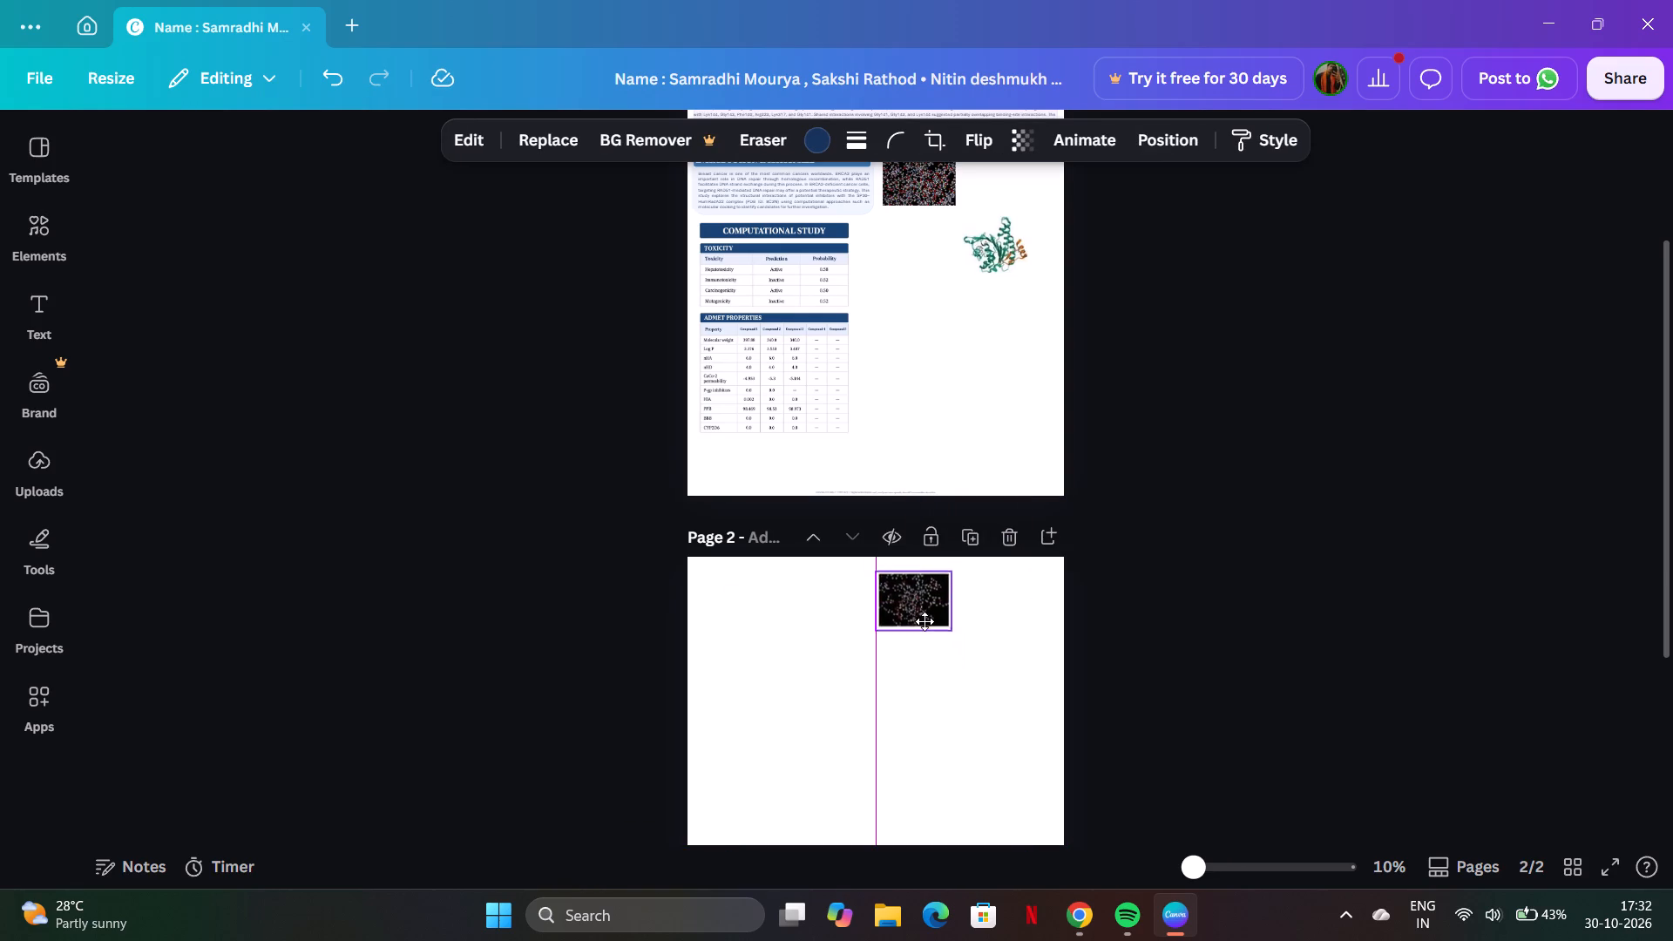
left_click_drag(925, 621, 927, 626)
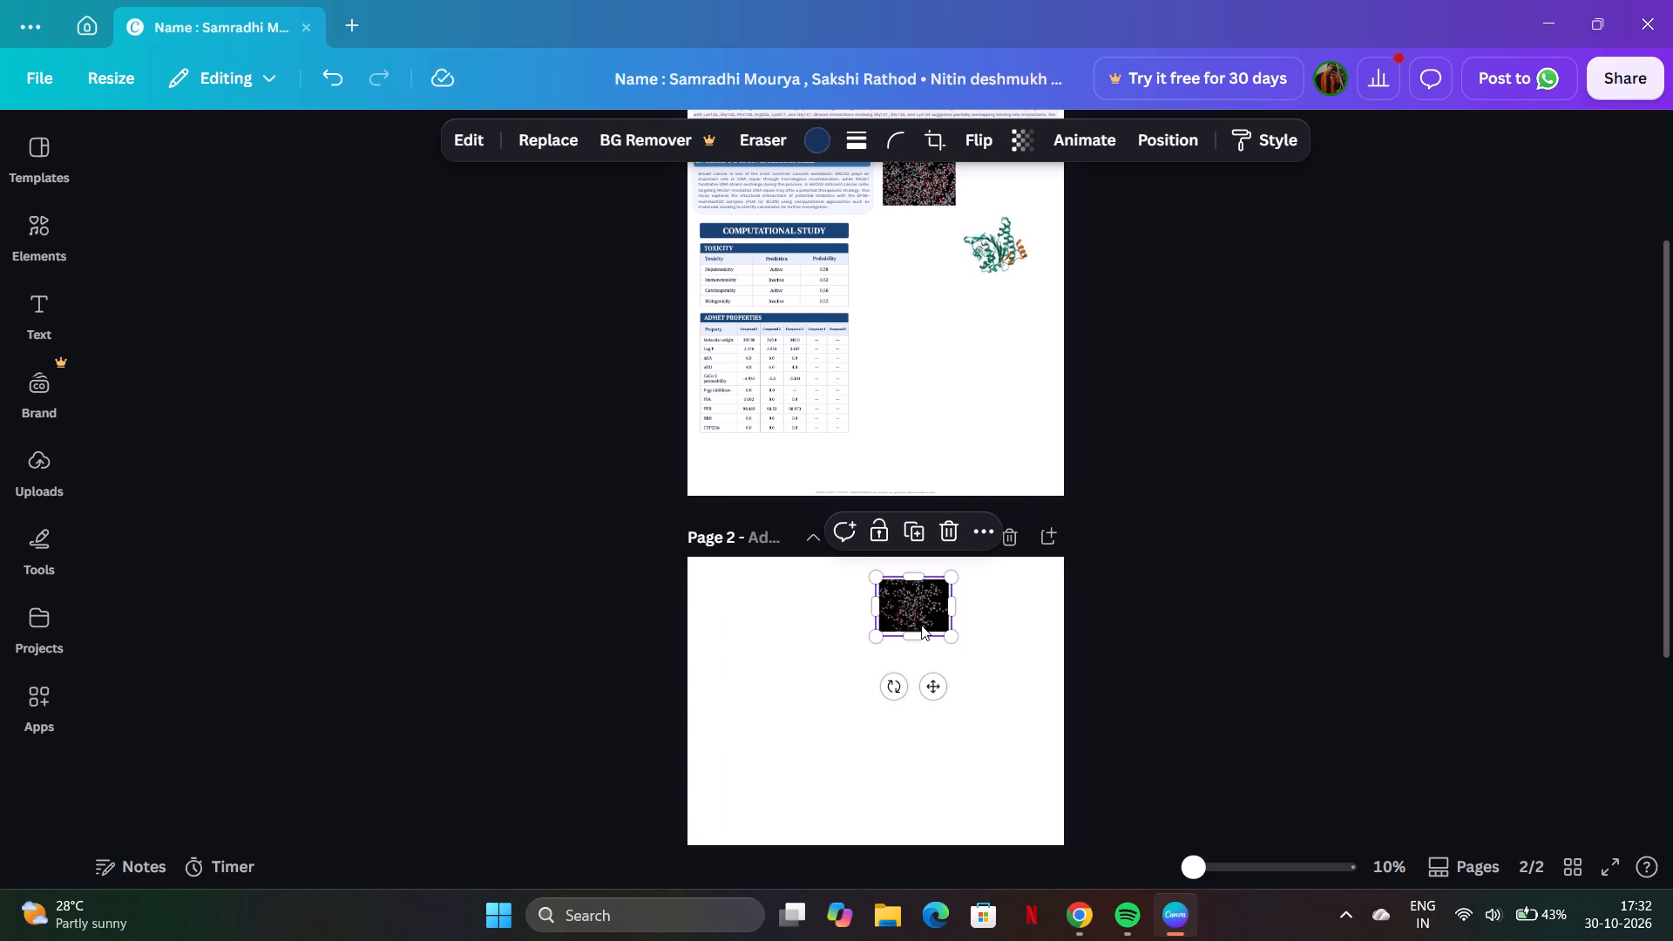
left_click_drag(920, 597, 920, 426)
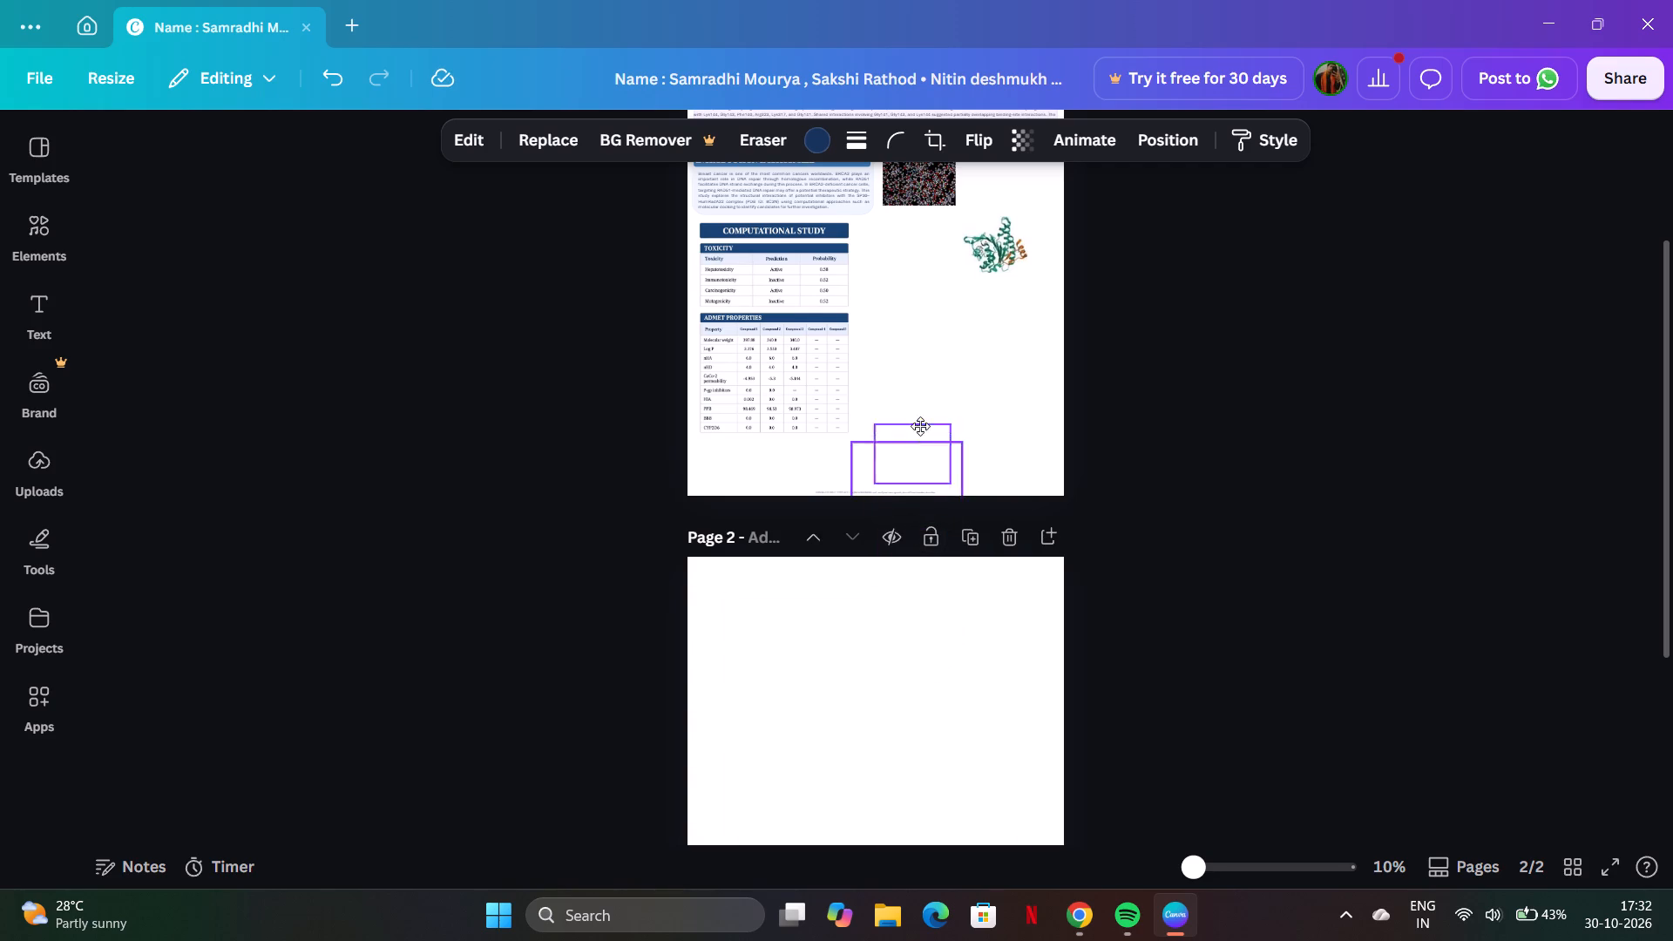
left_click_drag(920, 426, 974, 663)
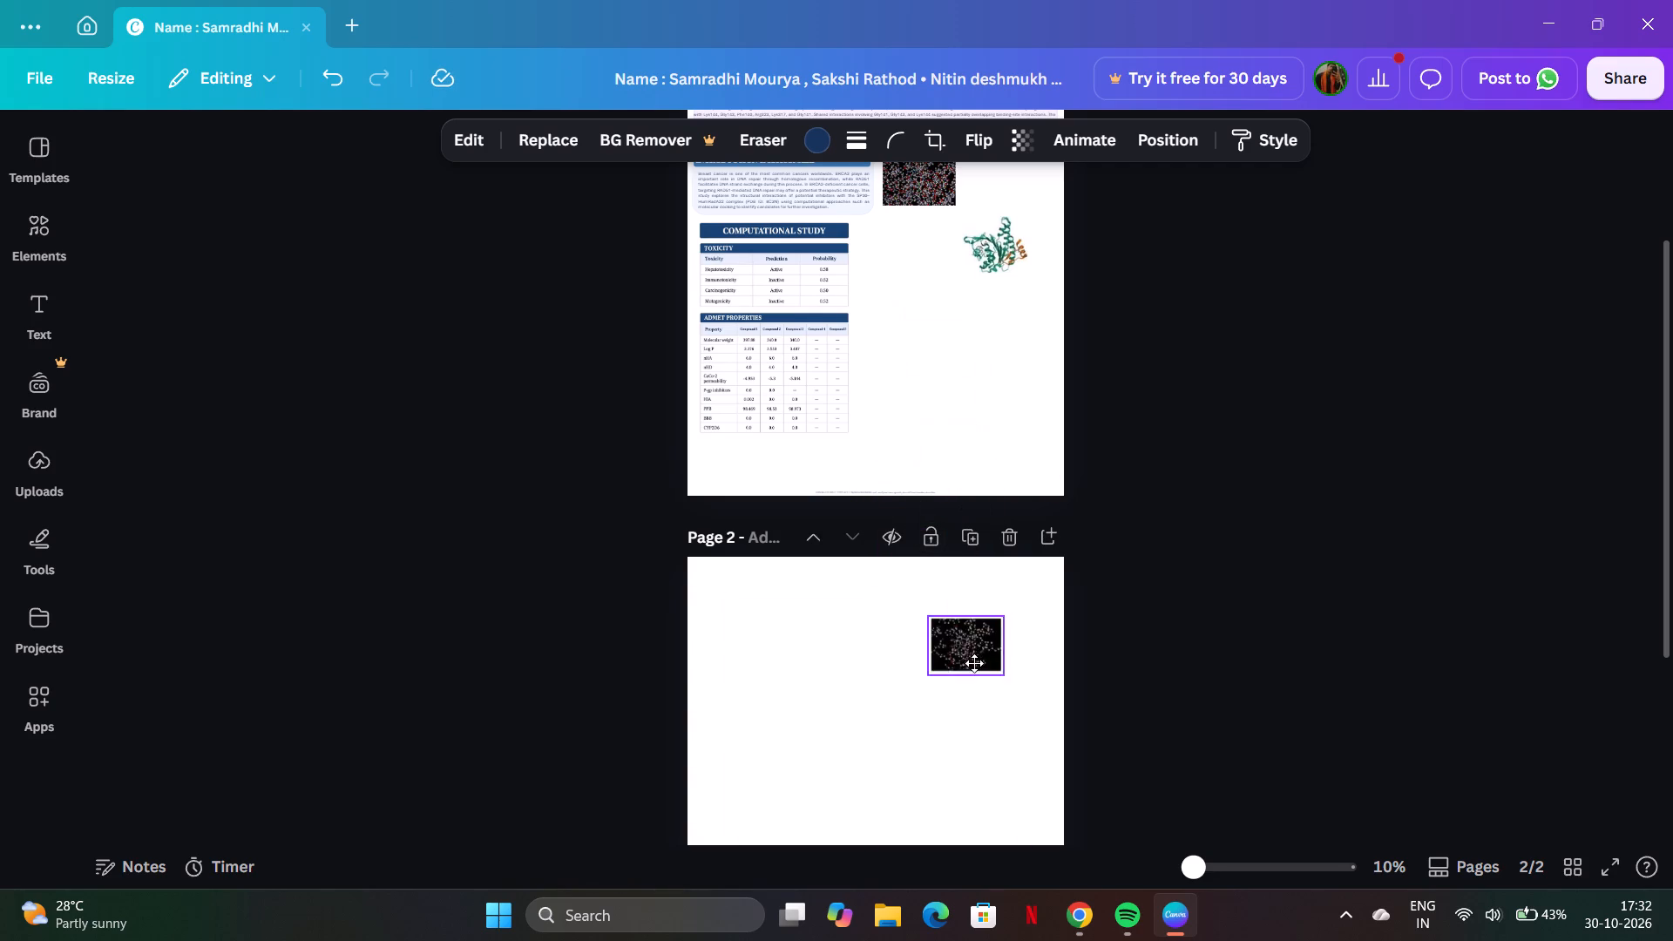
left_click_drag(974, 663, 990, 290)
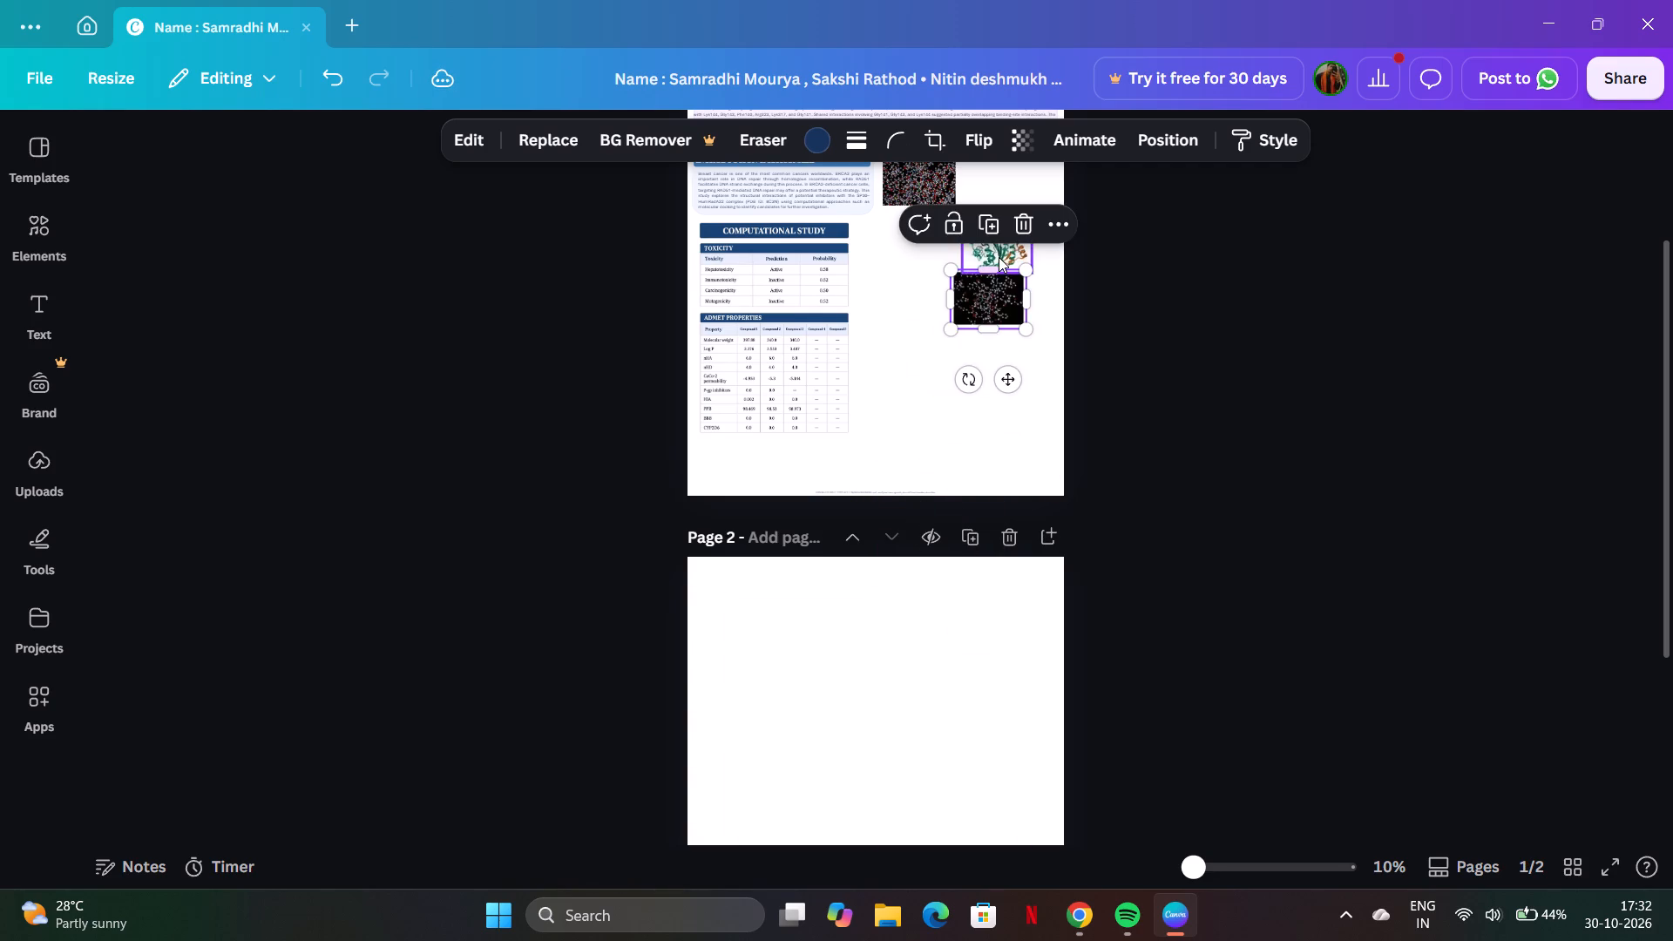
Move the molecule picture above the protein ribbon image, beside the existing molecule picture in the Introduction & Rationale row.
scroll(925, 366, "up", 2)
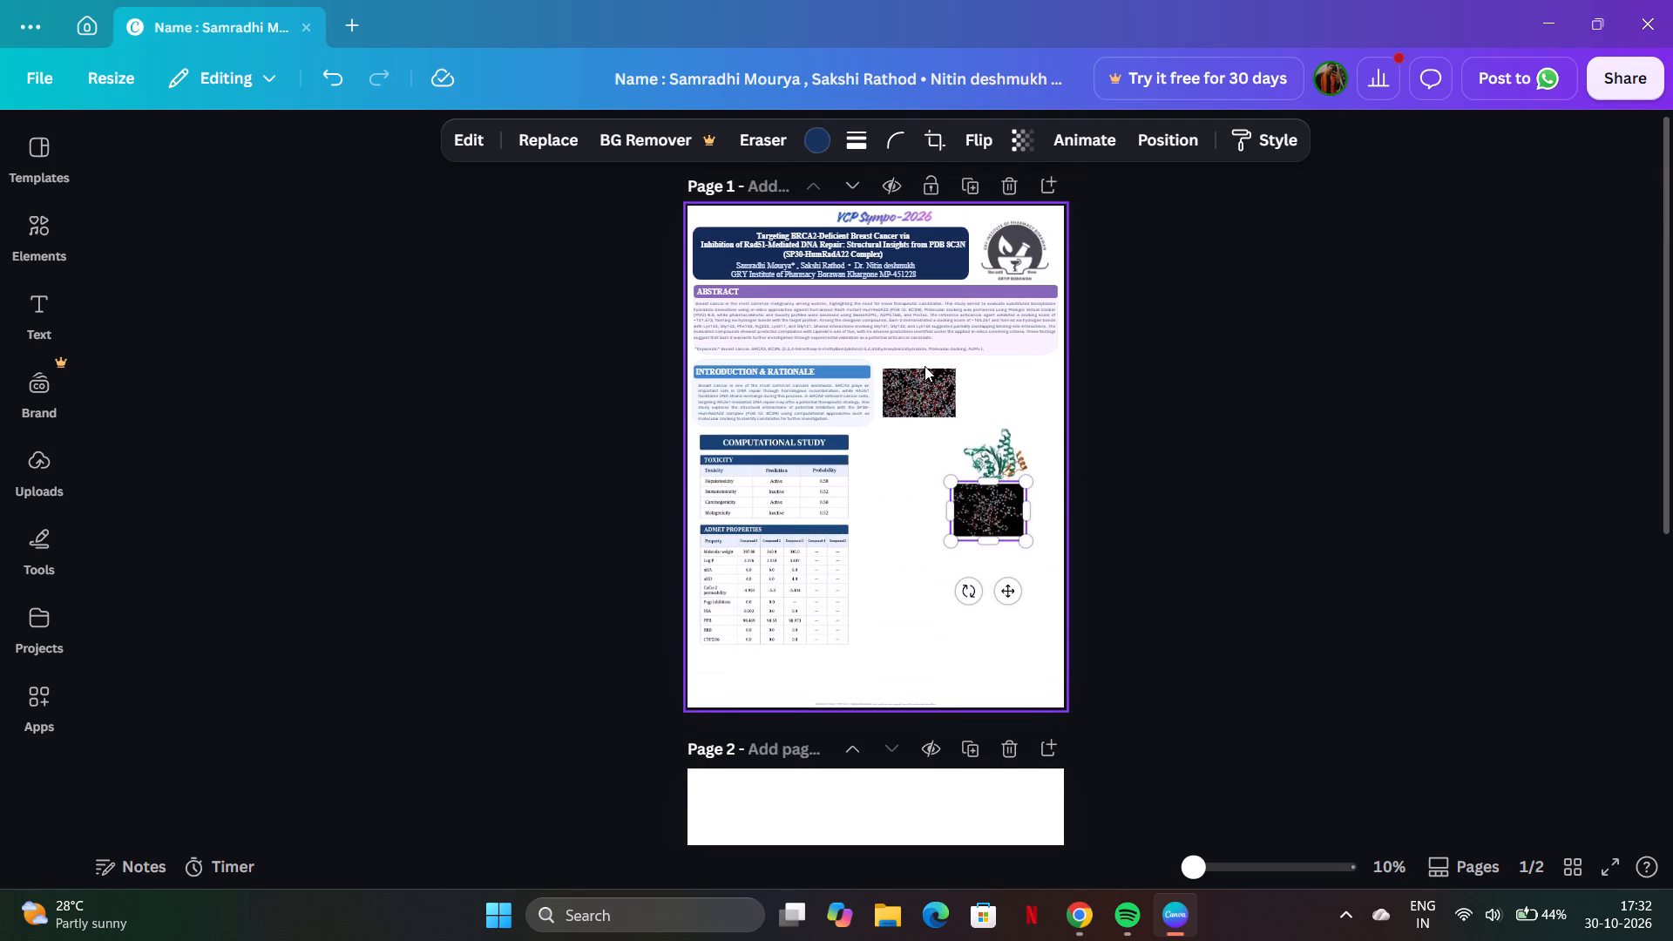
scroll(925, 366, "up", 1)
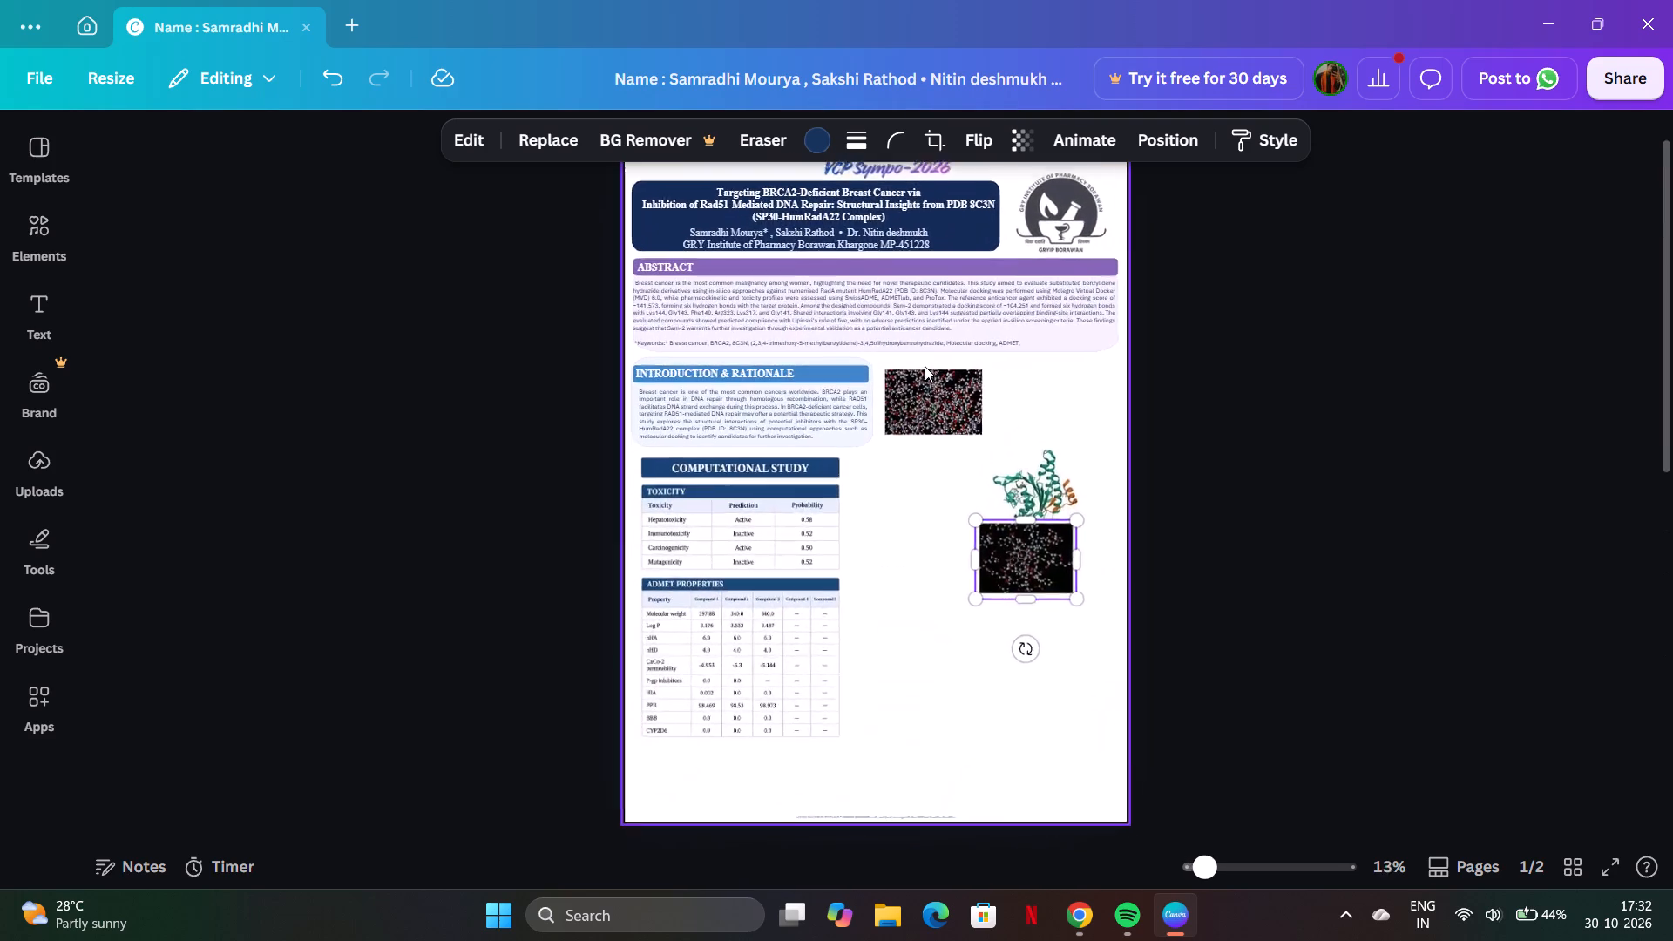
scroll(925, 366, "left", 1)
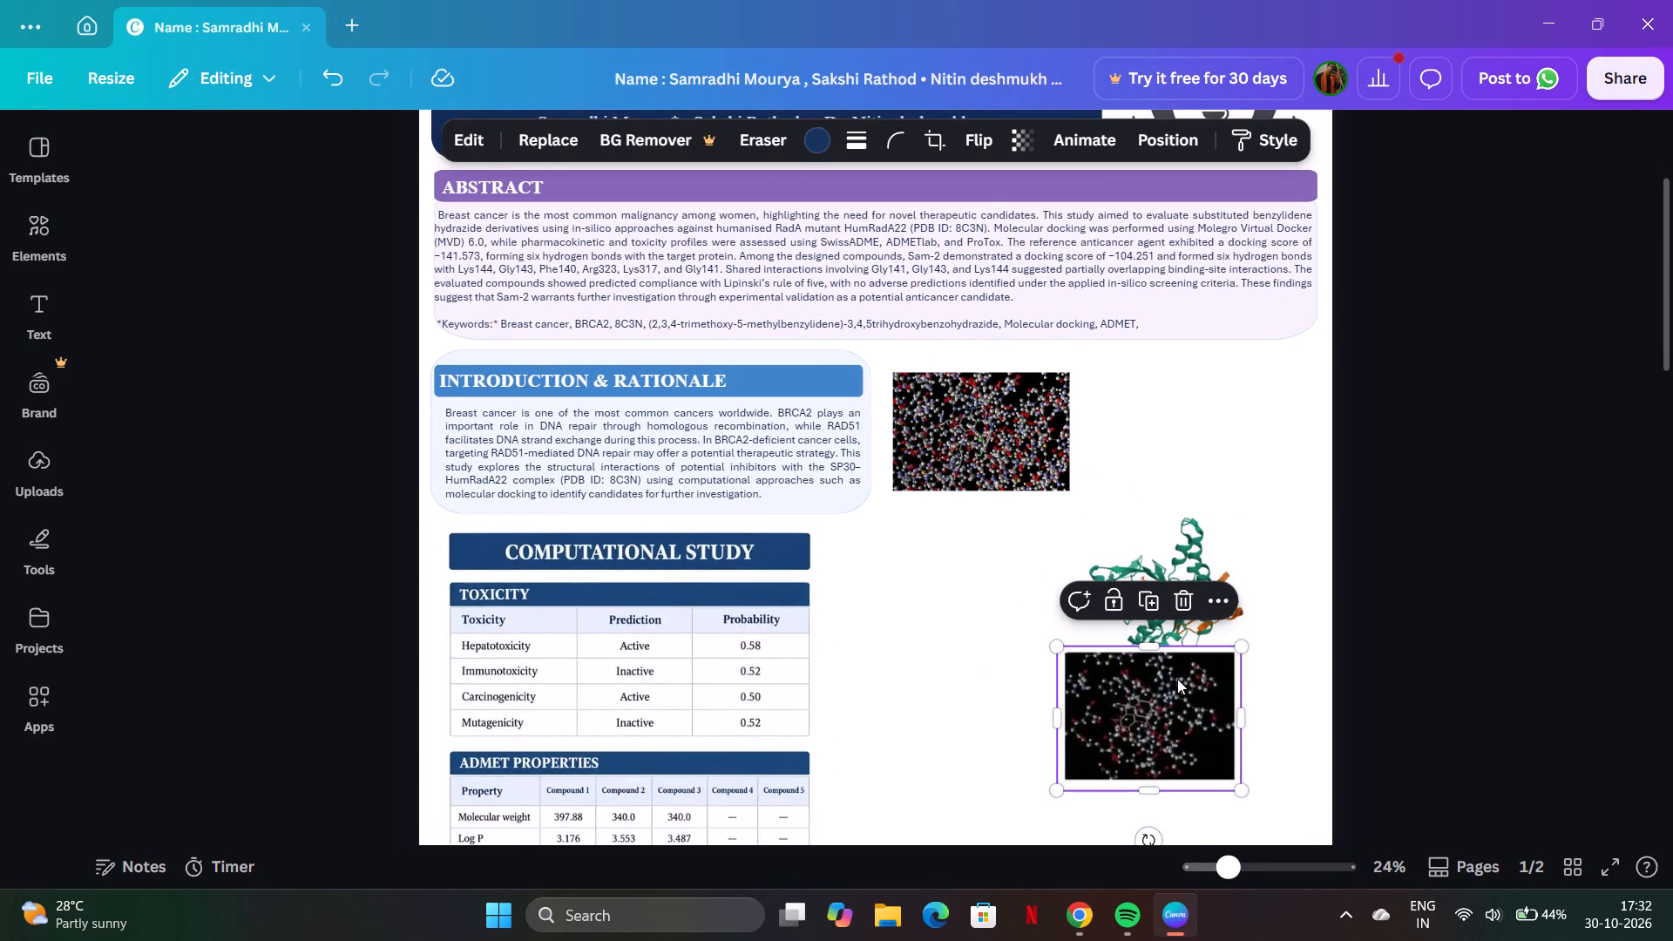
left_click_drag(1172, 695, 1216, 424)
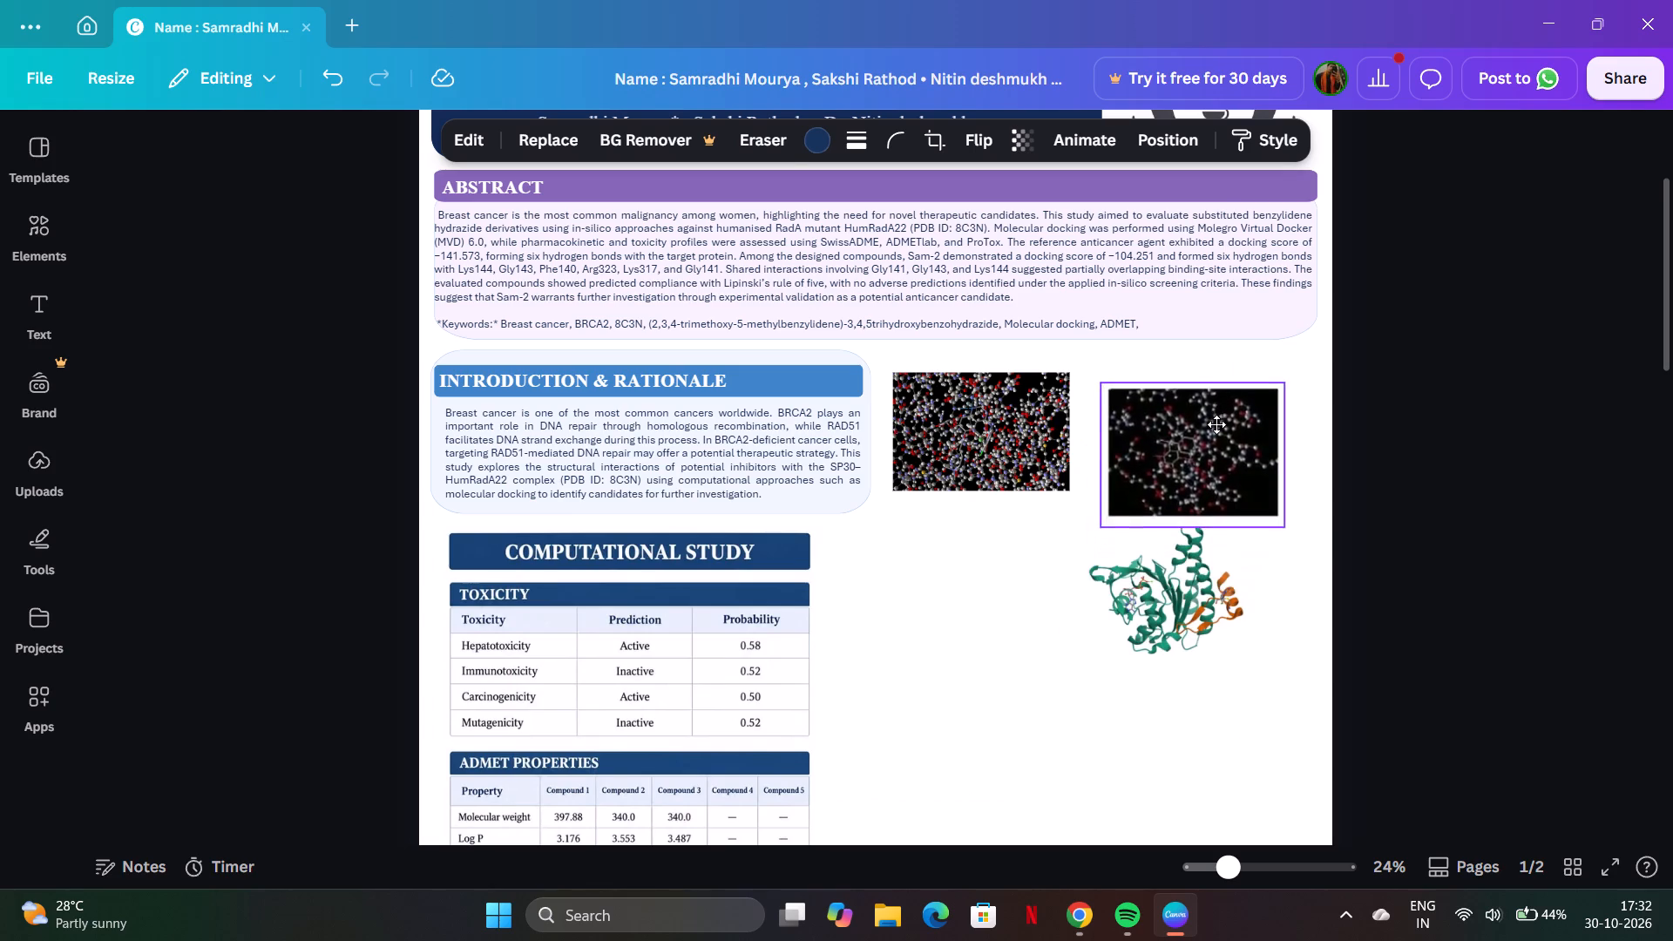
left_click_drag(1216, 424, 1213, 416)
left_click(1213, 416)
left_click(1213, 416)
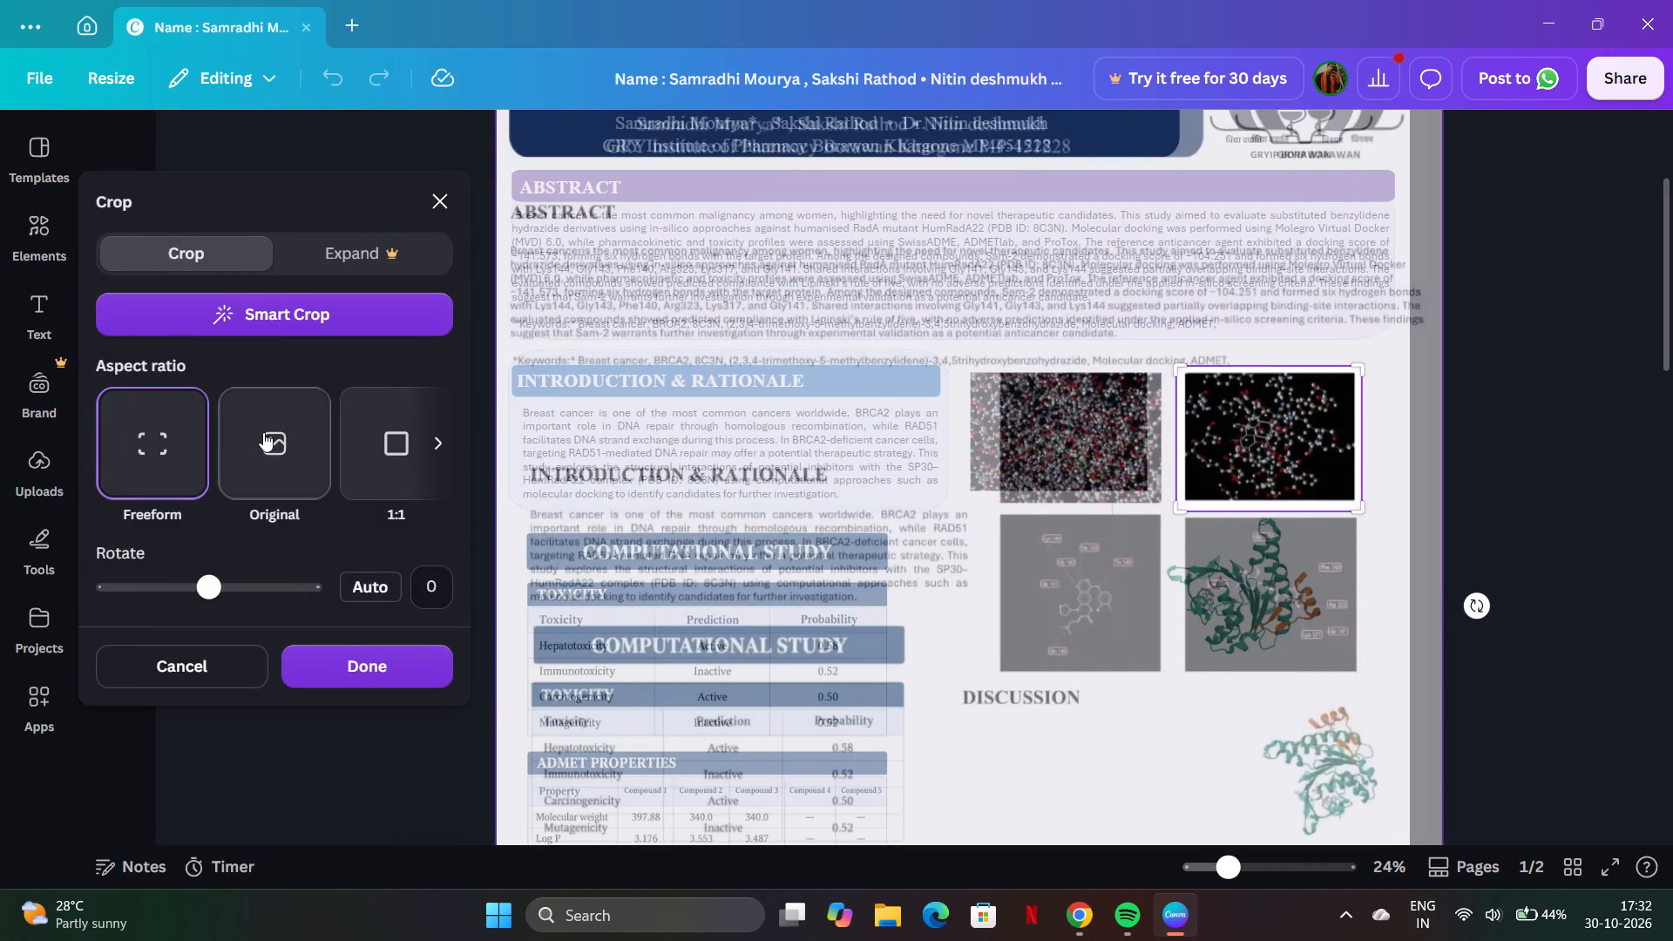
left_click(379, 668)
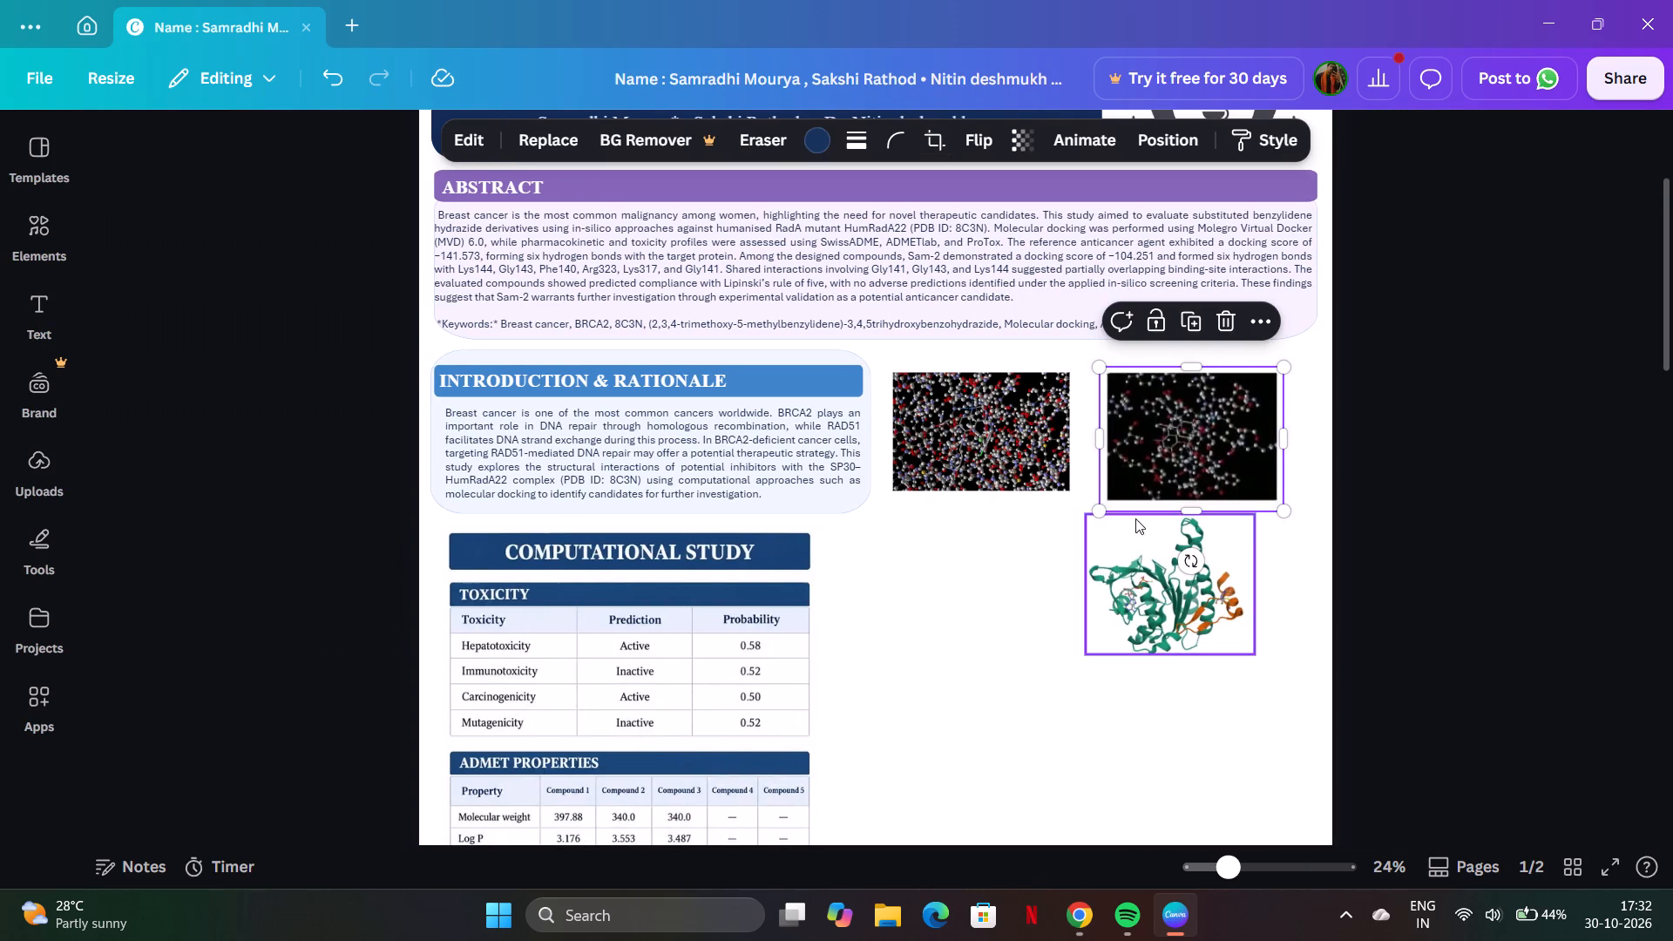
Shift the new molecule picture sideways, leaving only a narrow gap to the existing molecule picture beside it.
left_click_drag(1161, 448, 1157, 448)
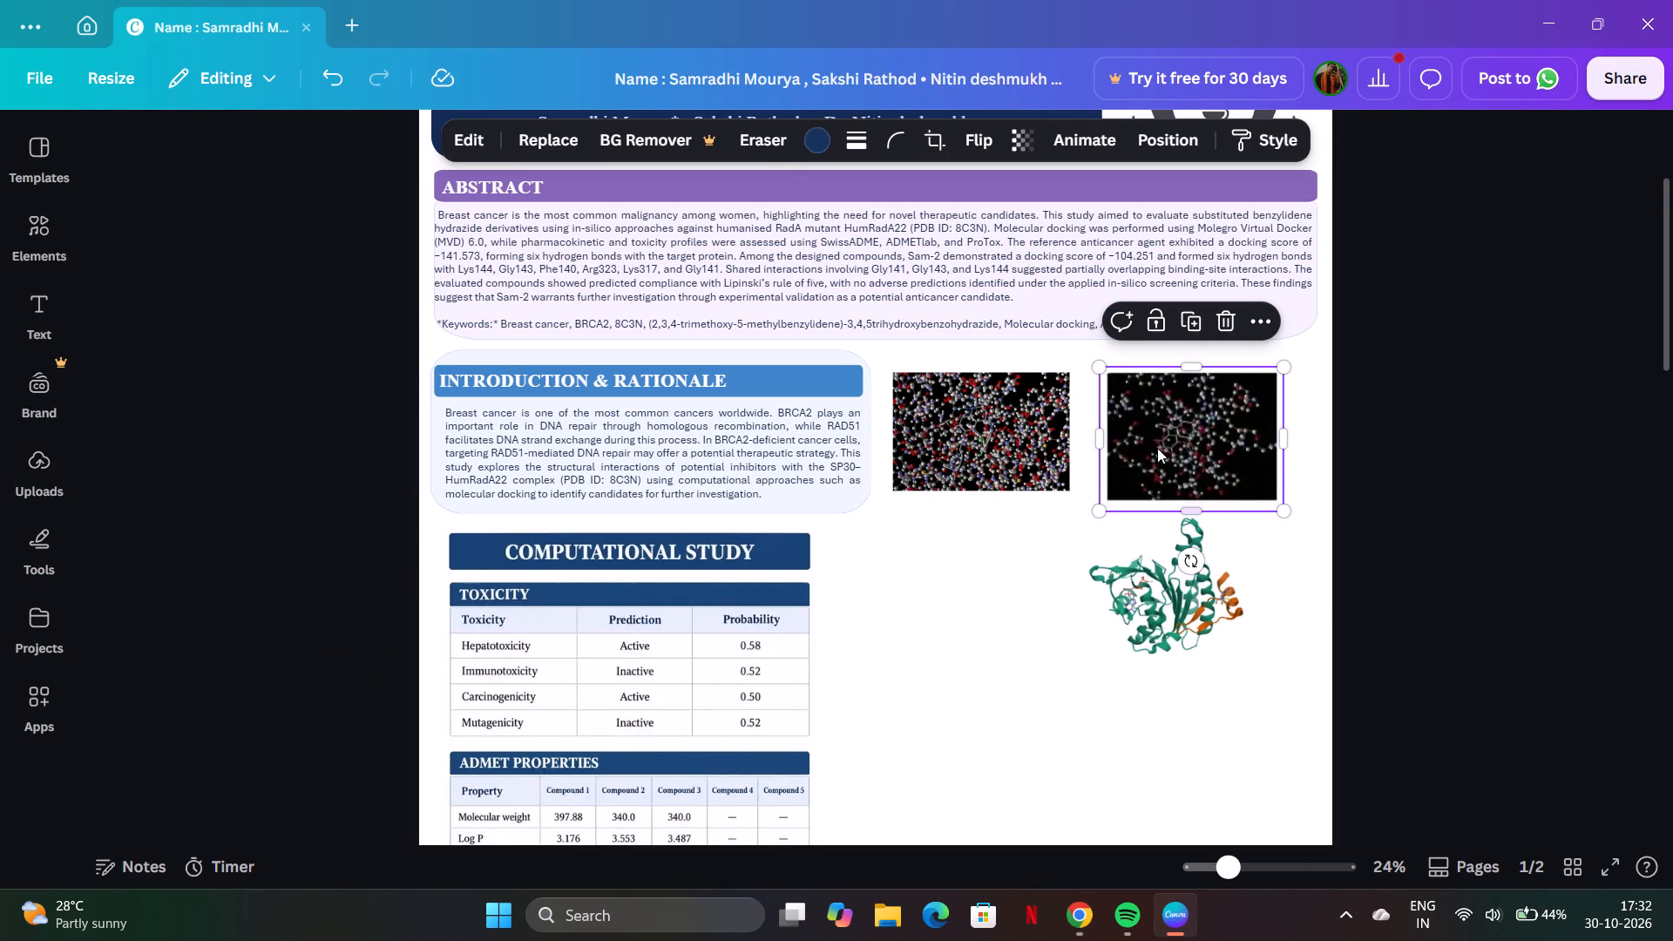
left_click_drag(1157, 448, 1140, 448)
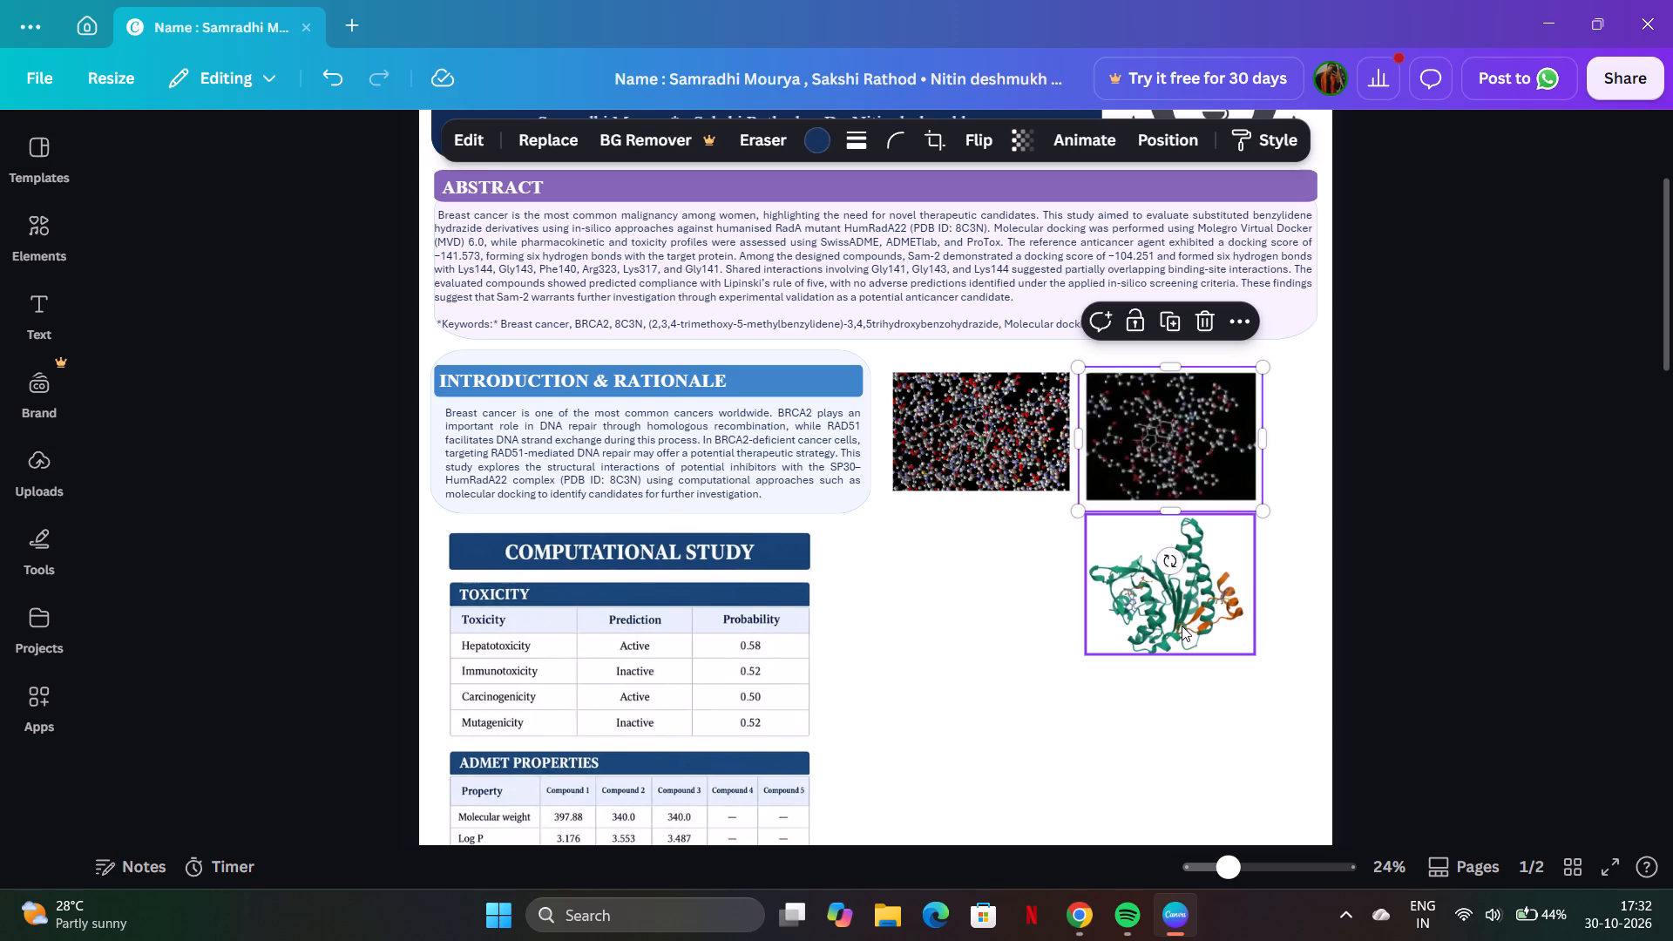
Move the green protein ribbon image lower, clear of the molecule pictures, and shrink it to slightly under 12 by 14.5.
left_click_drag(1182, 626, 1231, 726)
scroll(1231, 726, "down", 1)
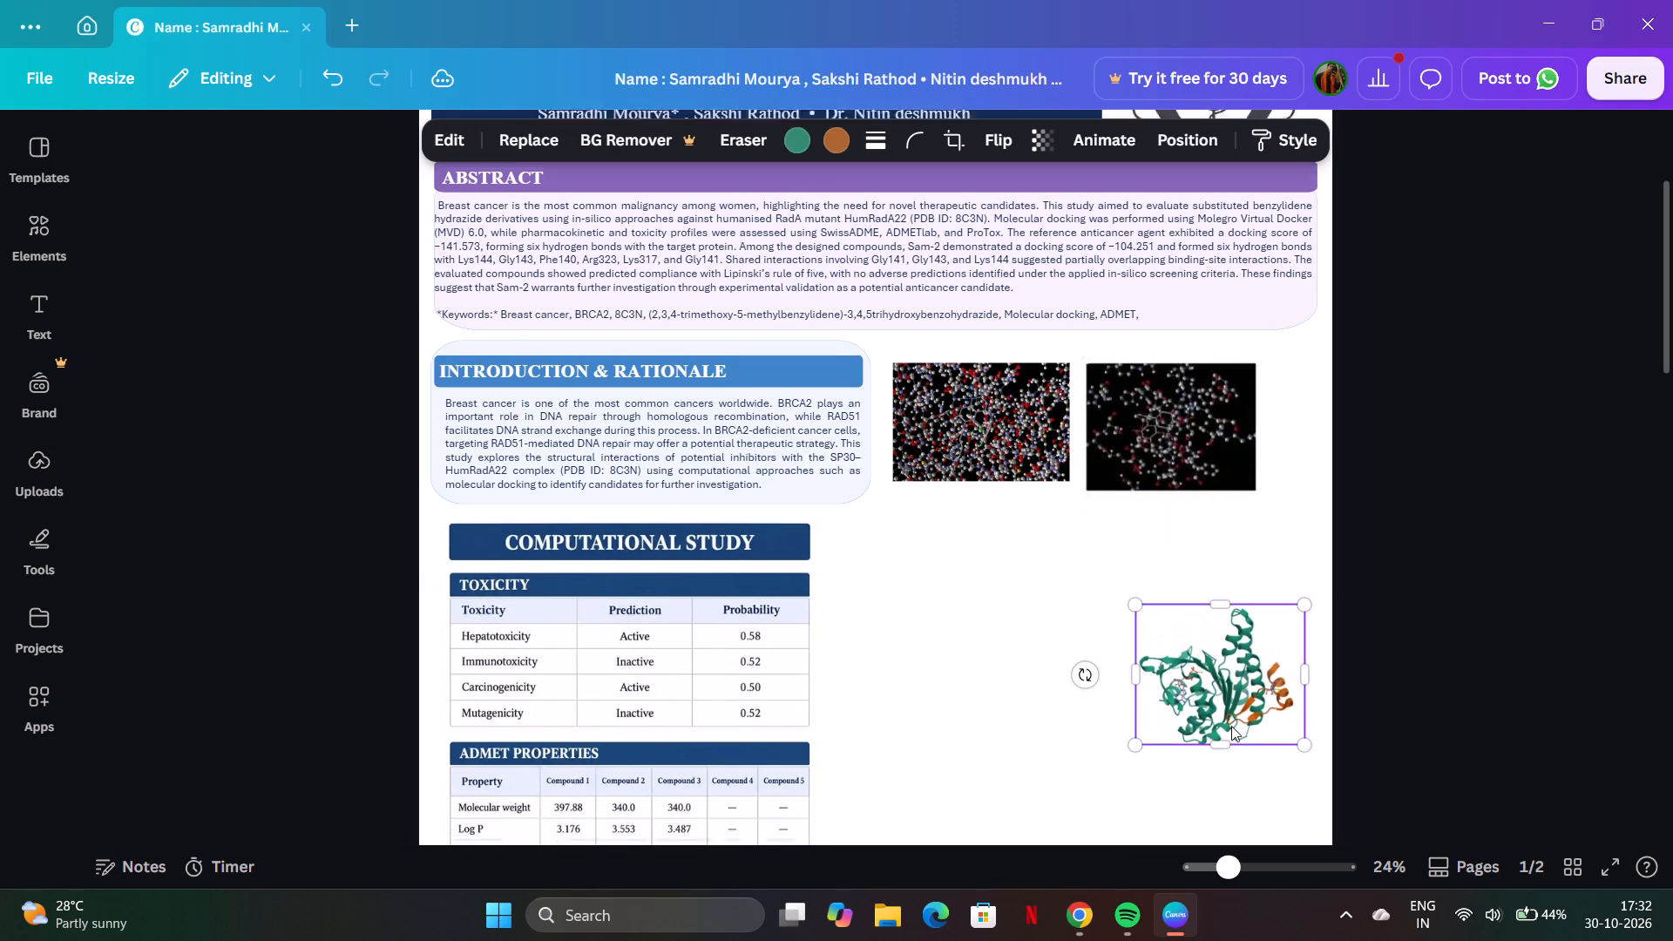
scroll(1231, 726, "down", 1)
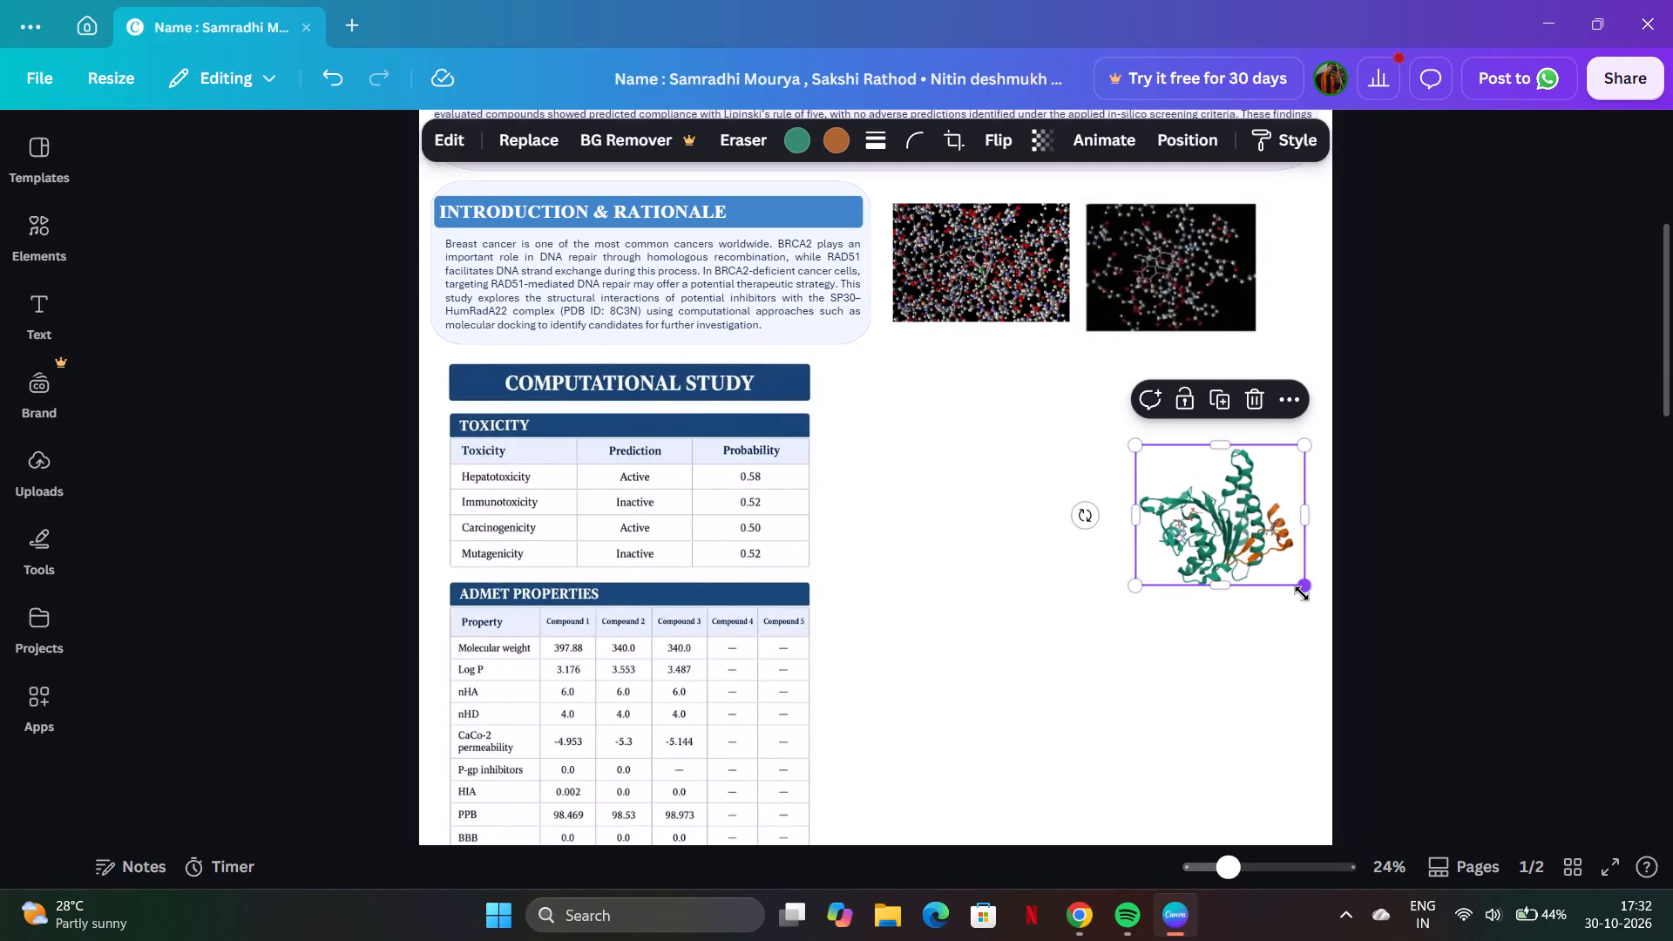
left_click_drag(1305, 589, 1279, 565)
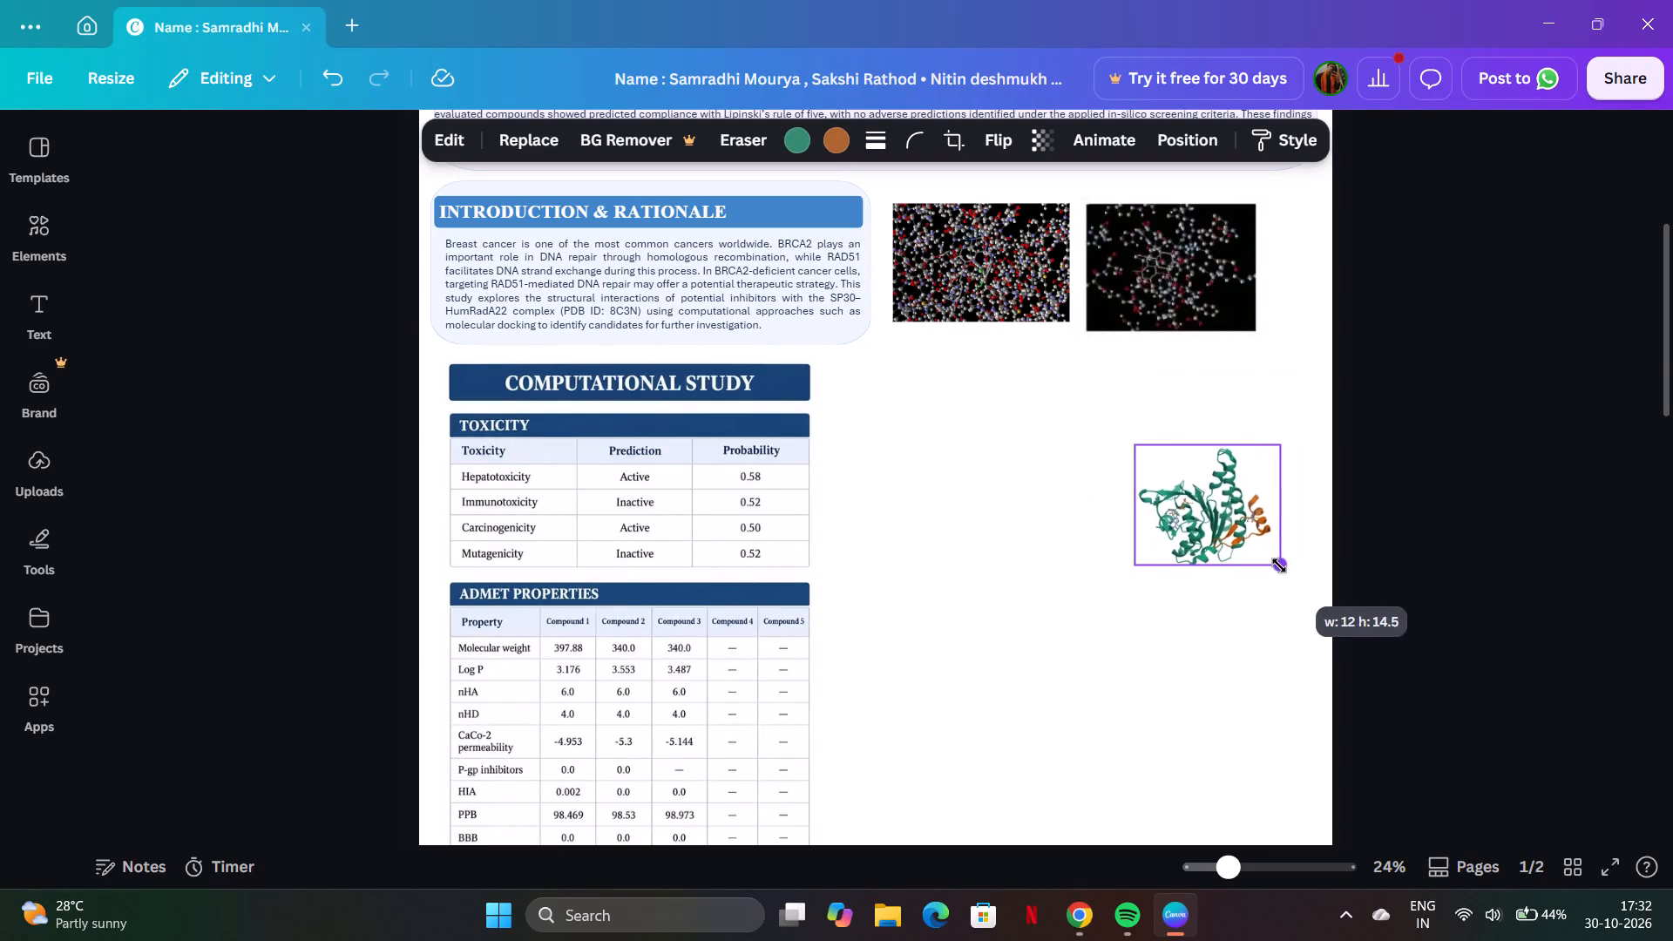
left_click_drag(1279, 565, 1271, 557)
left_click_drag(1209, 507, 1233, 518)
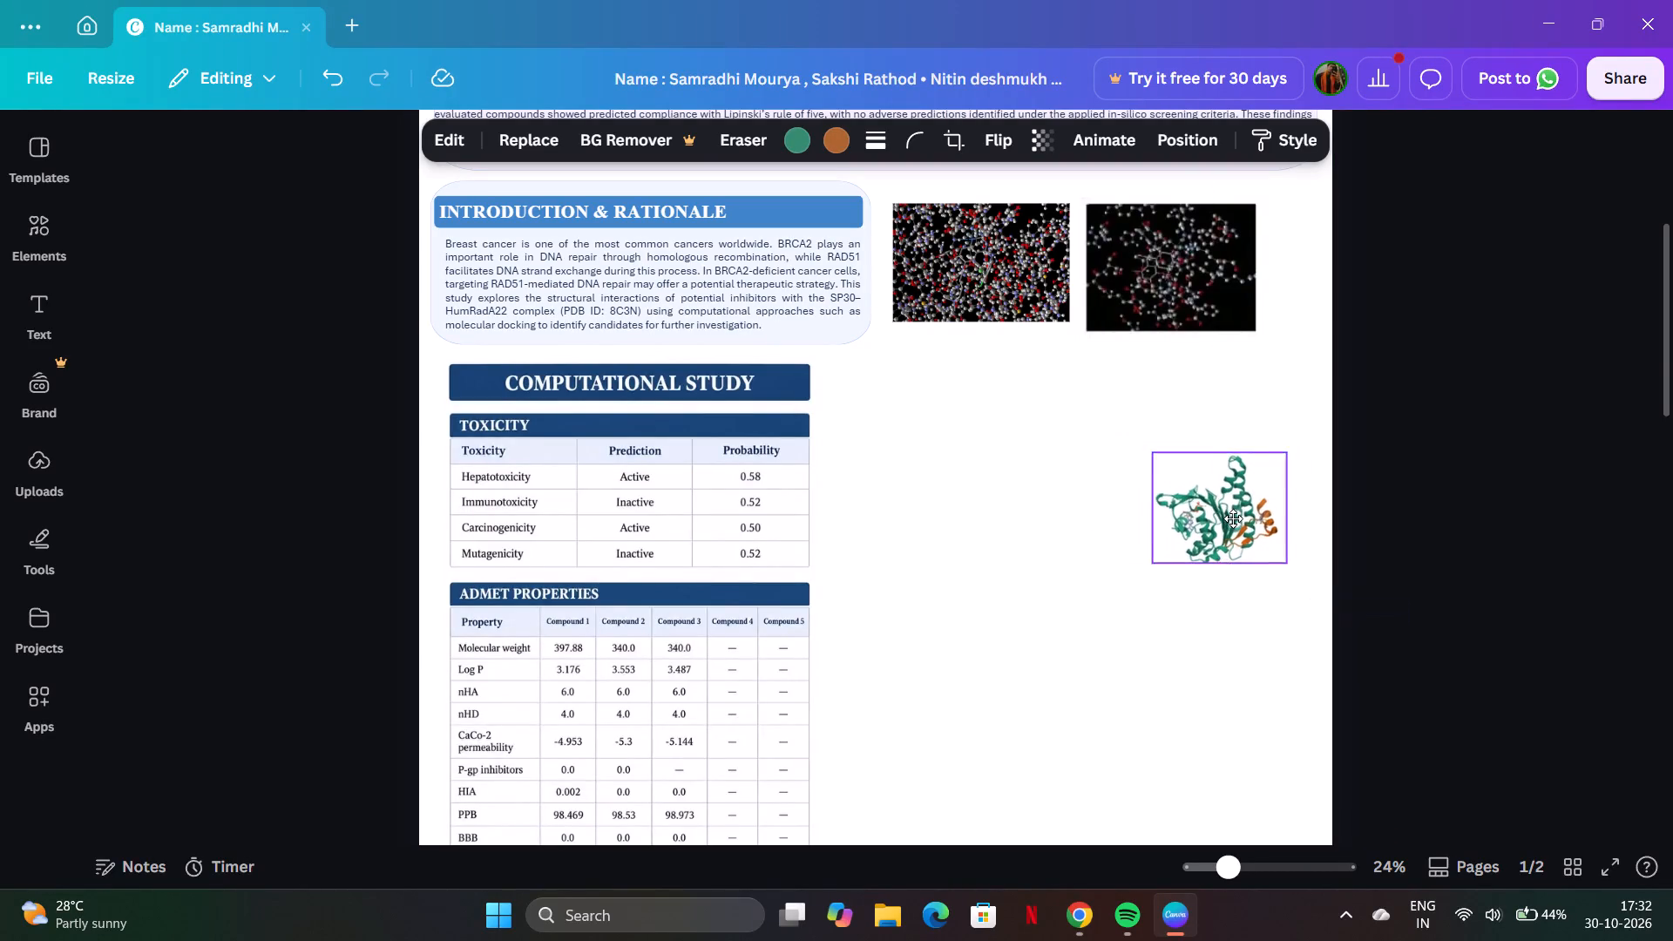
Move the green protein ribbon image a little lower and outward, against the page's side edge.
left_click_drag(1233, 518, 1271, 574)
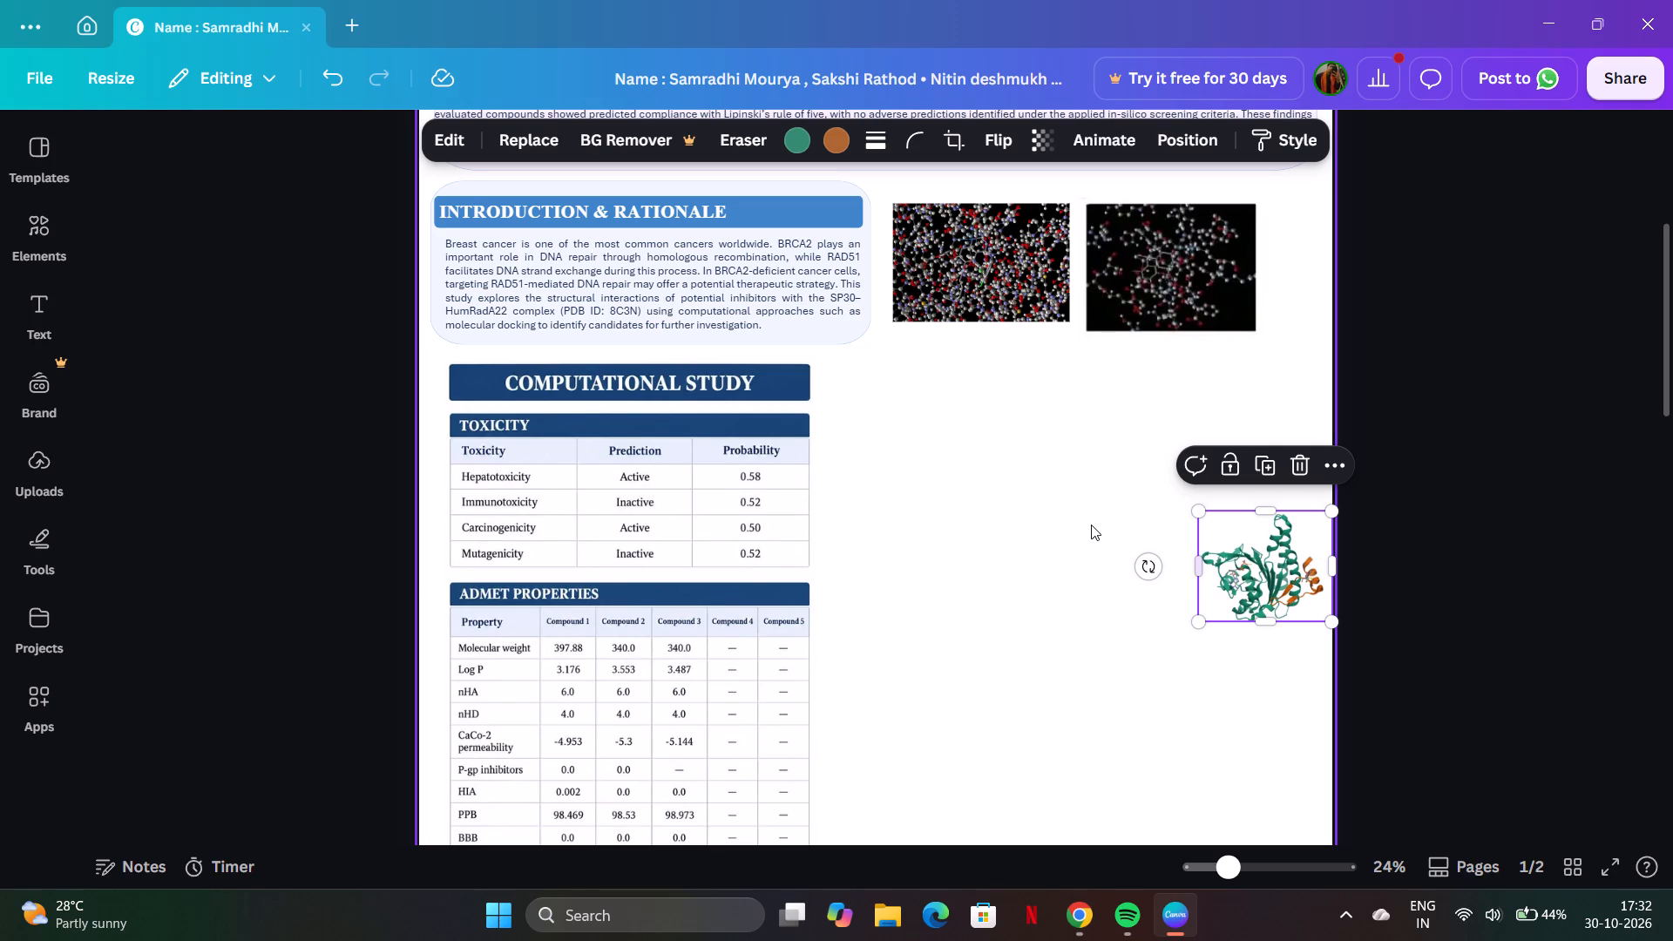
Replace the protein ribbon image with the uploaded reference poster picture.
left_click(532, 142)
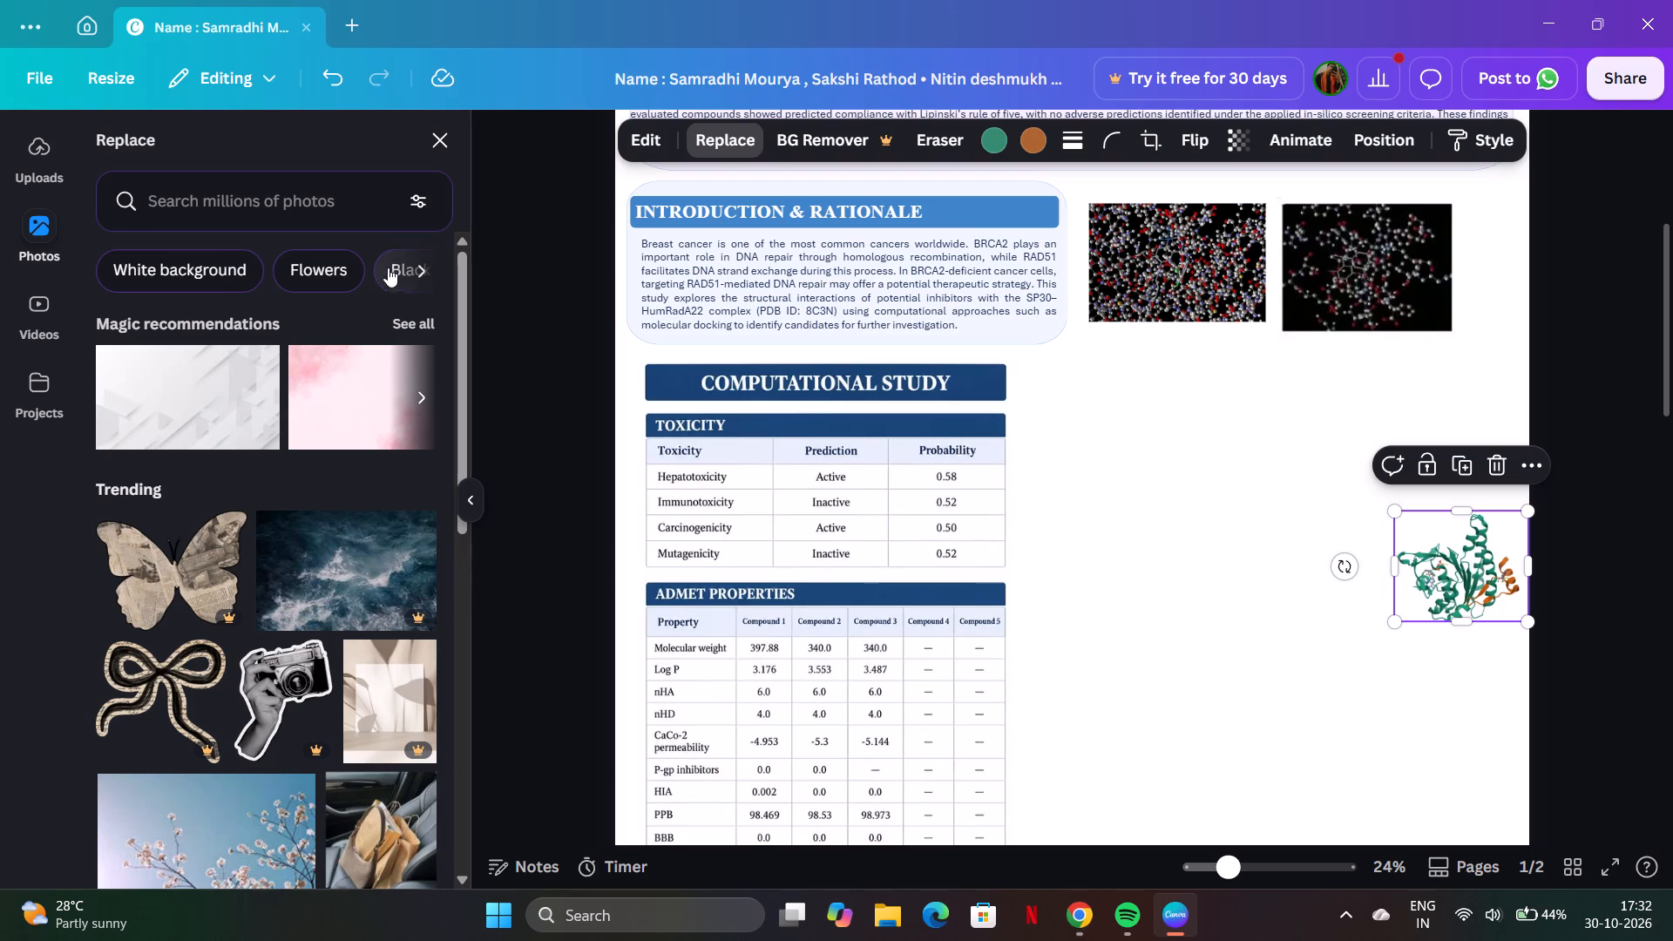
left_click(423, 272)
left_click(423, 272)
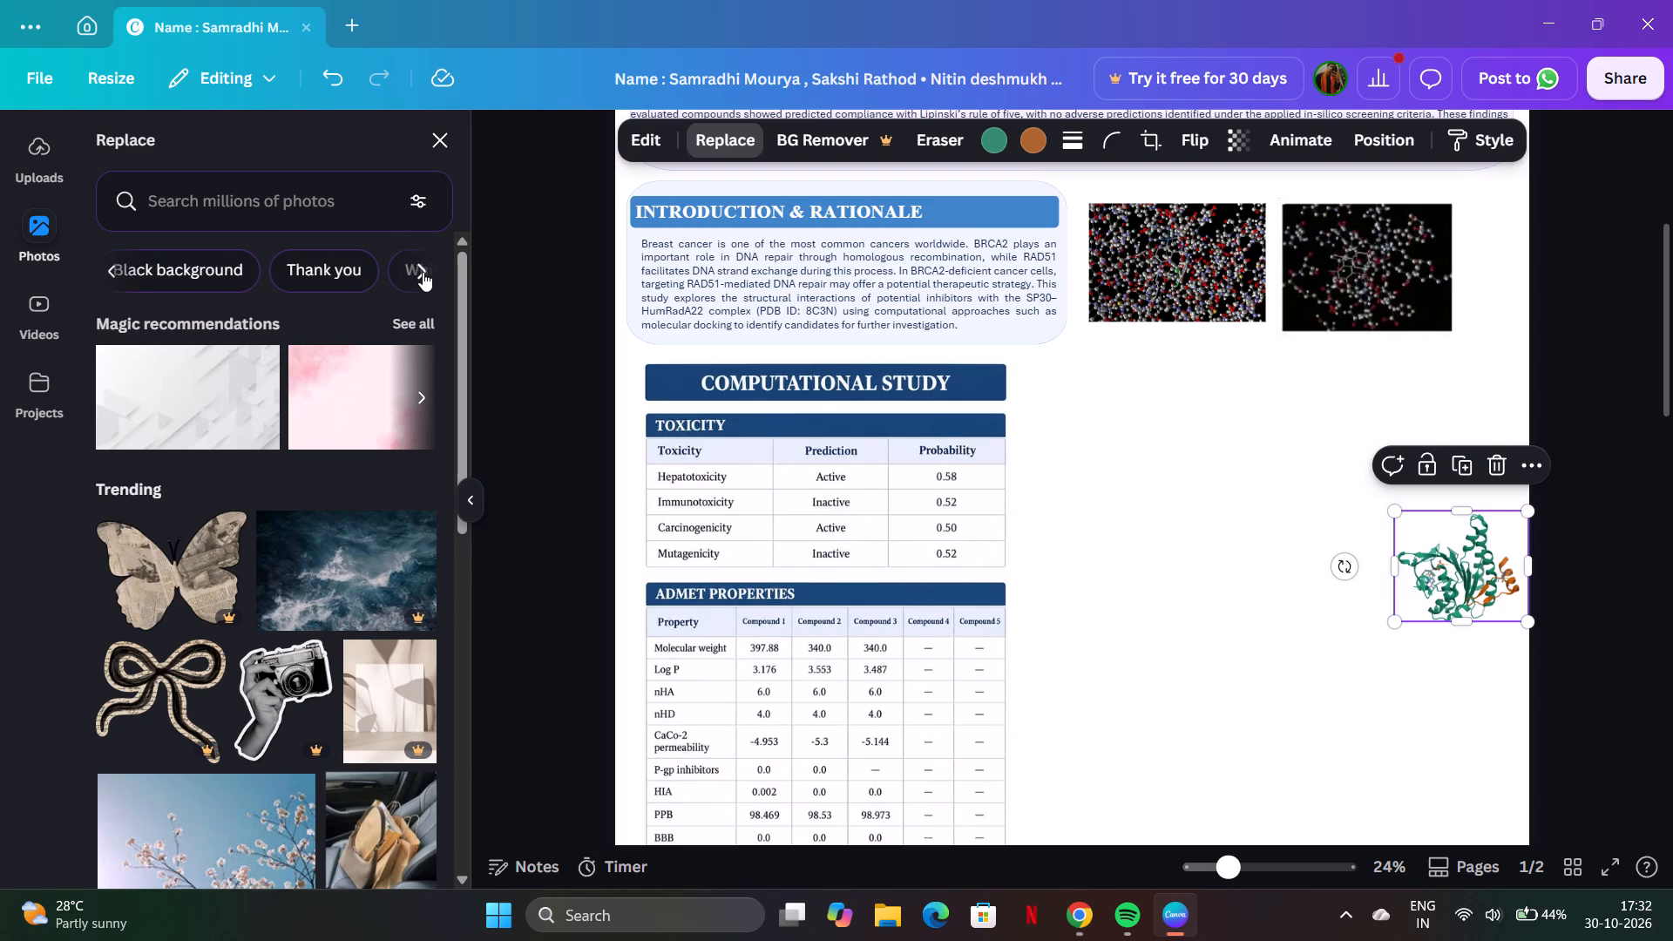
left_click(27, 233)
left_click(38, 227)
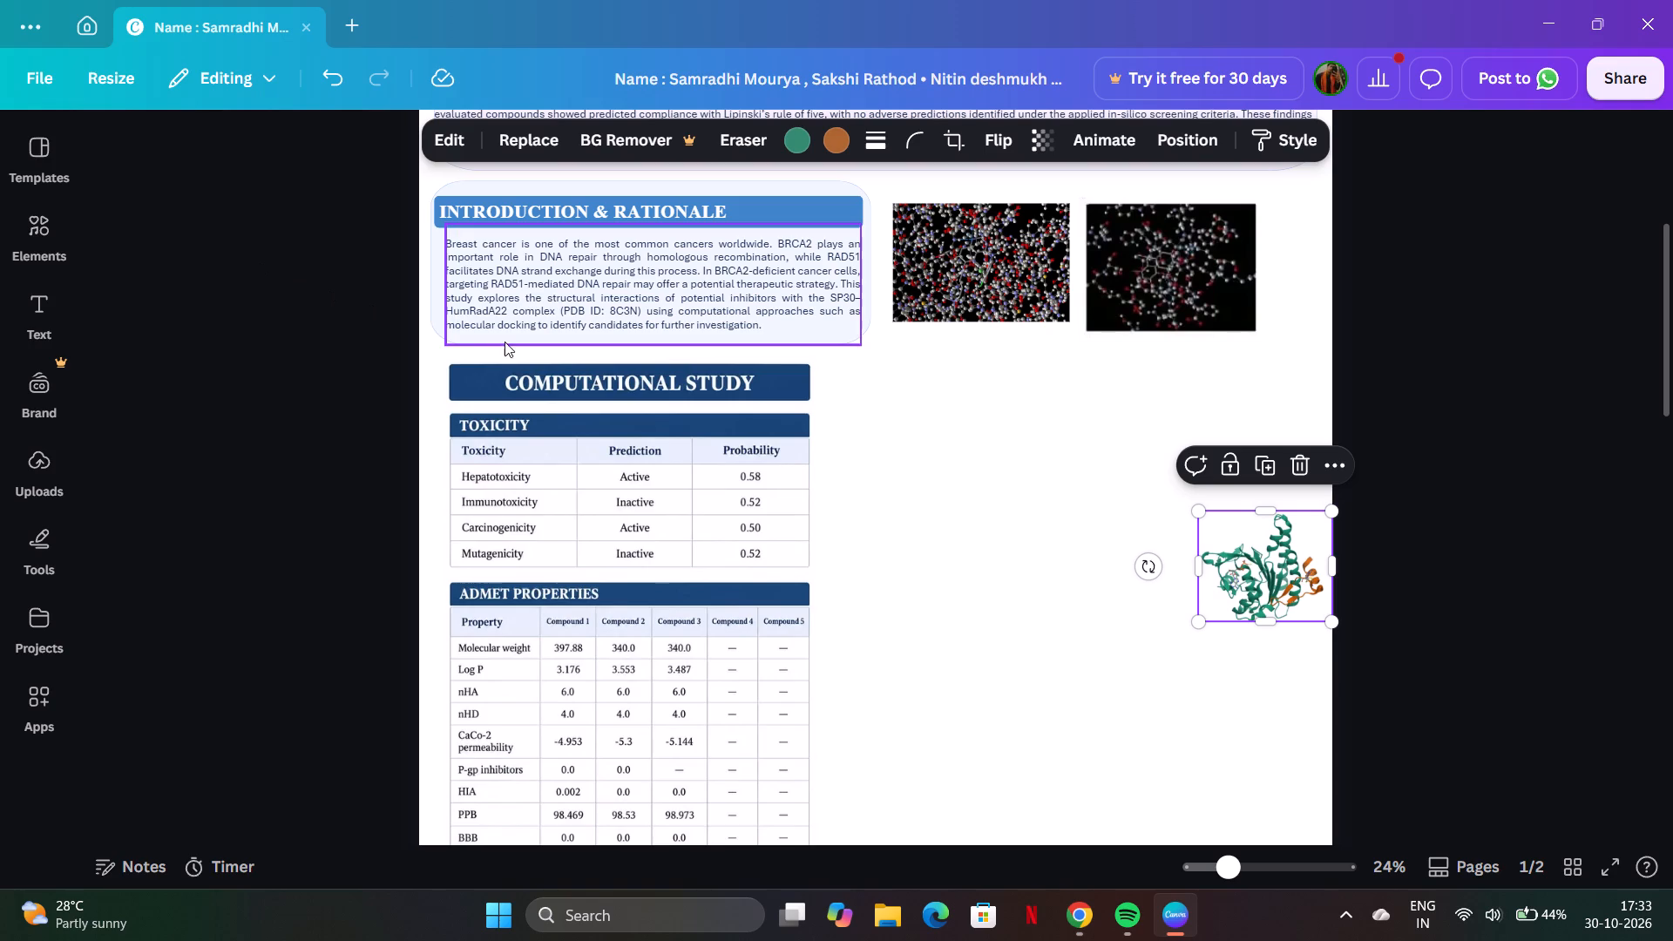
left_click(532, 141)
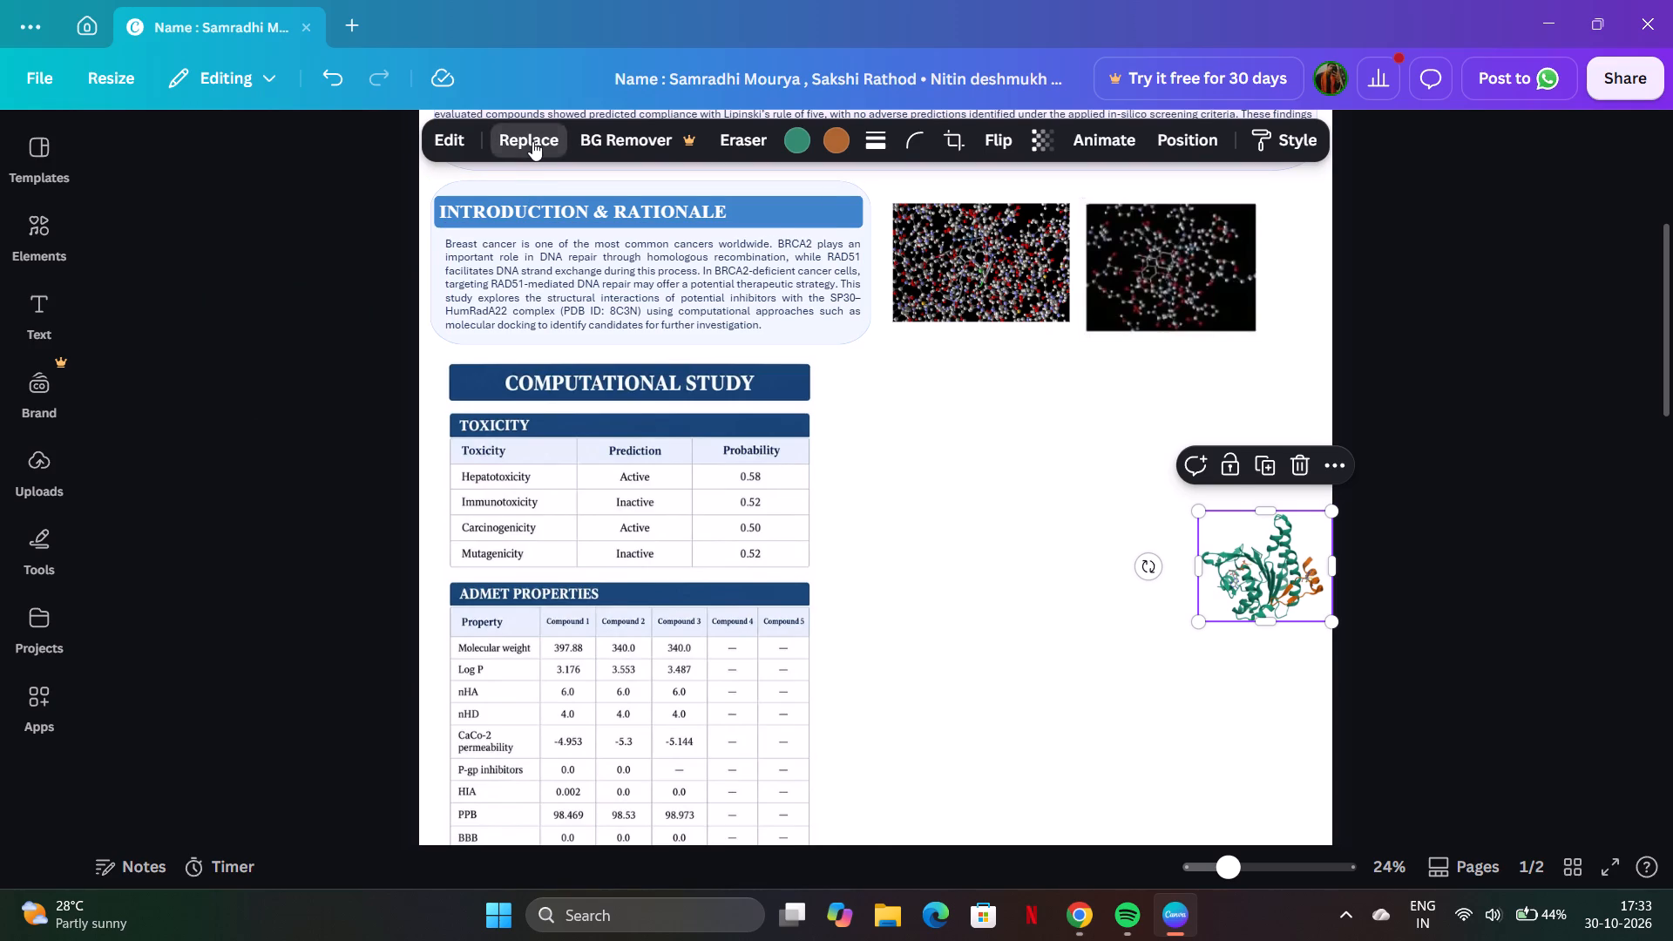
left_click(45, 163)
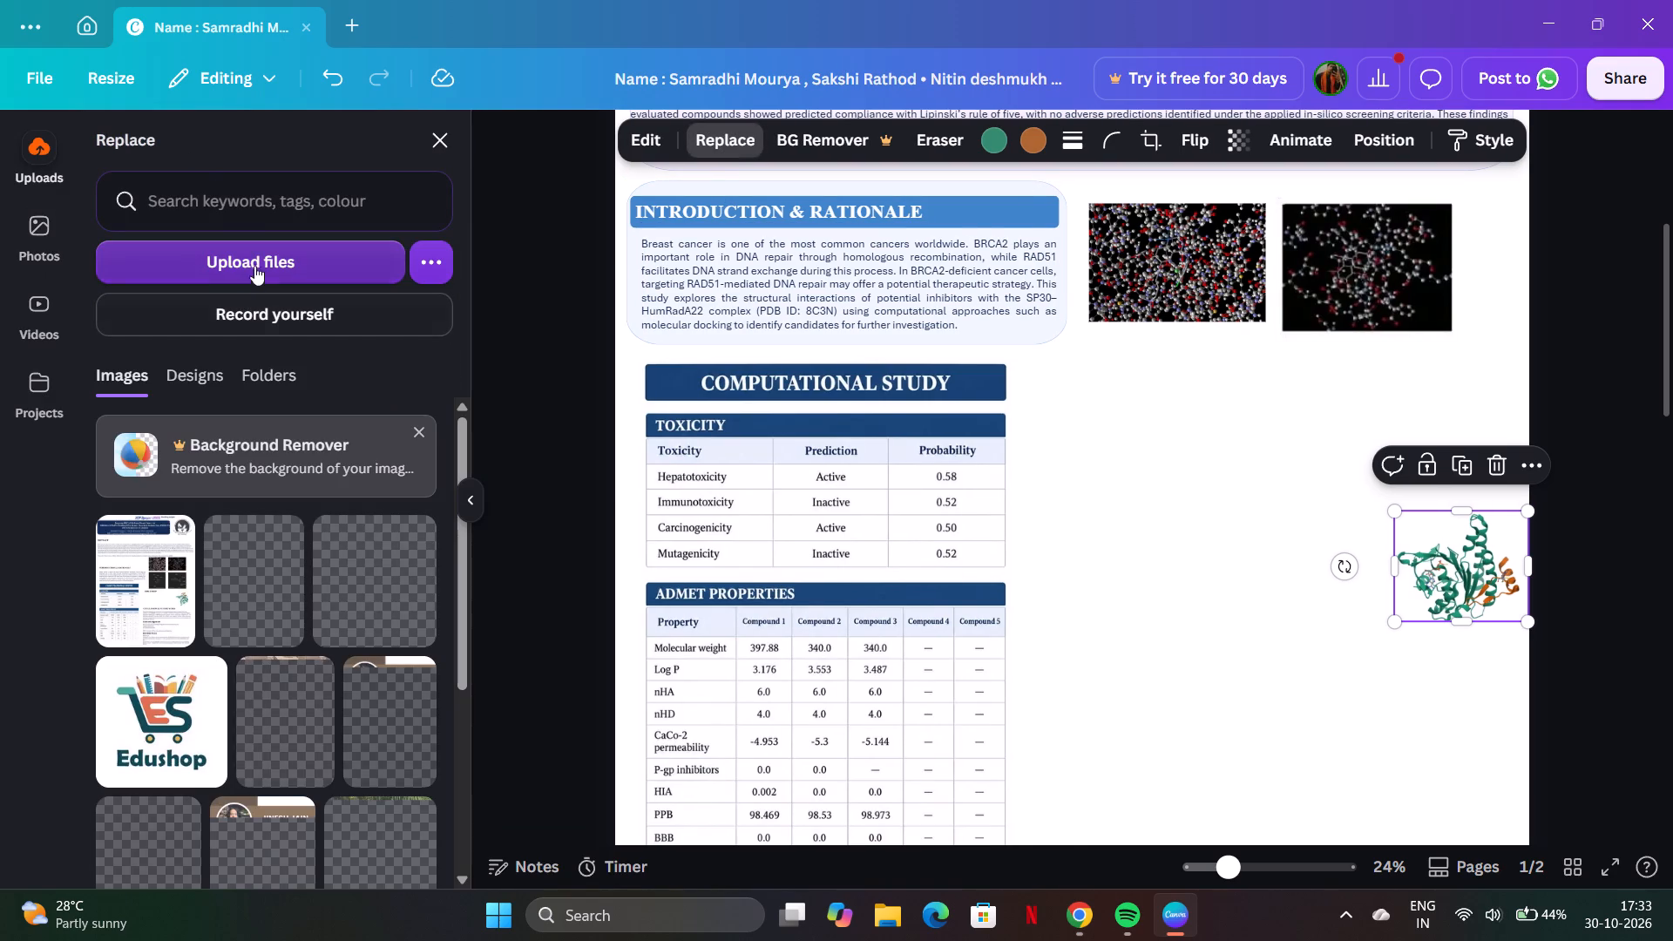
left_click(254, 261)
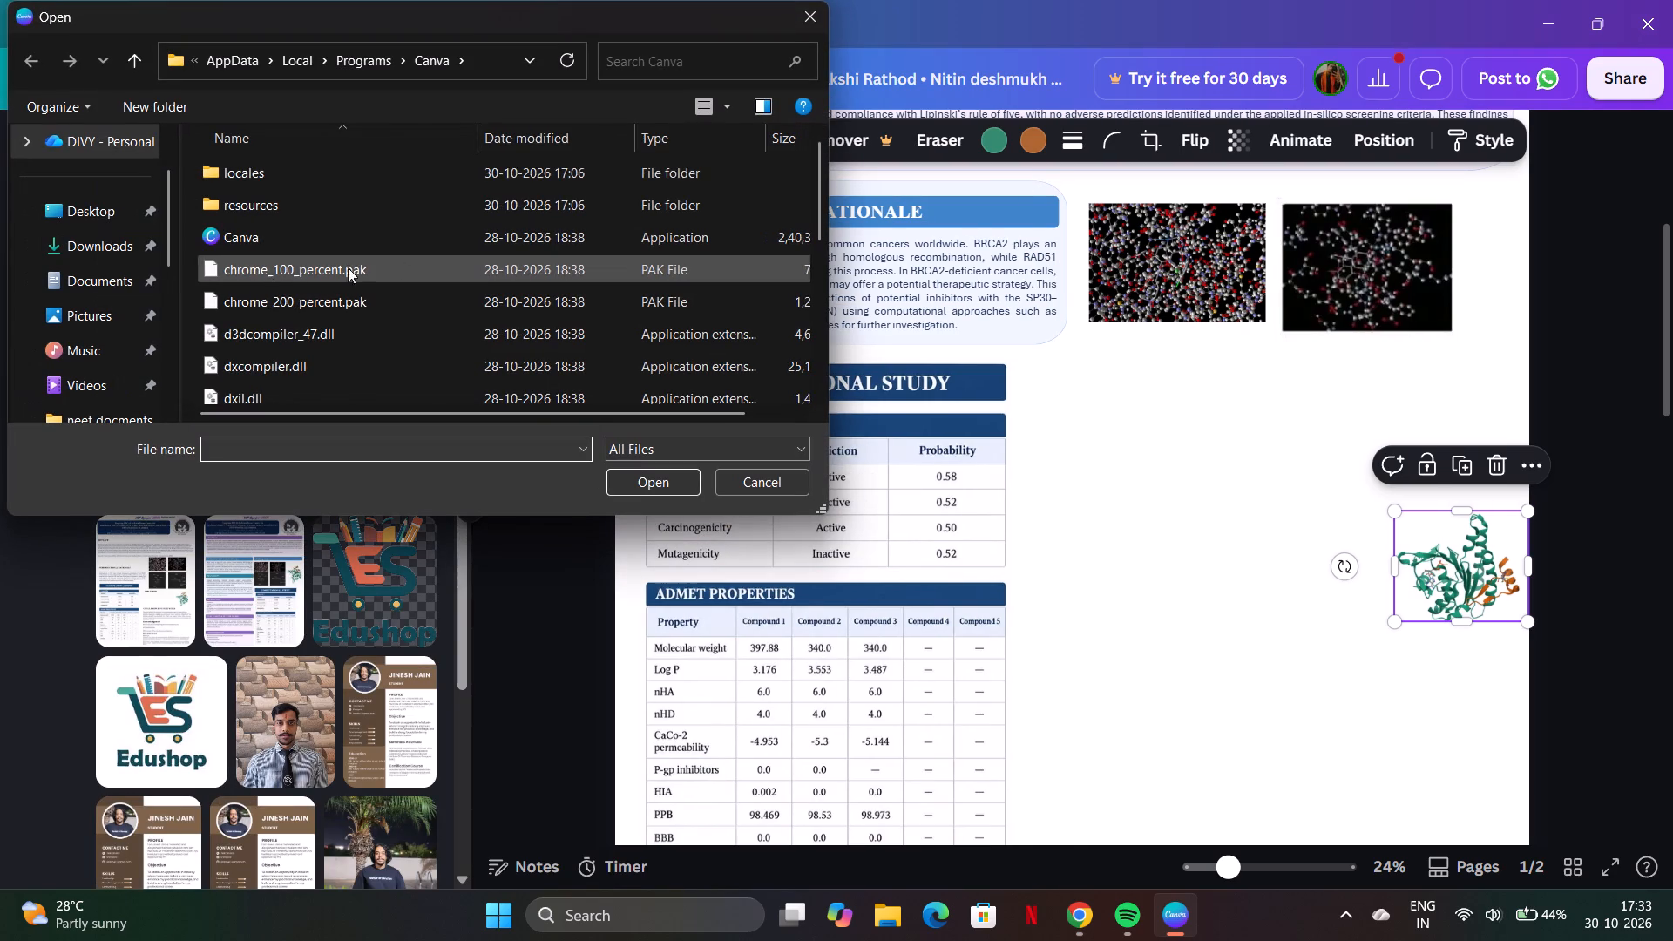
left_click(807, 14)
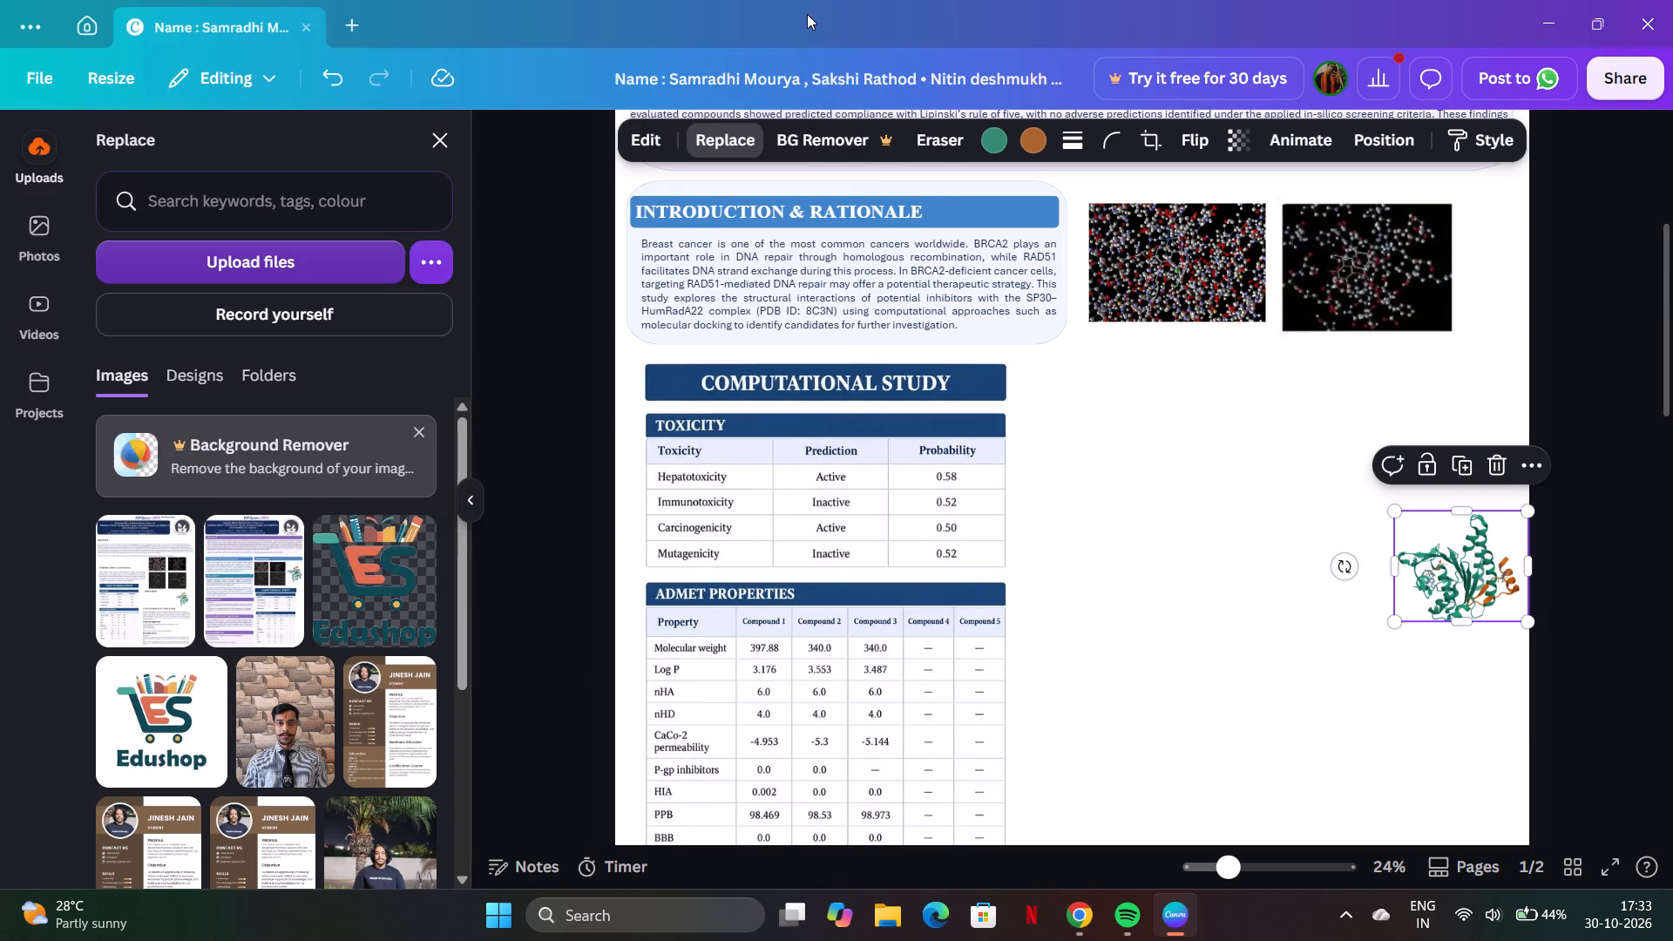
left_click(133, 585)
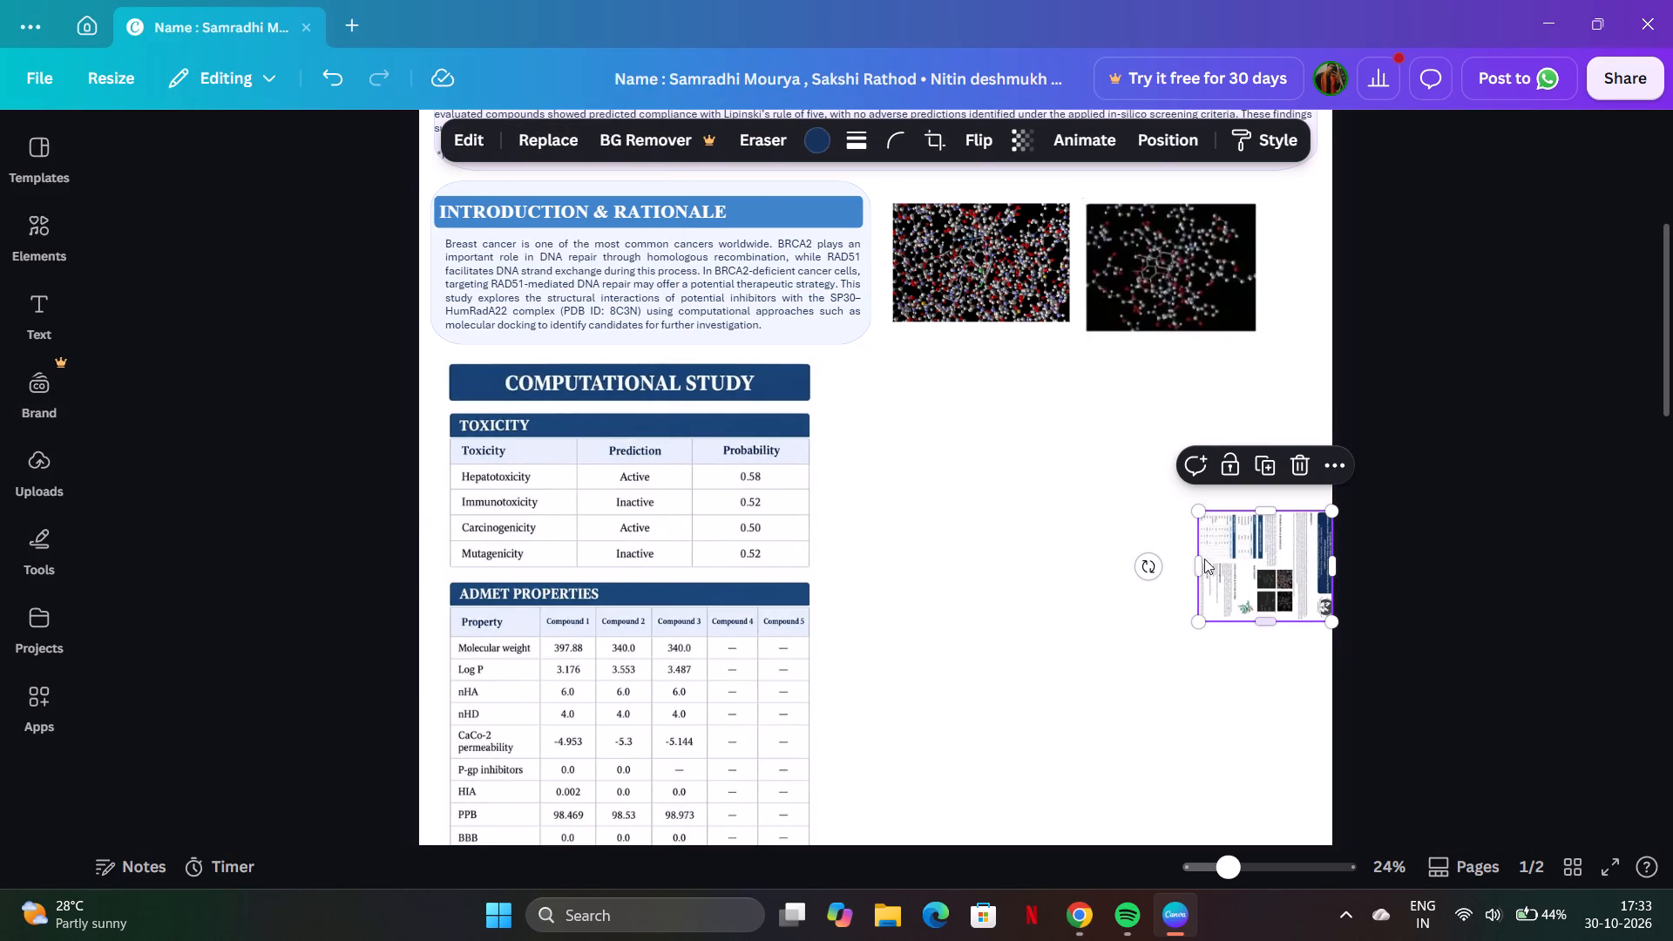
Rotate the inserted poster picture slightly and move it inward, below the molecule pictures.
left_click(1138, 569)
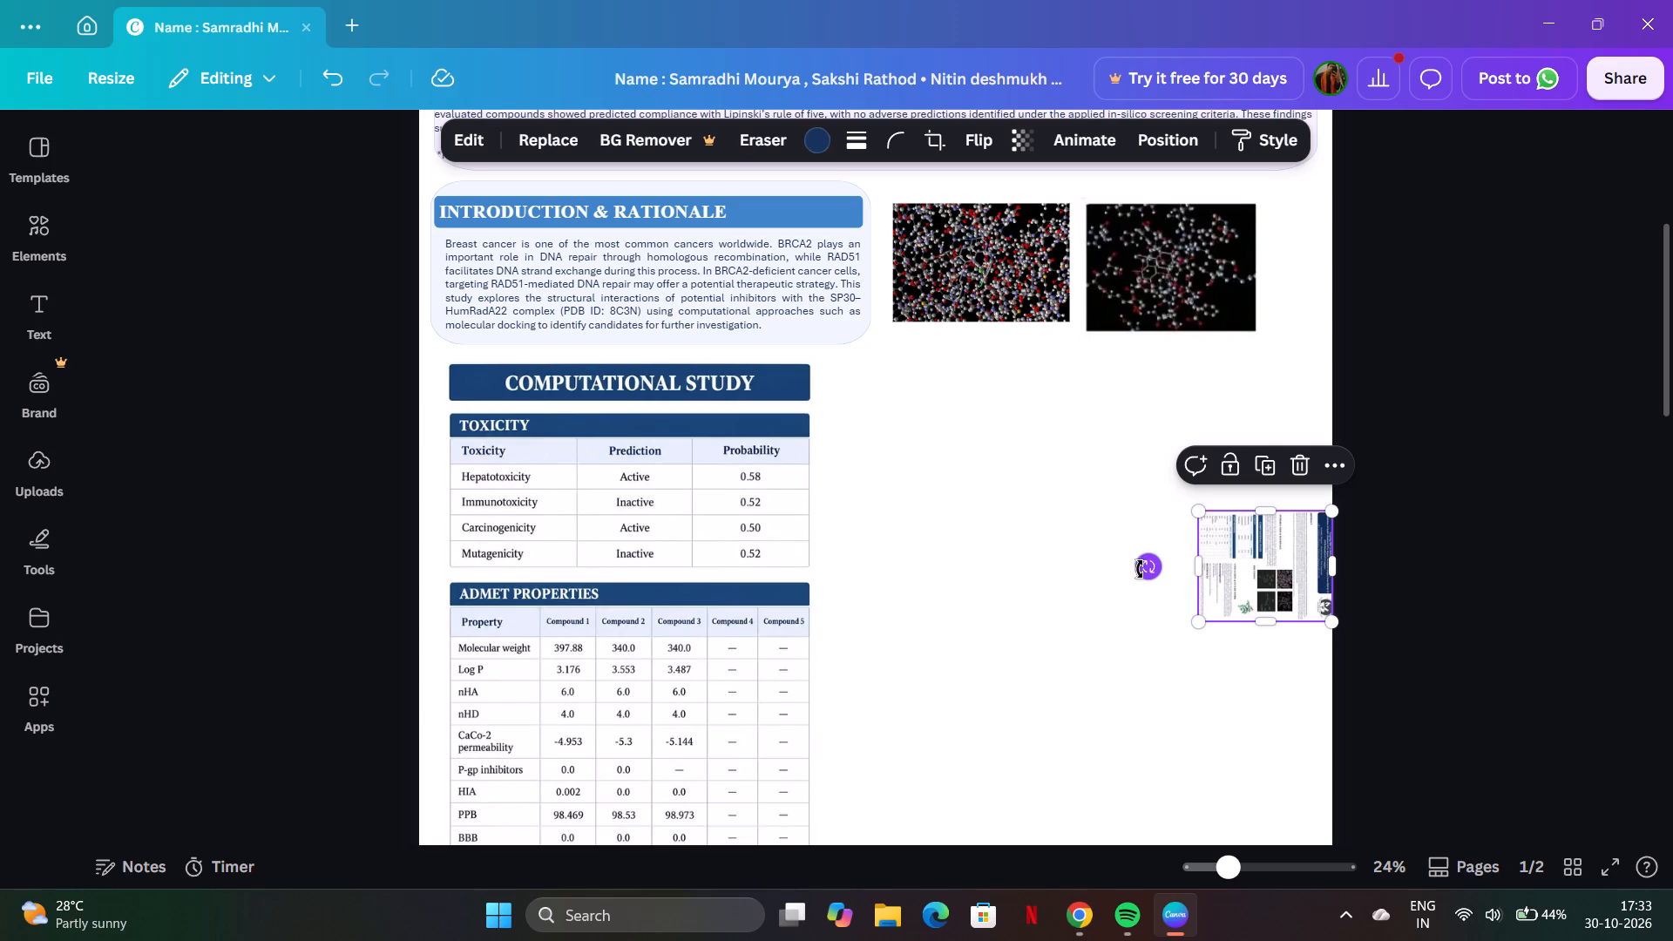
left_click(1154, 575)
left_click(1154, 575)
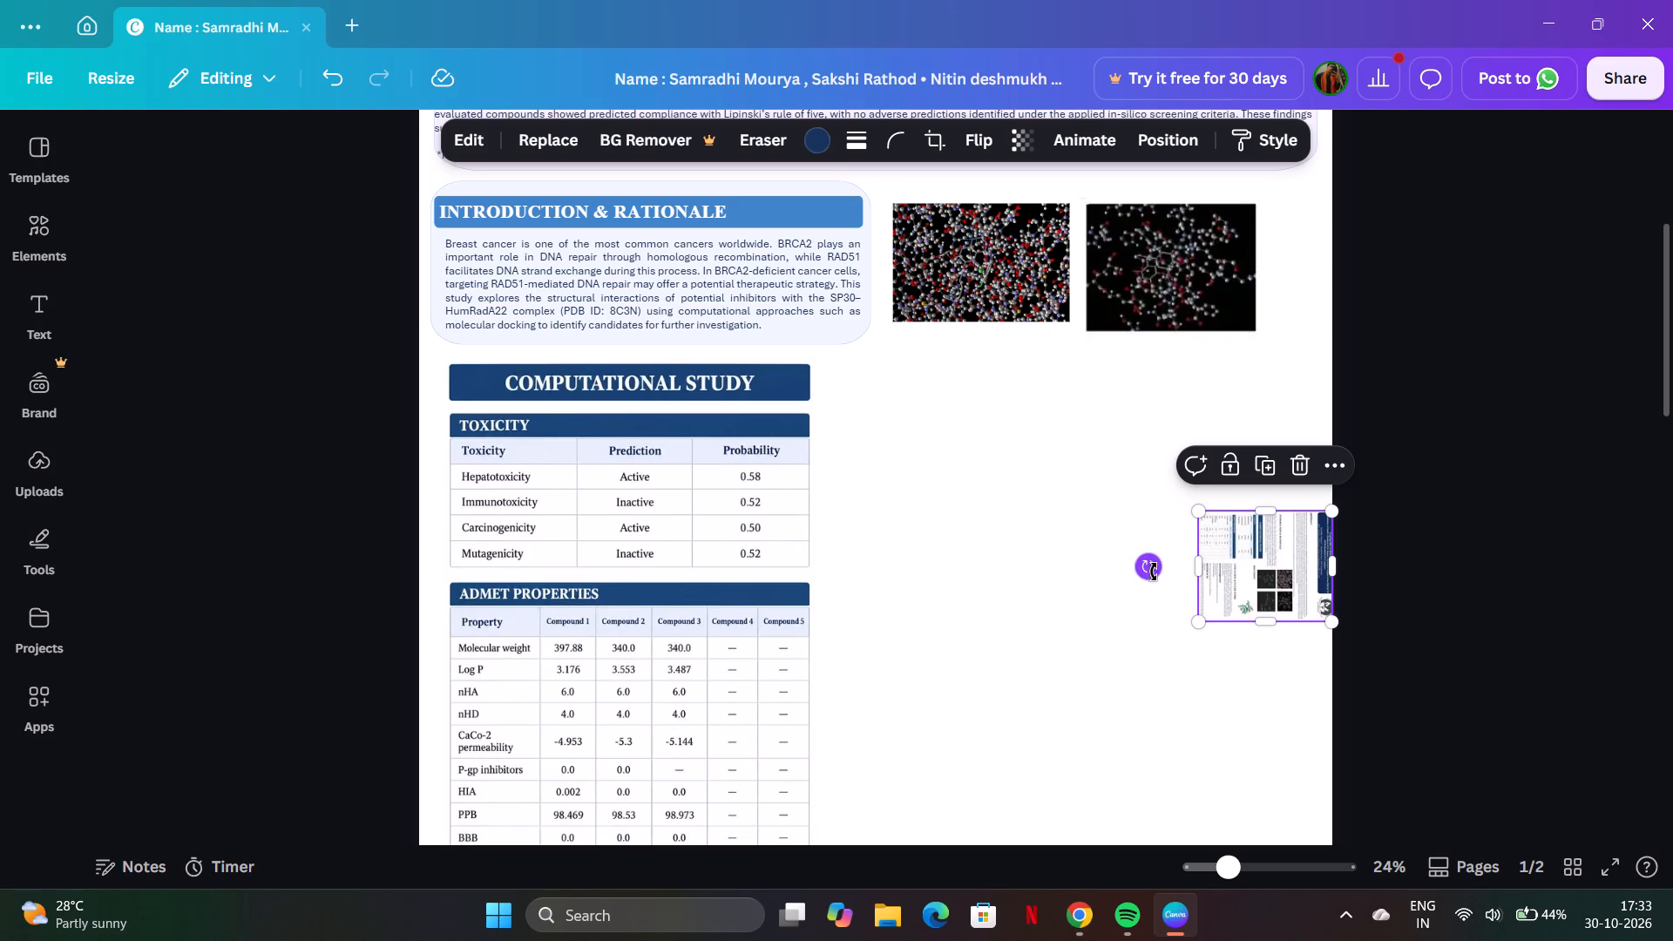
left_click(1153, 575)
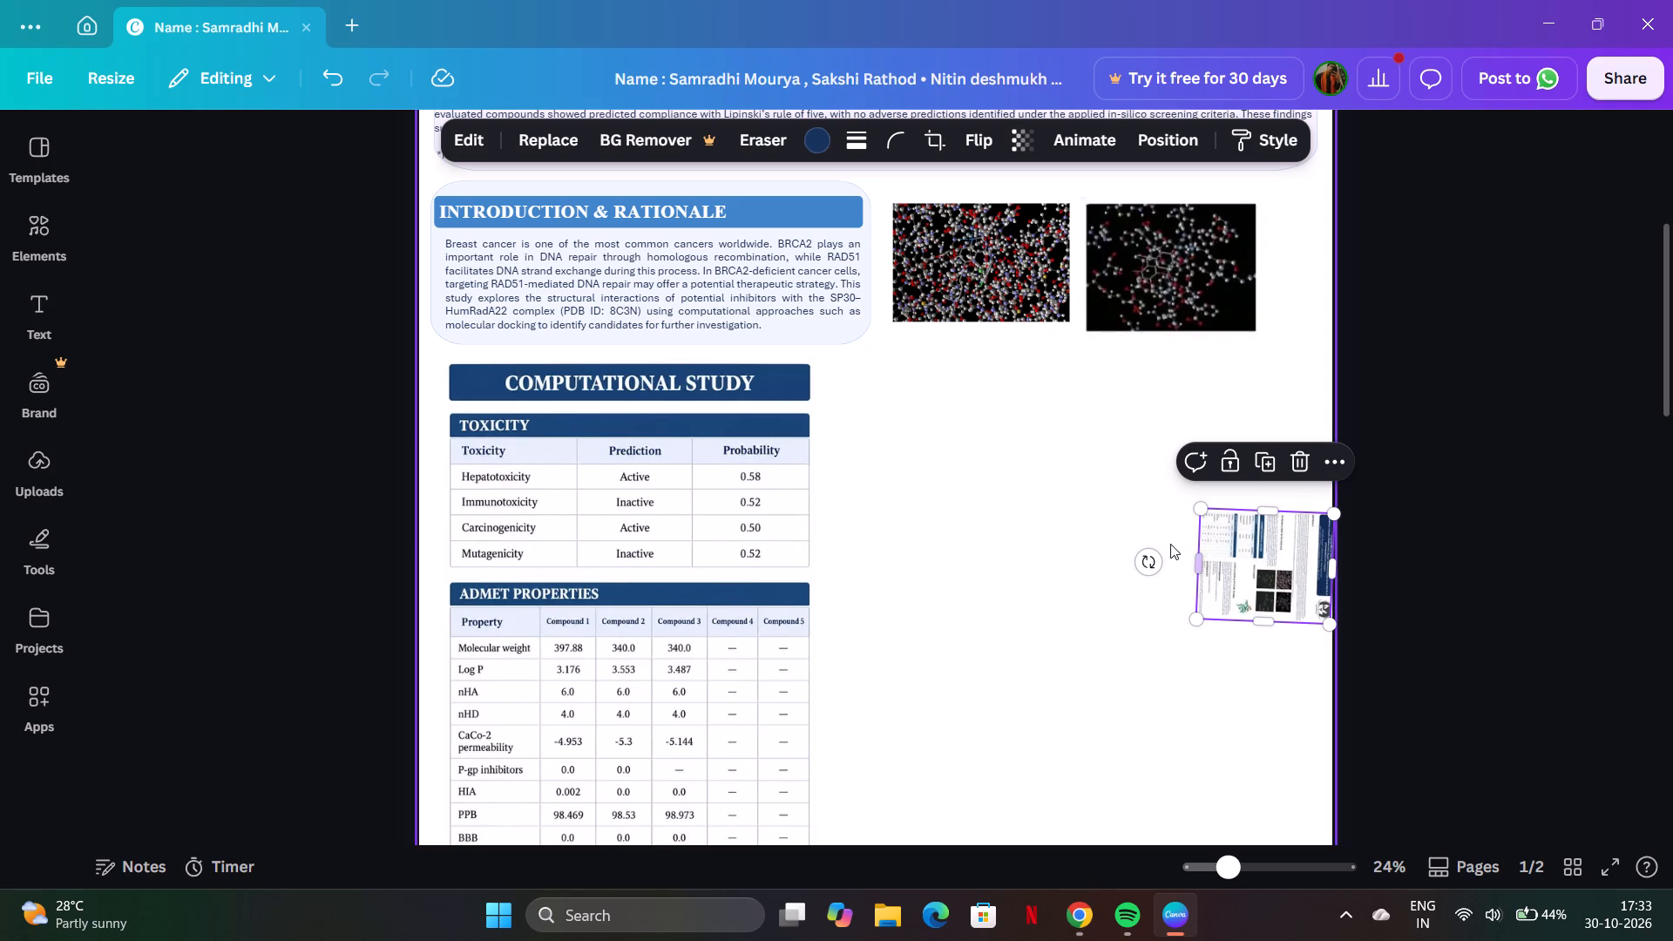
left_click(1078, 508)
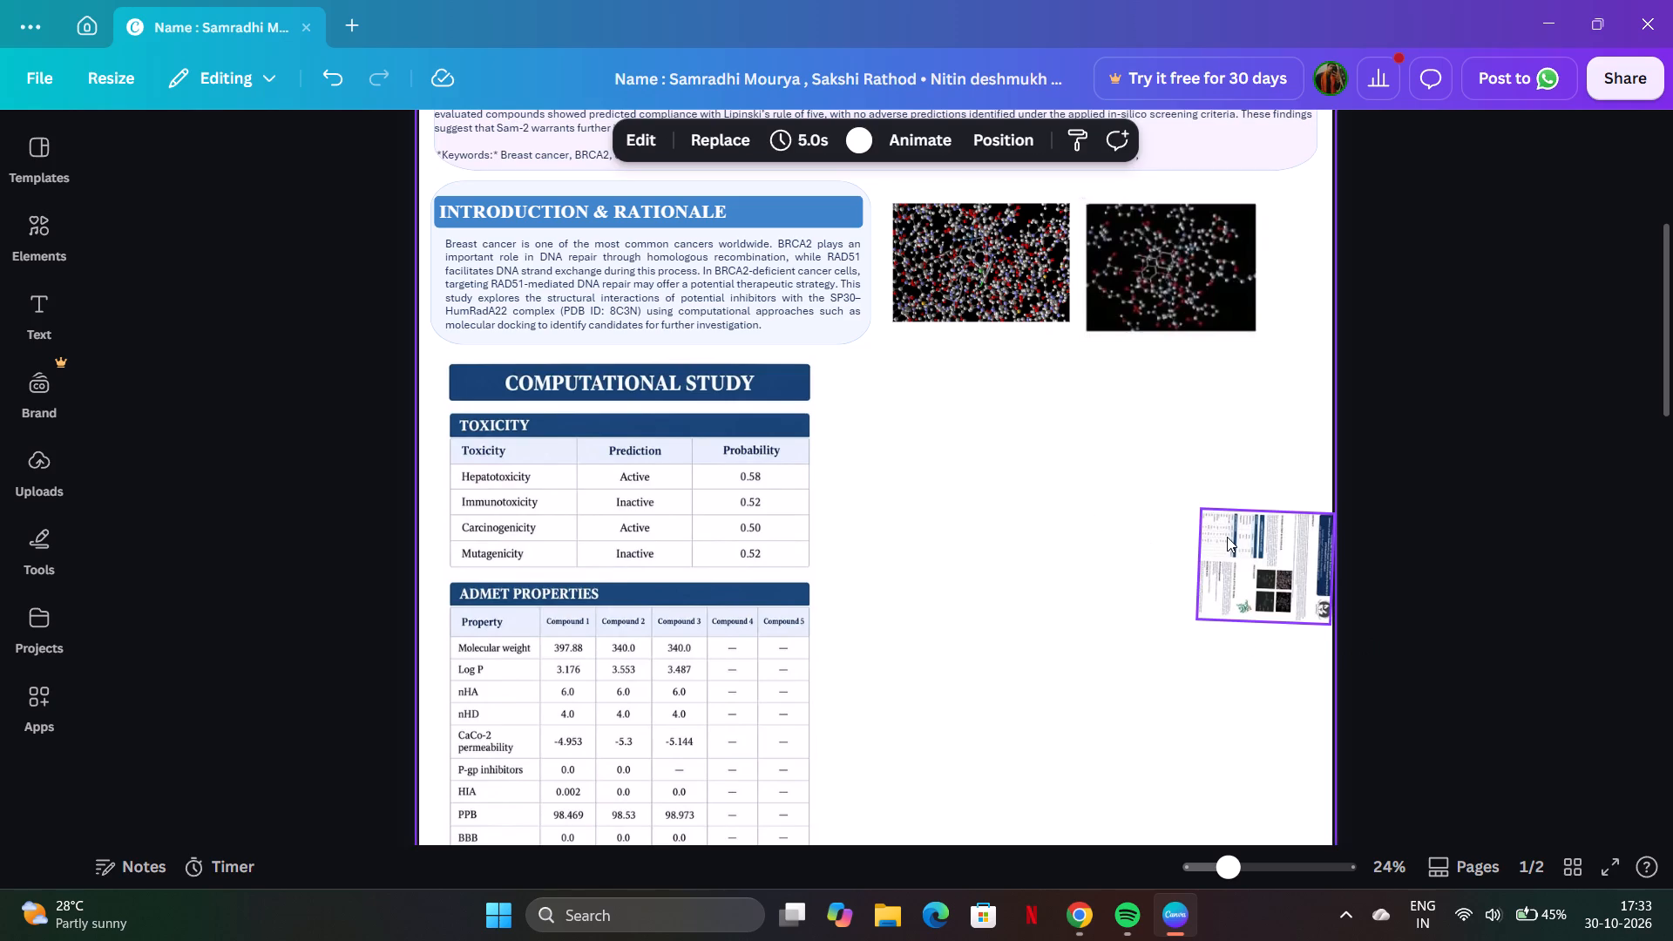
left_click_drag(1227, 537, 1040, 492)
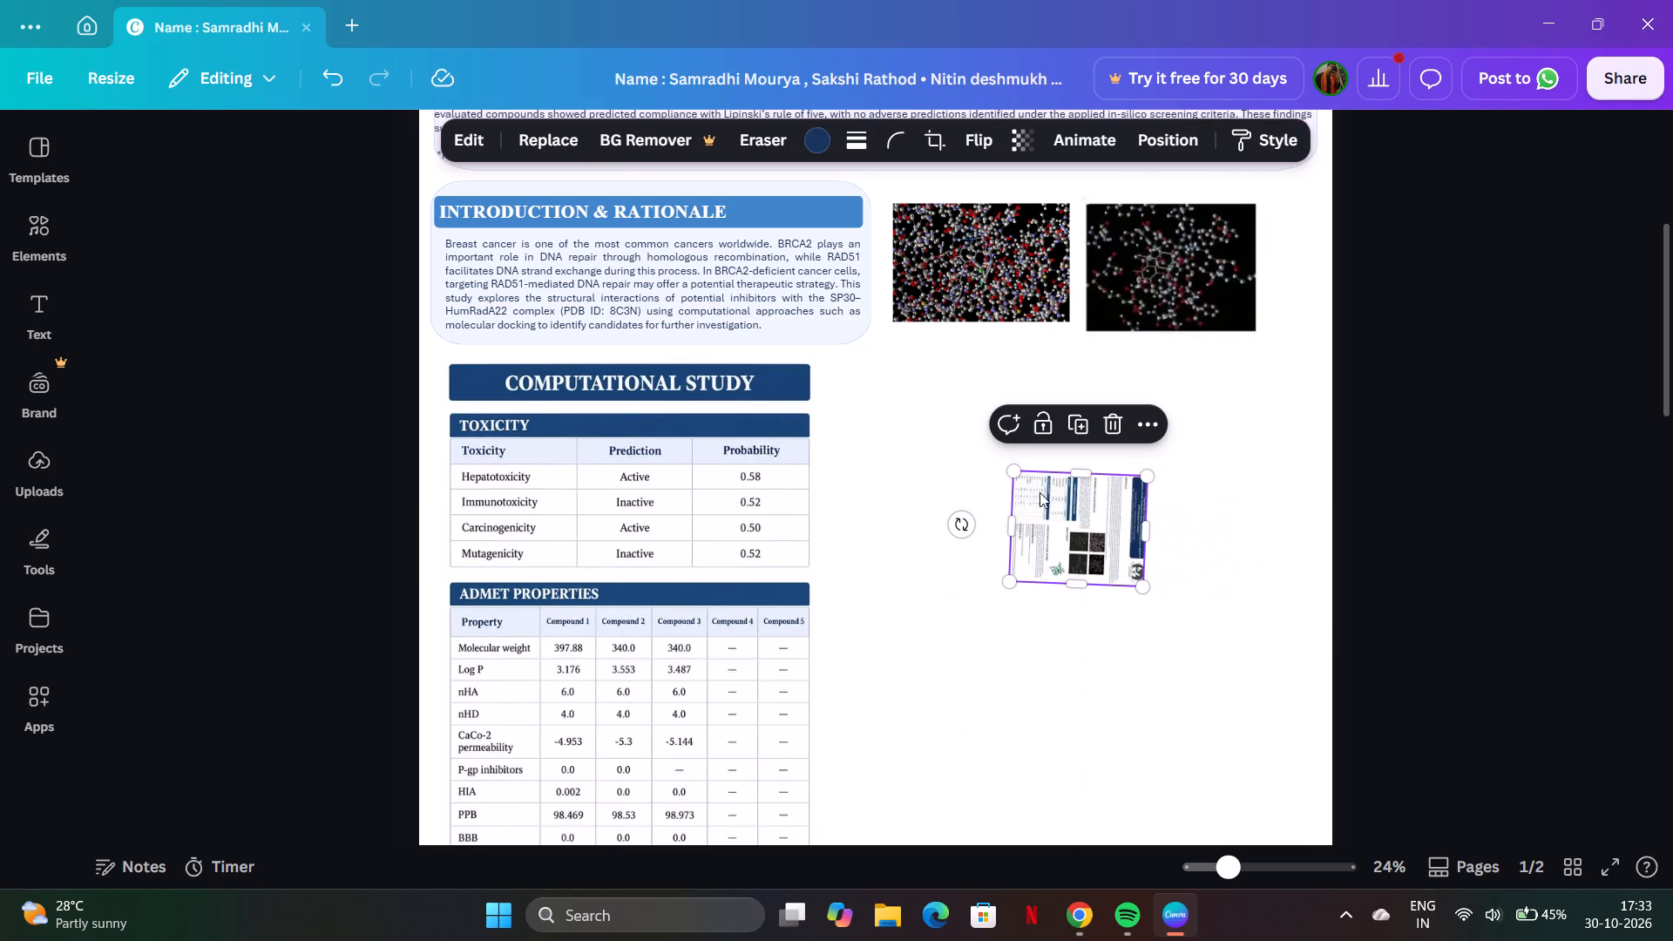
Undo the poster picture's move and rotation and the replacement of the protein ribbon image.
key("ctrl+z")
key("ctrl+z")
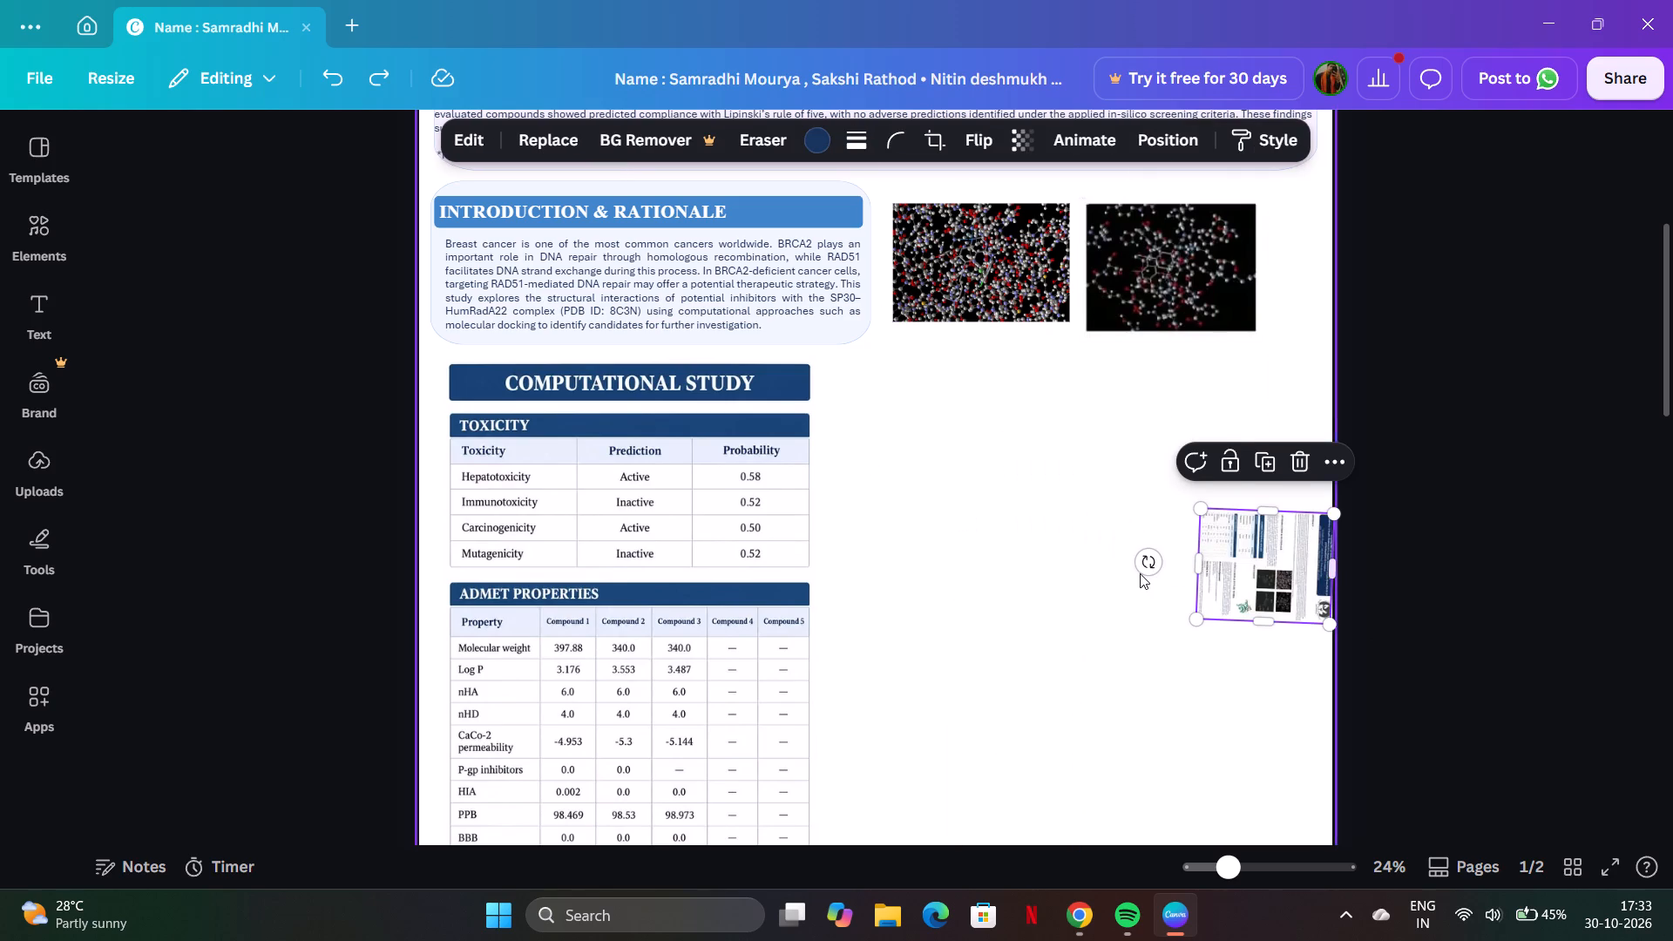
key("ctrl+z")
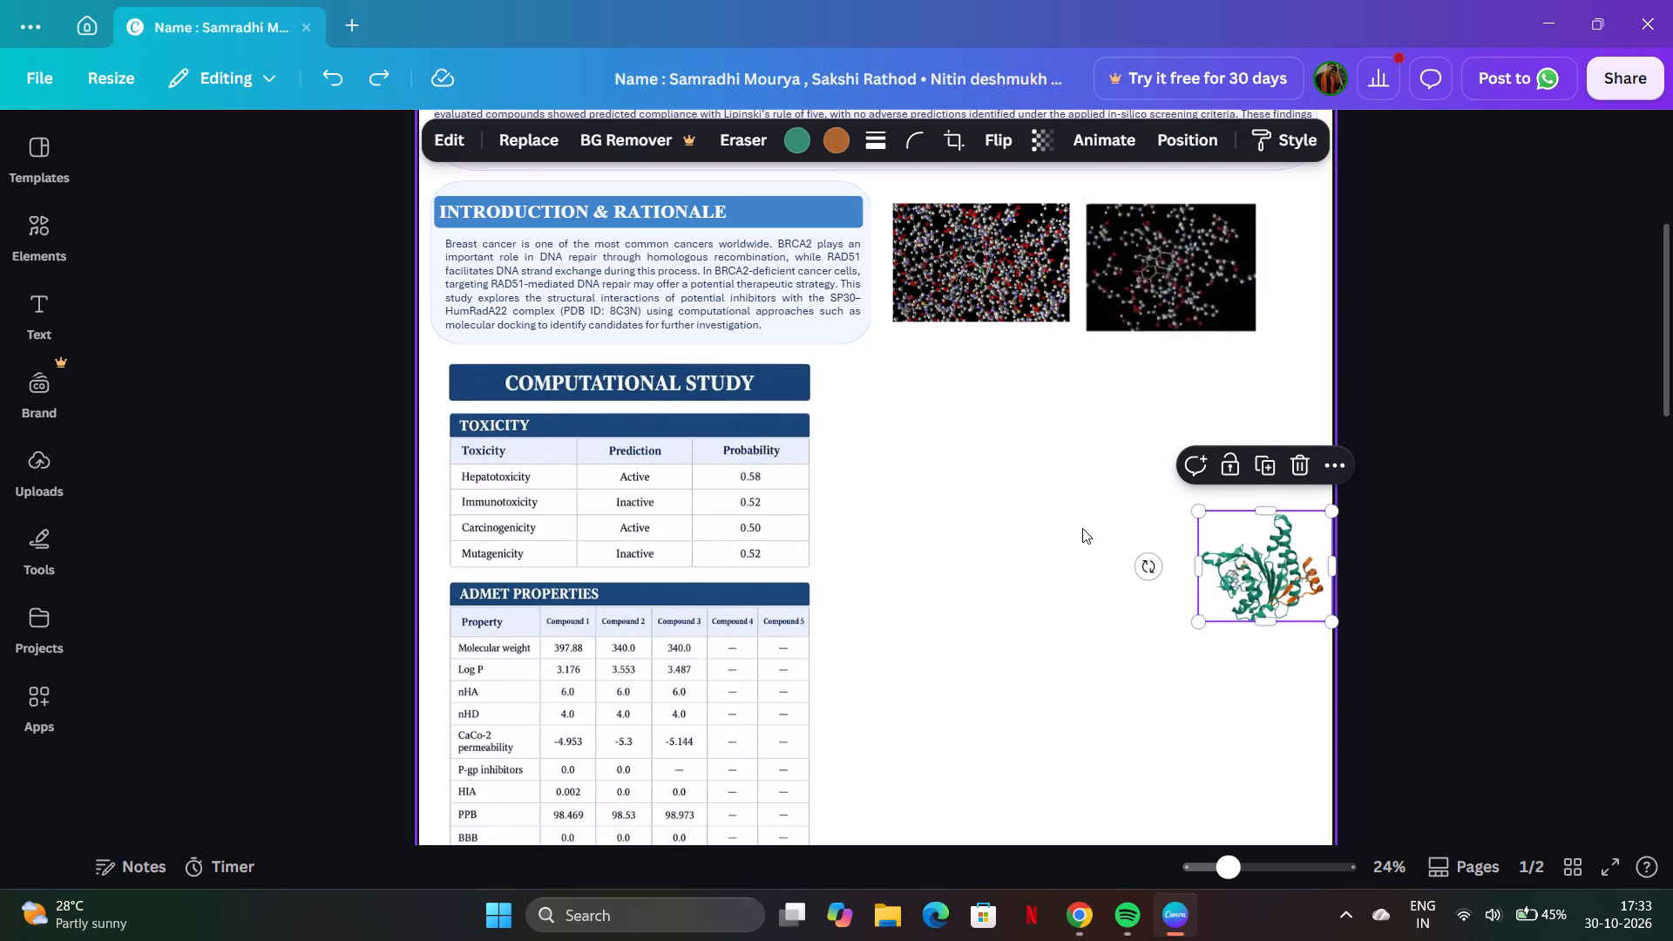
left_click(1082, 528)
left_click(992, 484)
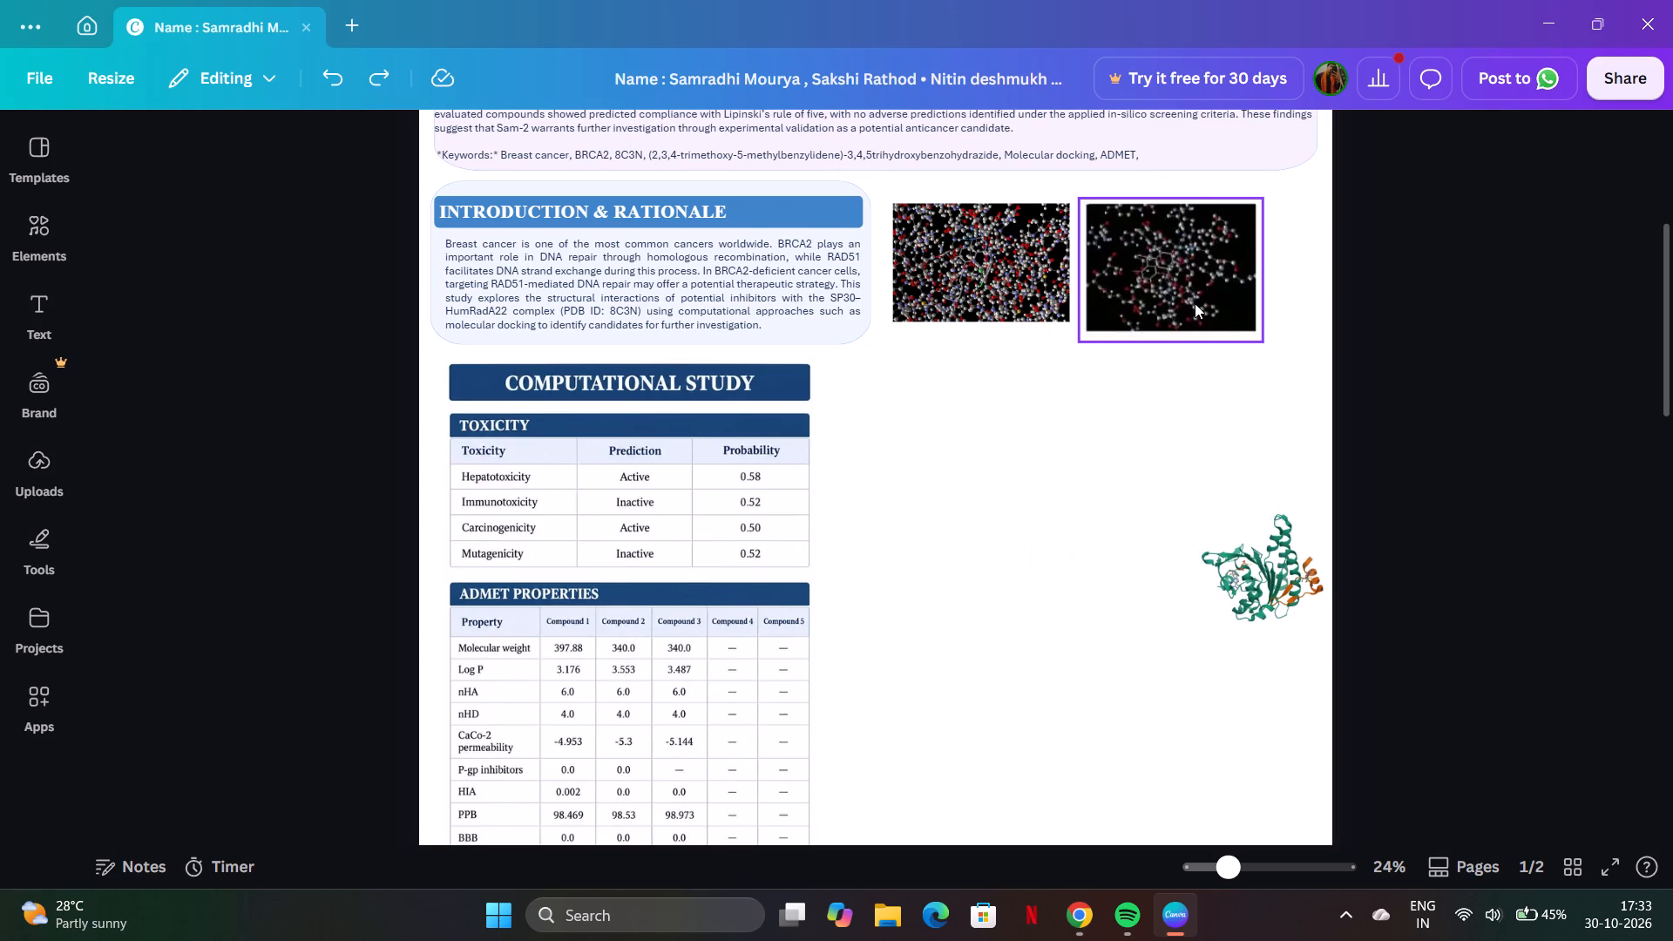
Shrink and crop the newer molecule picture to match the neighbouring molecule picture's height, about 17 wide by 11.8 high.
left_click(1243, 321)
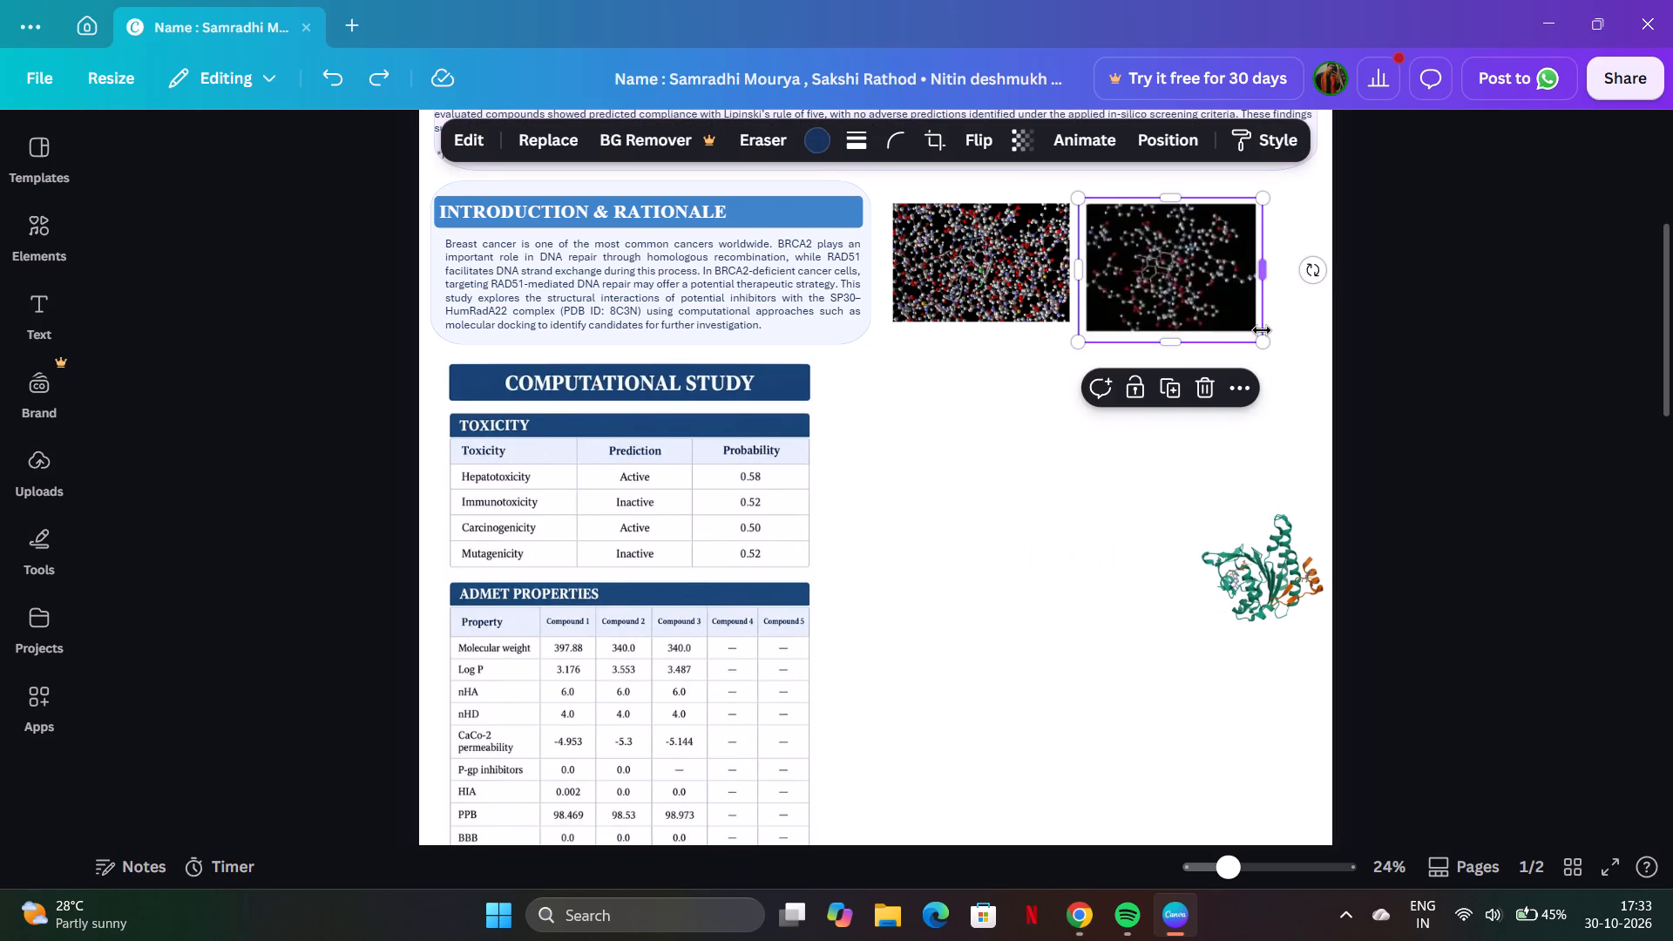
left_click_drag(1263, 341, 1253, 330)
left_click(1250, 274)
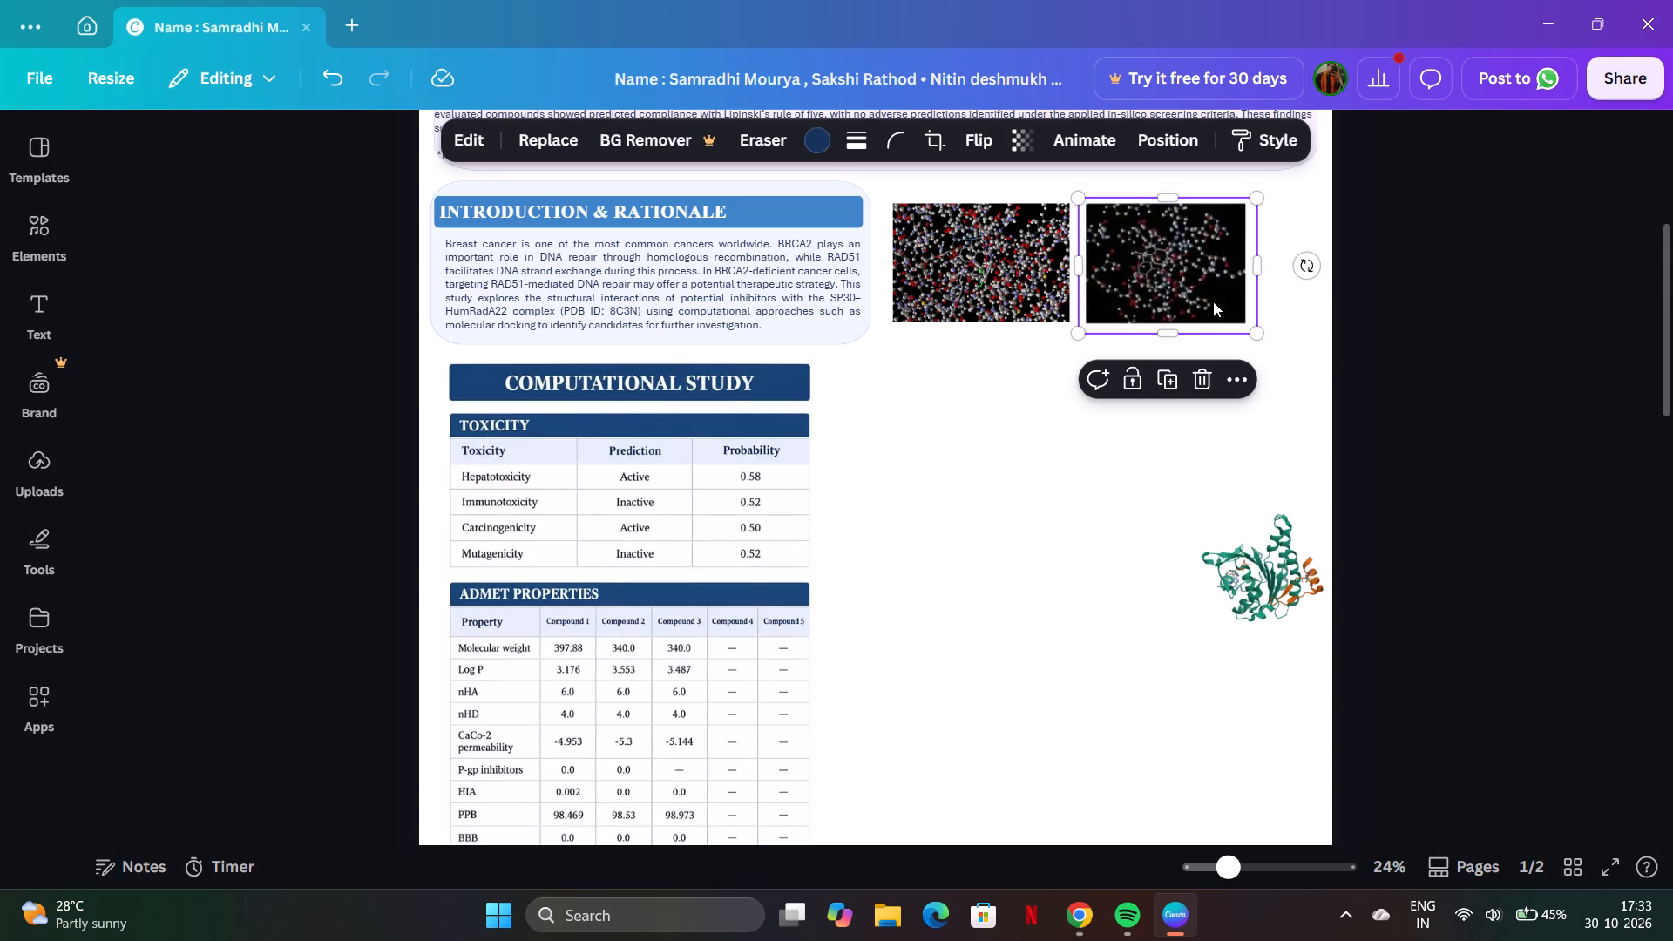
left_click(1174, 328)
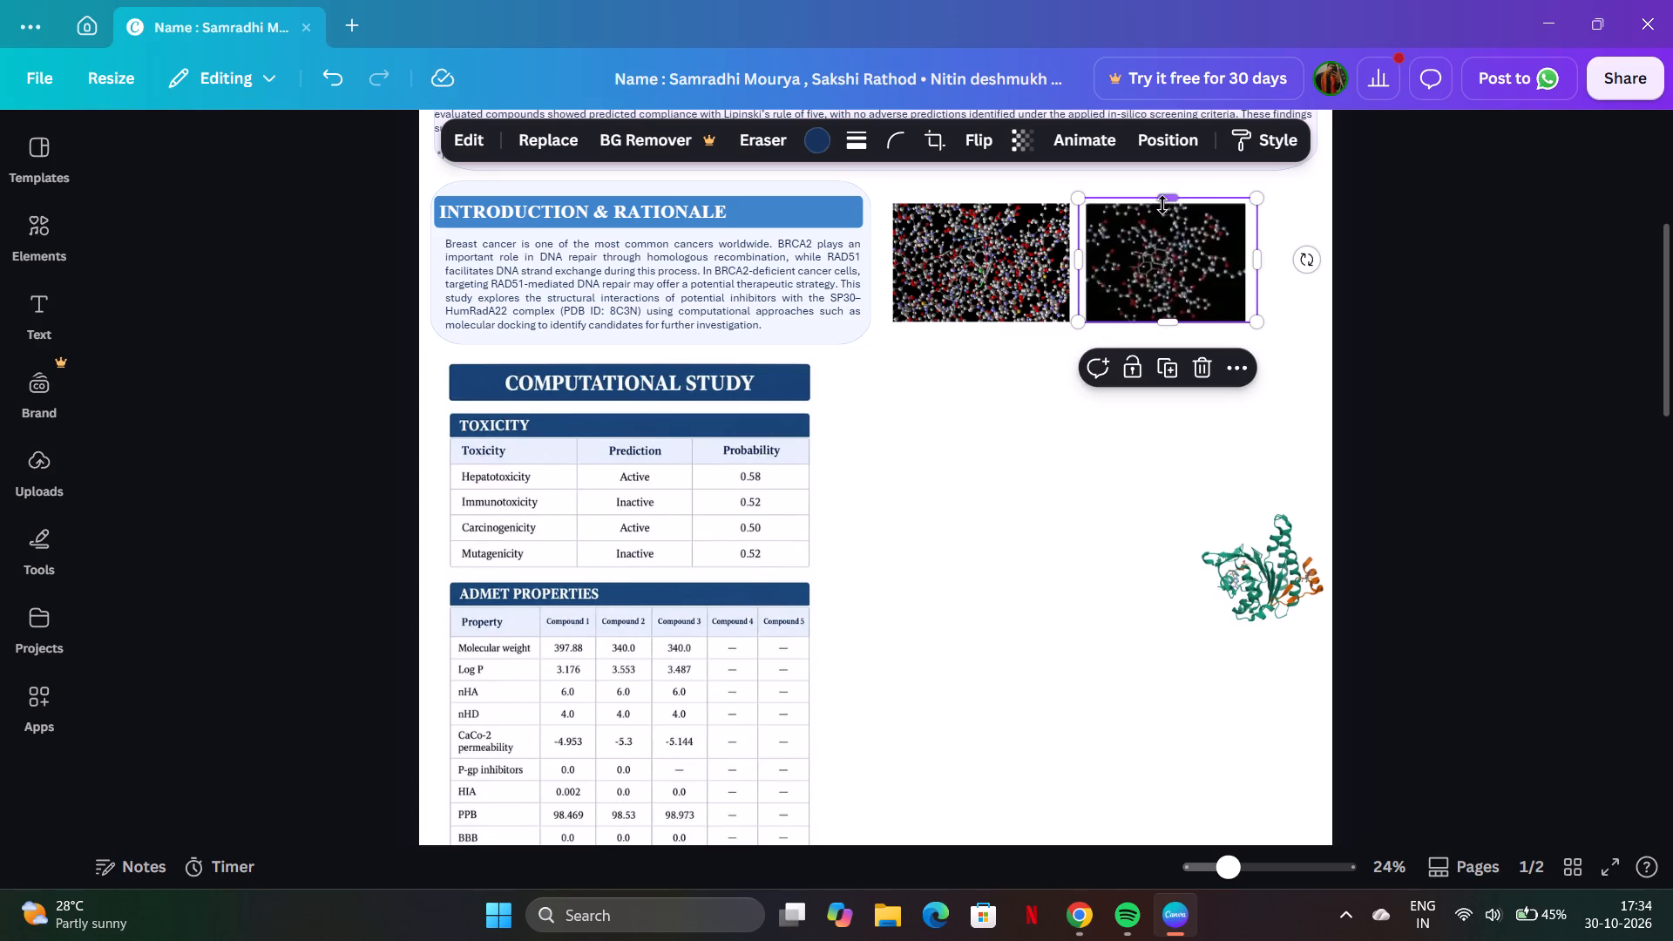
left_click(1163, 204)
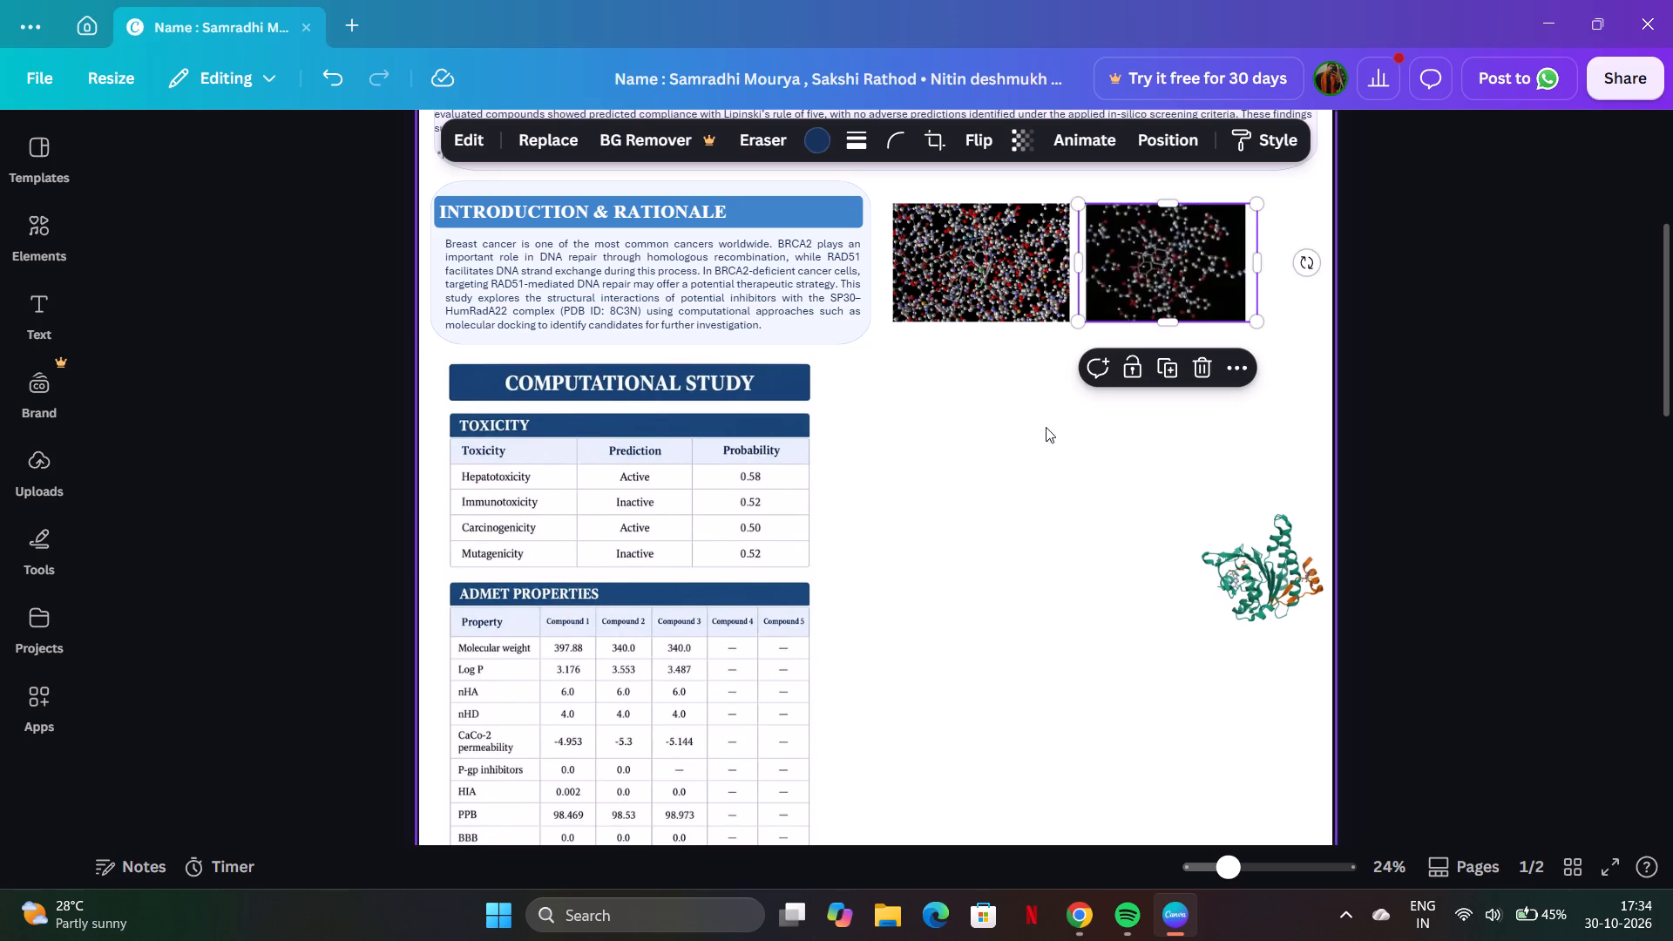
left_click(963, 523)
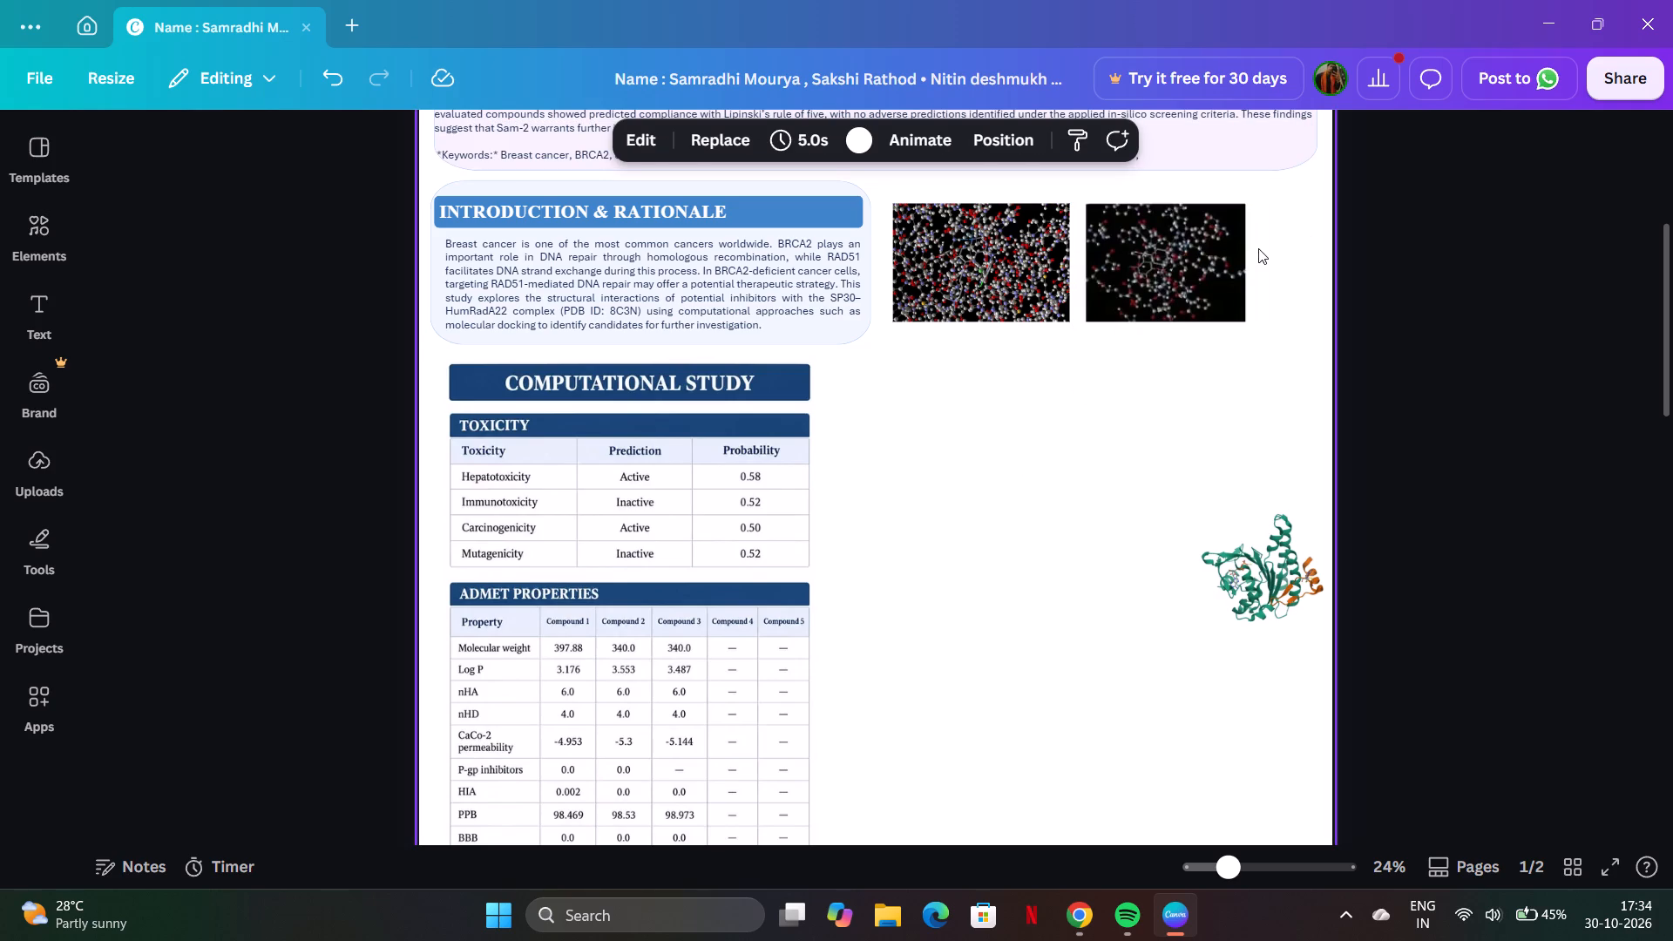
left_click(1218, 248)
left_click_drag(1263, 260, 1256, 245)
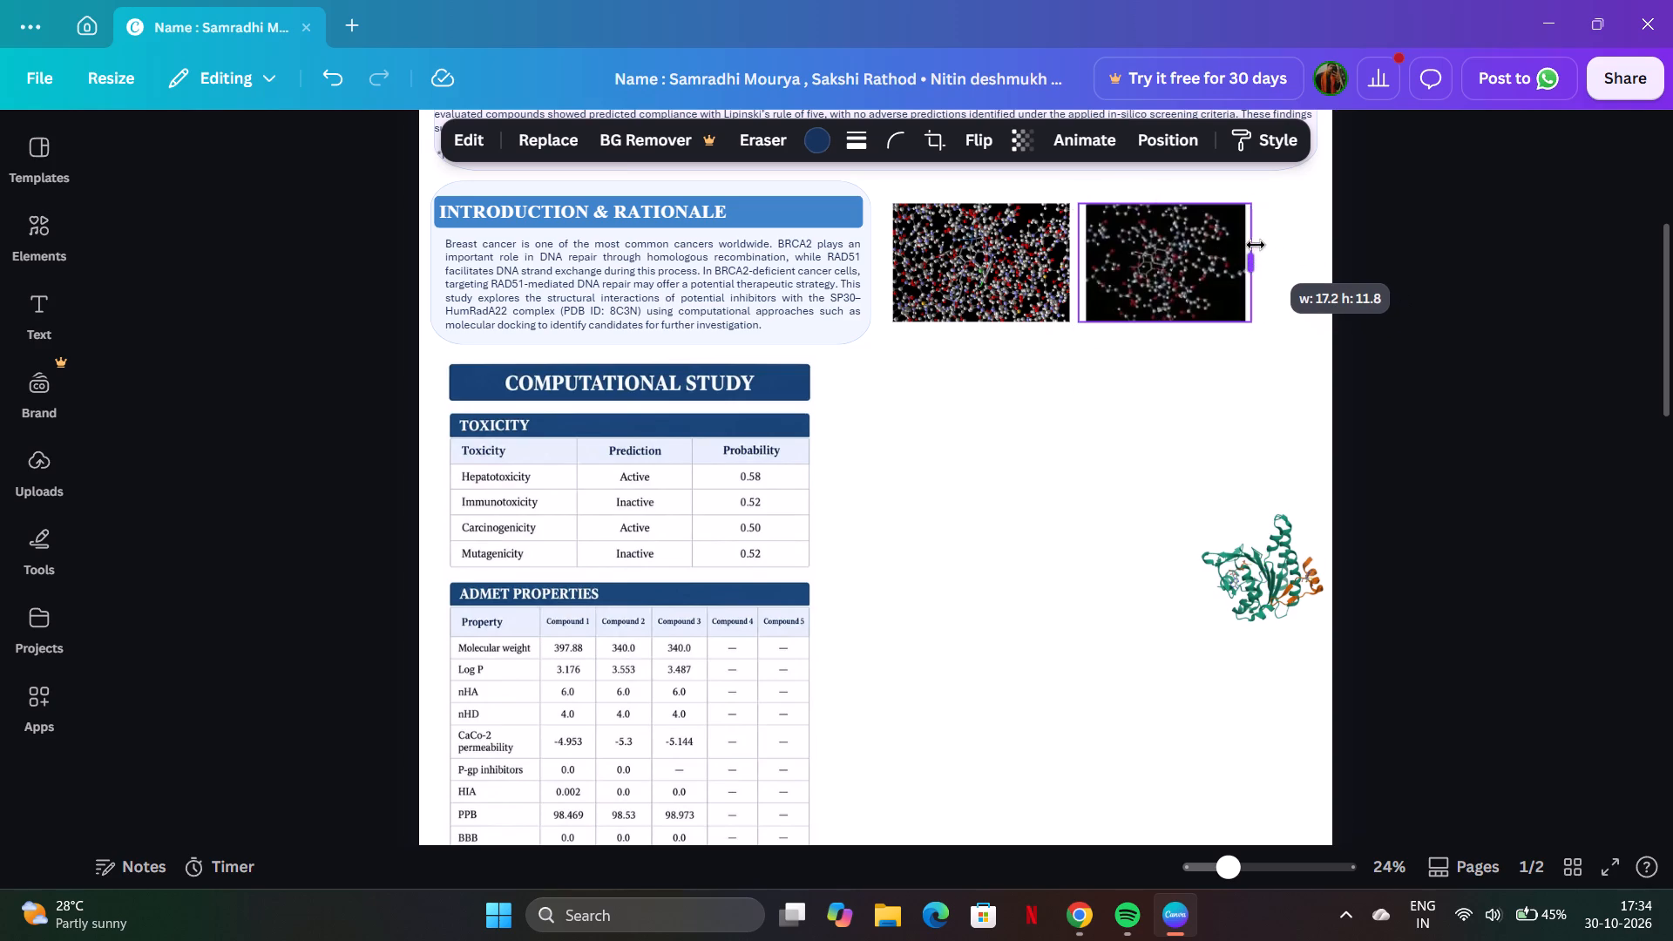
left_click_drag(1256, 245, 1263, 244)
left_click(911, 559)
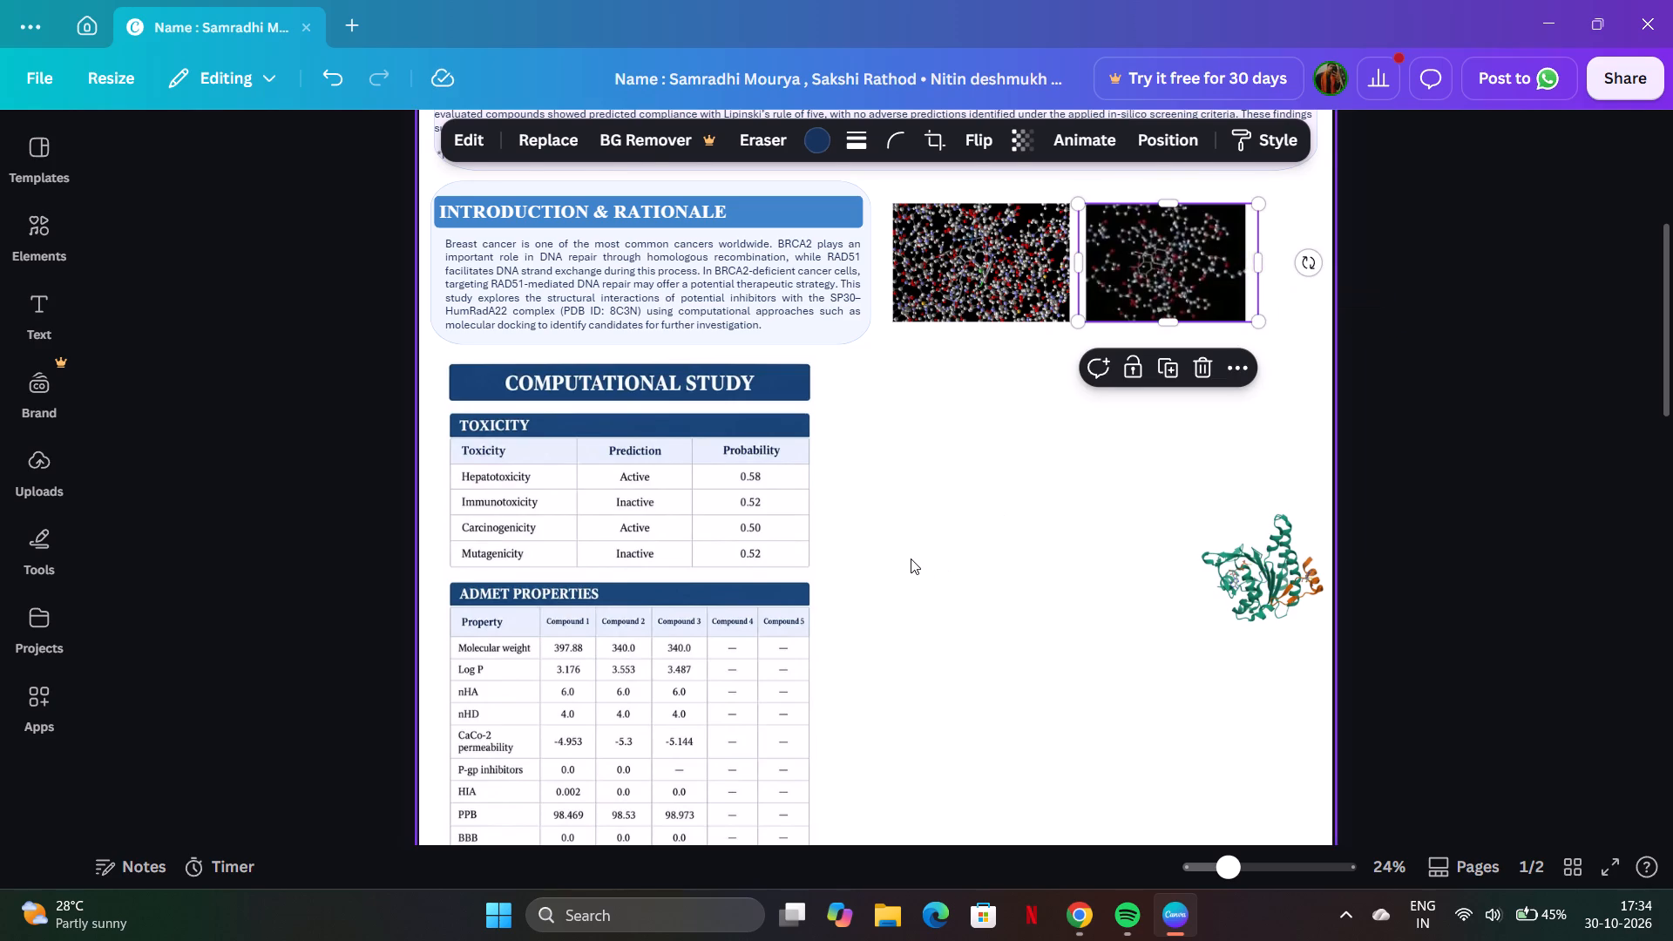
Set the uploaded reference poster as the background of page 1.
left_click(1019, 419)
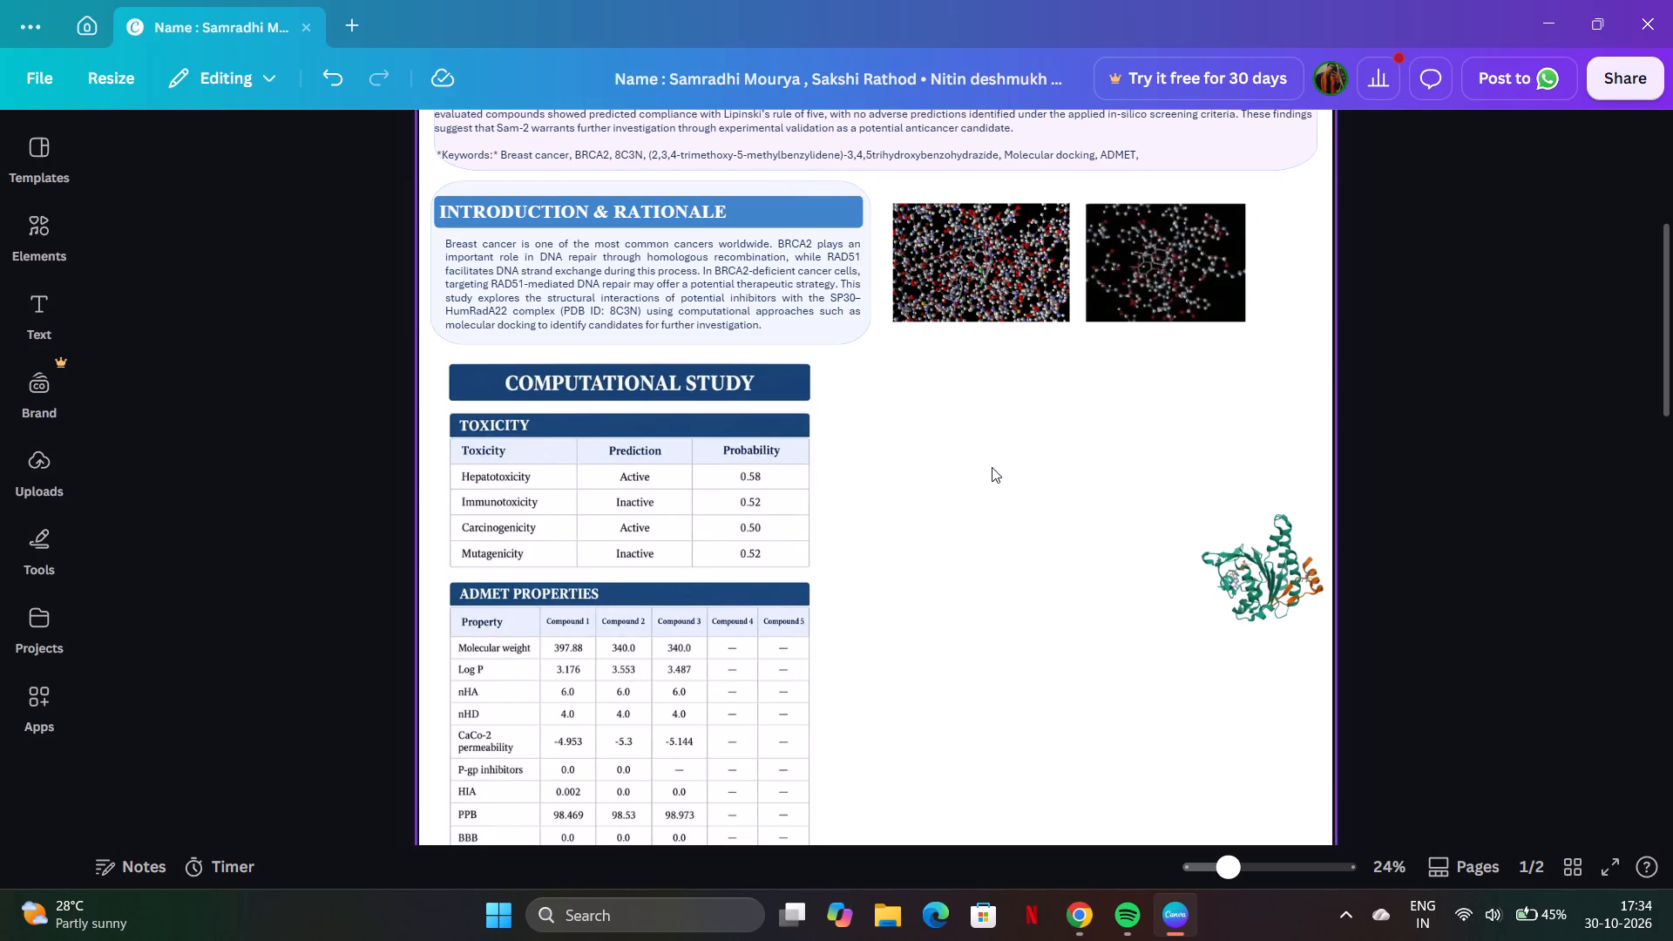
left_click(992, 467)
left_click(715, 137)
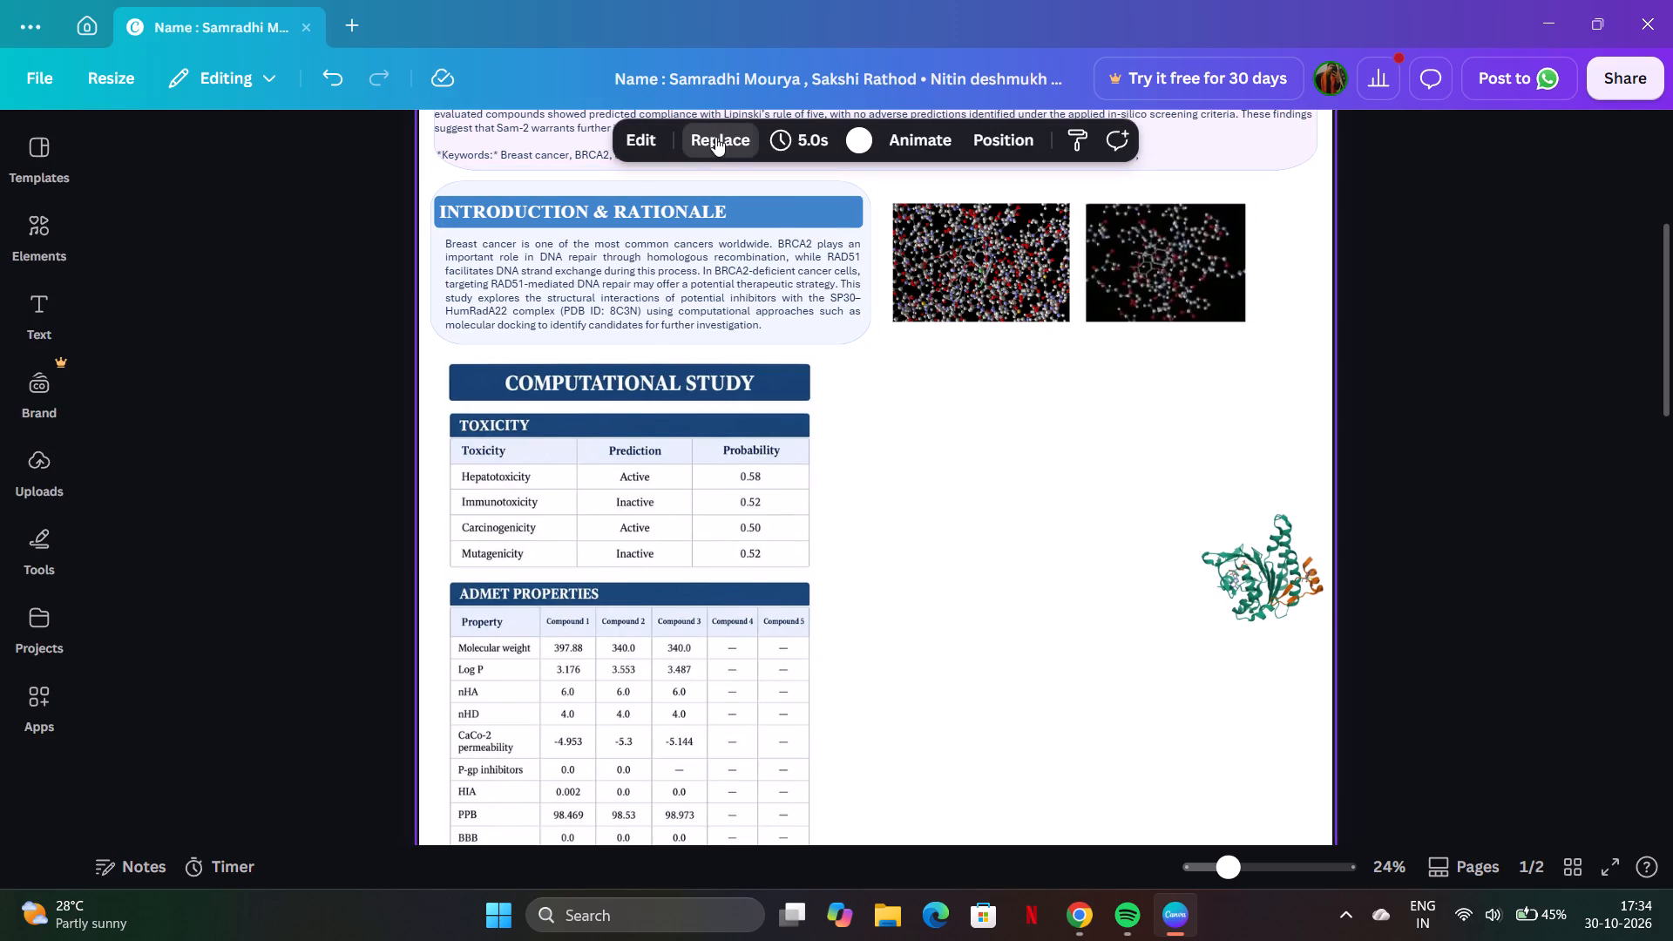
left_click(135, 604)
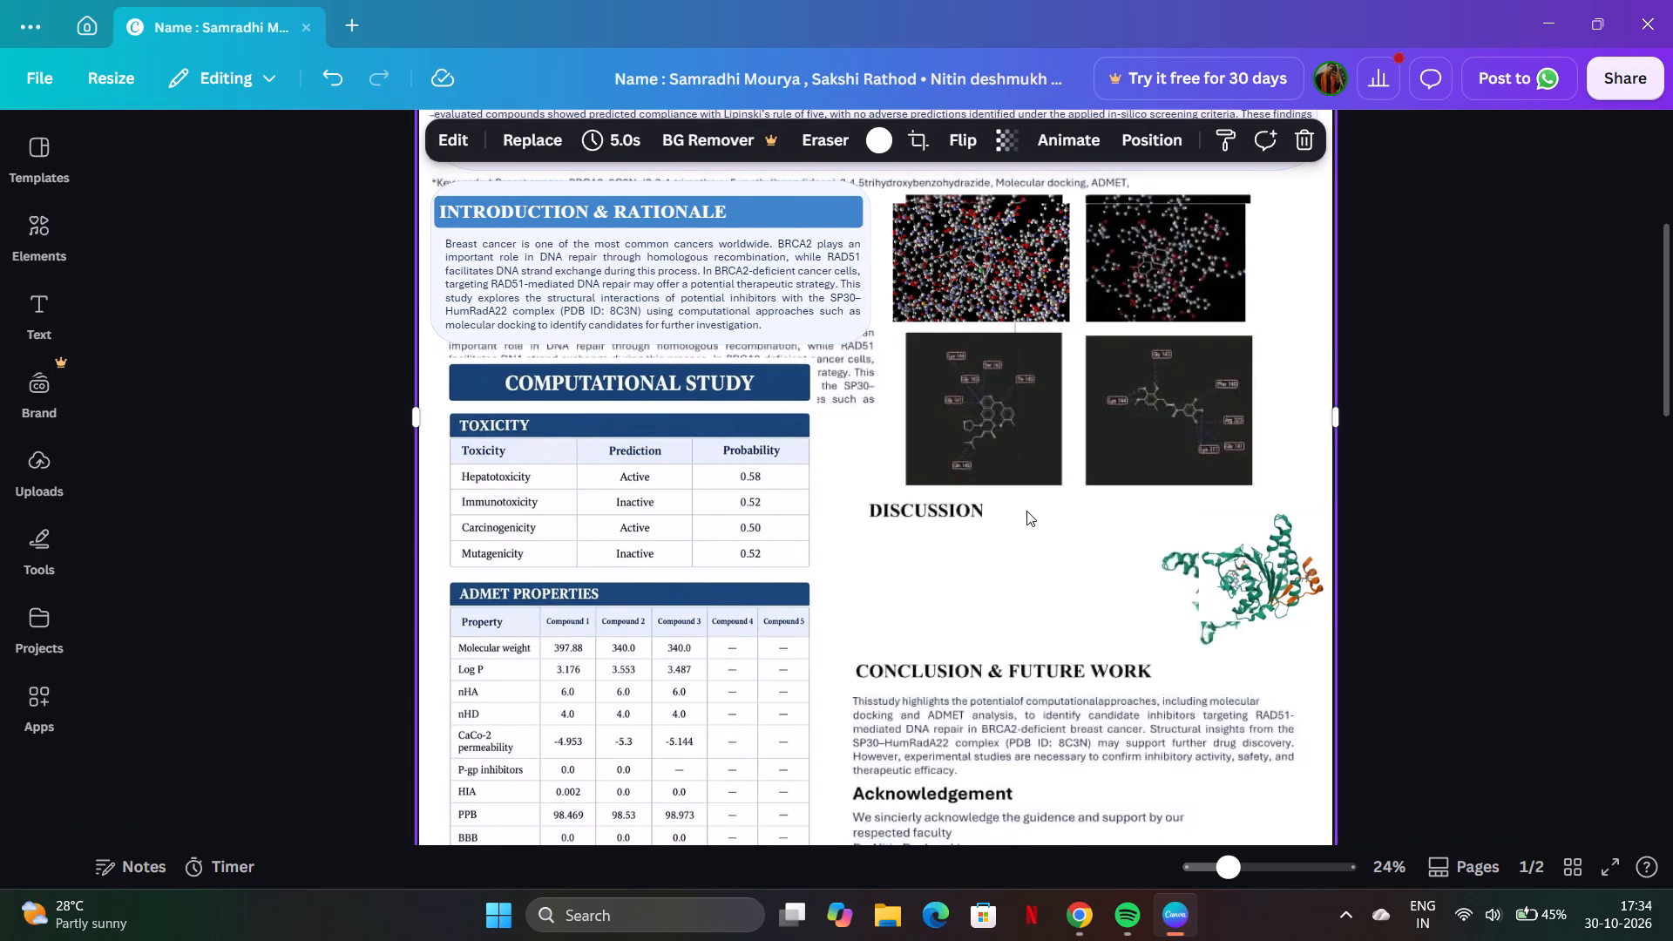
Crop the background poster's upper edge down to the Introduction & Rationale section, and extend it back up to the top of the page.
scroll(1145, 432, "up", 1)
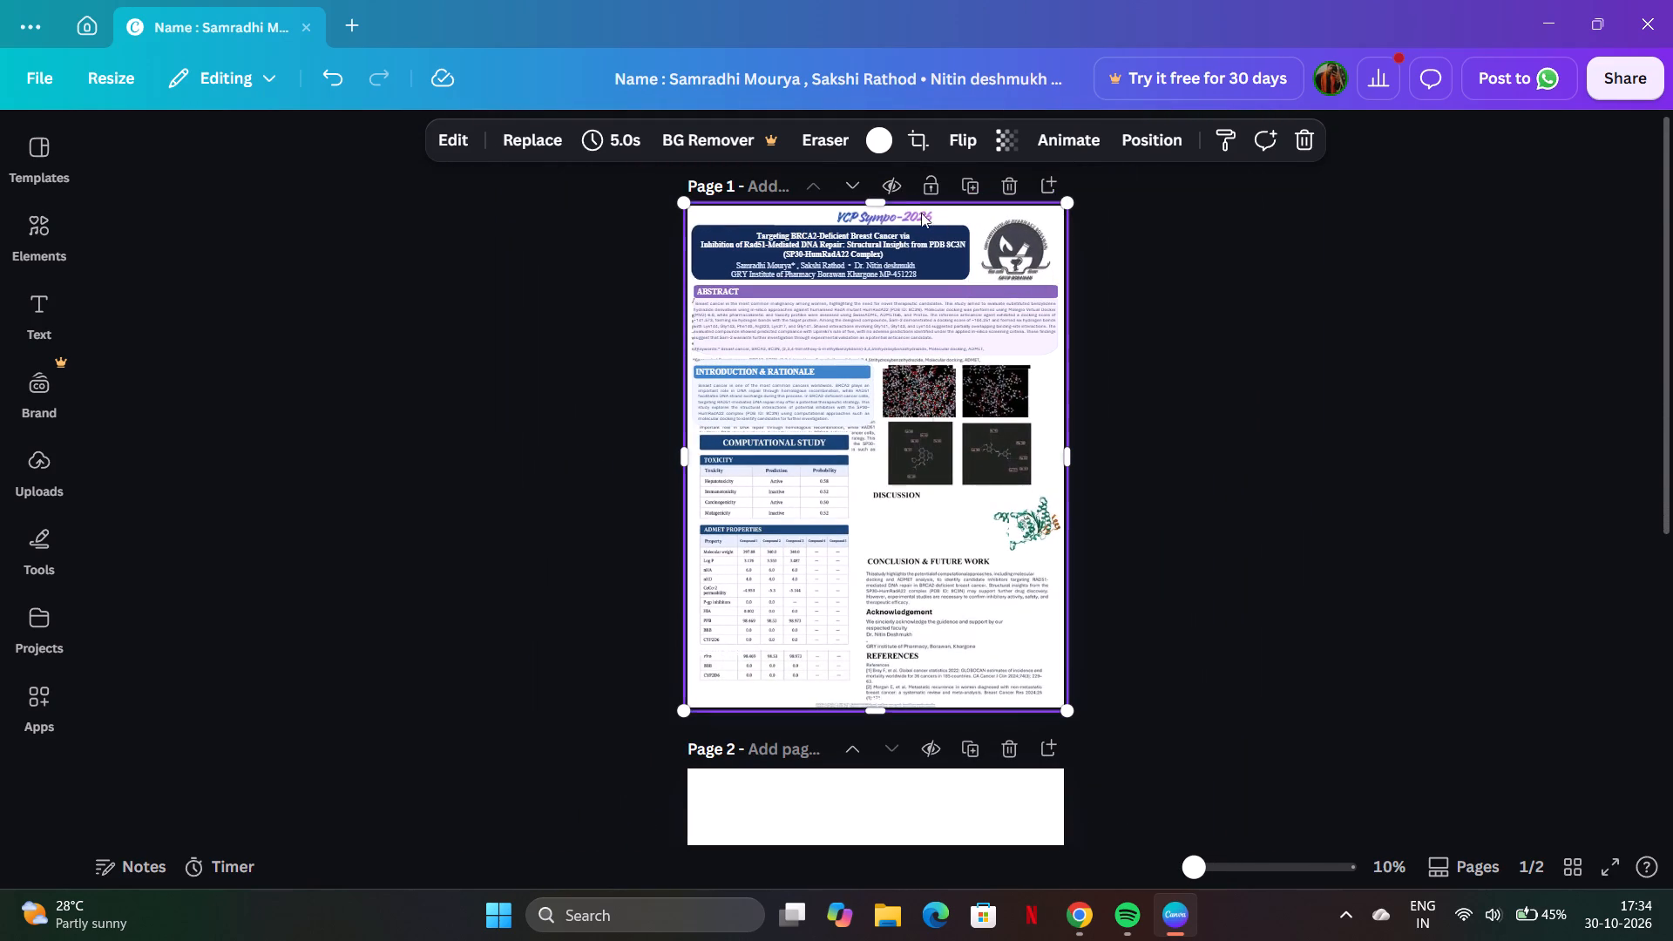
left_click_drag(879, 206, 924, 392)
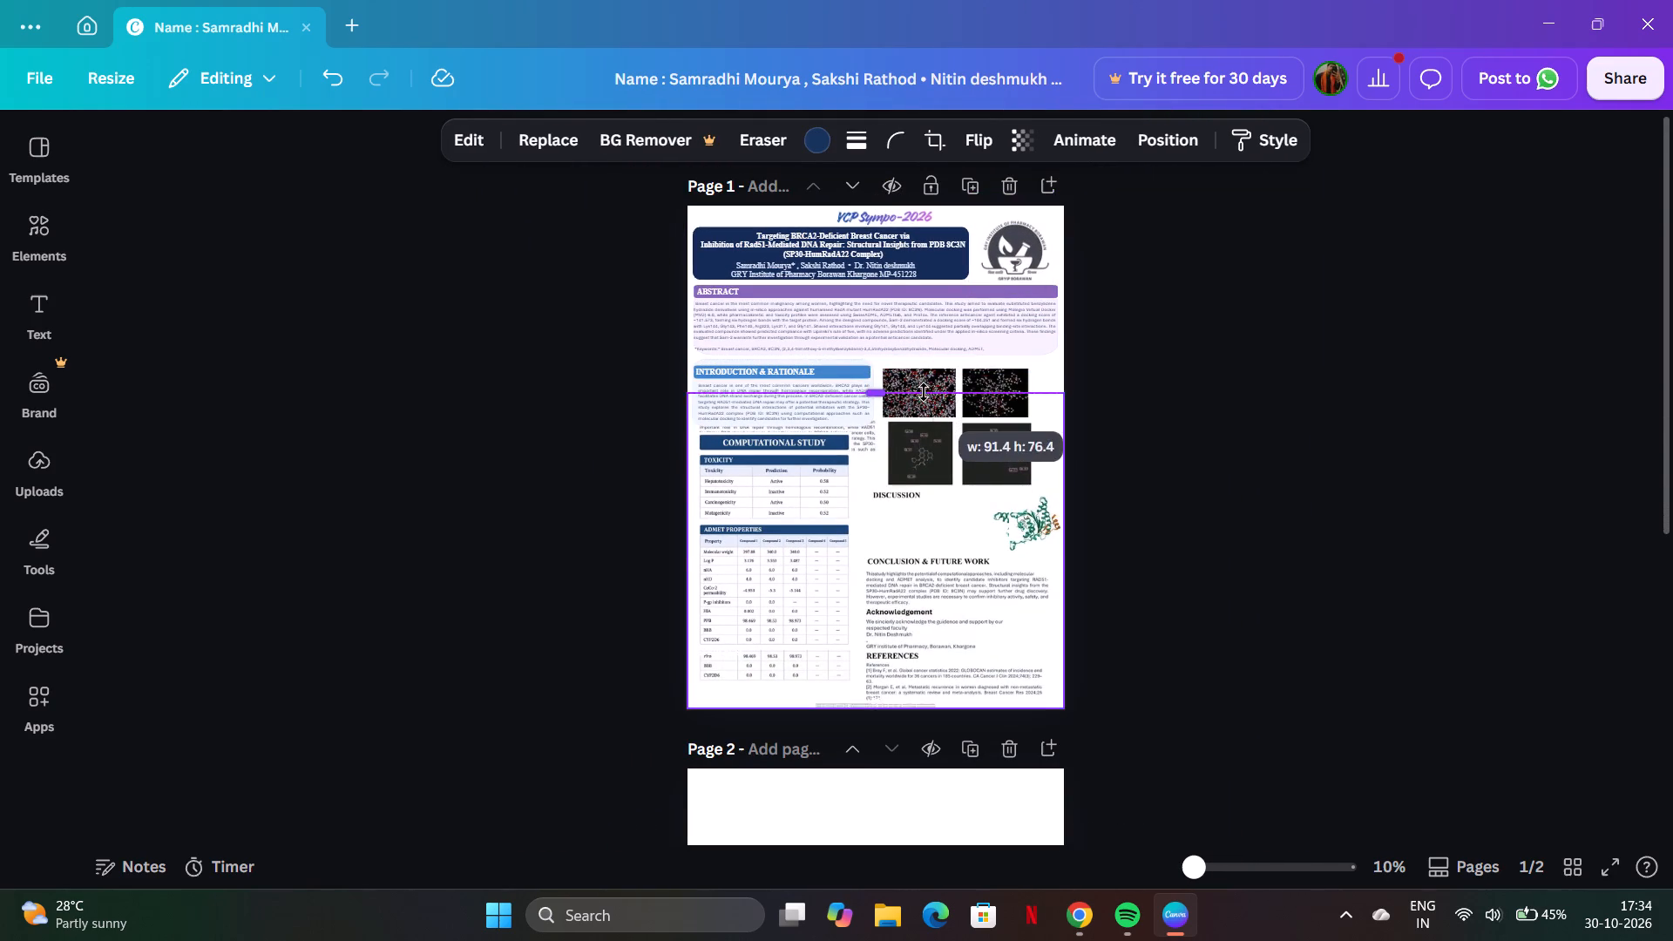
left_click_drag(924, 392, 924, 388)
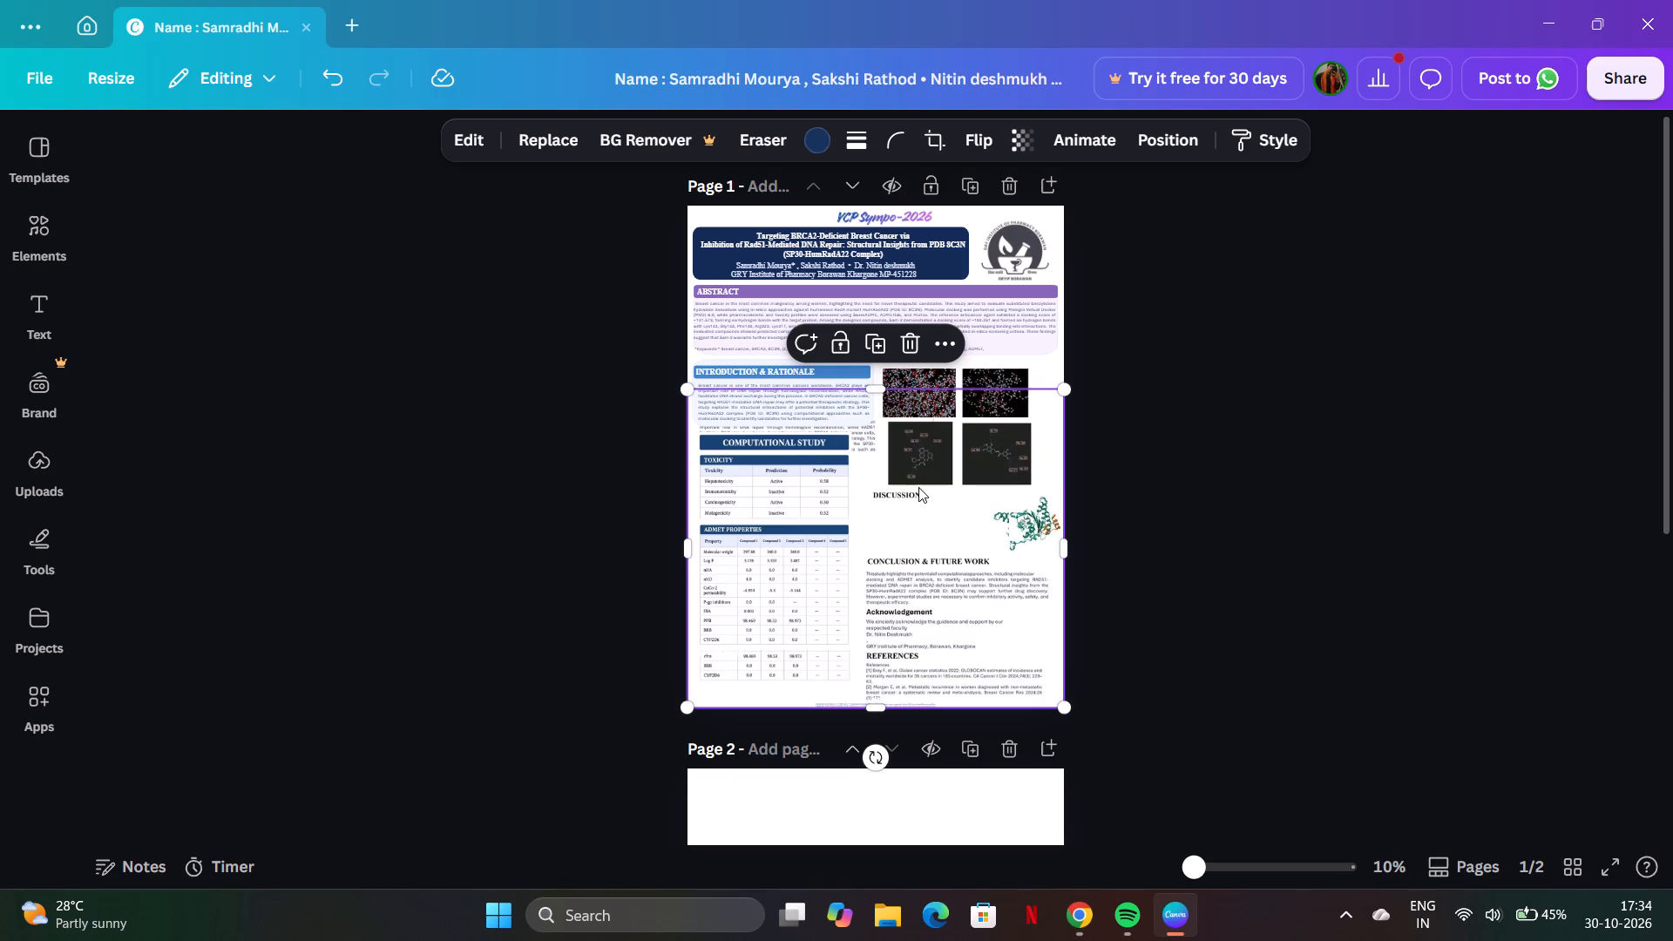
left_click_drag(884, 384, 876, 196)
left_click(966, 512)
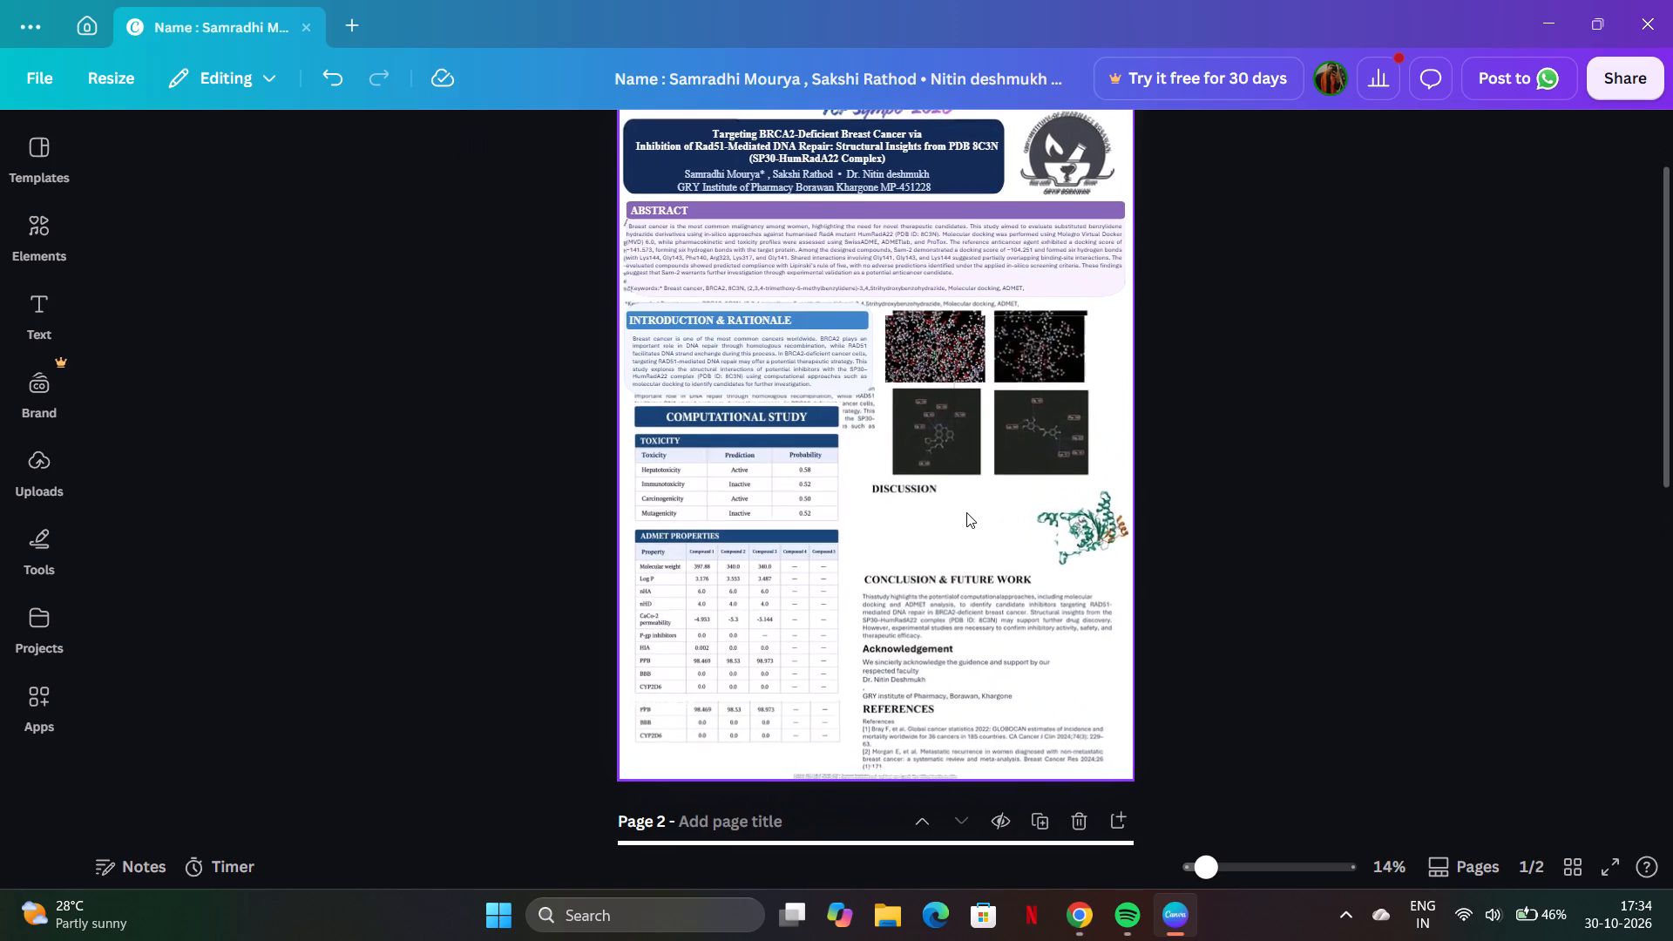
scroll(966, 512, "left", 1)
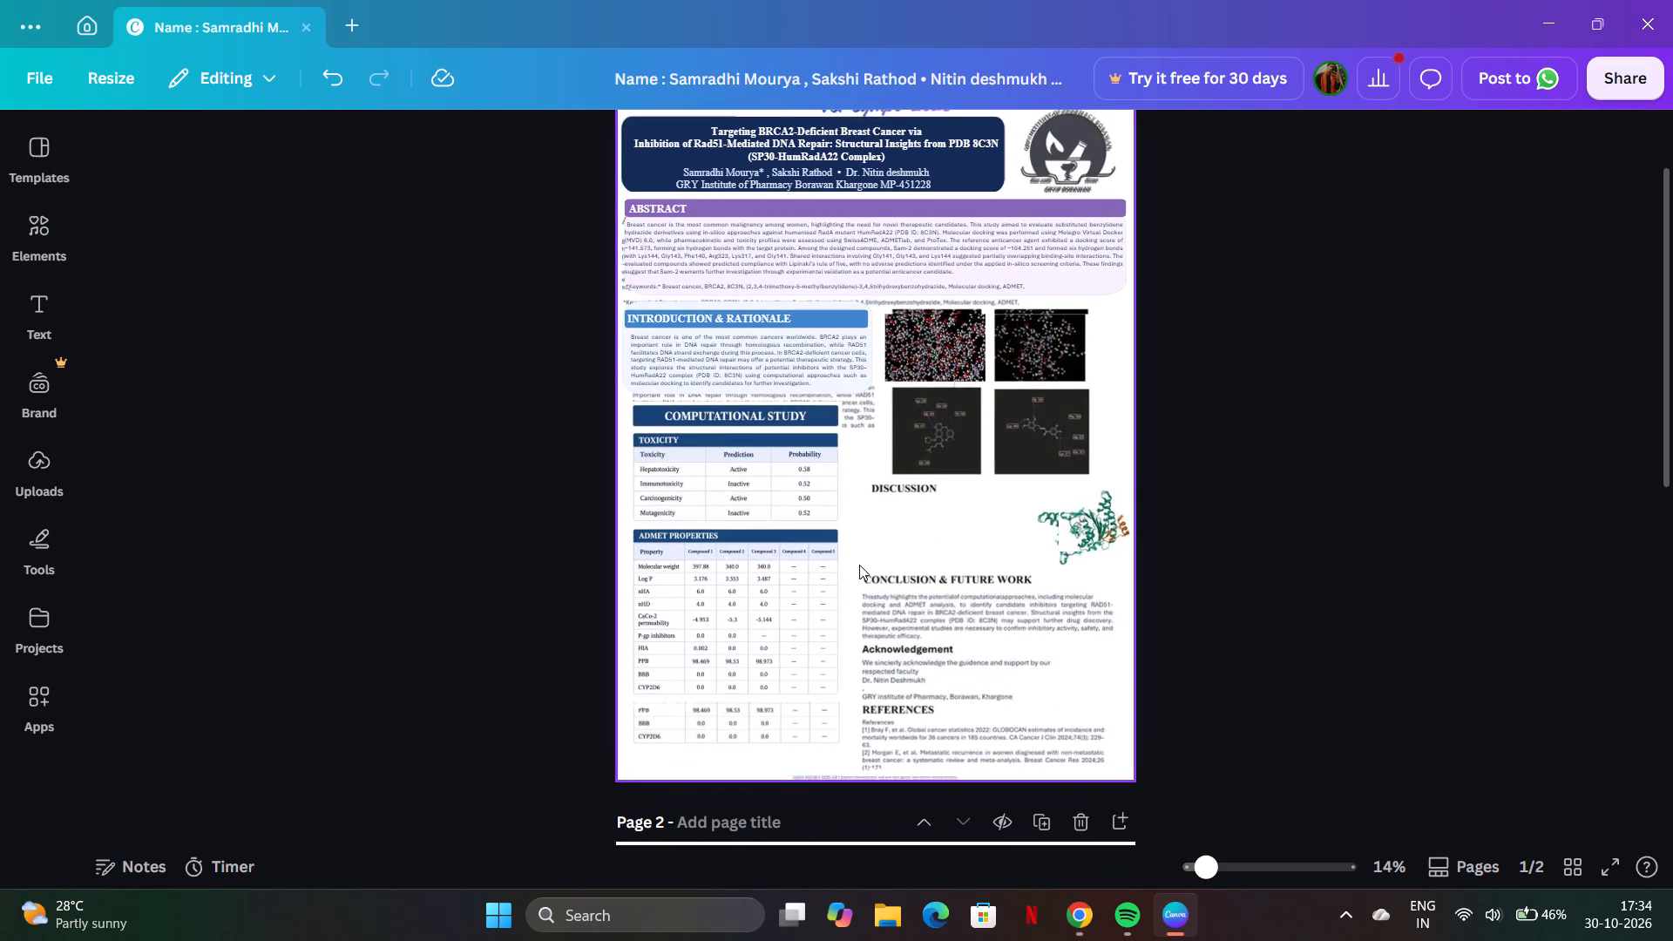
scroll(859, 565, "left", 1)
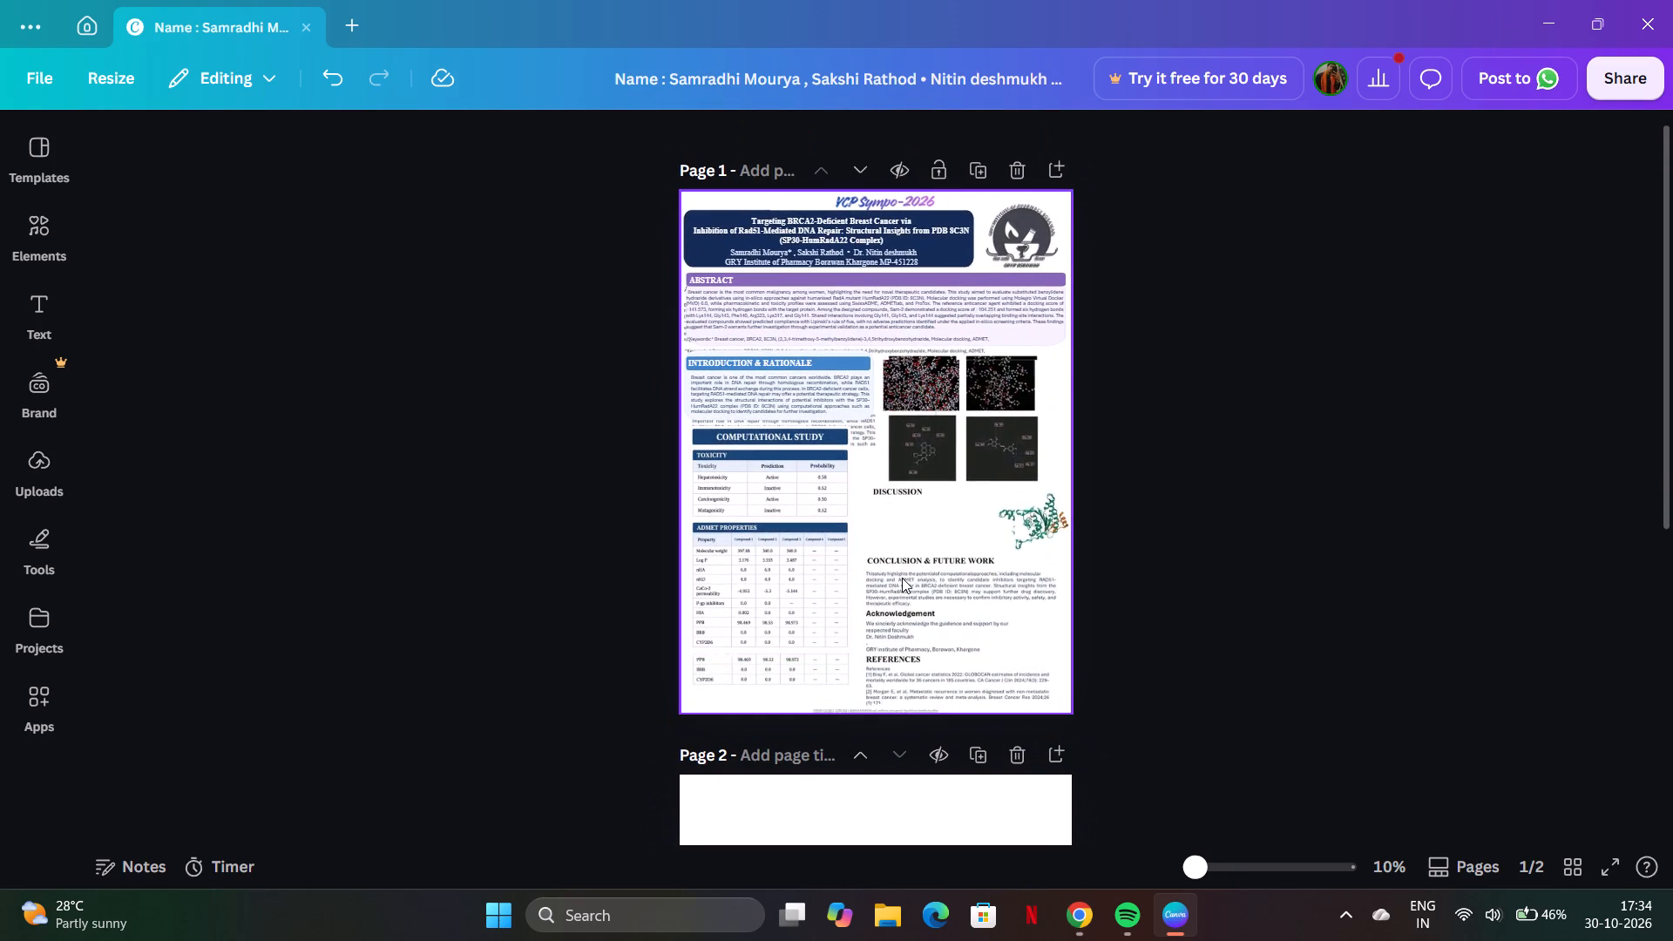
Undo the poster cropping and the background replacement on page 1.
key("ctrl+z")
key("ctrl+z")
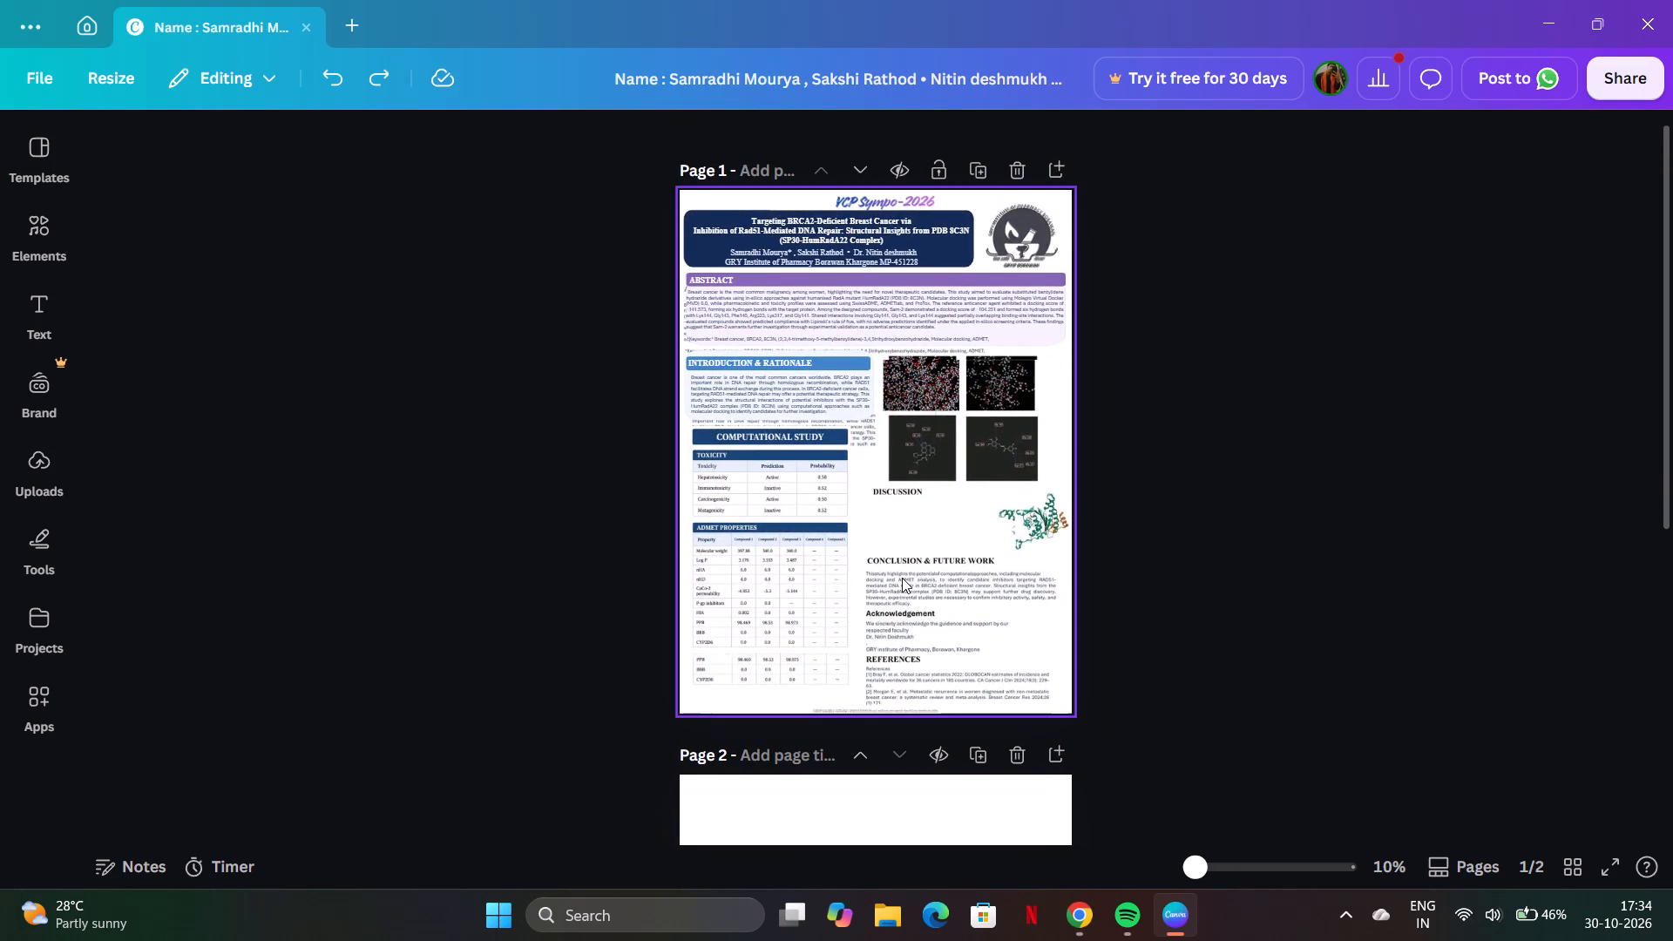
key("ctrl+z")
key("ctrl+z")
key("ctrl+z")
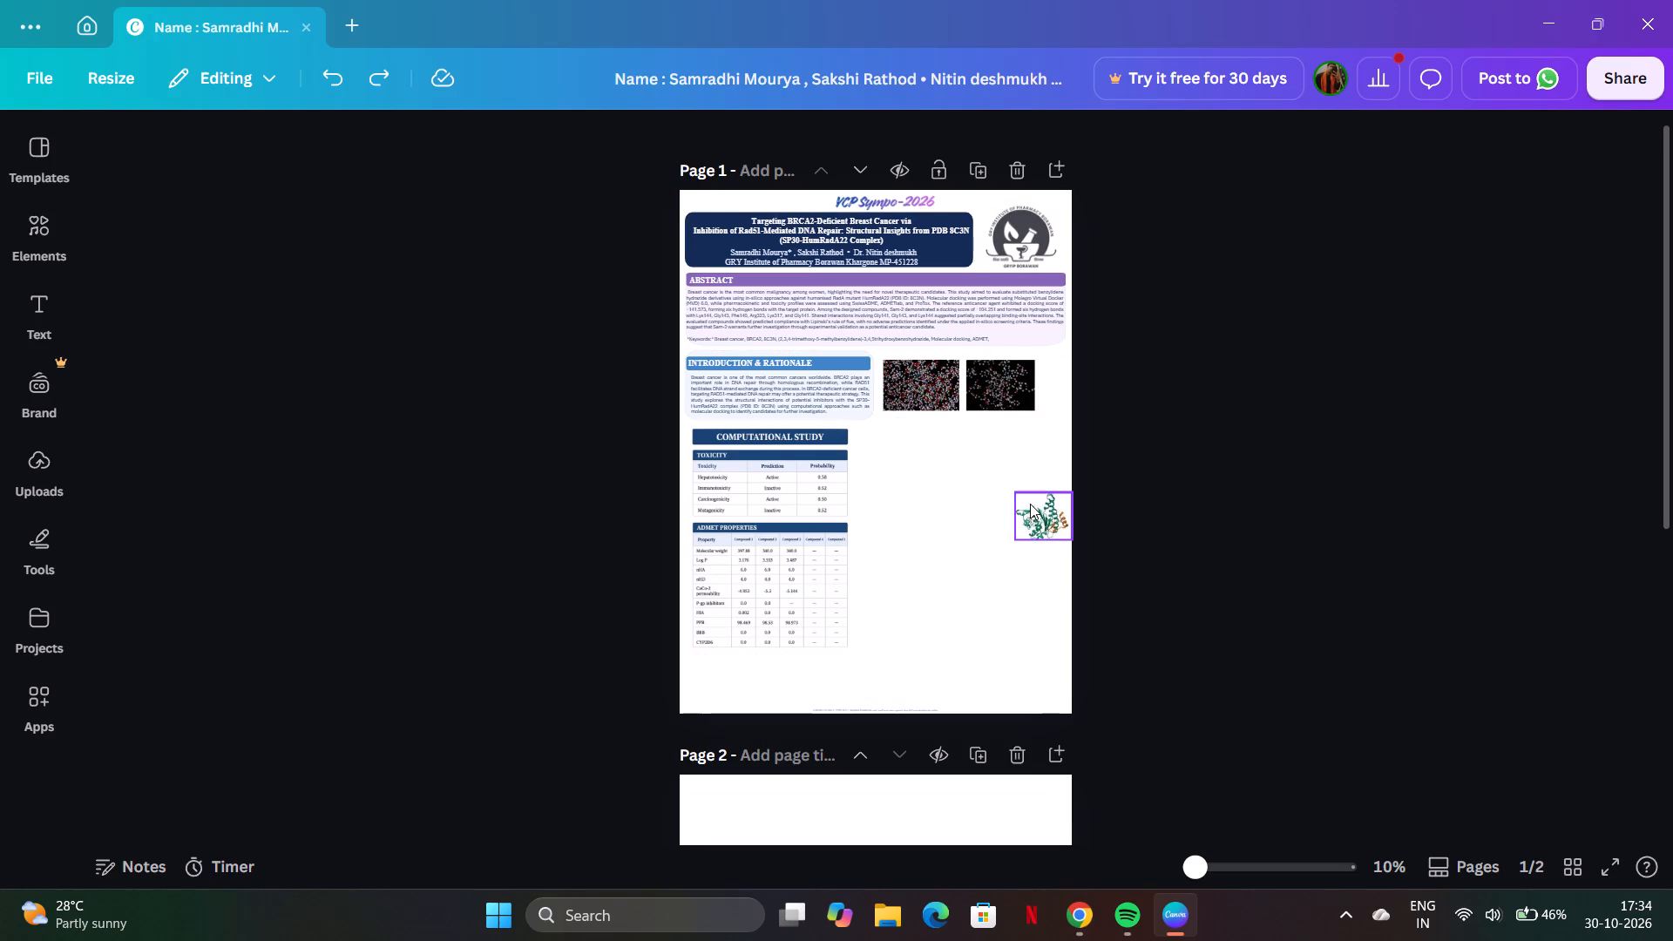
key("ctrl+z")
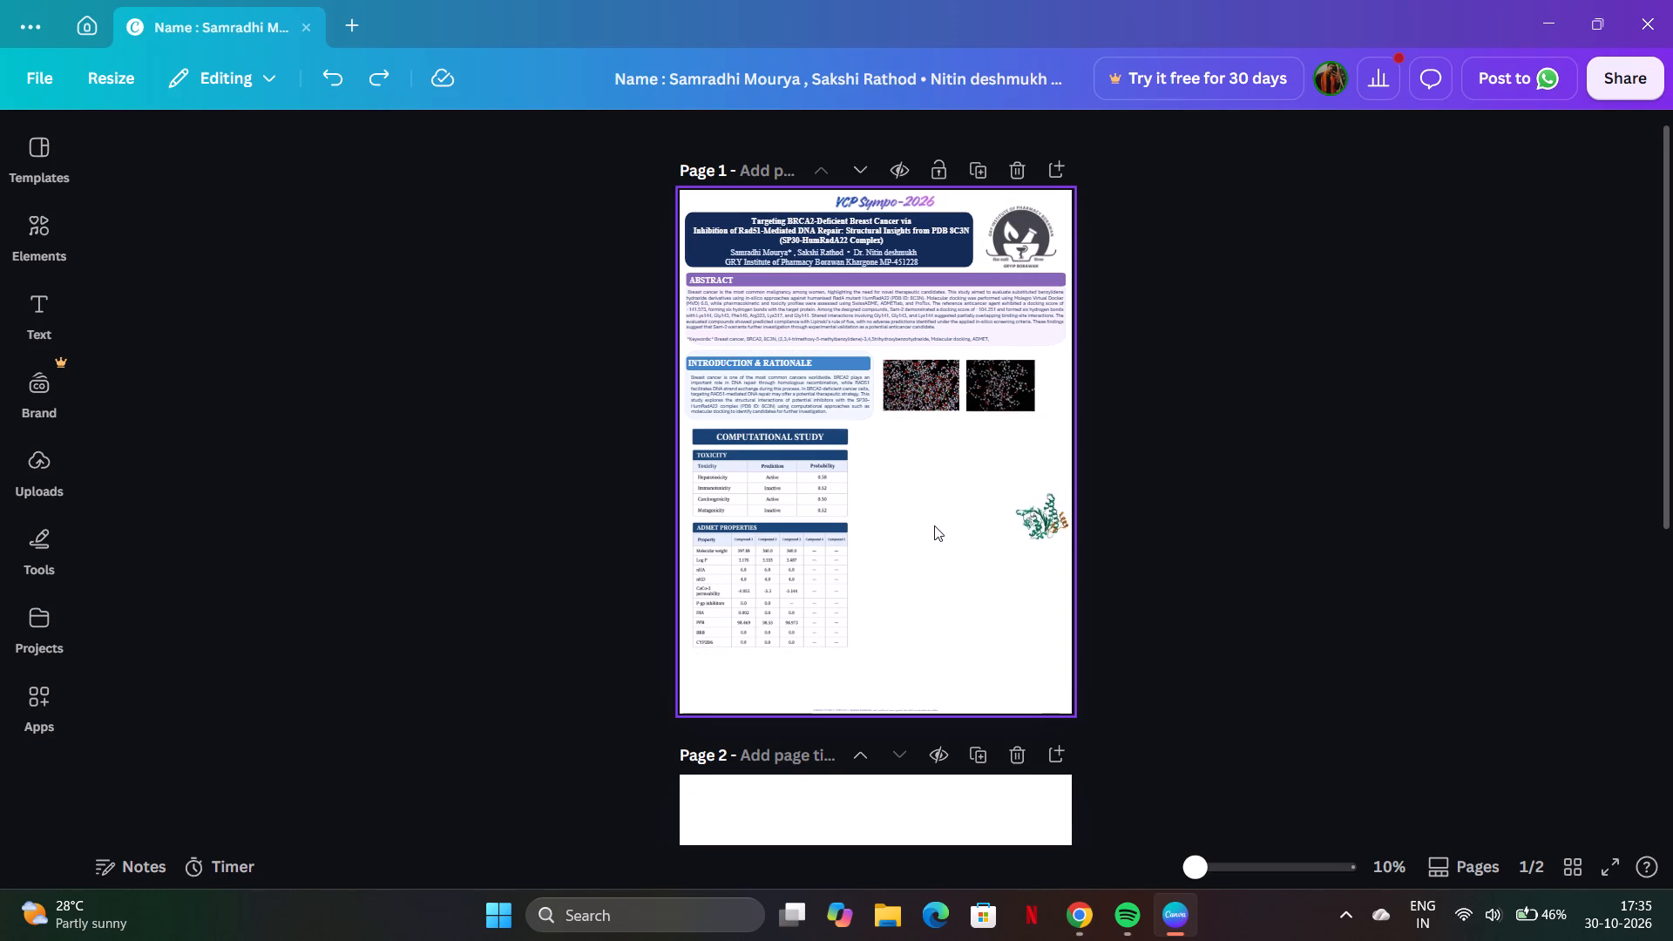
Delete the blank page 2.
scroll(938, 531, "down", 1)
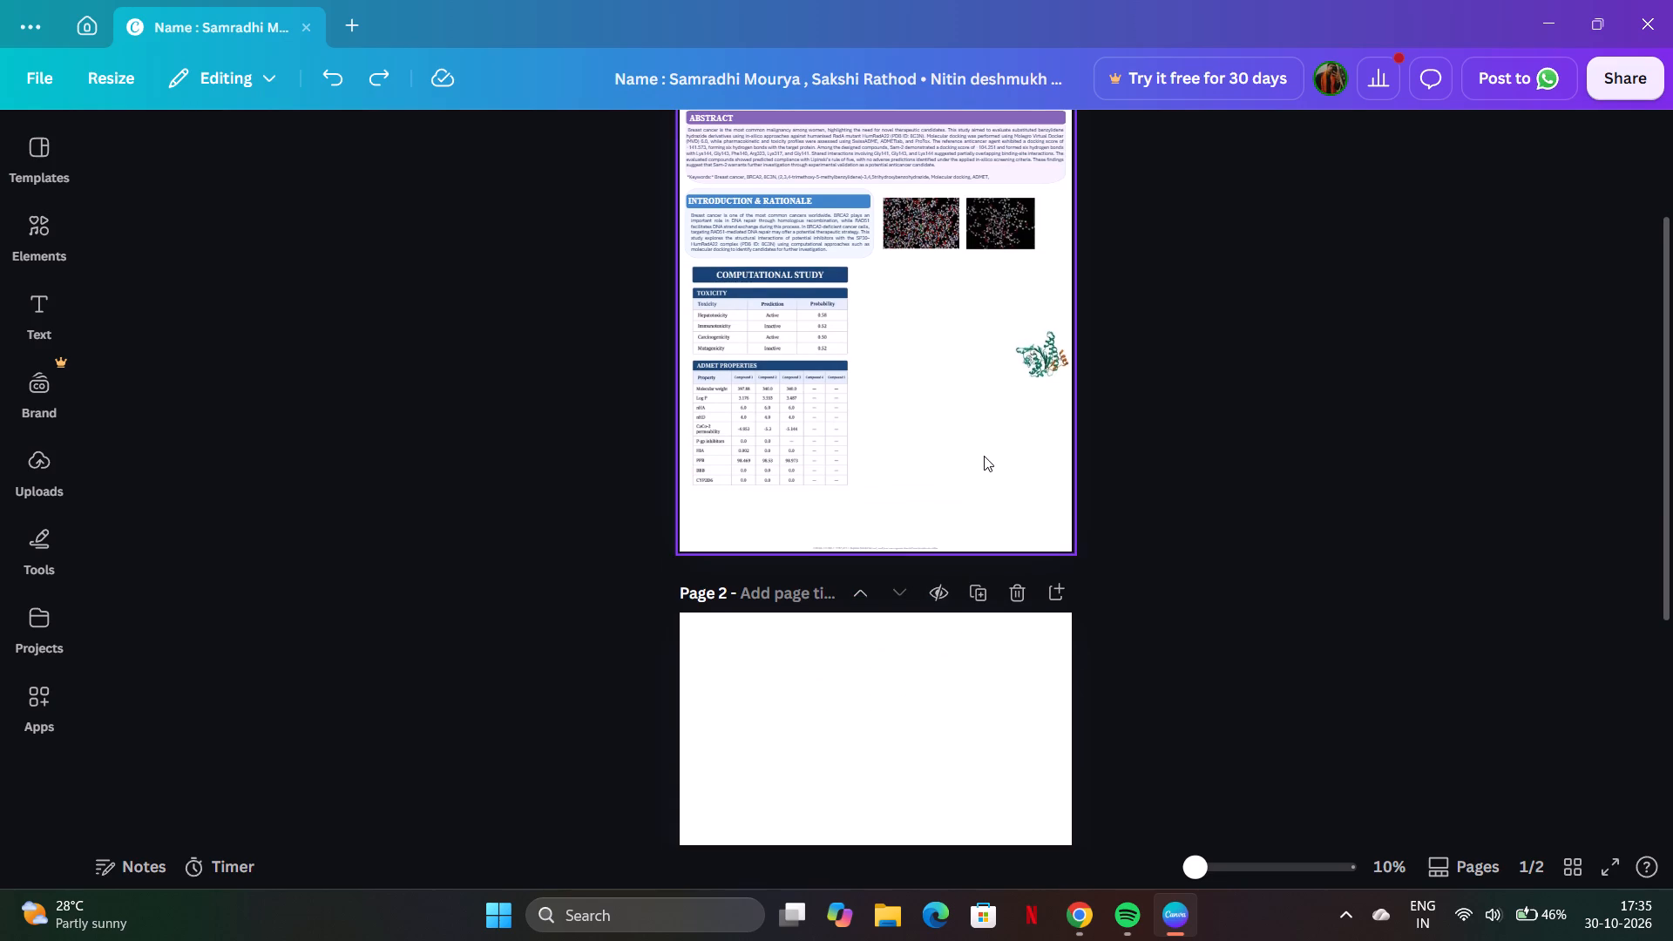
scroll(999, 512, "up", 2)
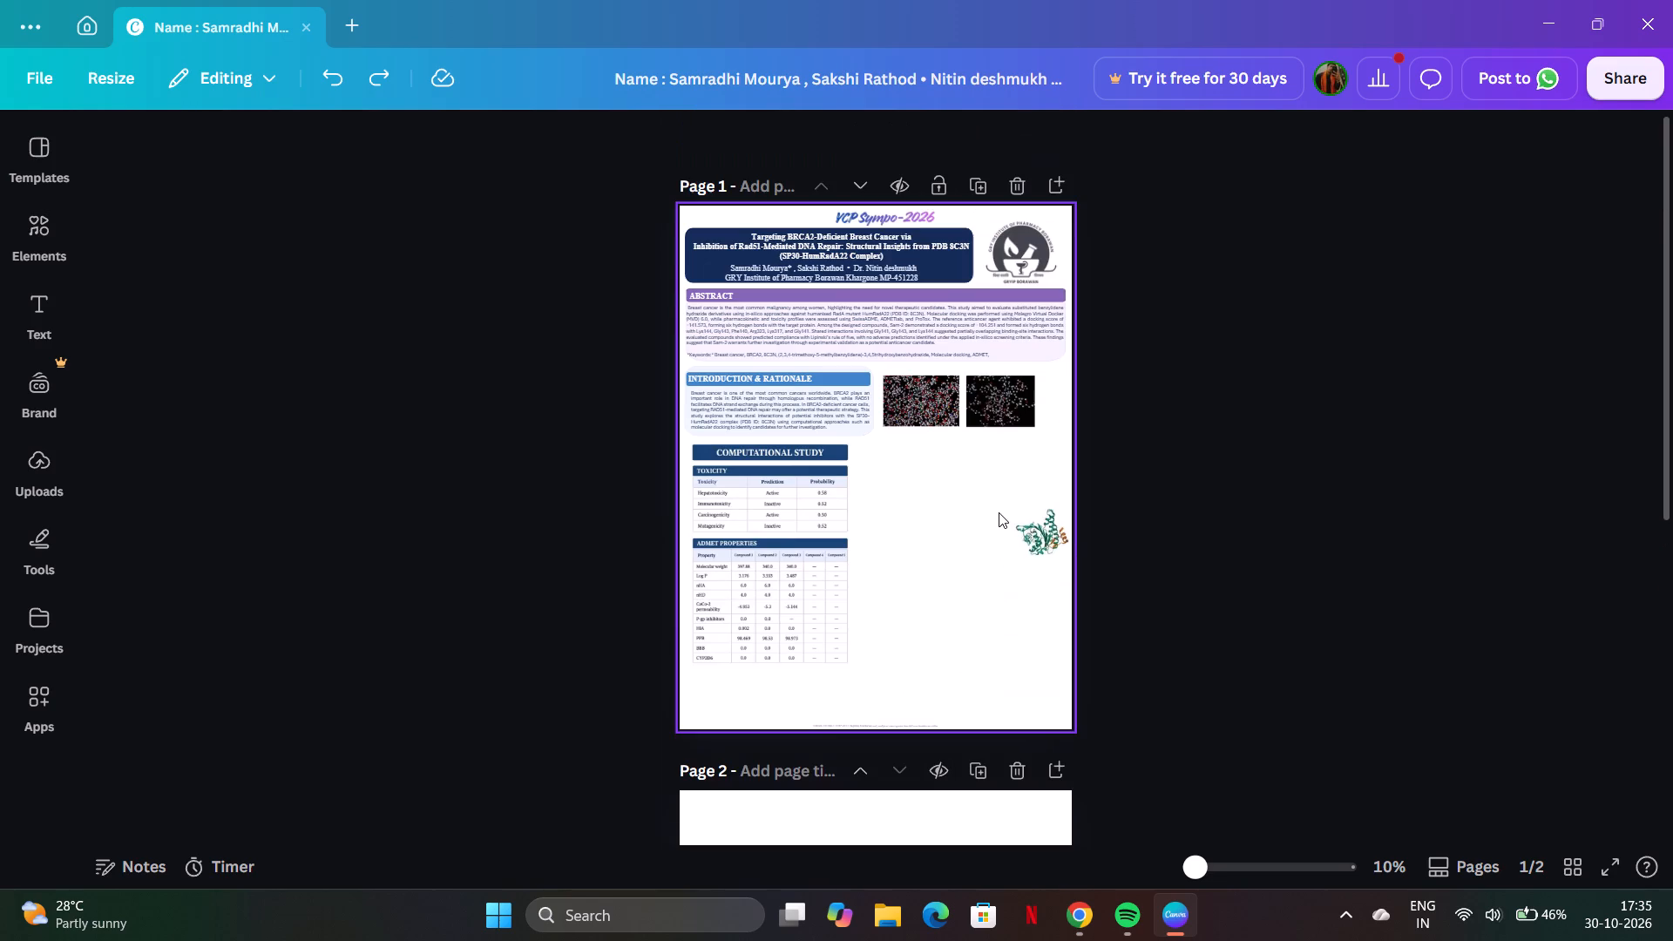
scroll(999, 512, "left", 1)
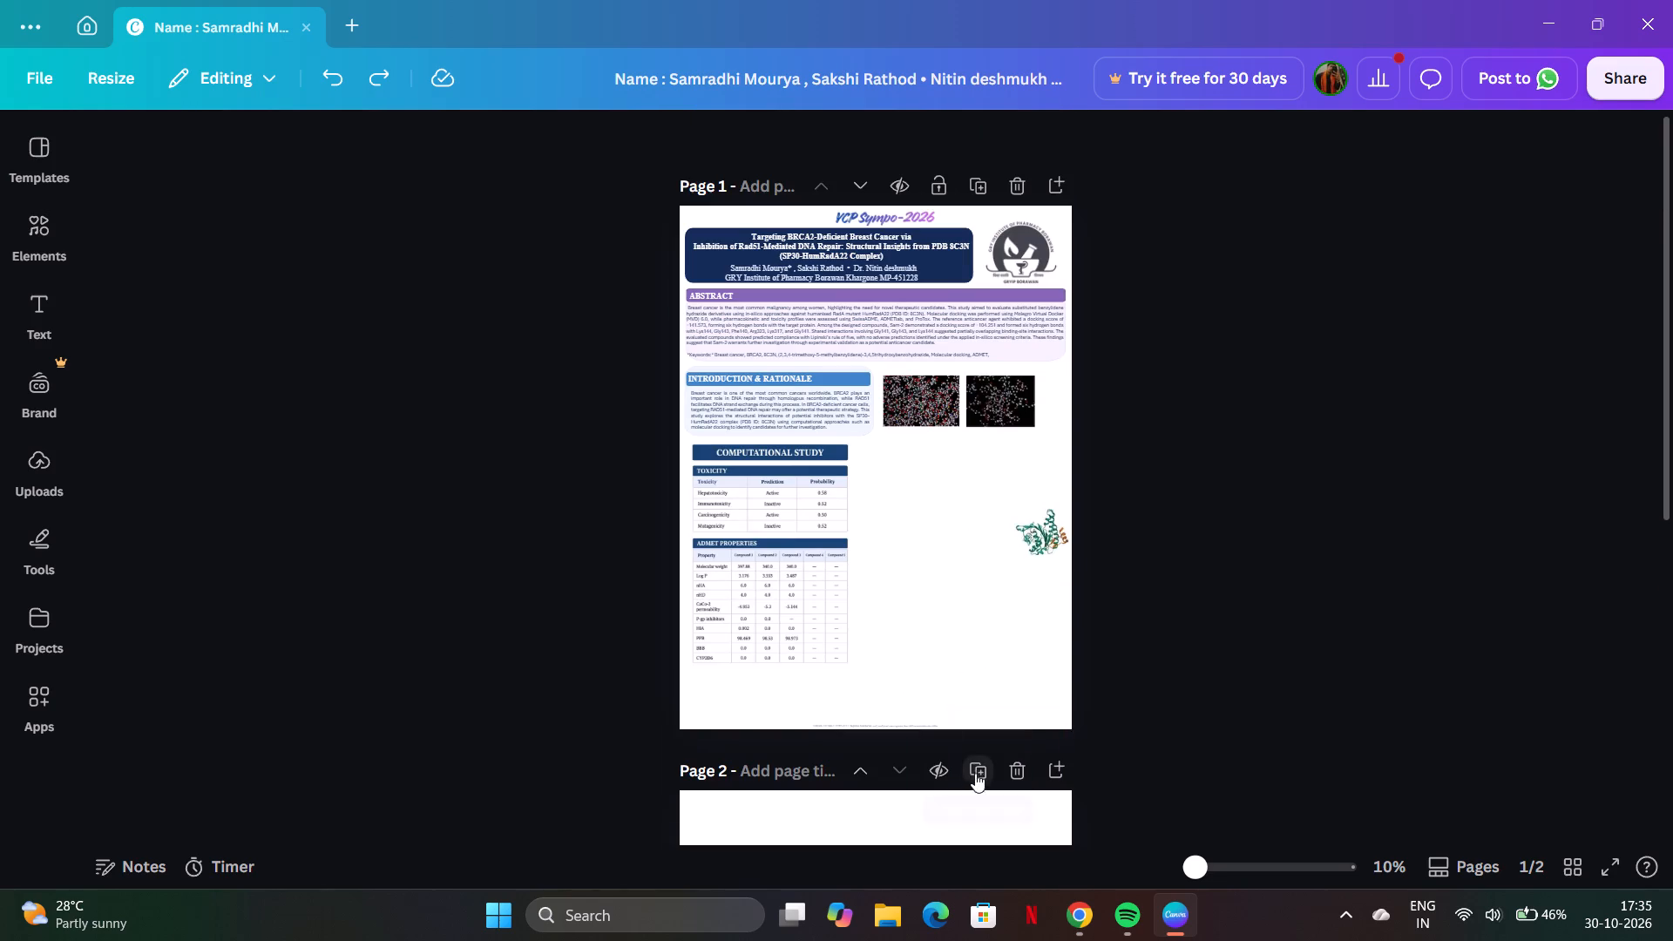
left_click(1008, 768)
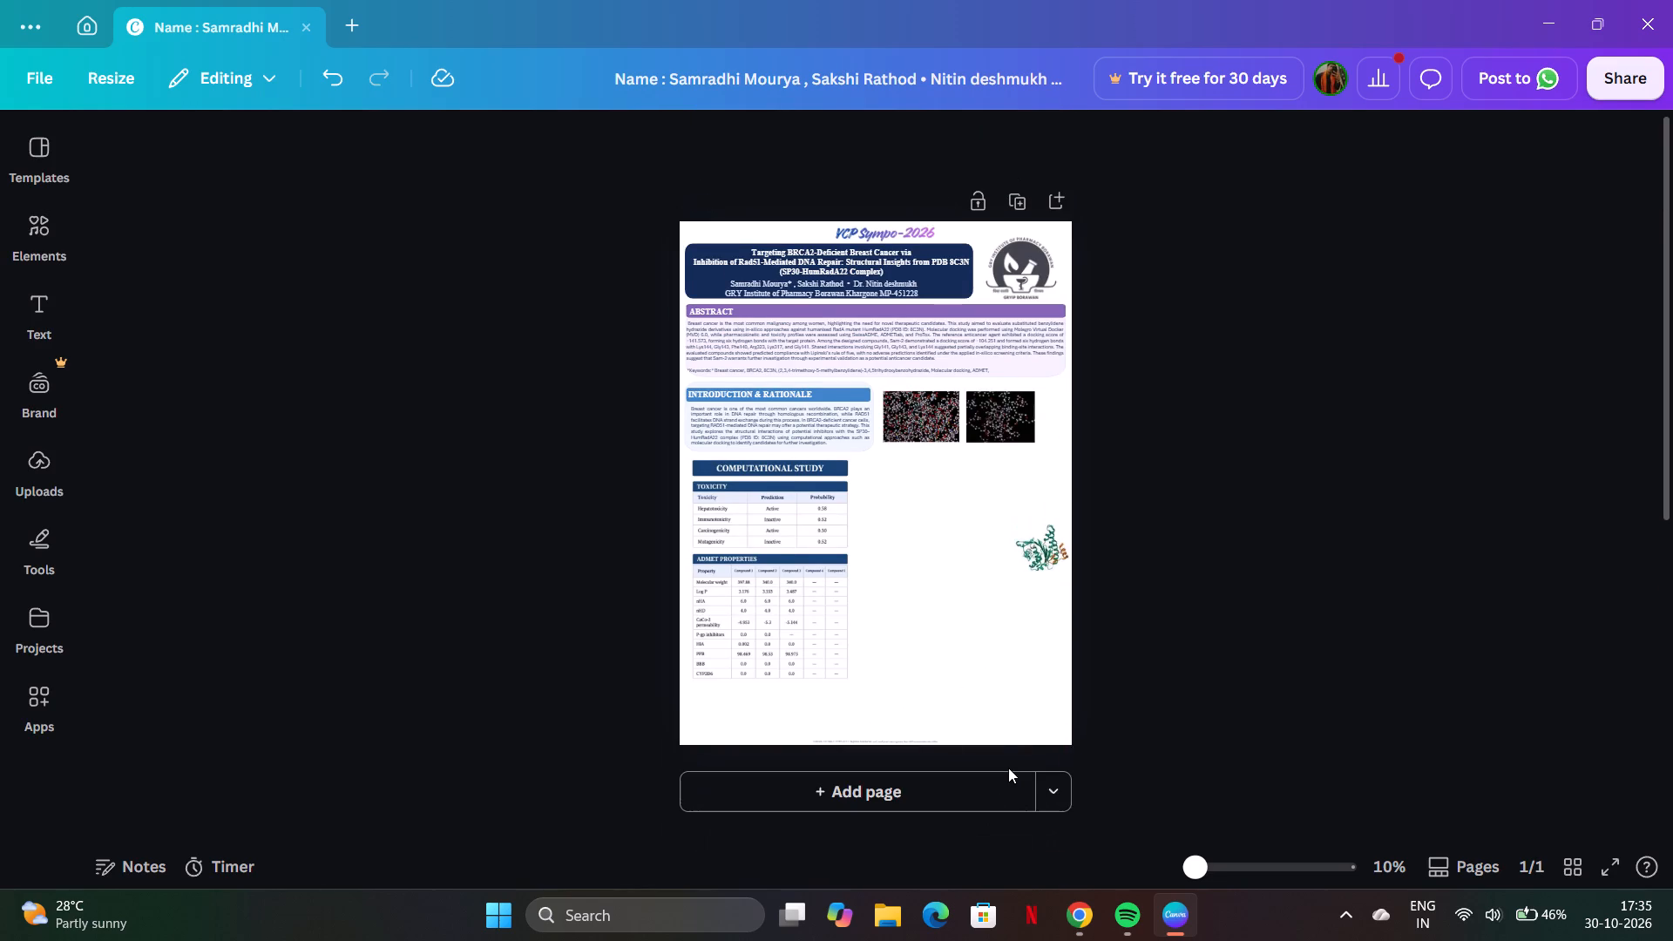
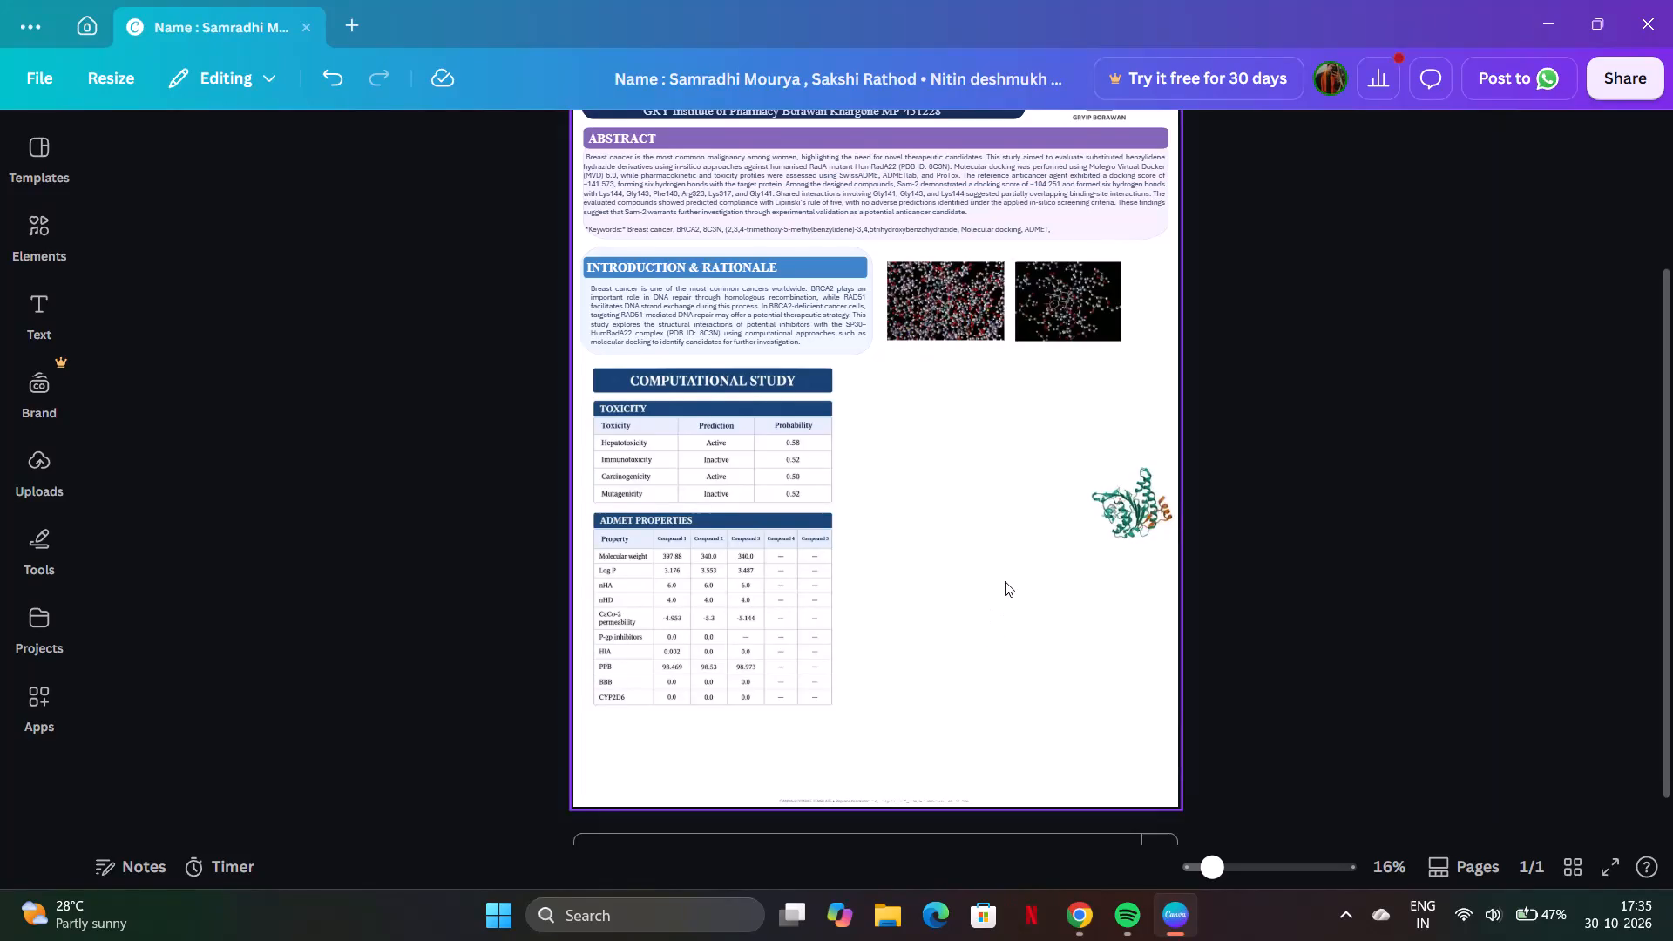
Move the protein image inward from the page edge and down to the level of the ADMET Properties table.
scroll(1005, 581, "up", 1)
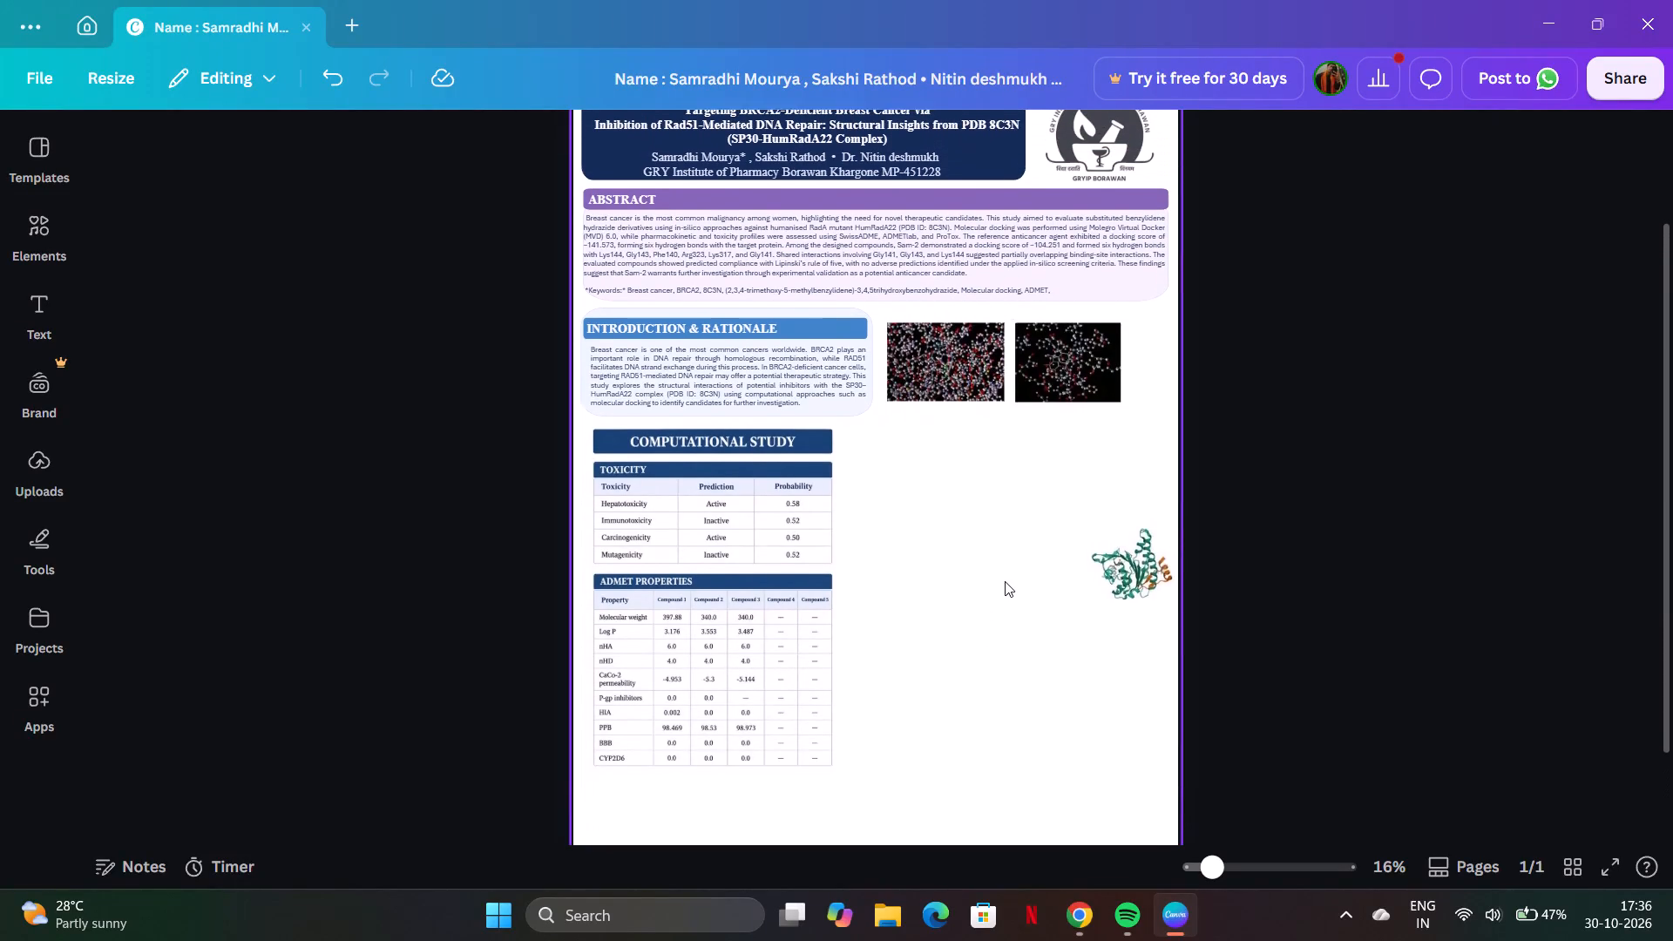
scroll(1005, 581, "up", 1)
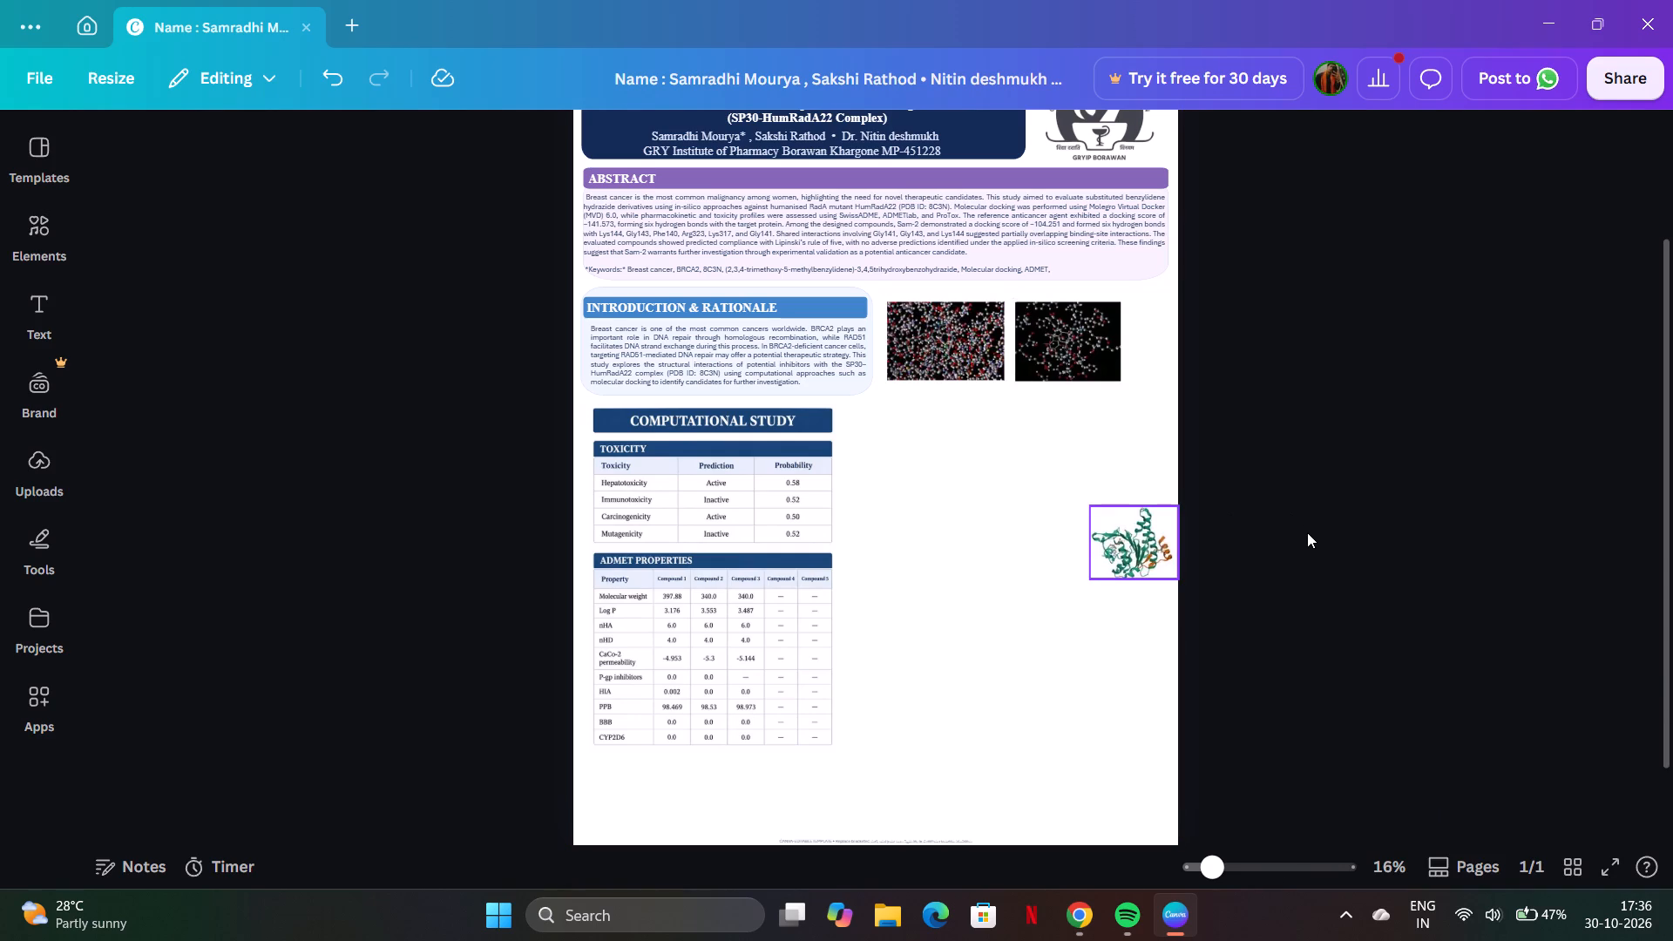
left_click_drag(1160, 539, 1160, 536)
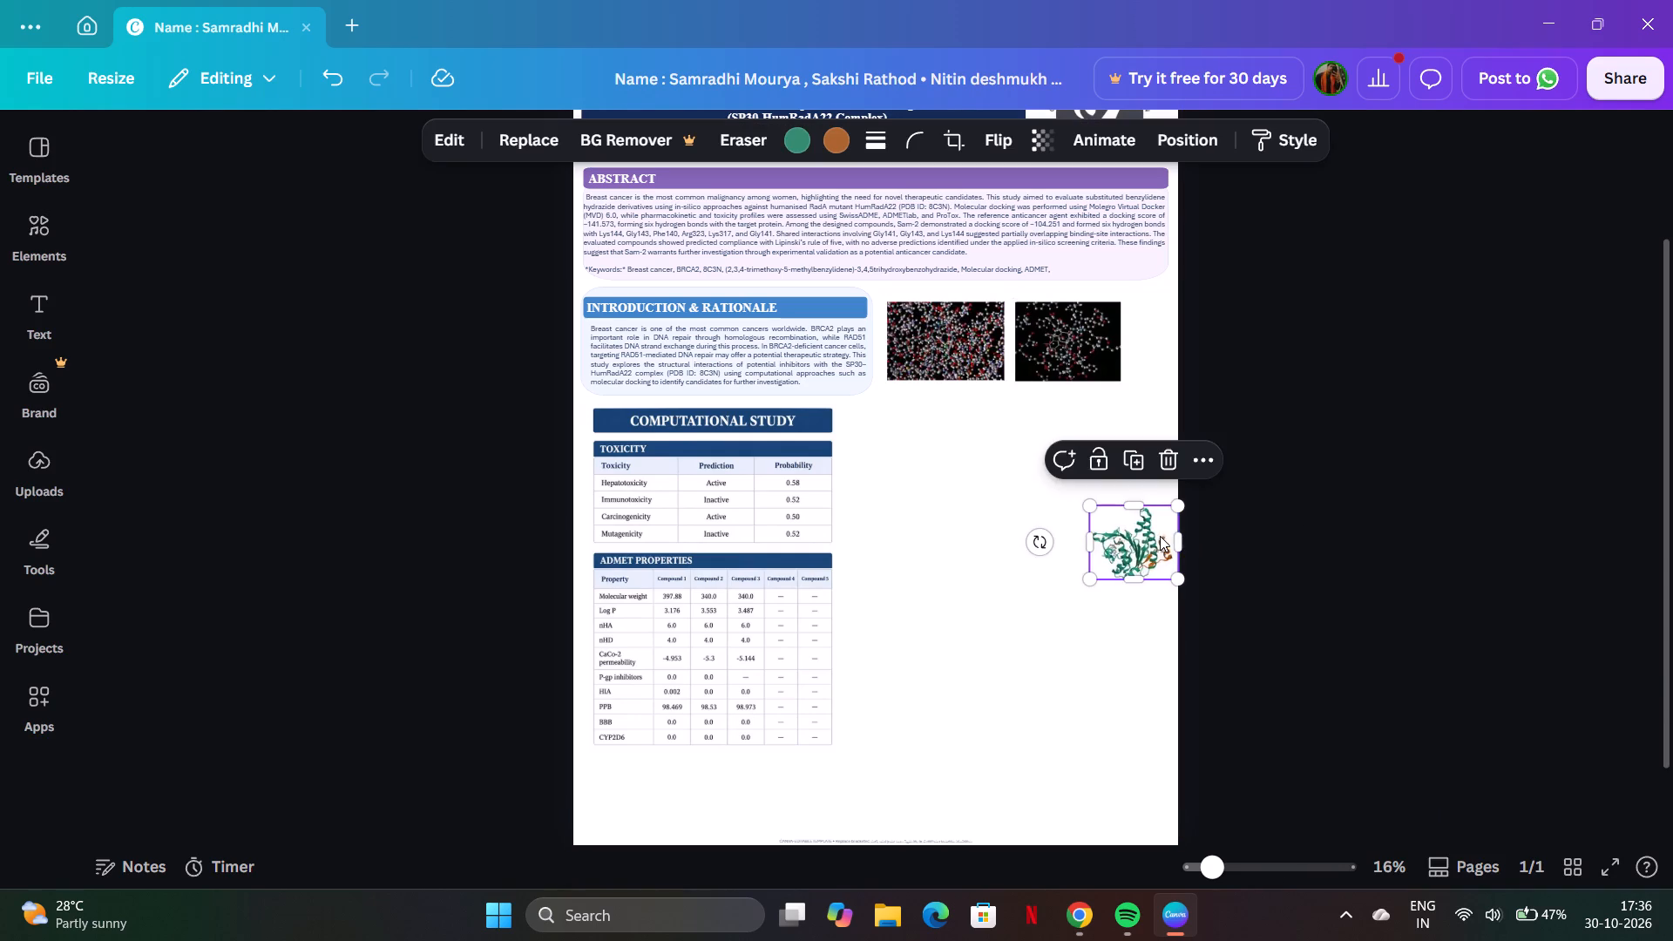
left_click_drag(1160, 536, 1144, 504)
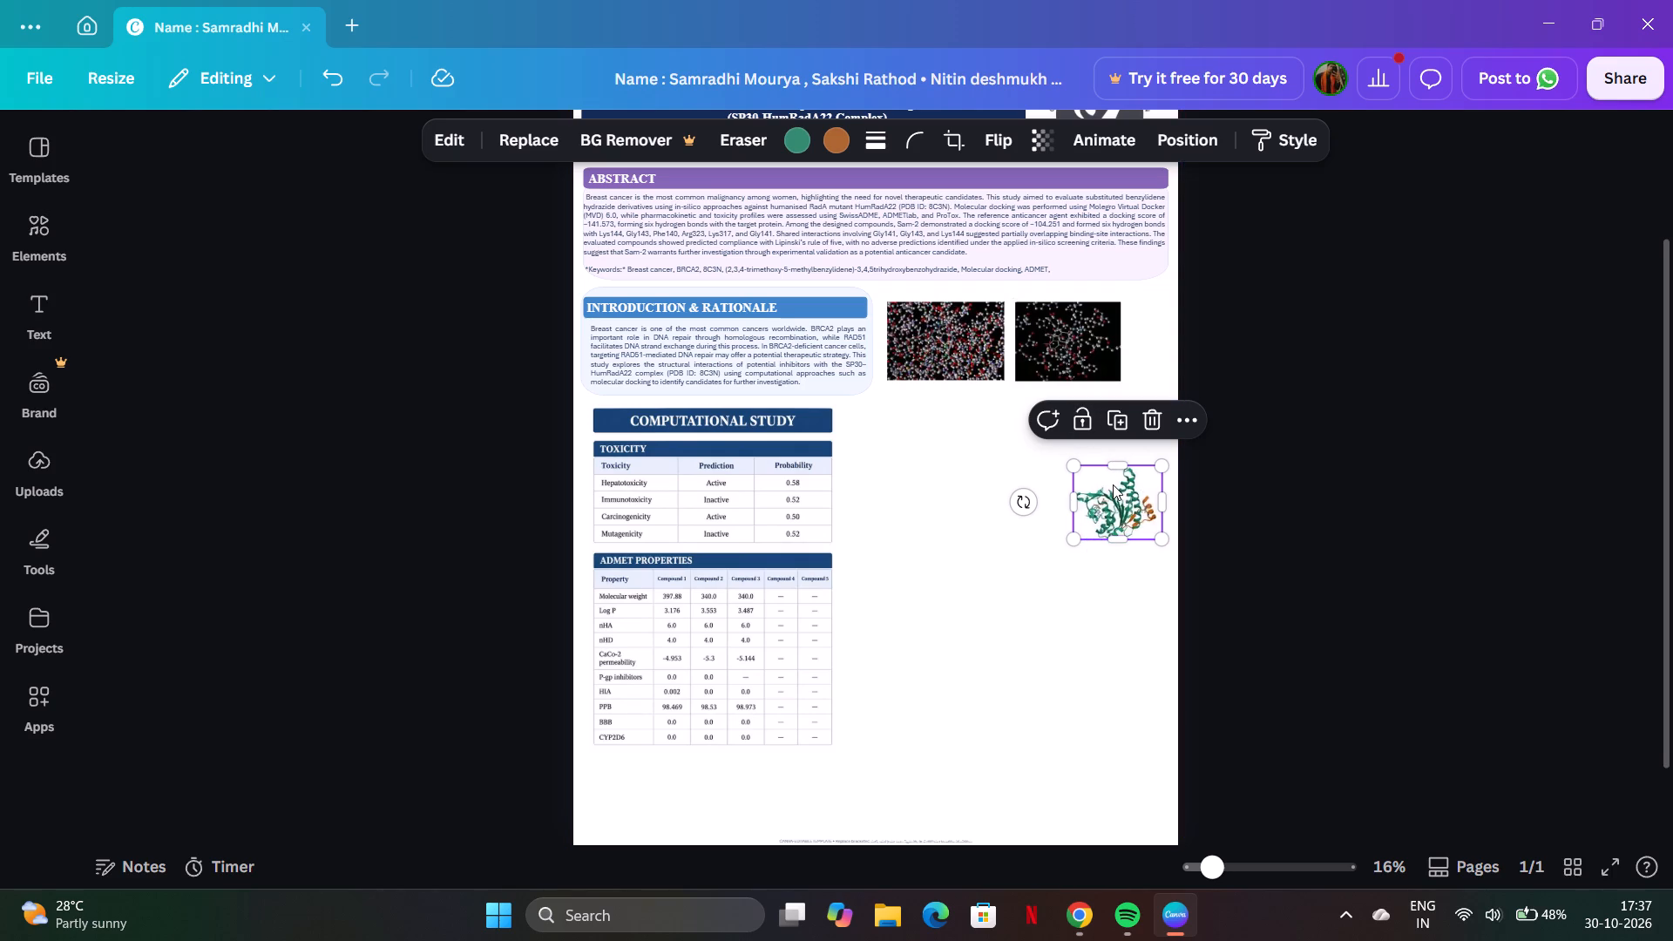
left_click_drag(1113, 484, 1100, 586)
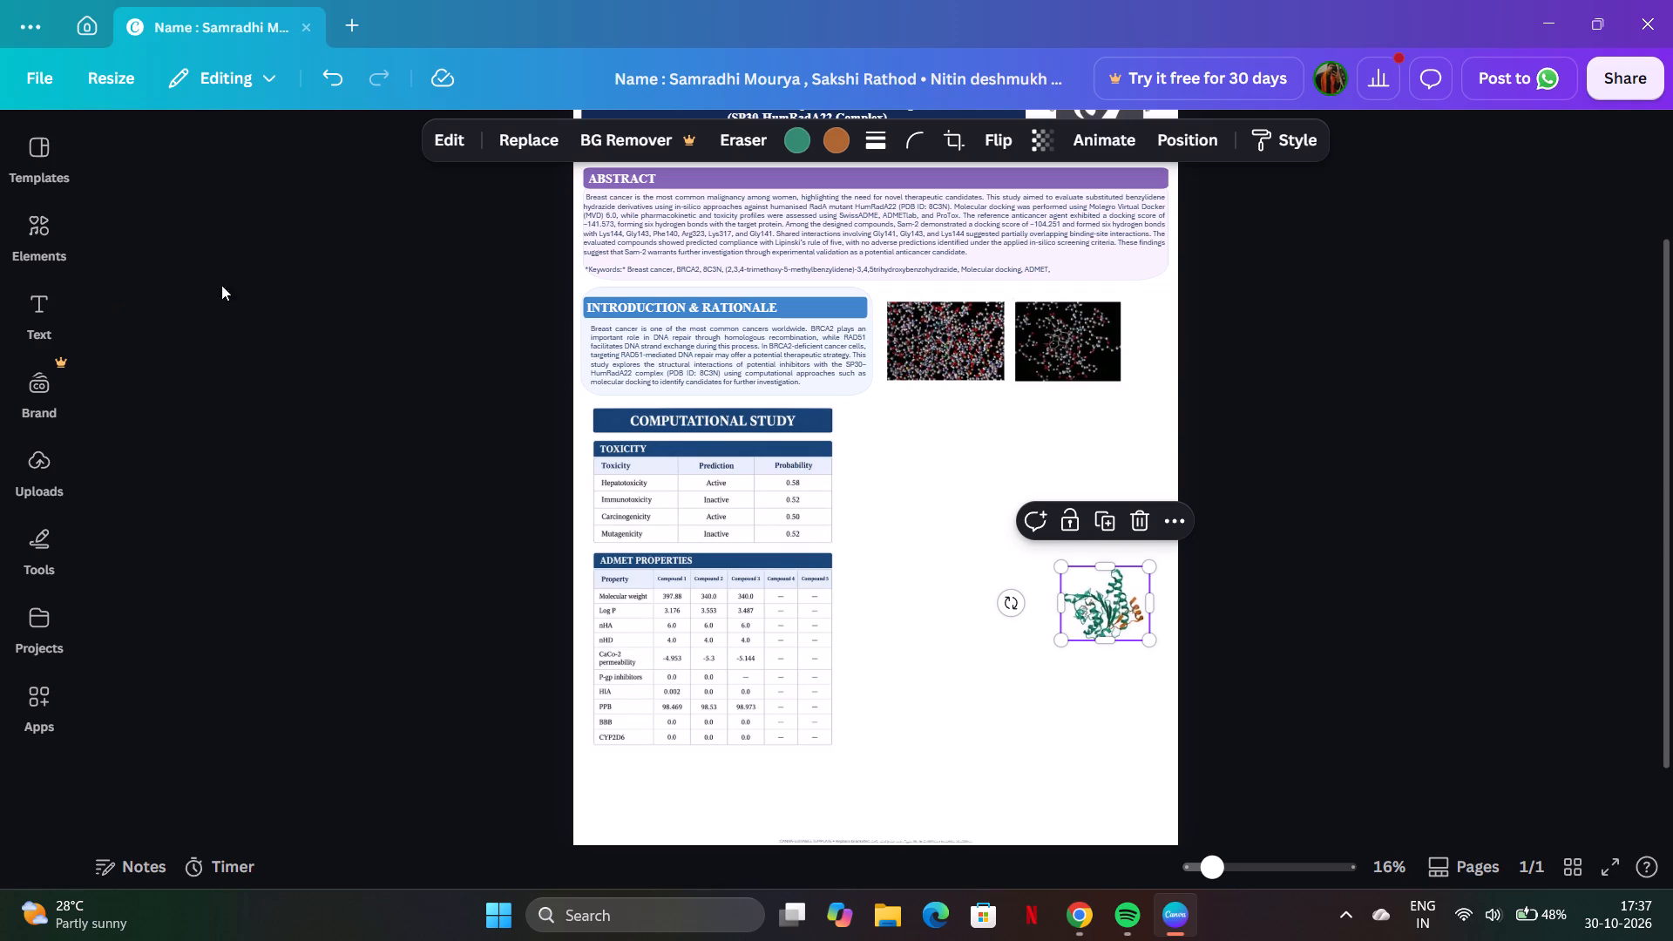
left_click(948, 437)
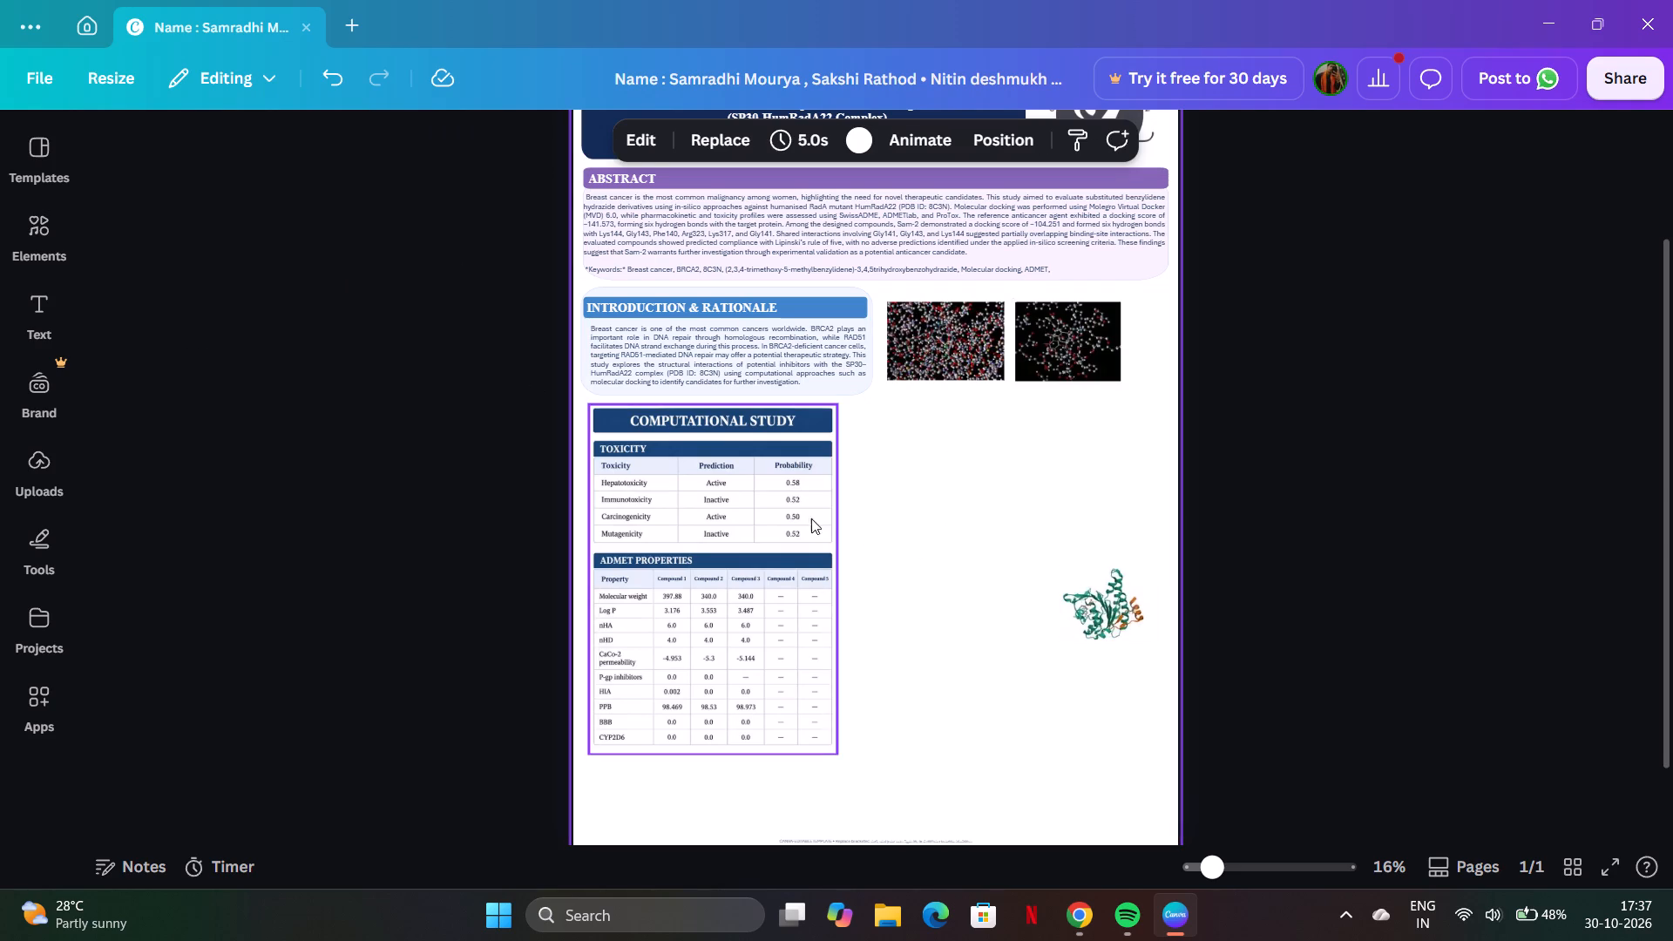
Enlarge the protein image to fill the space beside the Toxicity table, and crop away its lower part.
left_click(1107, 596)
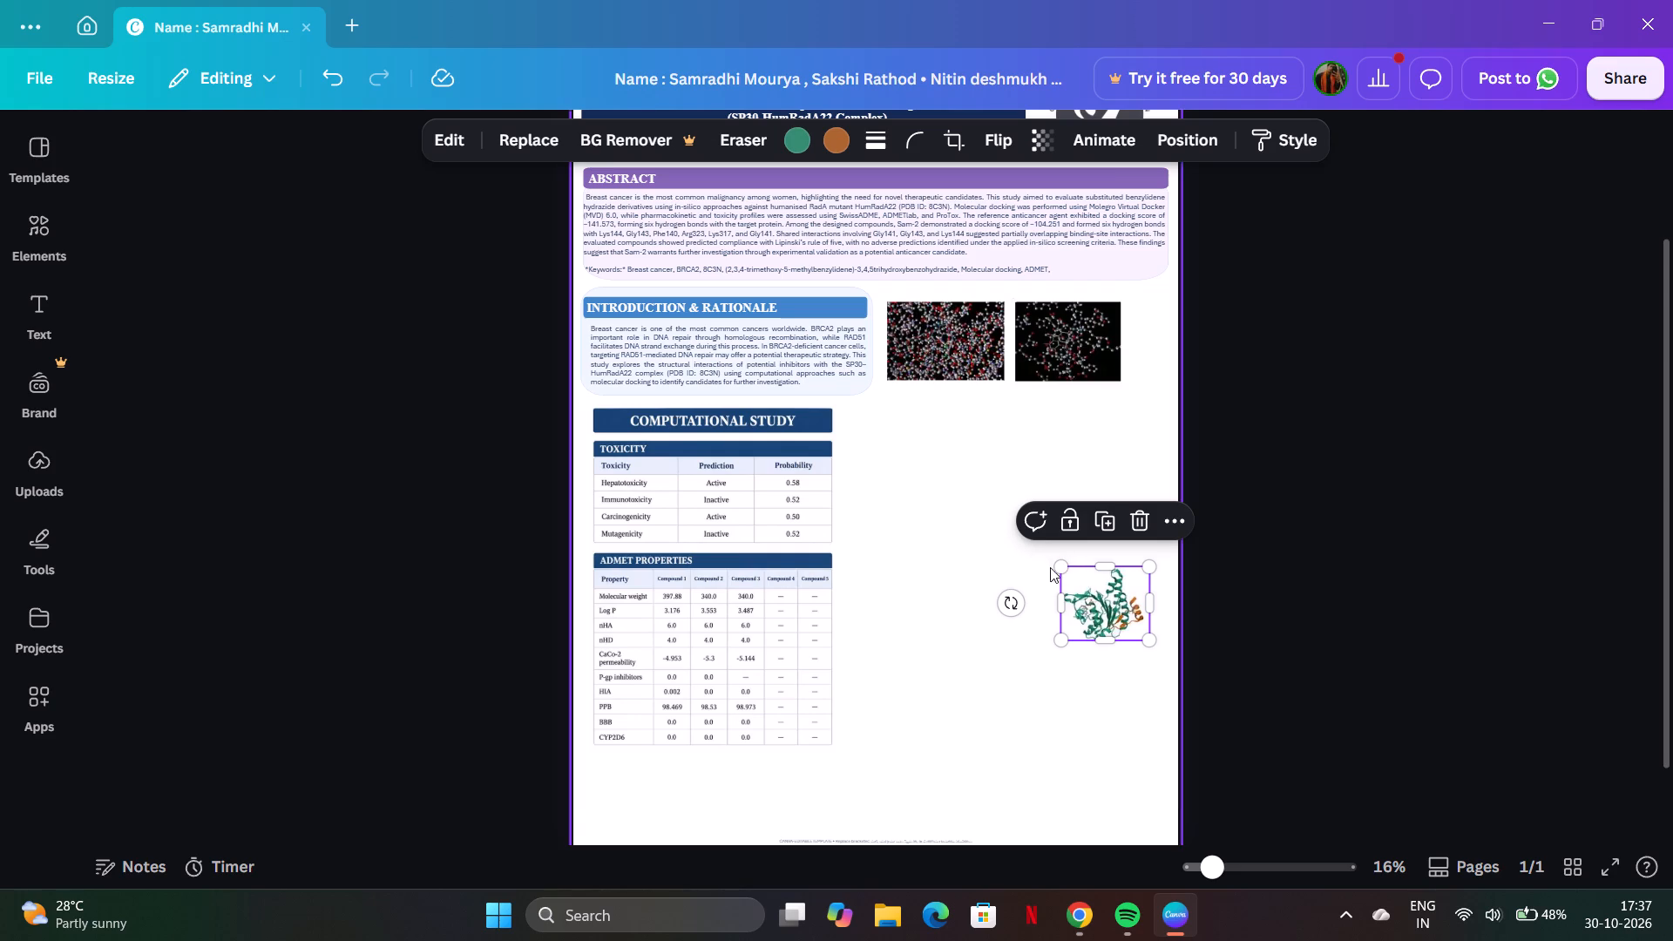
left_click_drag(1061, 569, 878, 483)
left_click(878, 483)
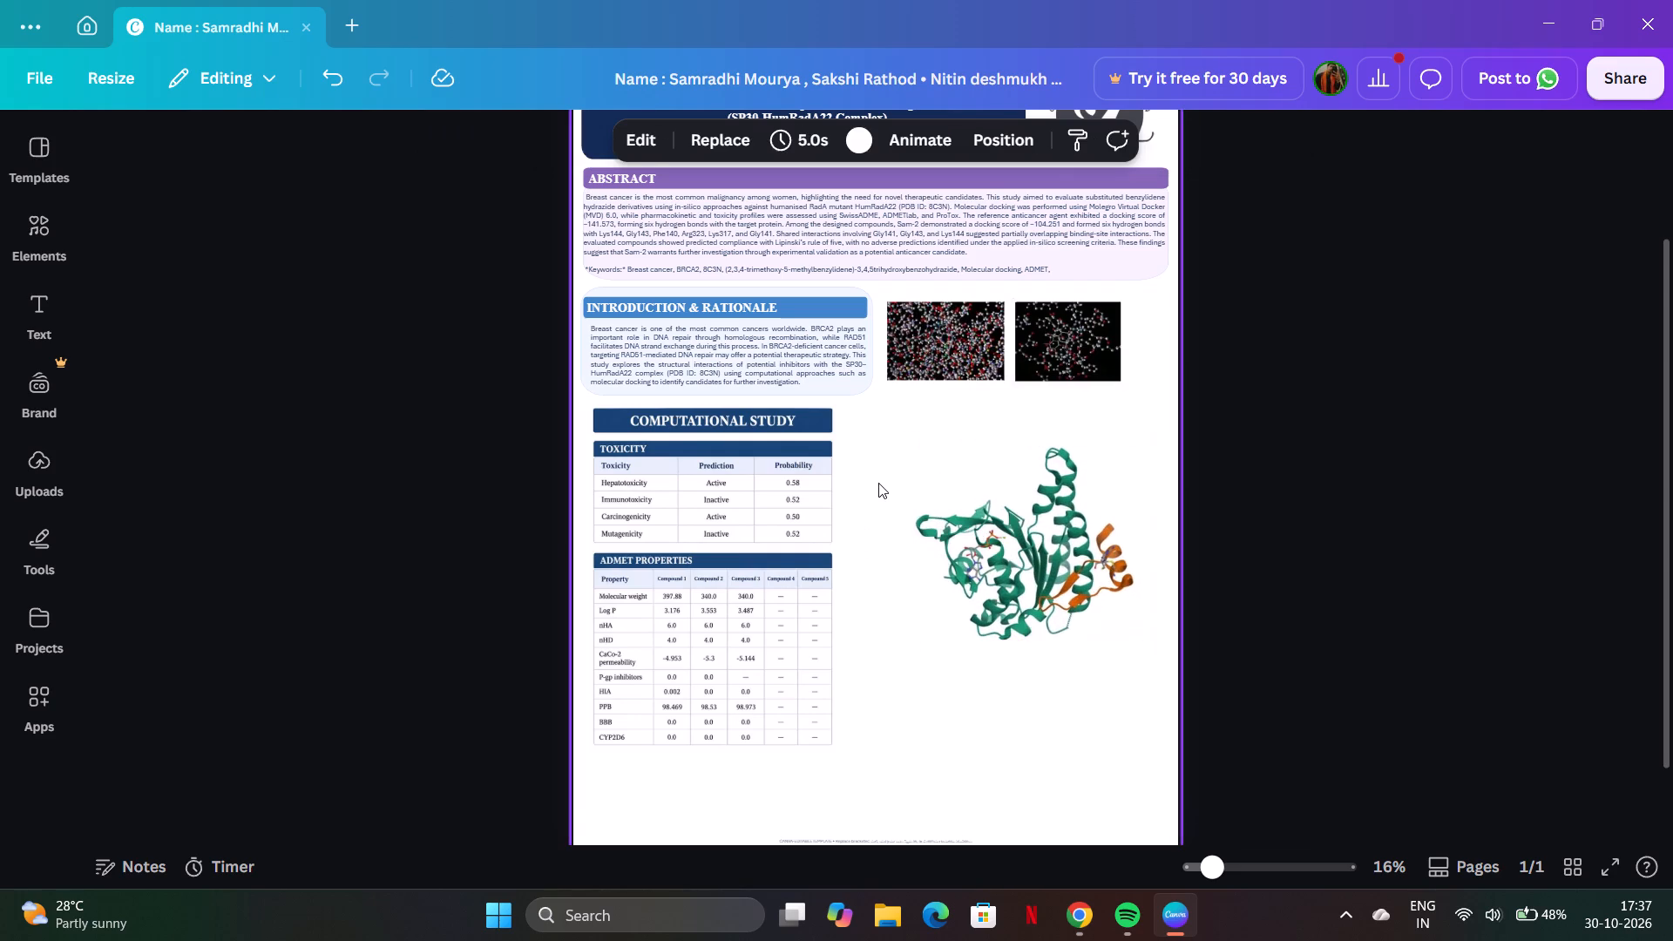
left_click_drag(1080, 565, 1031, 560)
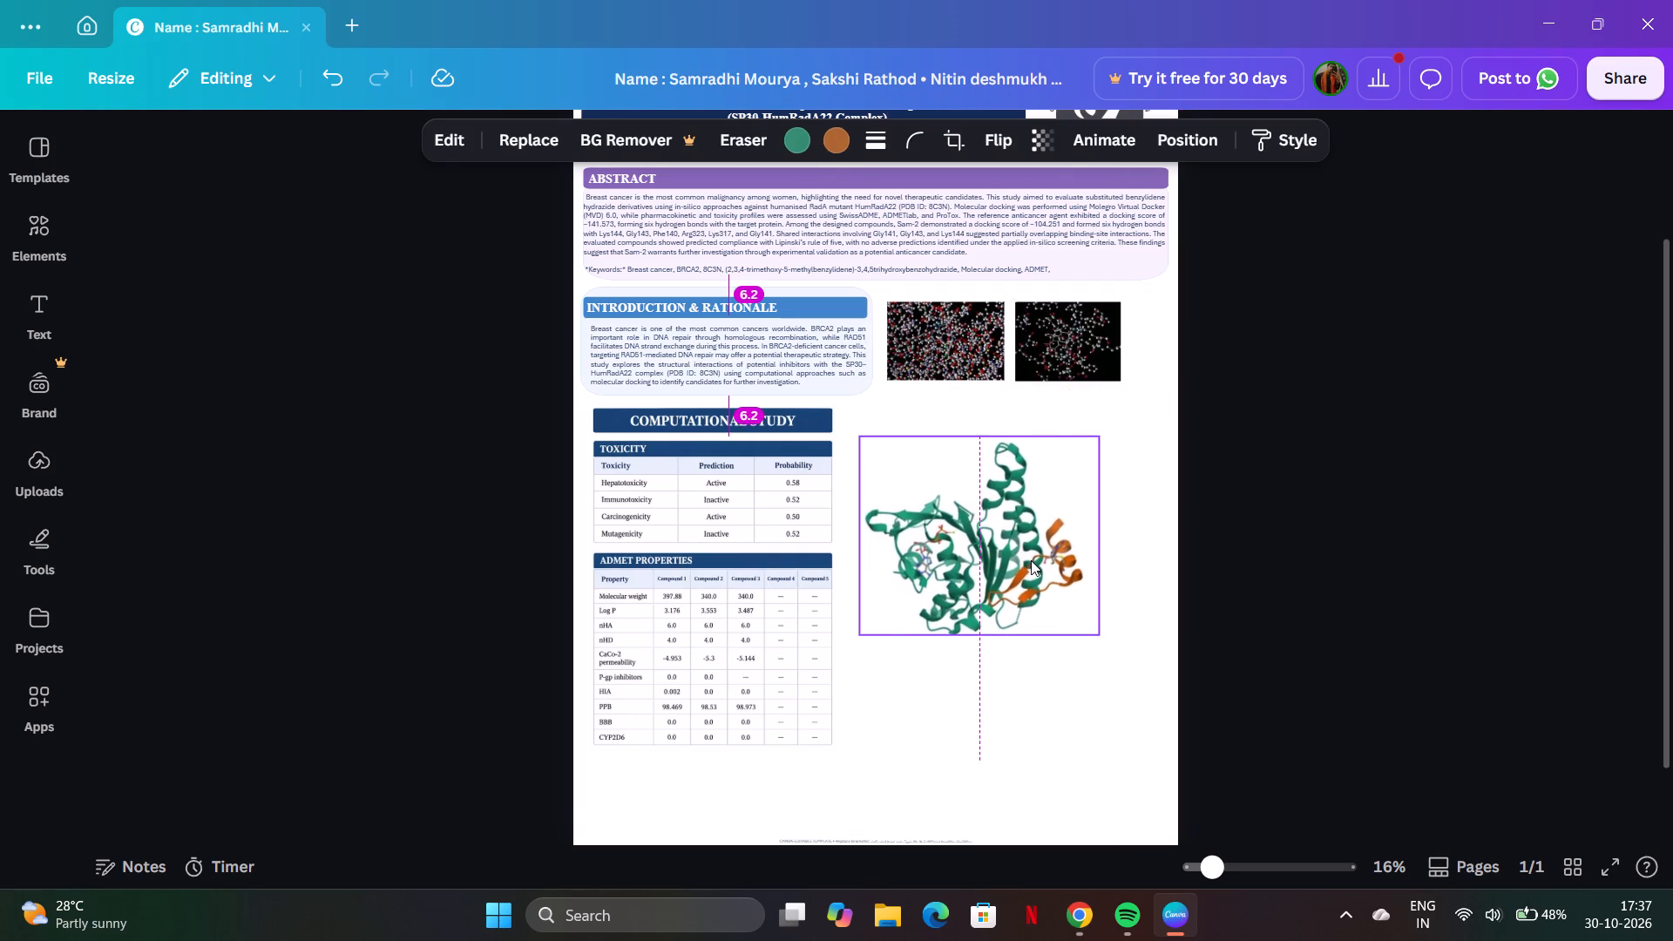
left_click_drag(997, 638, 986, 579)
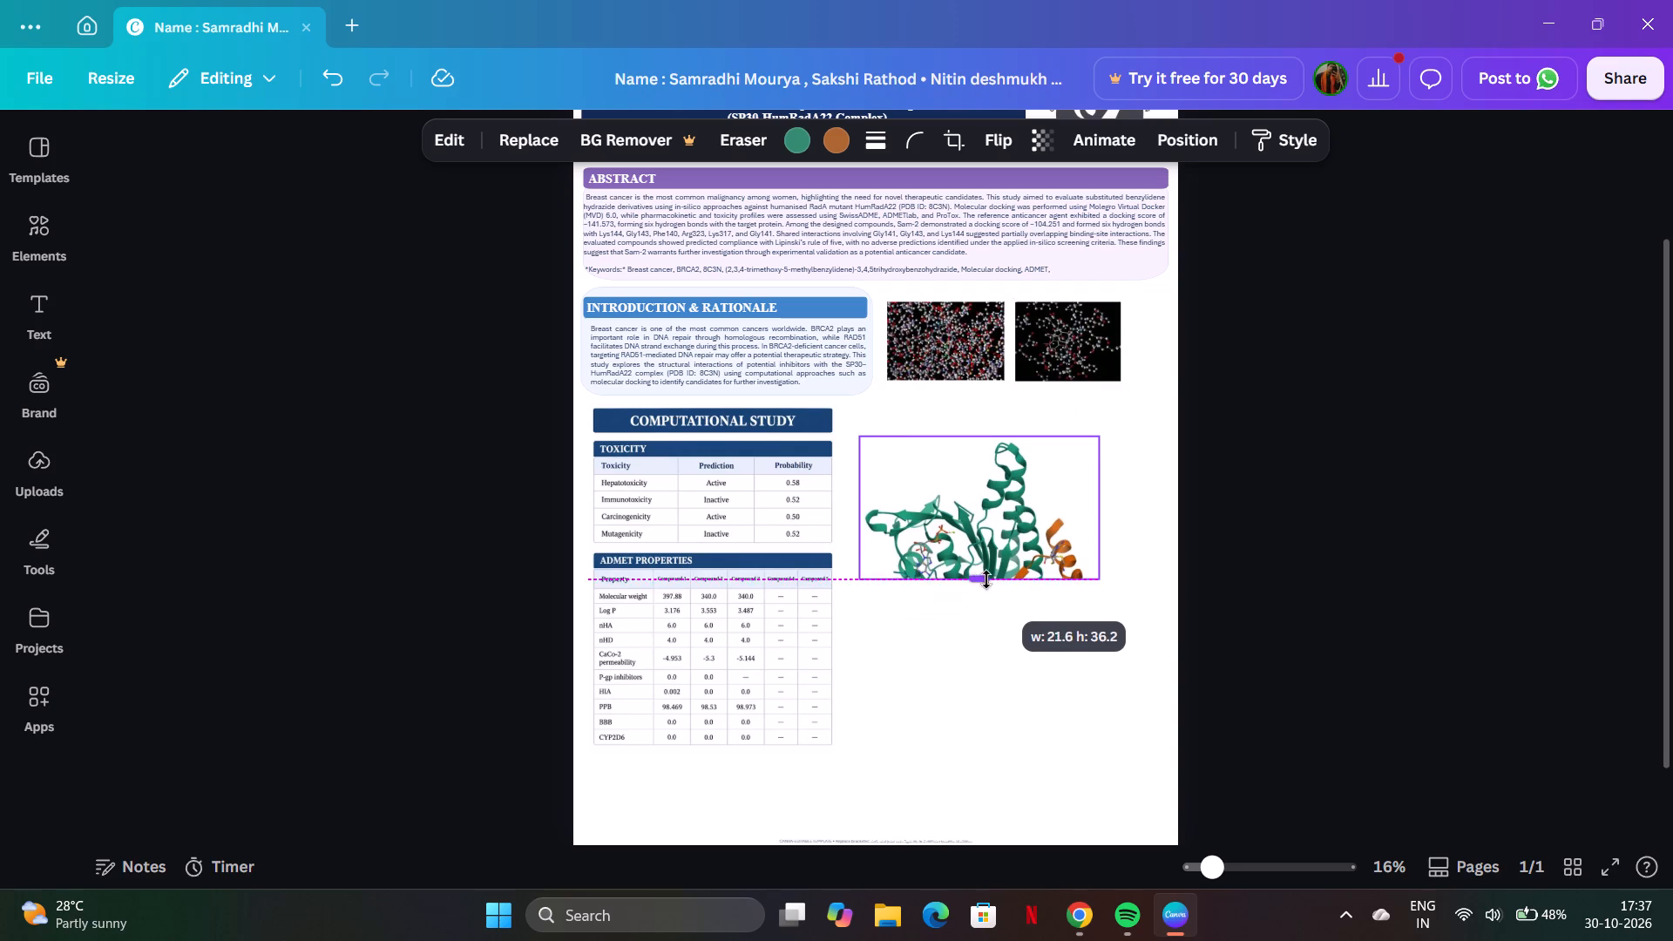
left_click_drag(986, 579, 985, 563)
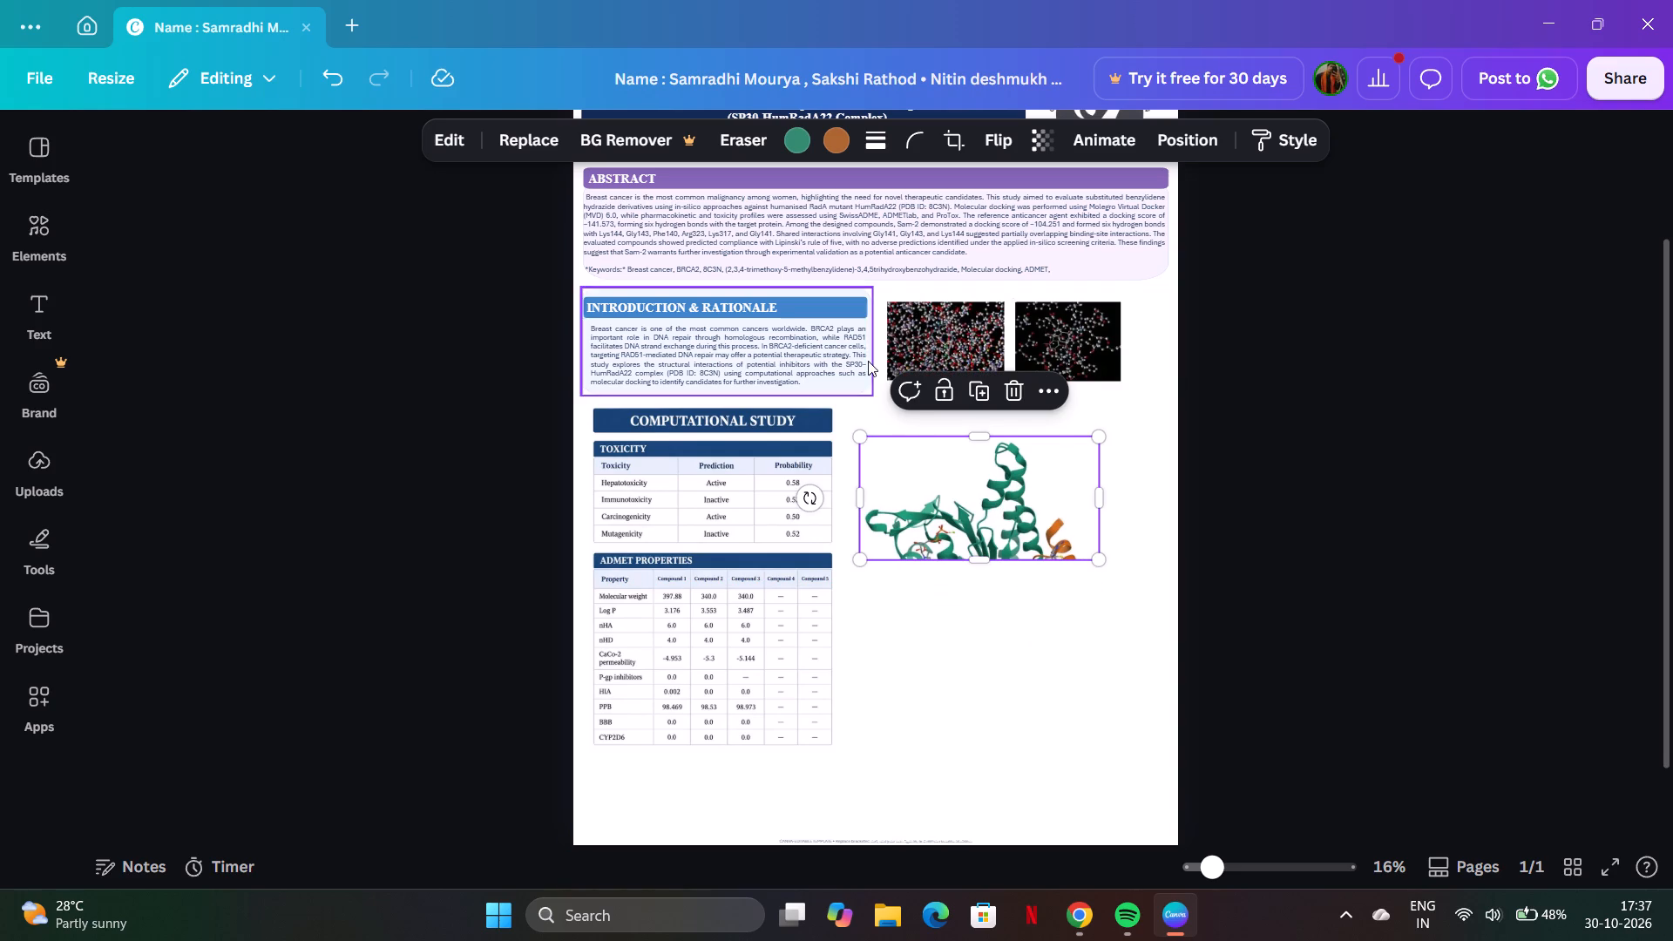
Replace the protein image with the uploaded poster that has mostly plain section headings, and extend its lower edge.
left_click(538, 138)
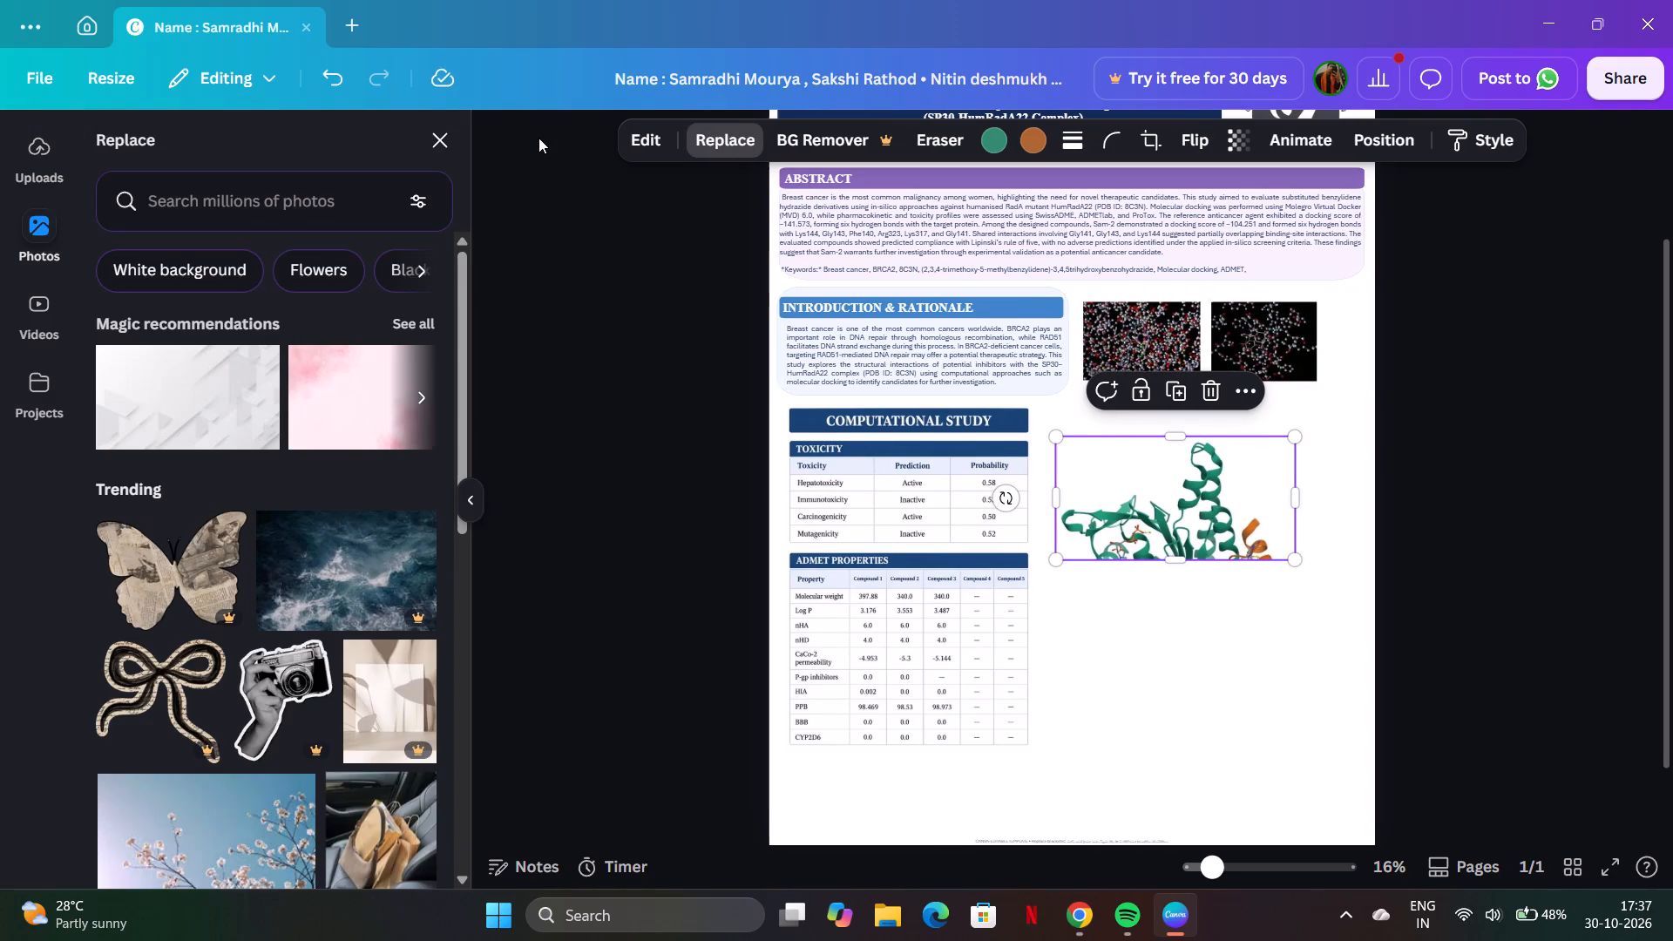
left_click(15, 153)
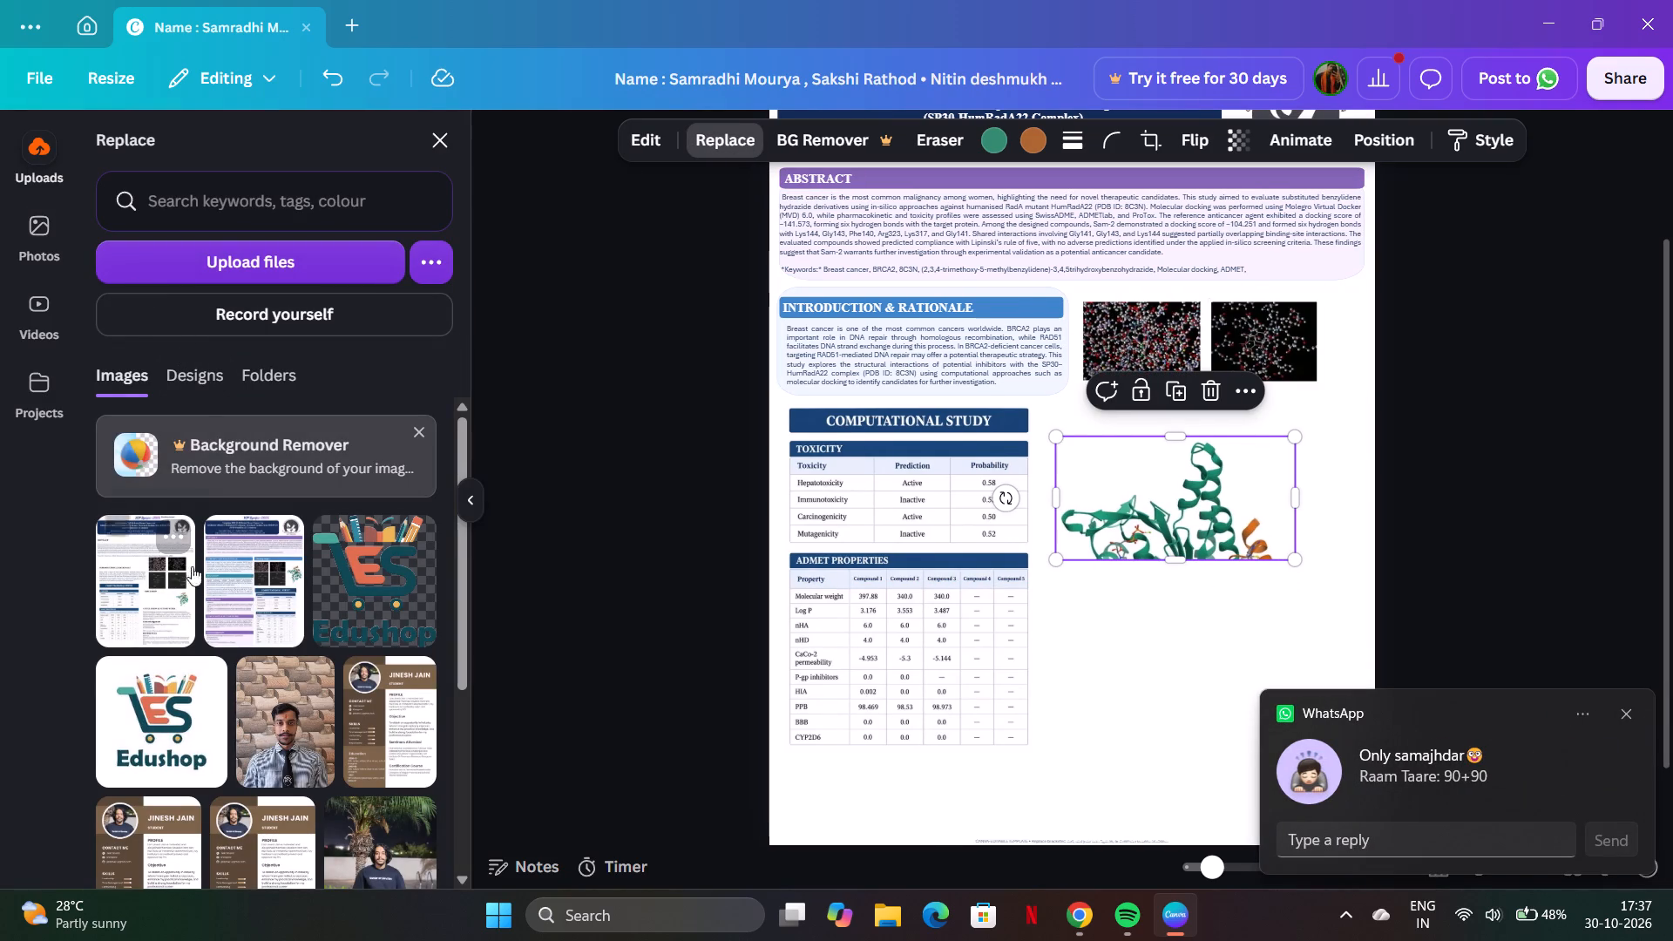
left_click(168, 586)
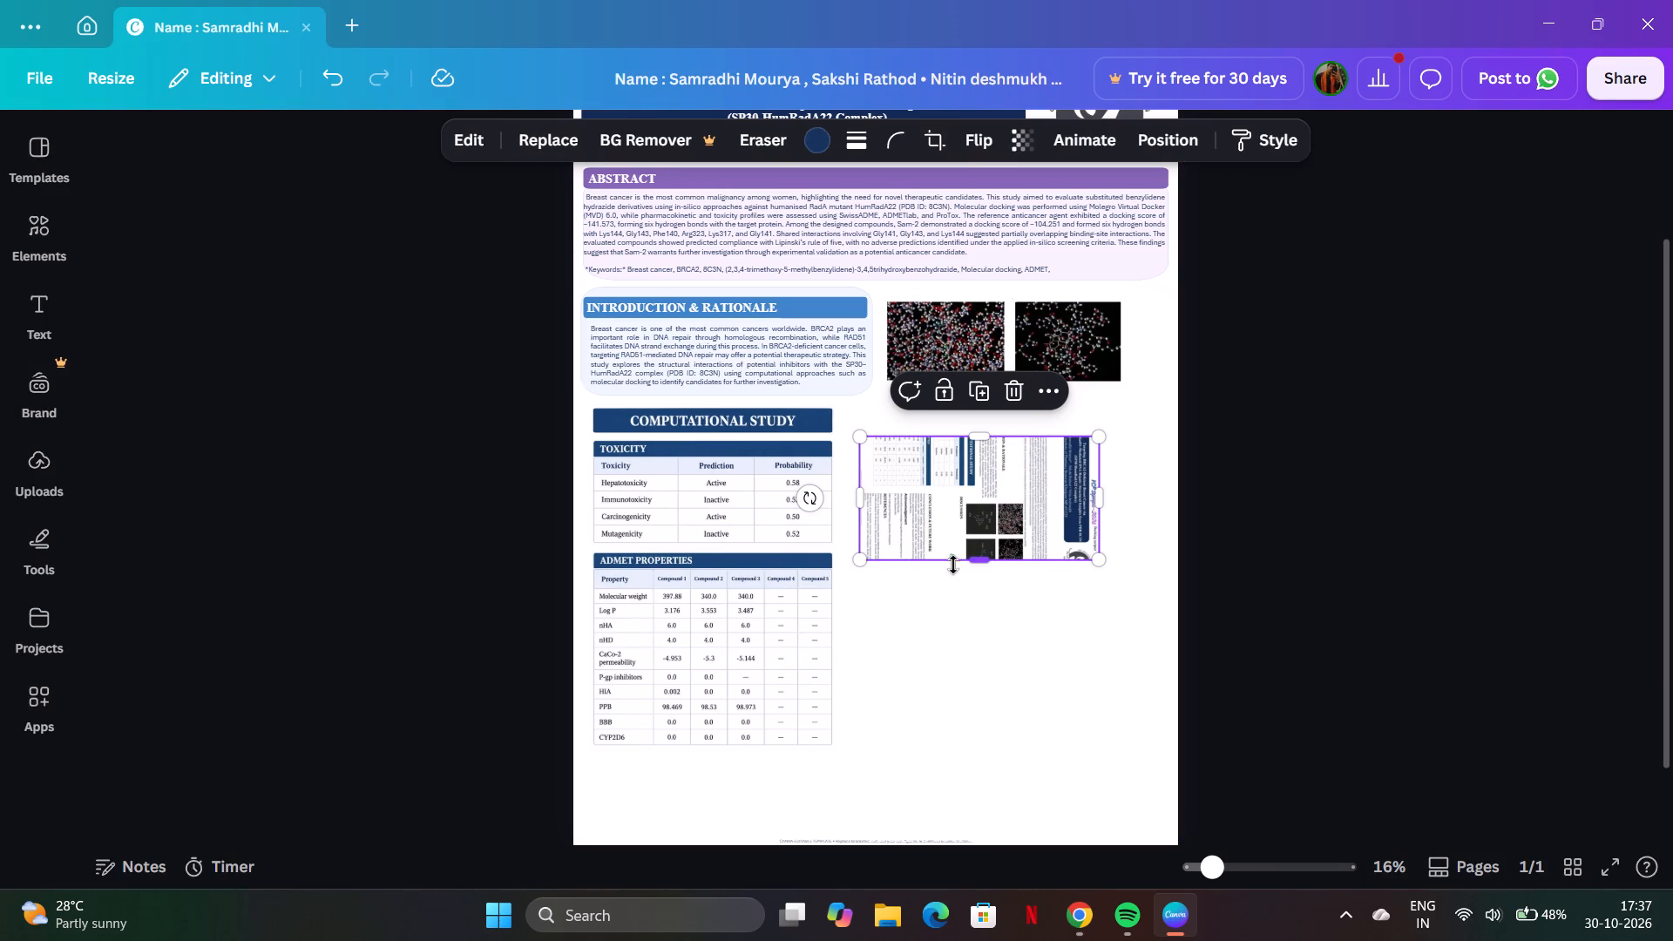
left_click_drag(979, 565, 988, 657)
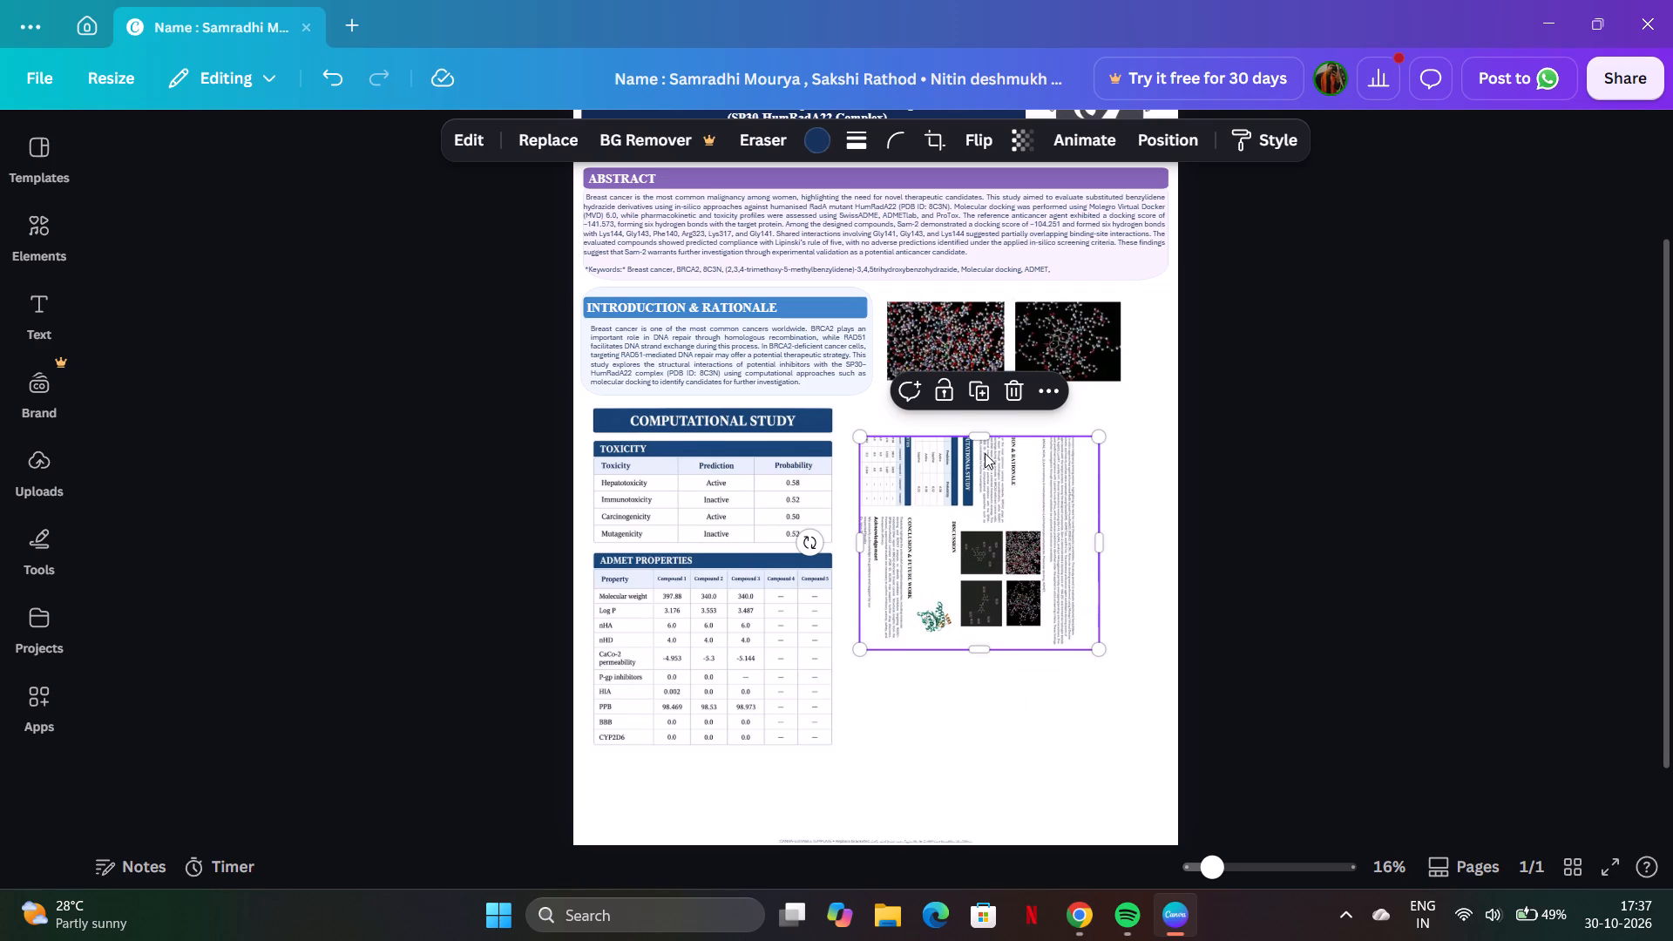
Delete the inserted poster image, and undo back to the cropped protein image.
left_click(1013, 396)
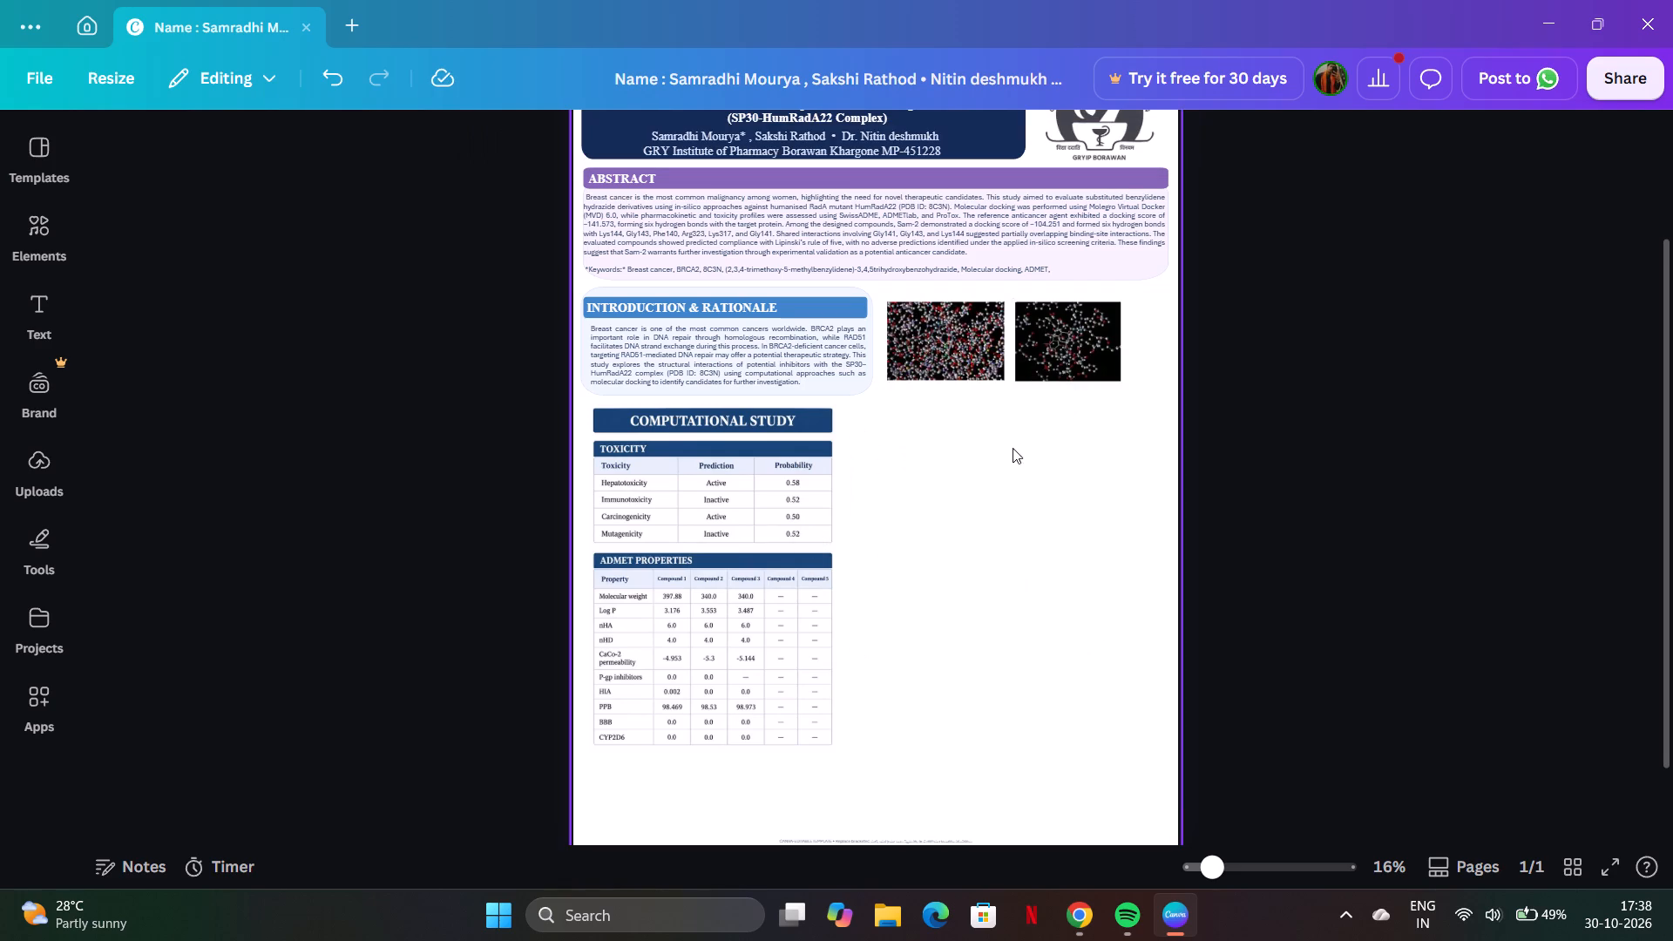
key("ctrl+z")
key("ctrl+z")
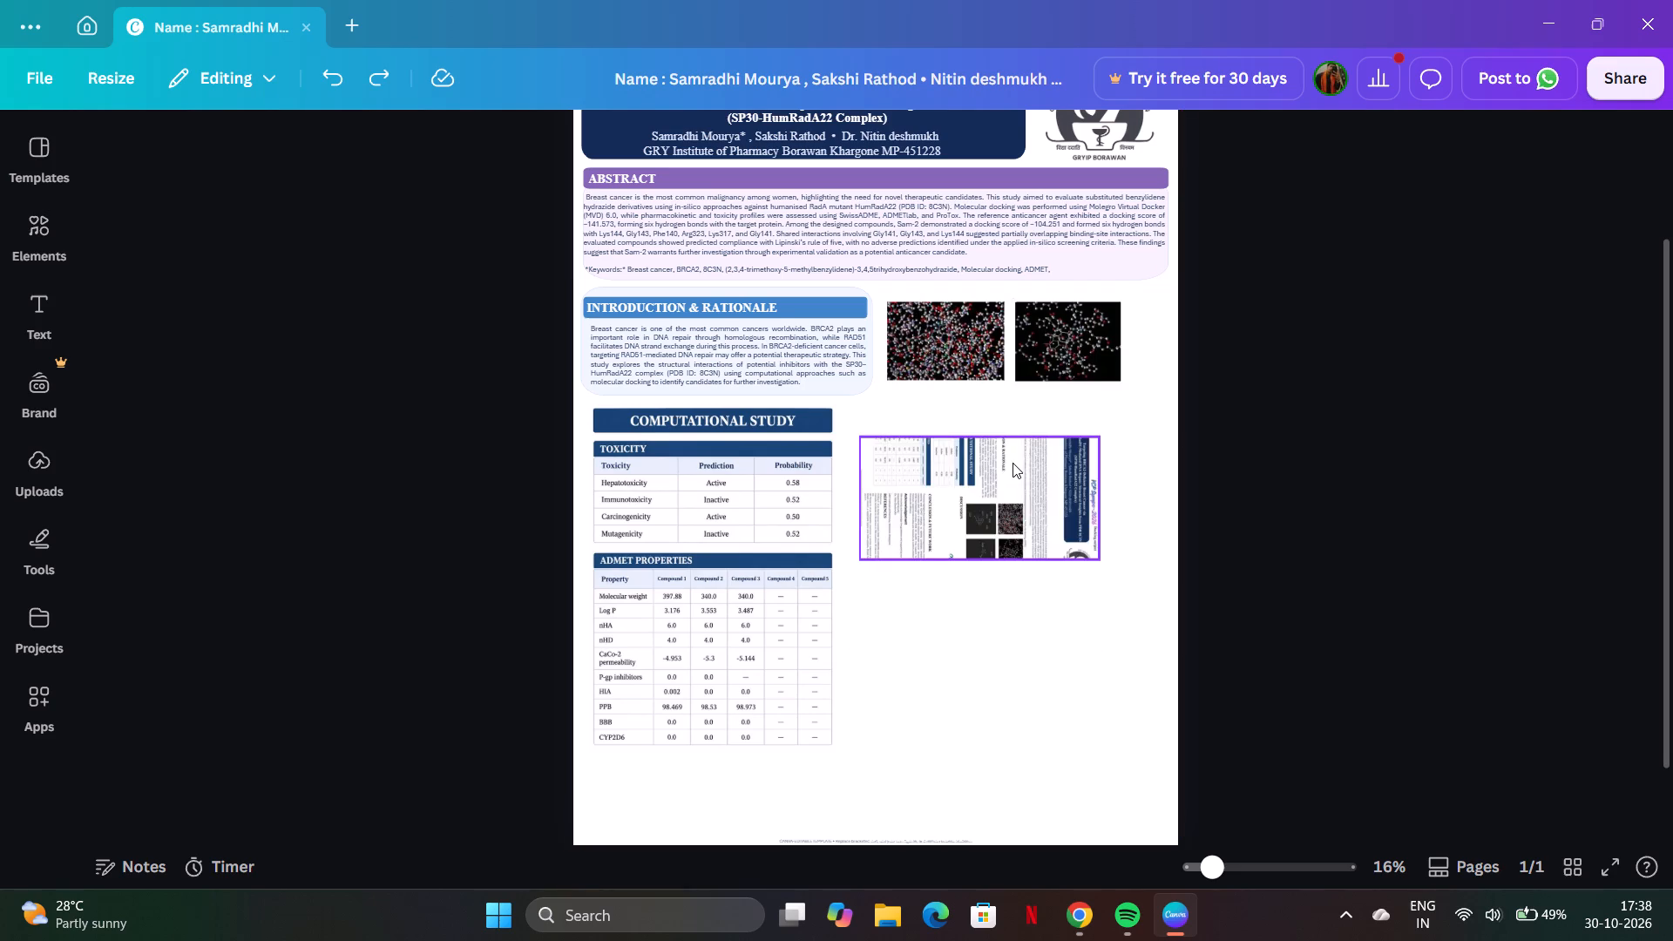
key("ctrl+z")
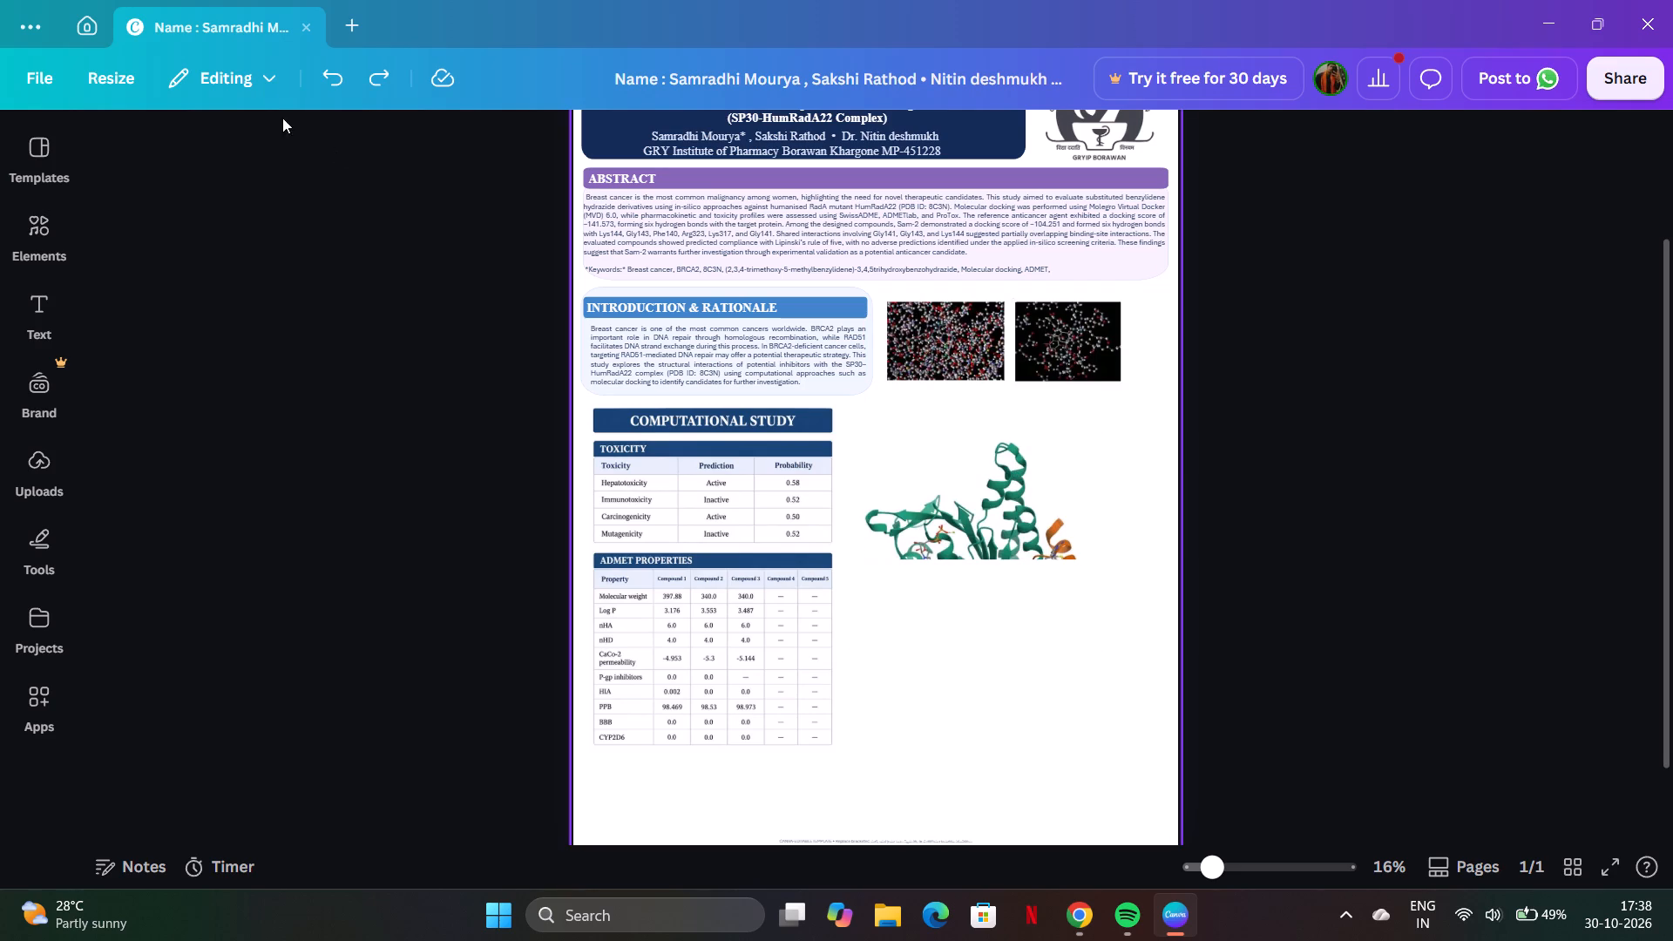
Replace the protein image with the uploaded reference poster that has purple and teal section headings.
left_click(976, 474)
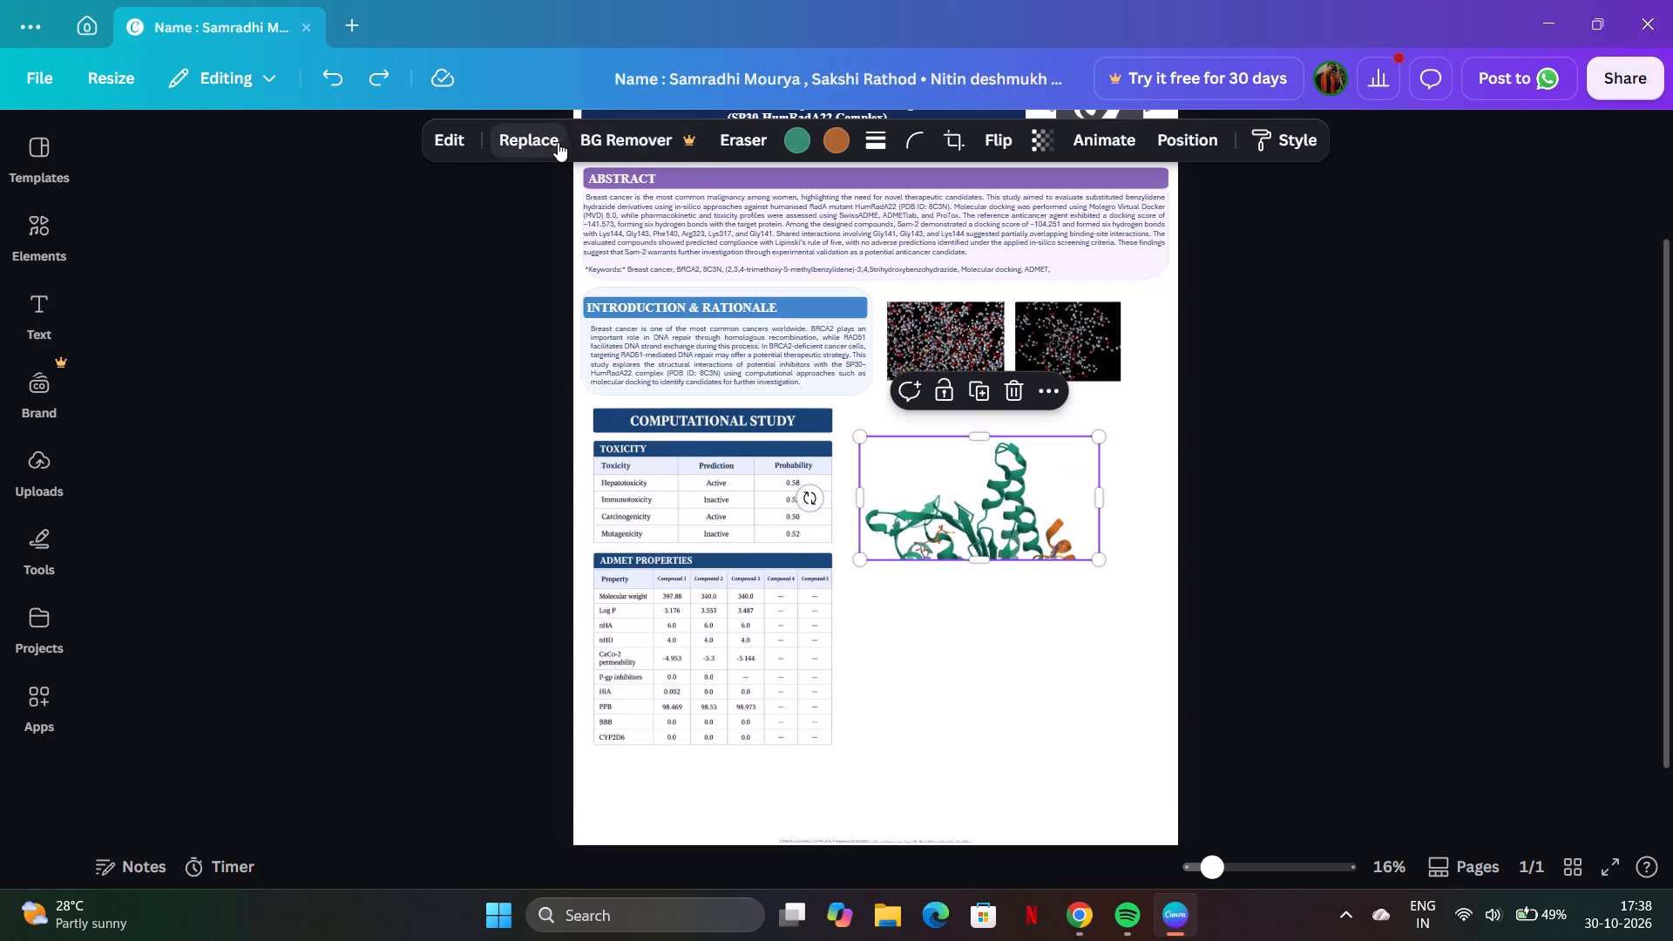
left_click(545, 145)
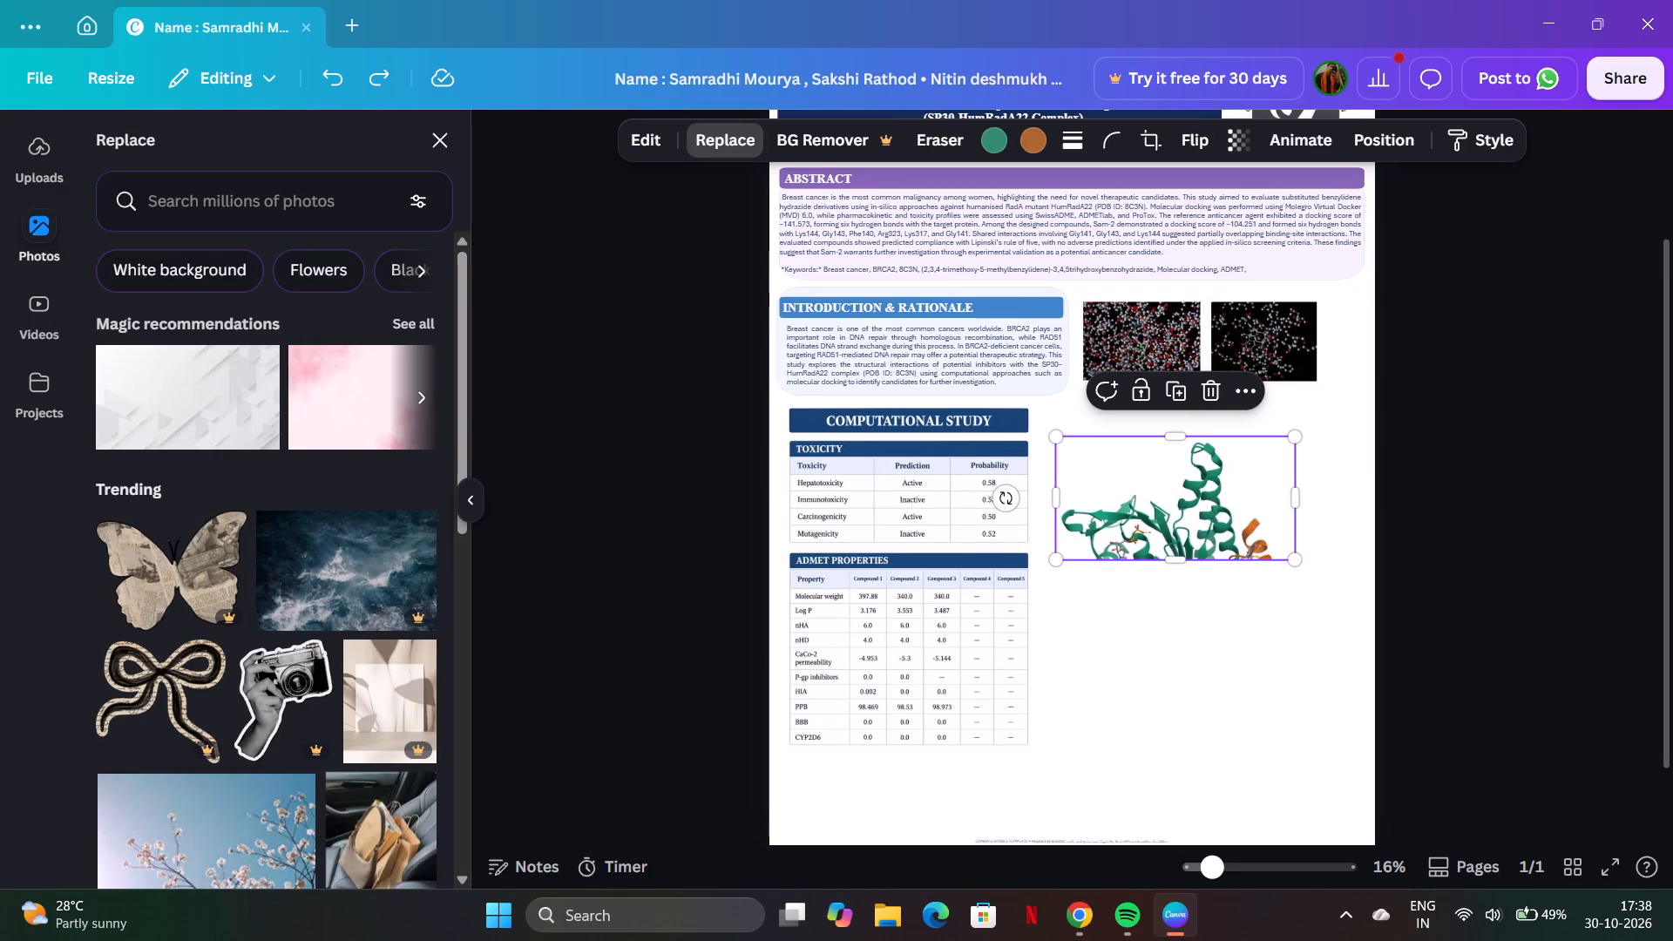
left_click(43, 177)
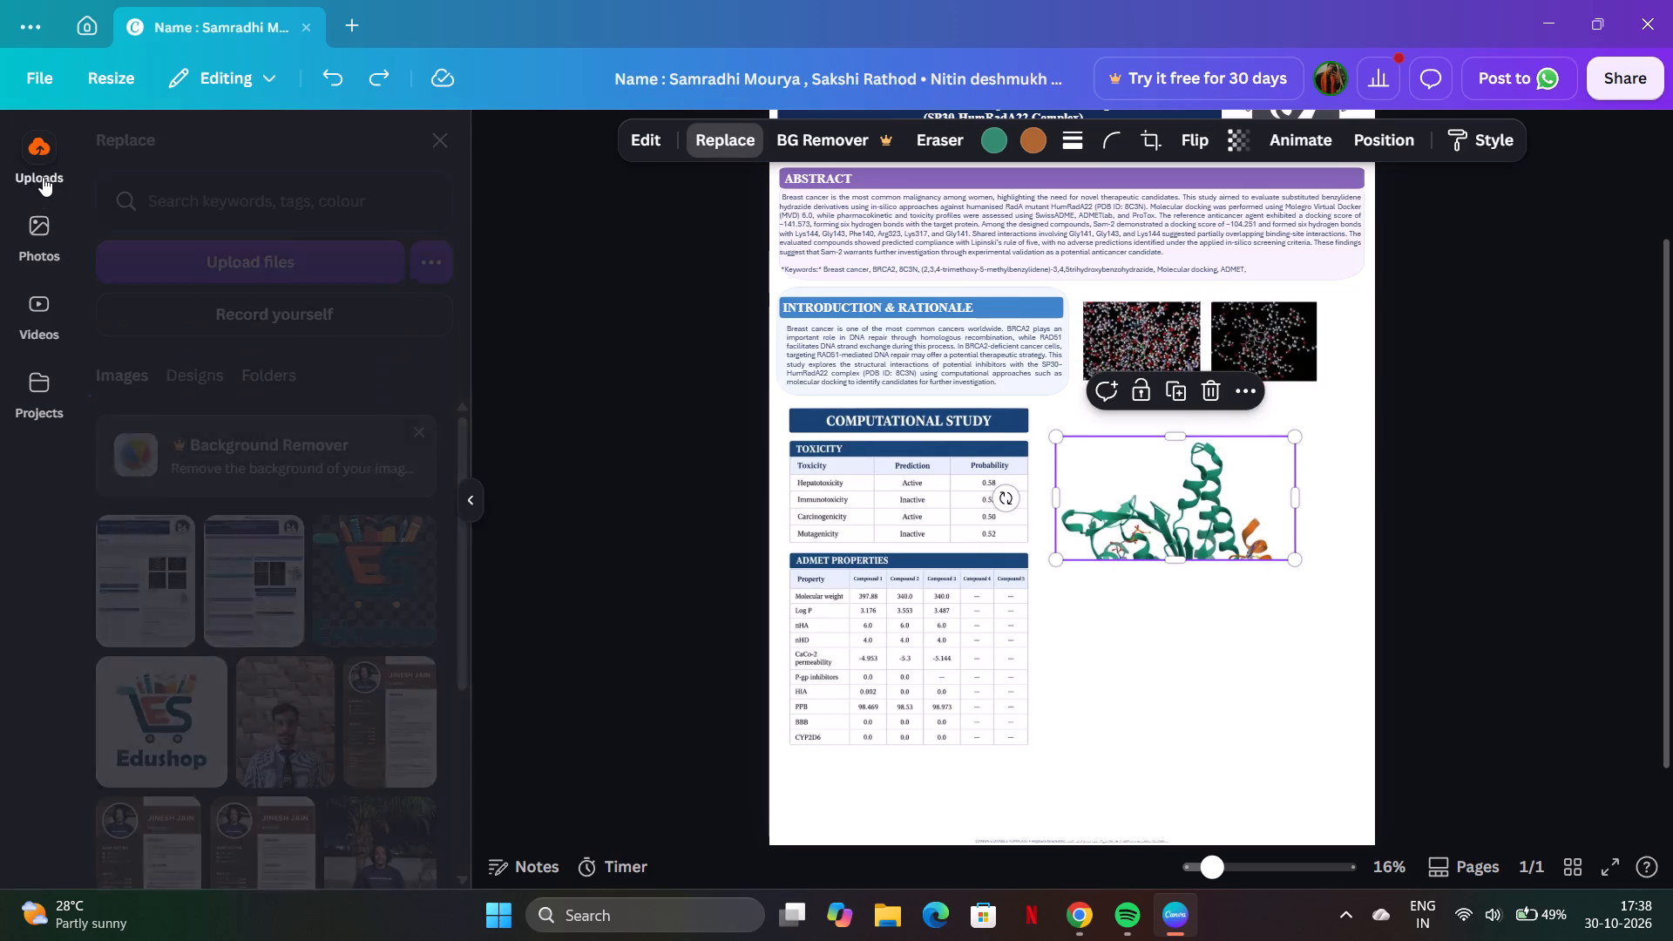
left_click(272, 547)
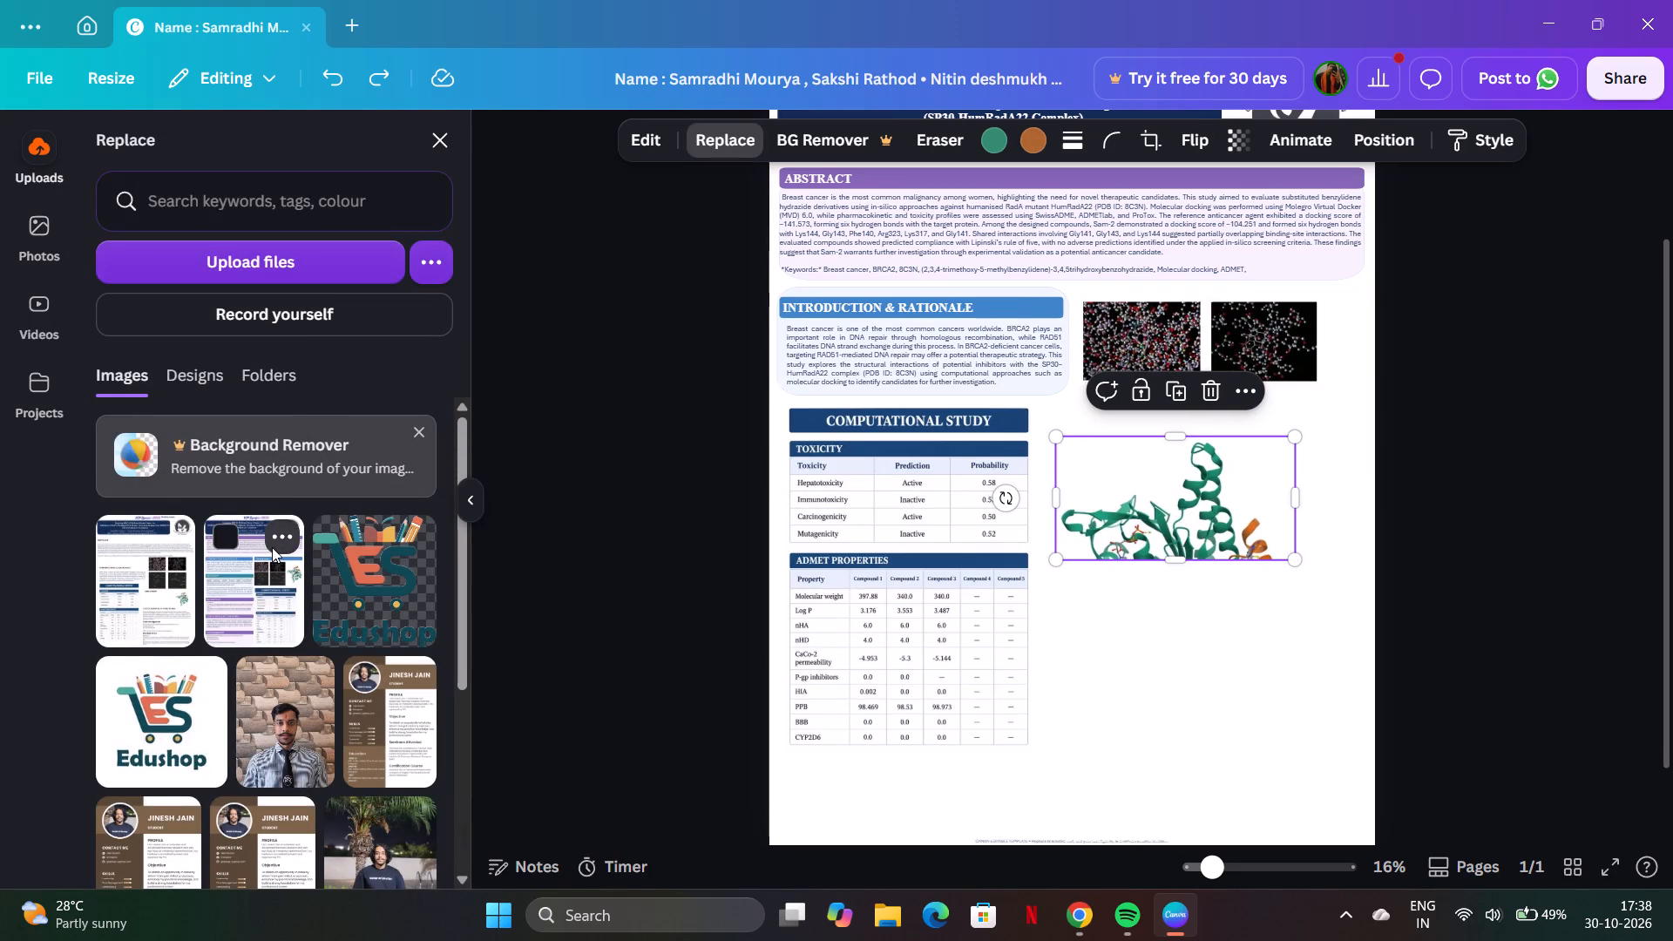
left_click(230, 647)
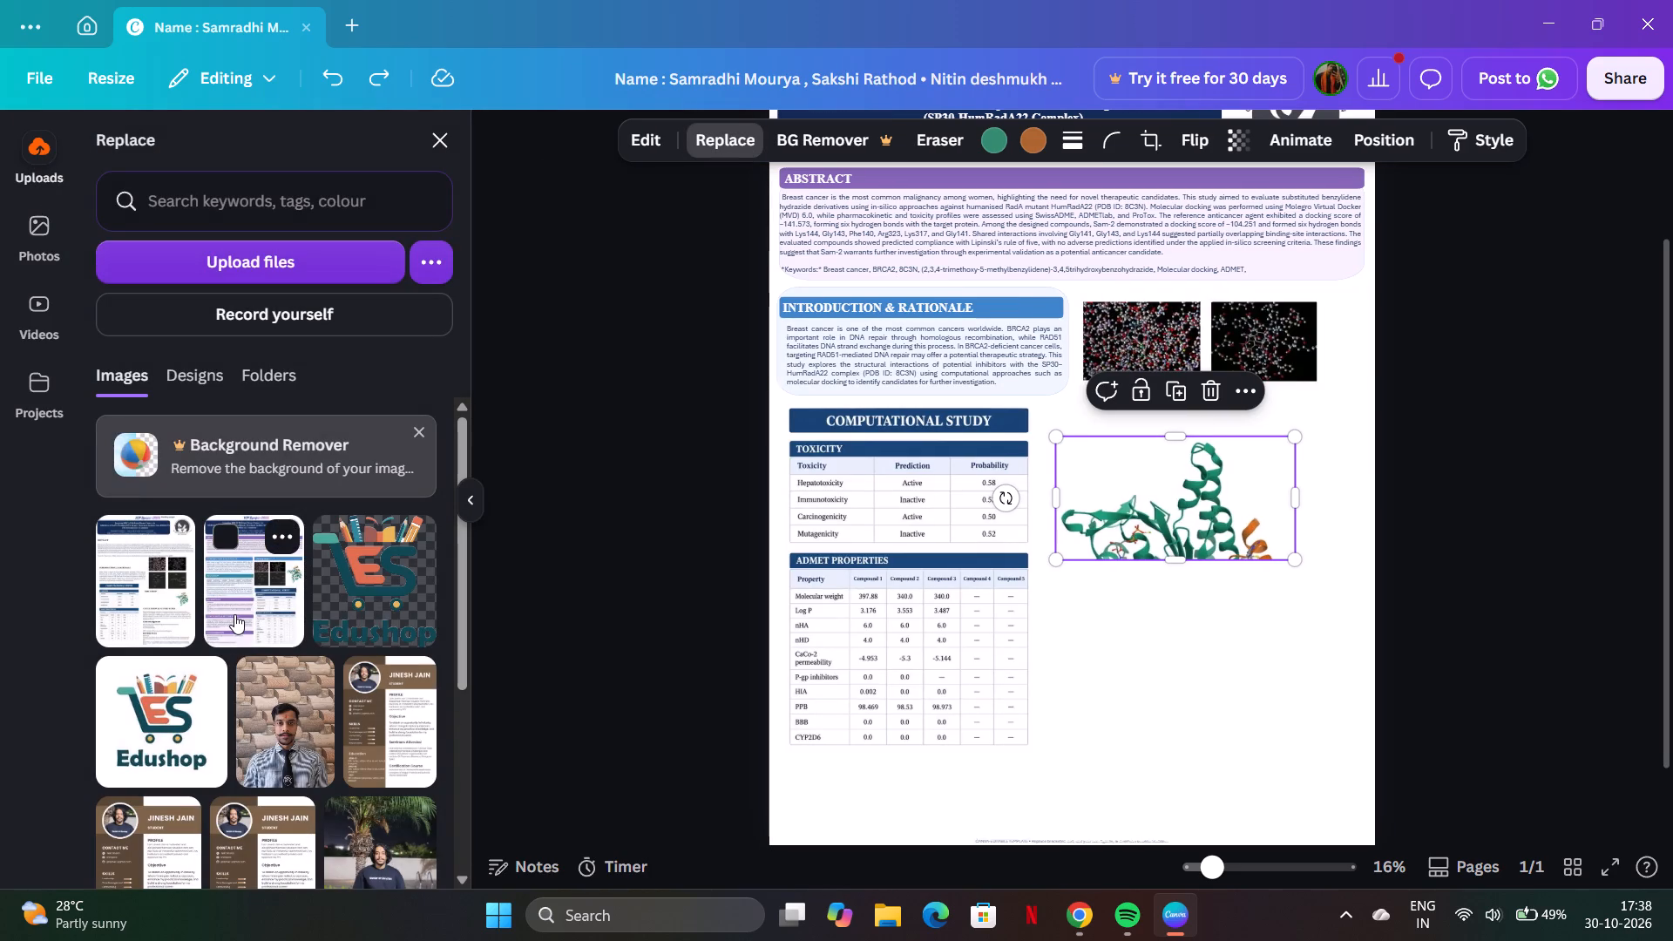
left_click(234, 614)
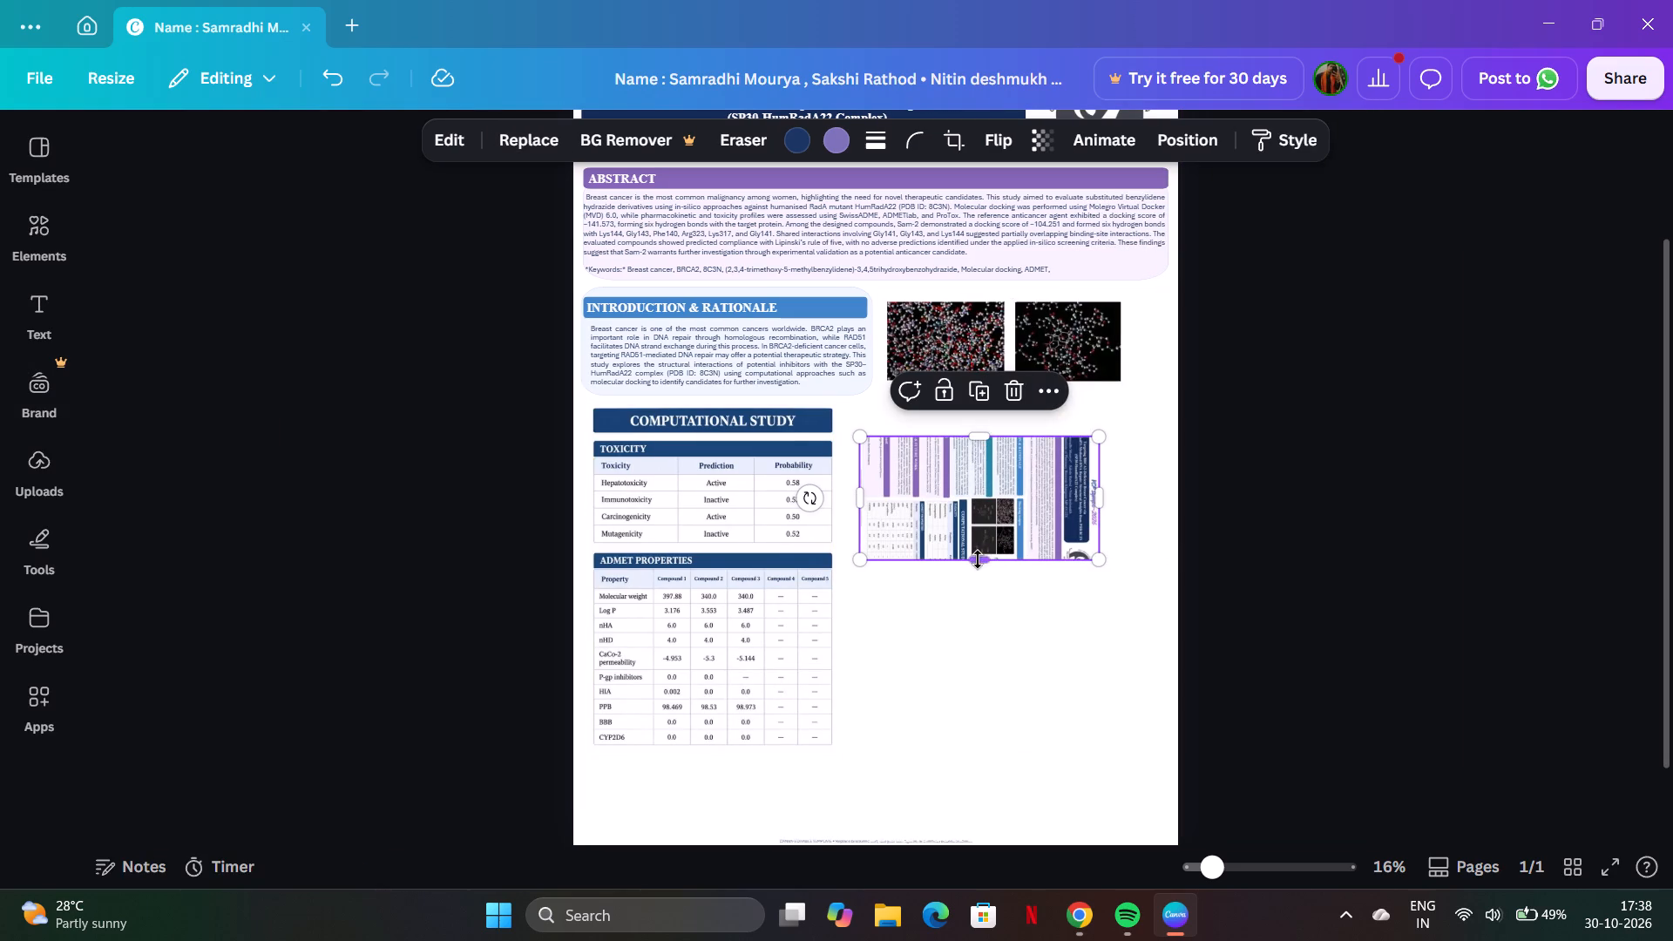
Extend the lower edge of the inserted reference poster and rotate the poster upright.
left_click_drag(978, 563, 1006, 689)
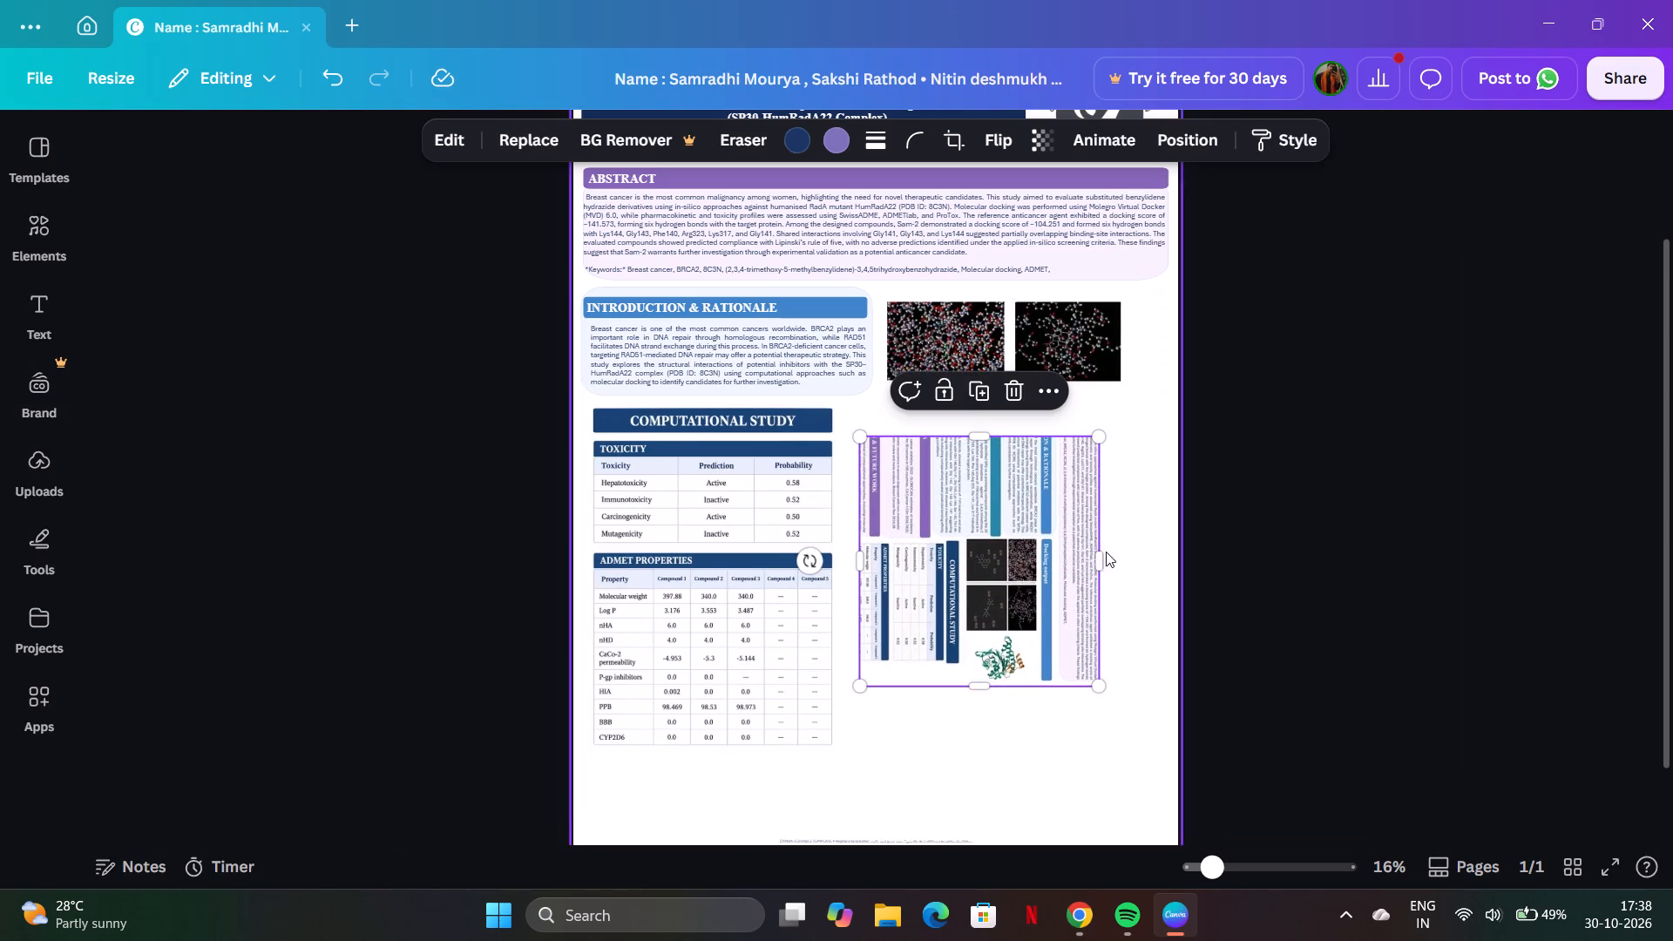
left_click_drag(808, 565, 830, 638)
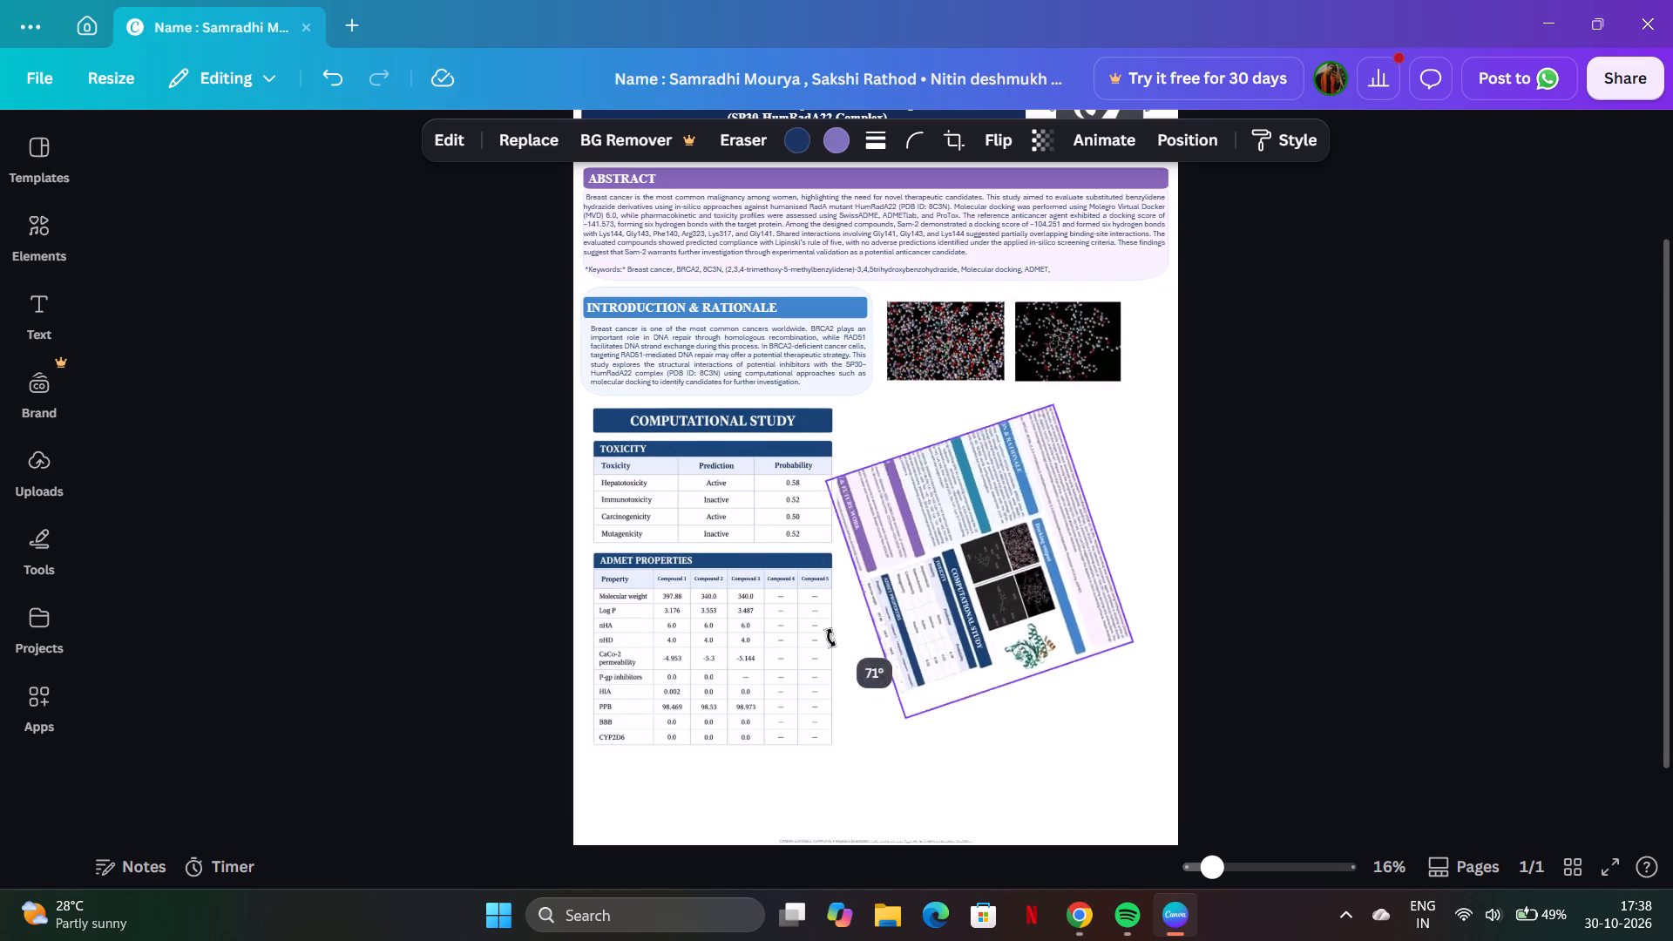
left_click_drag(830, 638, 980, 699)
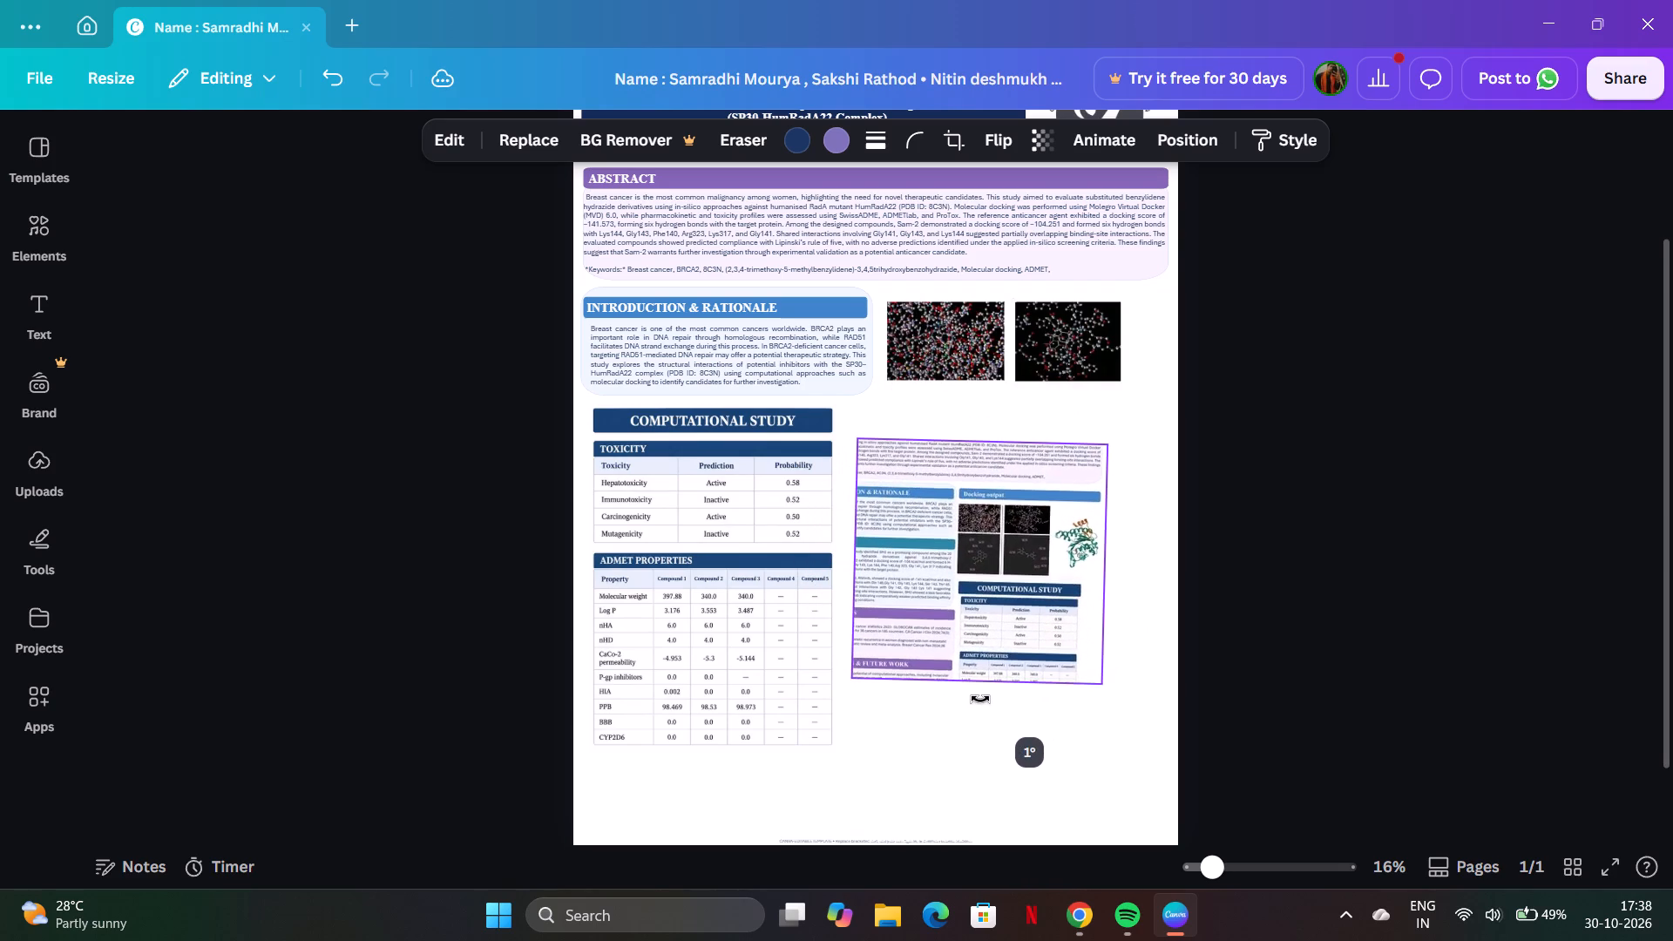
left_click_drag(980, 699, 986, 696)
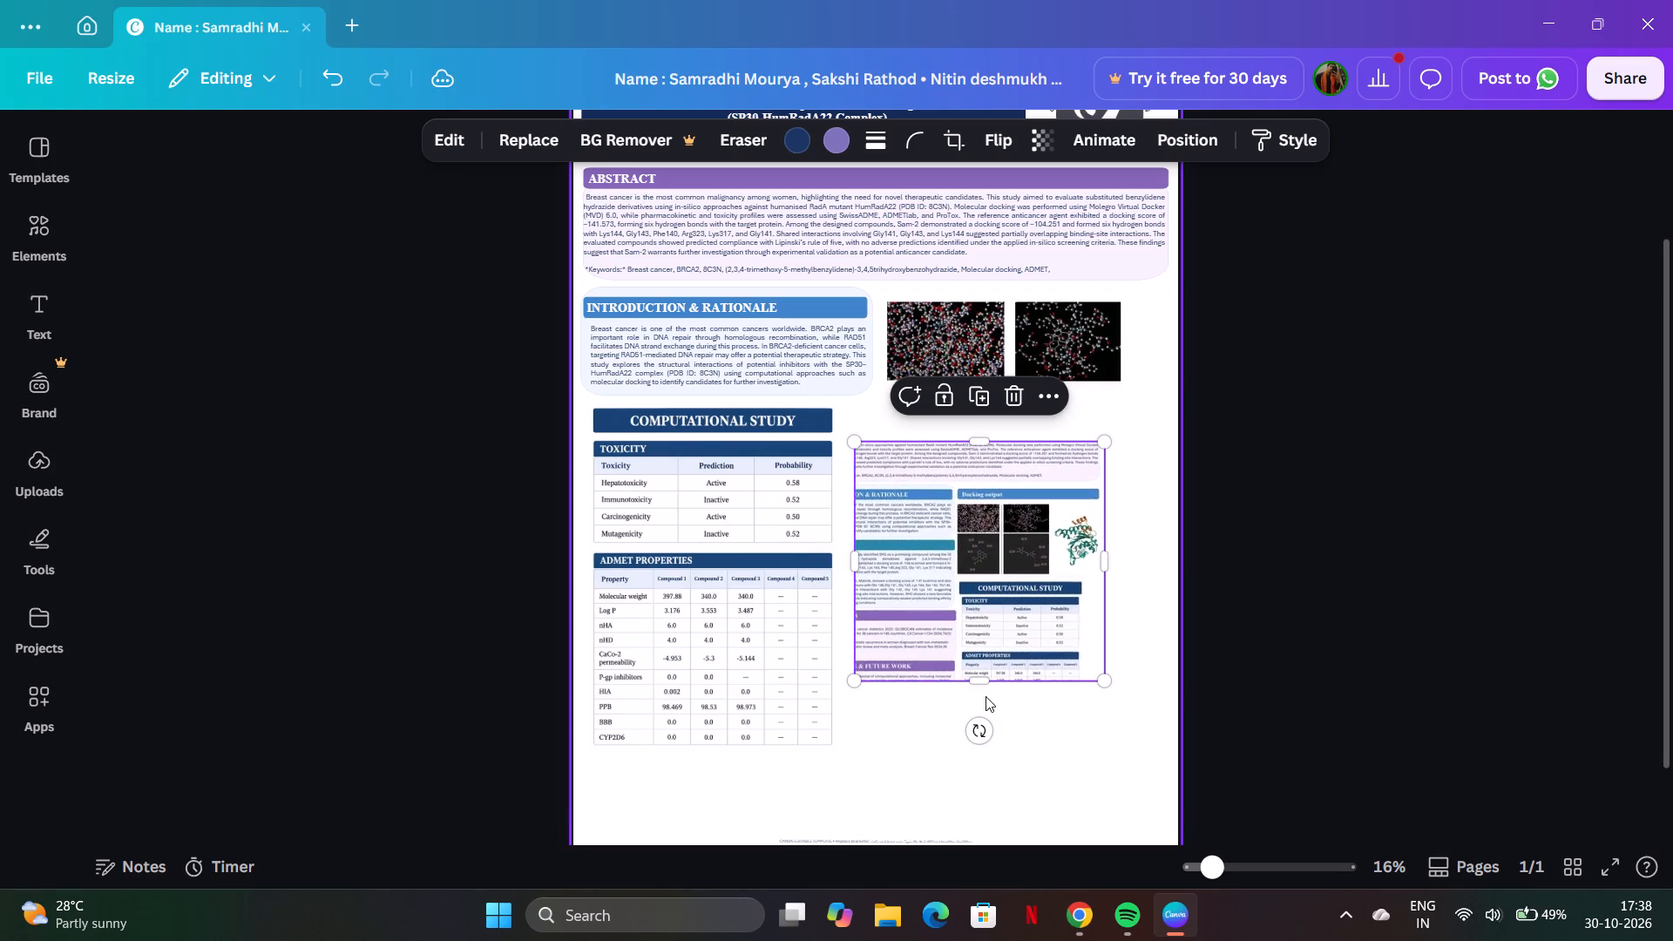
Extend the reference poster's upper edge and both sides to a frame about 109.3 wide and 57.3 high.
left_click_drag(980, 448, 965, 328)
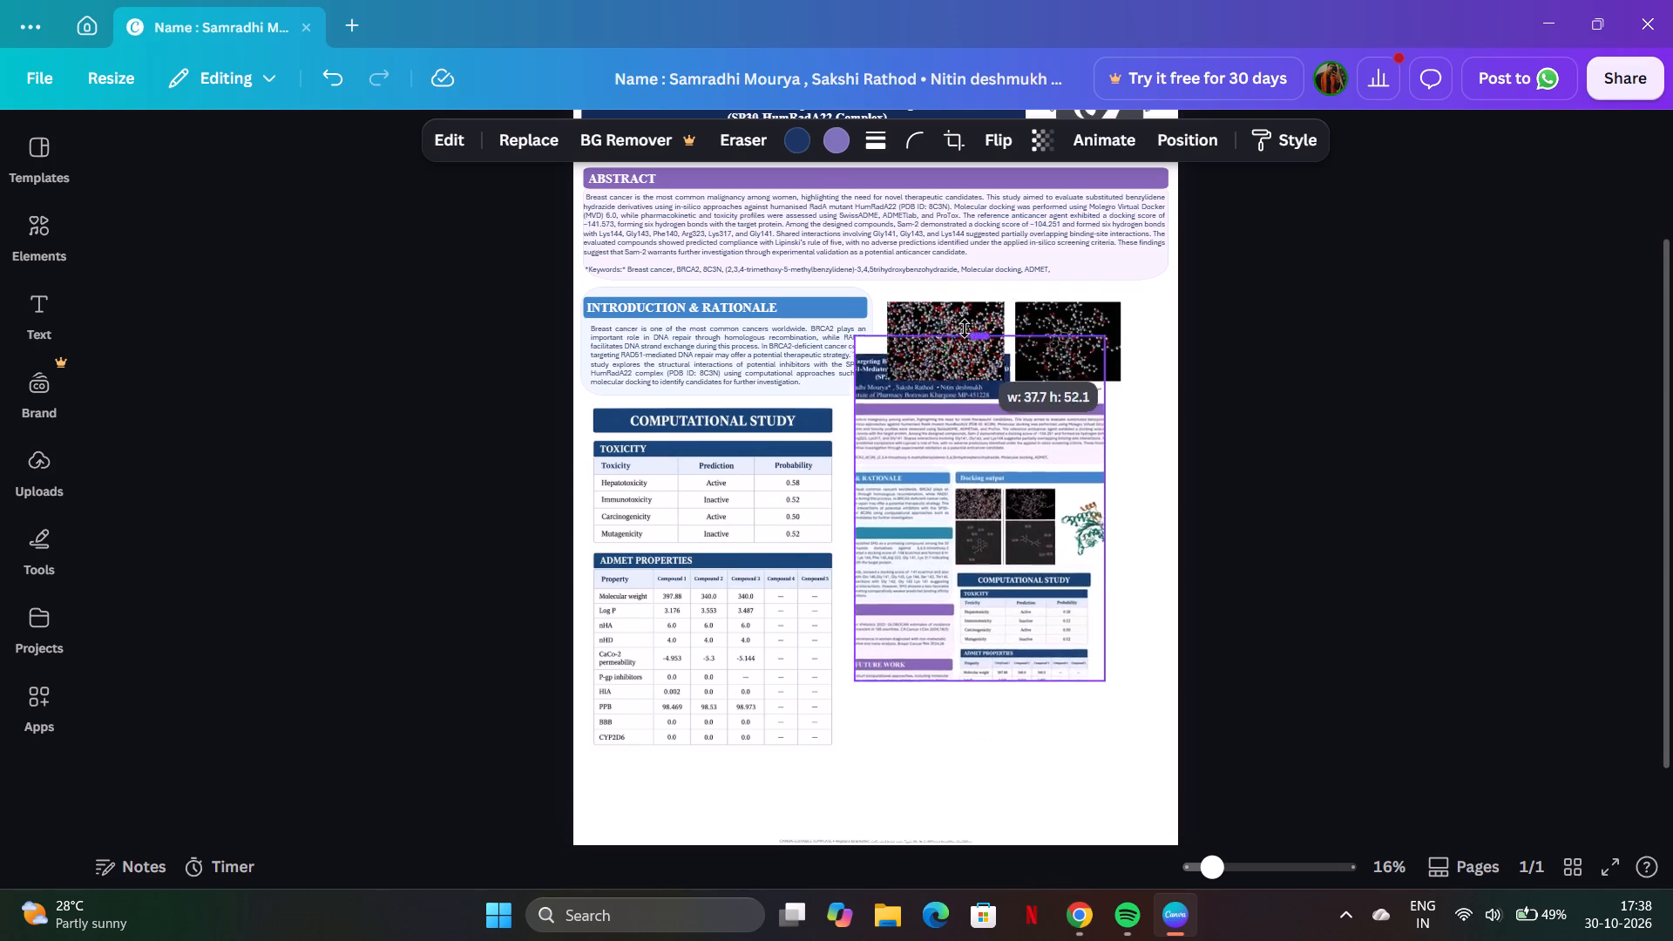
left_click_drag(965, 328, 965, 309)
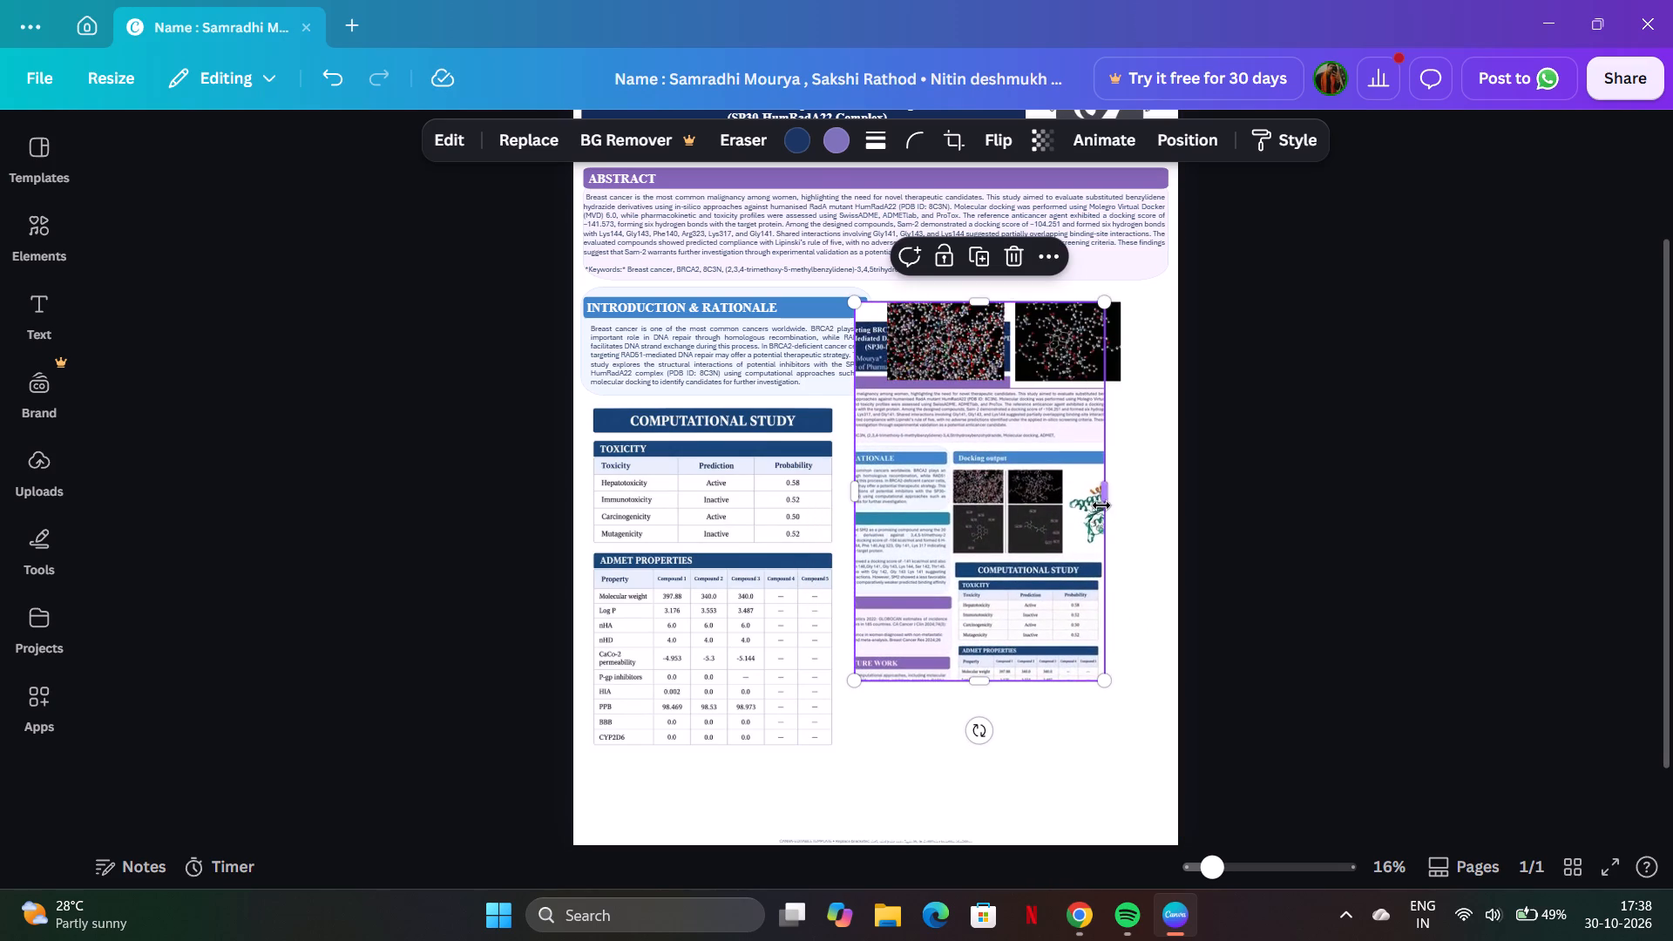
left_click_drag(1102, 498, 1341, 506)
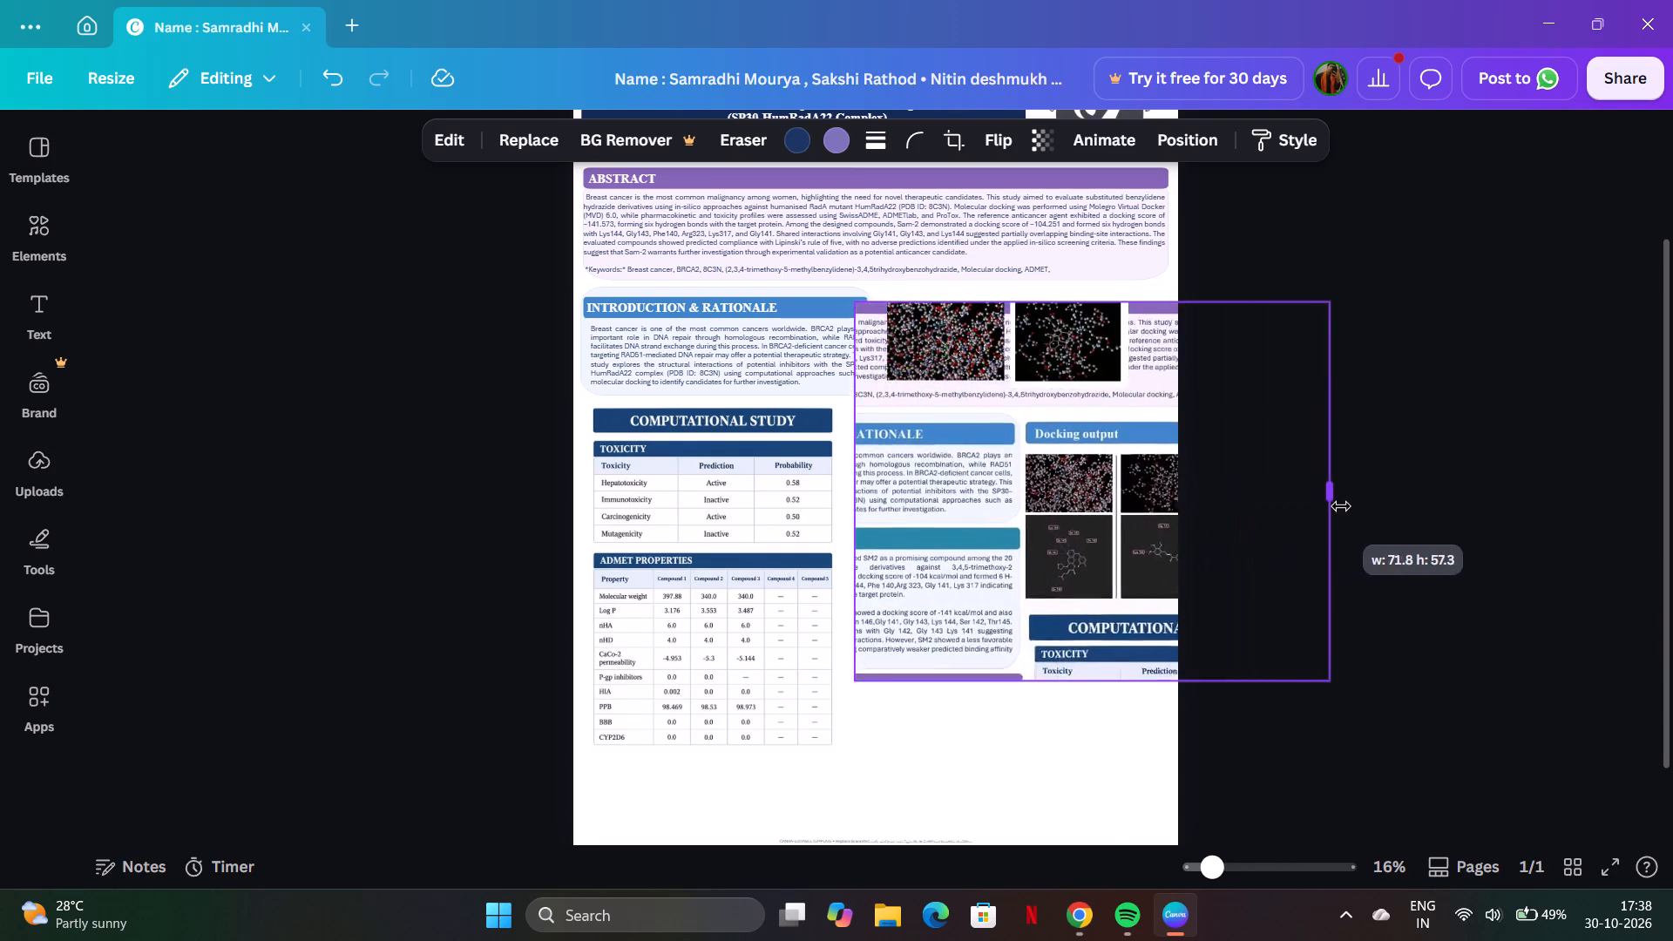
left_click_drag(1341, 506, 1426, 506)
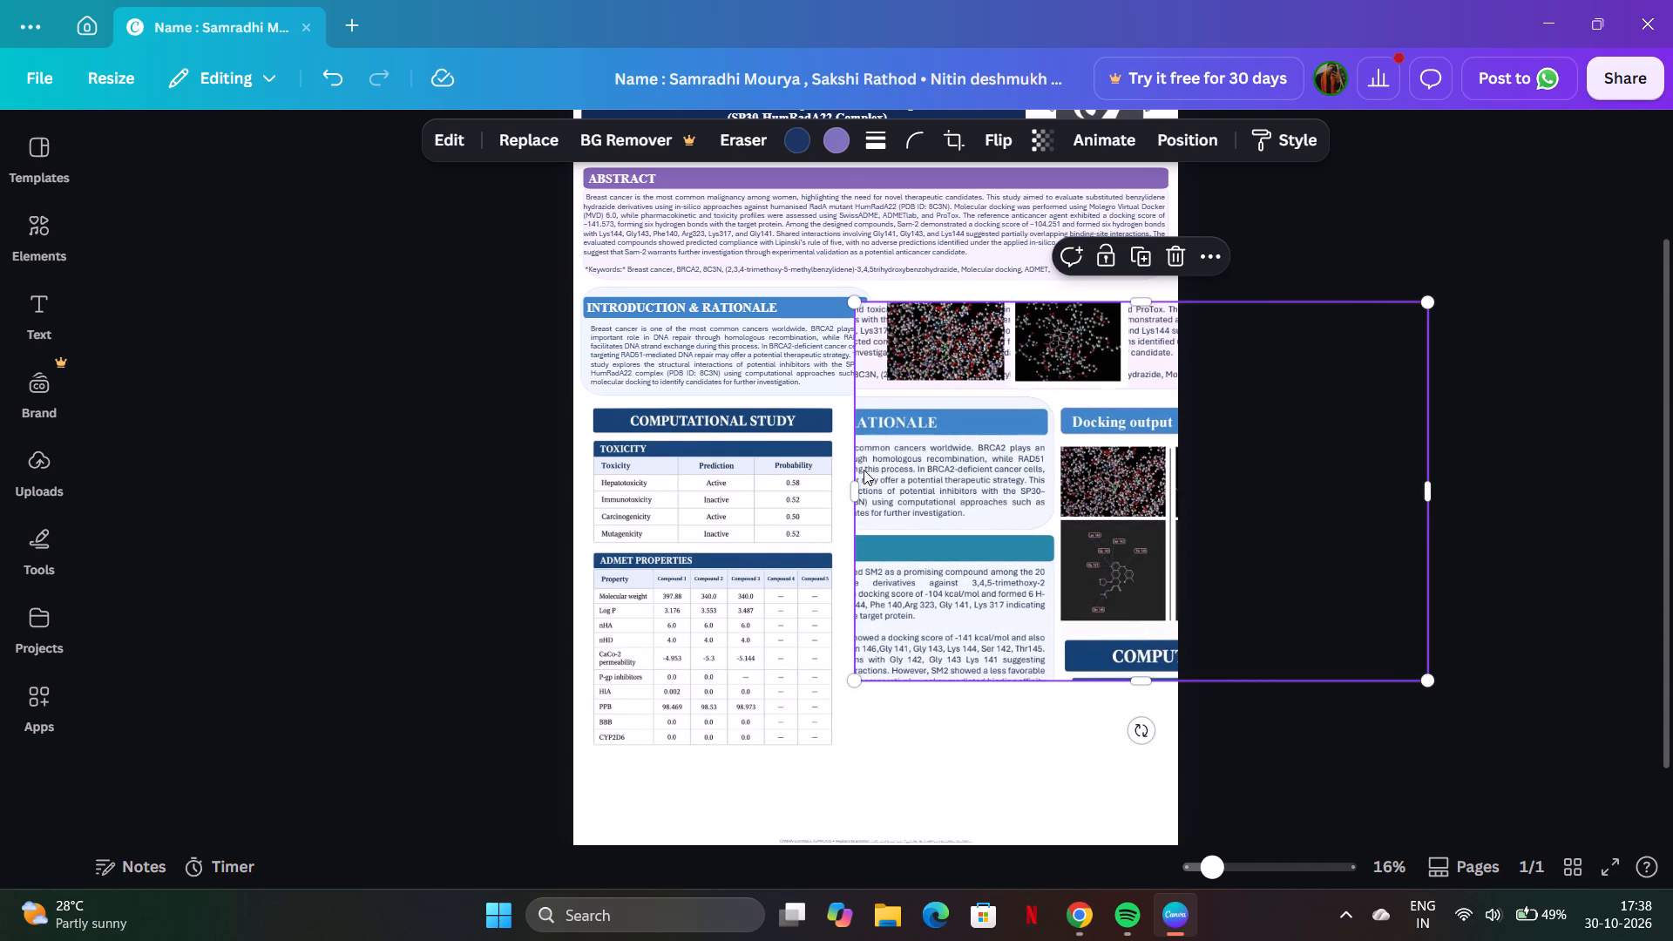
left_click_drag(859, 490, 765, 495)
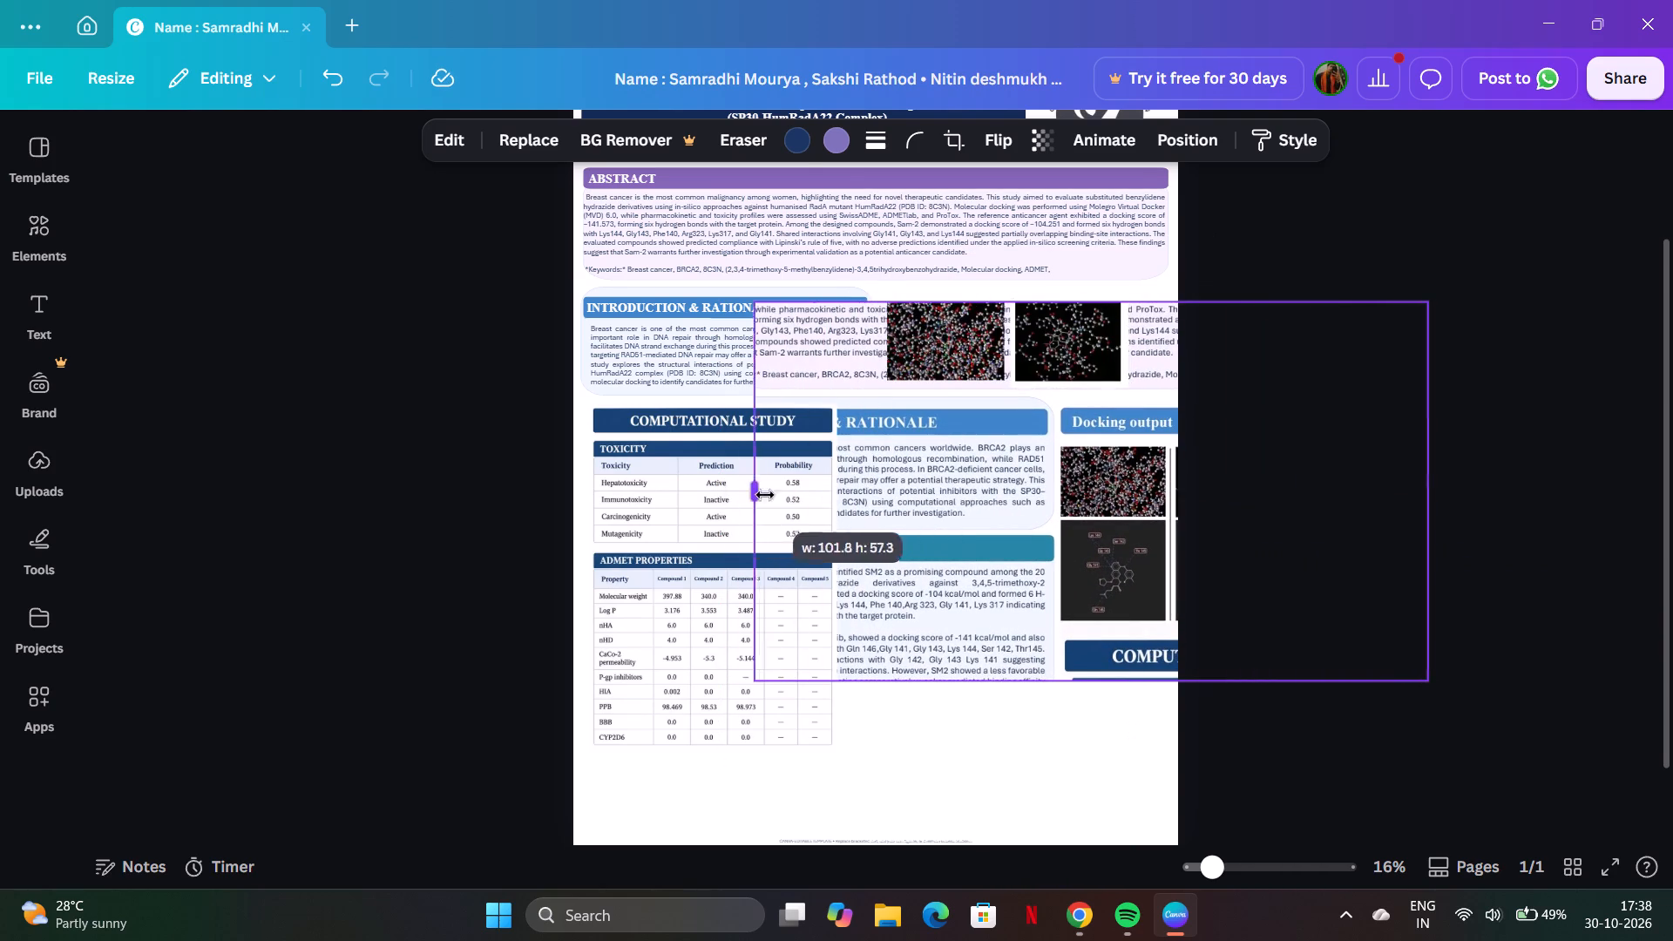
left_click_drag(765, 495, 712, 517)
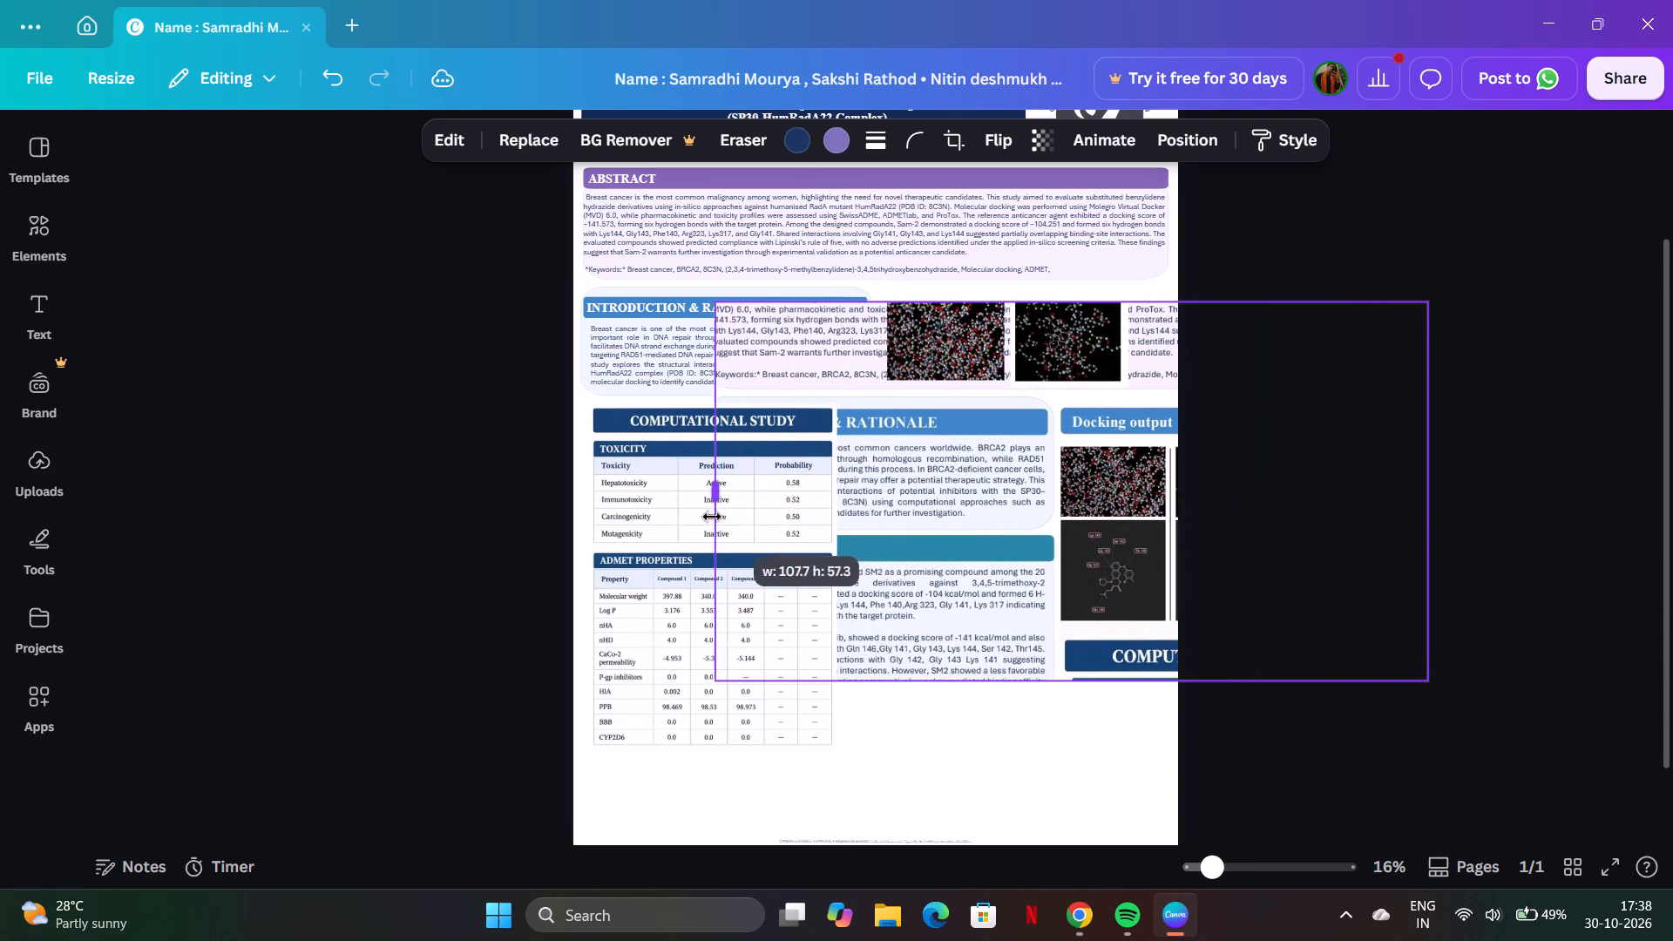
left_click_drag(712, 517, 708, 517)
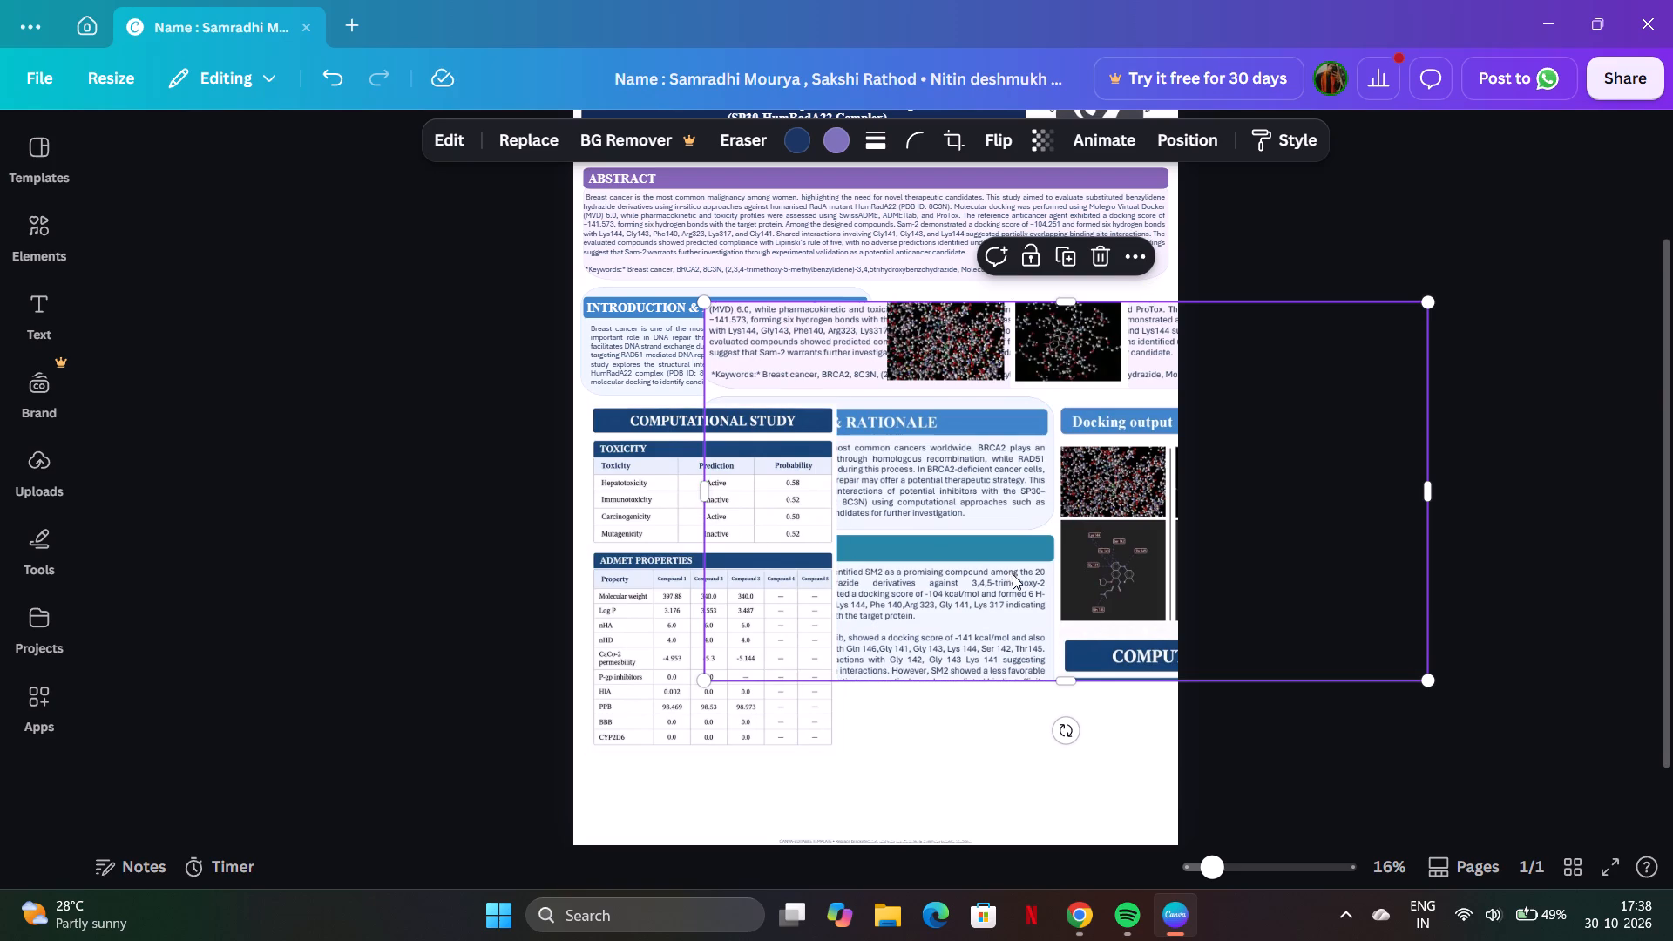
Crop the reference poster's upper edge down to the teal section heading, to a height of about 24.7.
left_click(1060, 680)
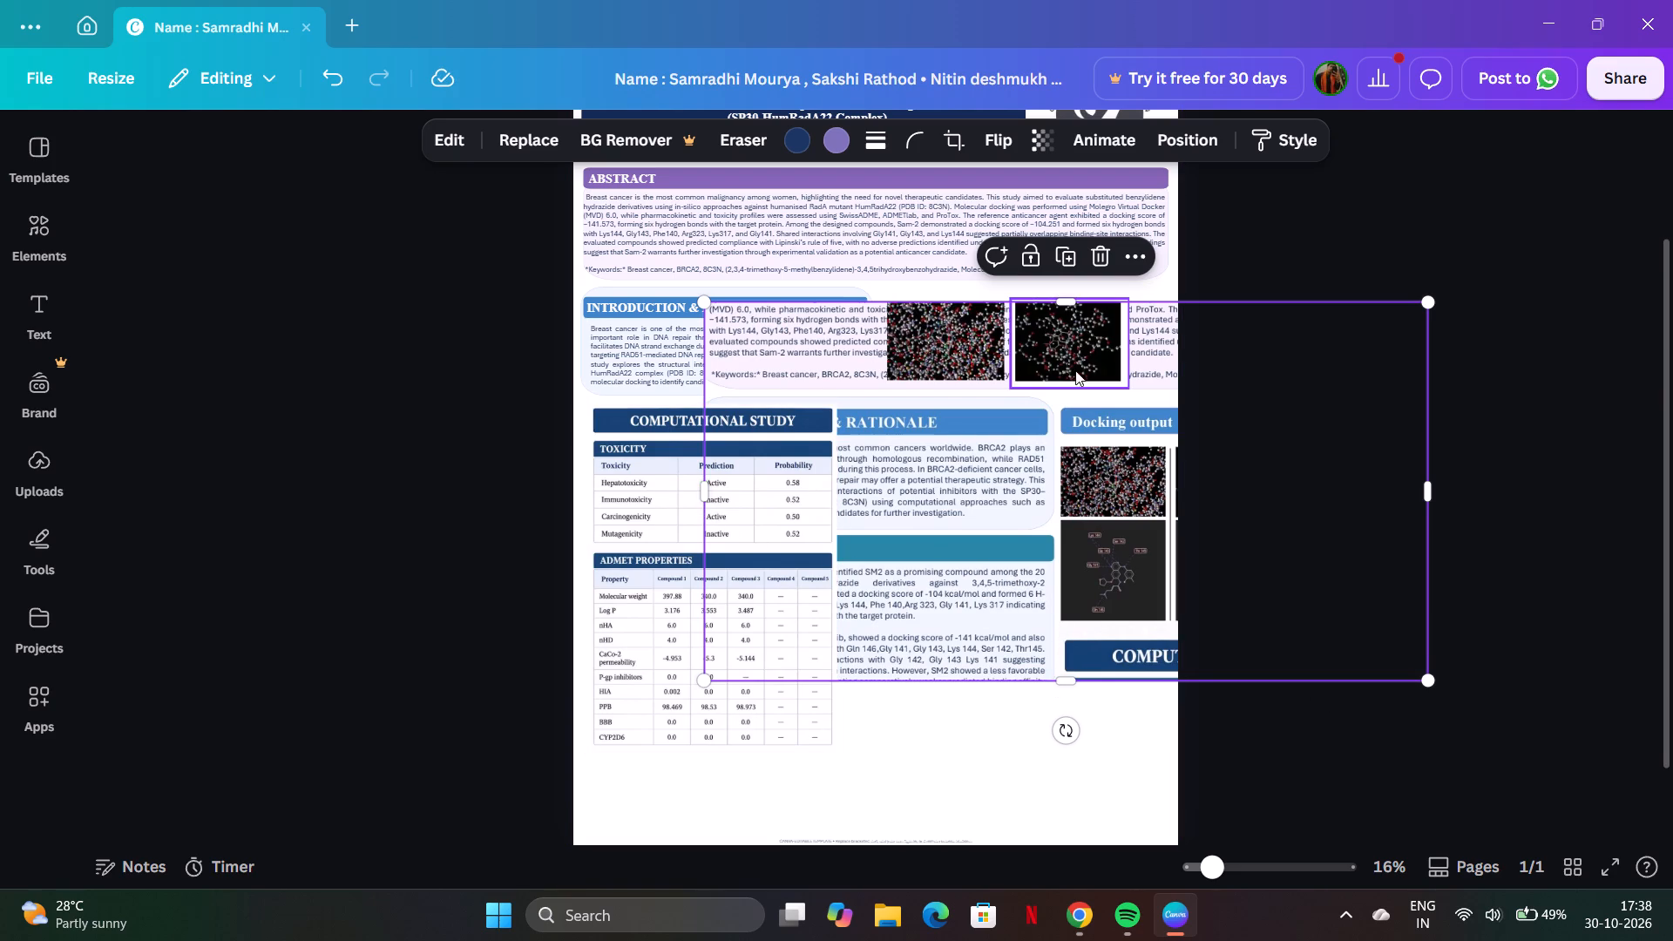
left_click_drag(1066, 303, 1079, 425)
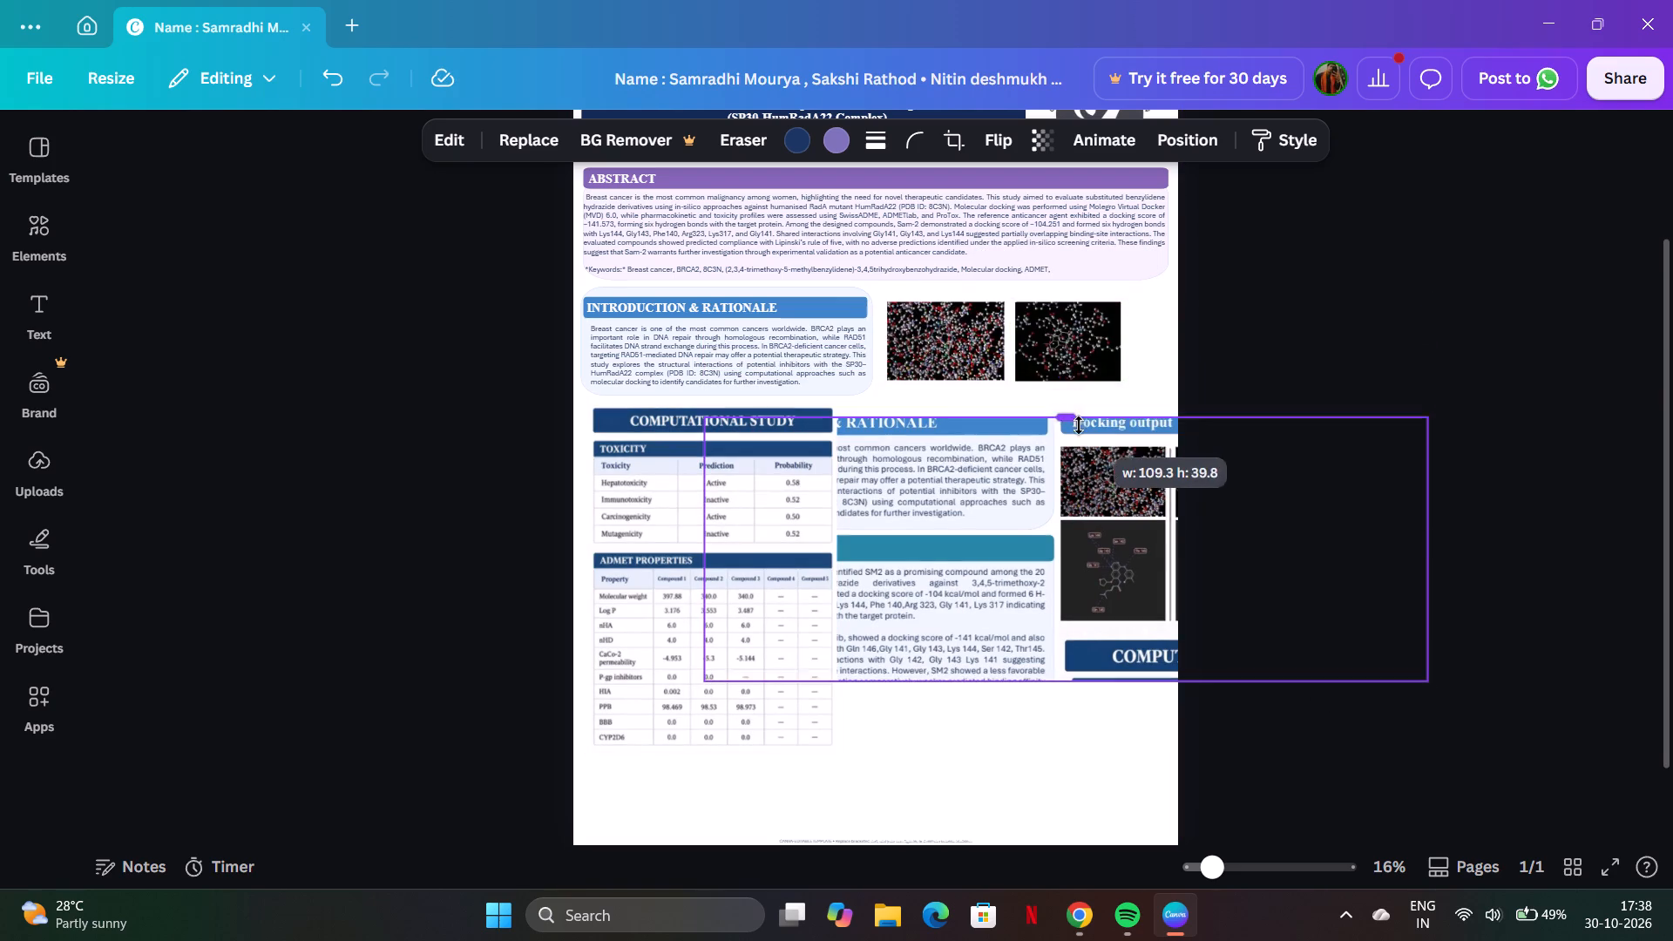
left_click_drag(1079, 425, 1095, 518)
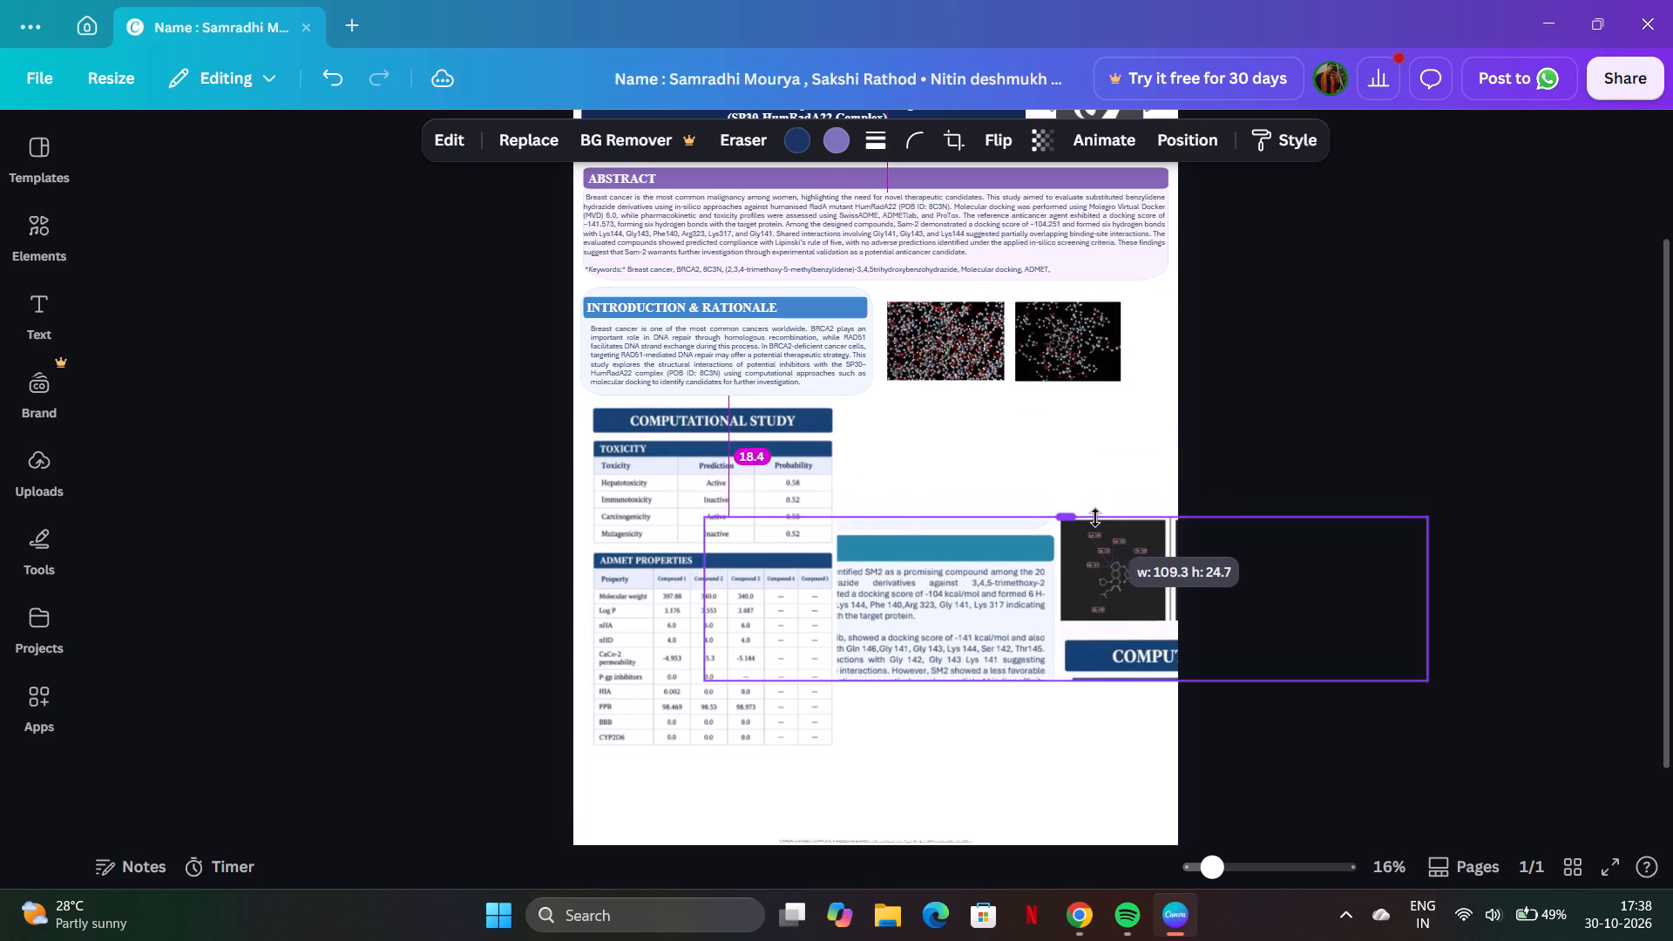
Adjust the crop of the reference poster's upper edge just above the teal heading, to a height of about 23.8.
left_click_drag(1095, 518, 1092, 589)
left_click_drag(1088, 589, 1087, 540)
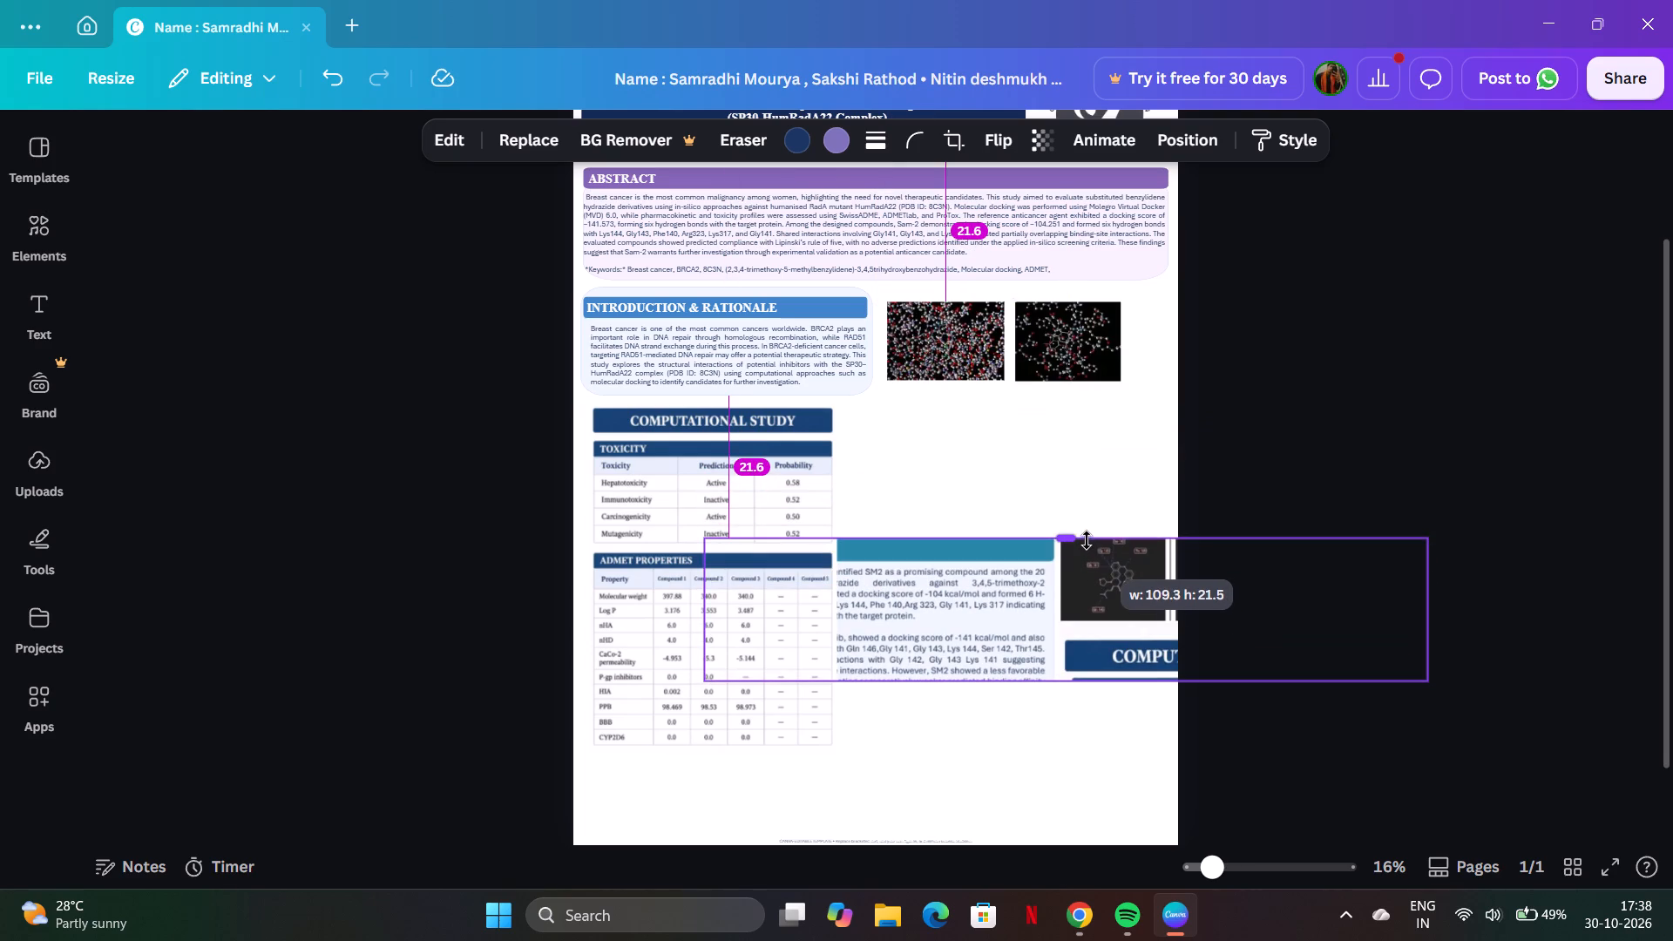
left_click_drag(1087, 540, 1087, 525)
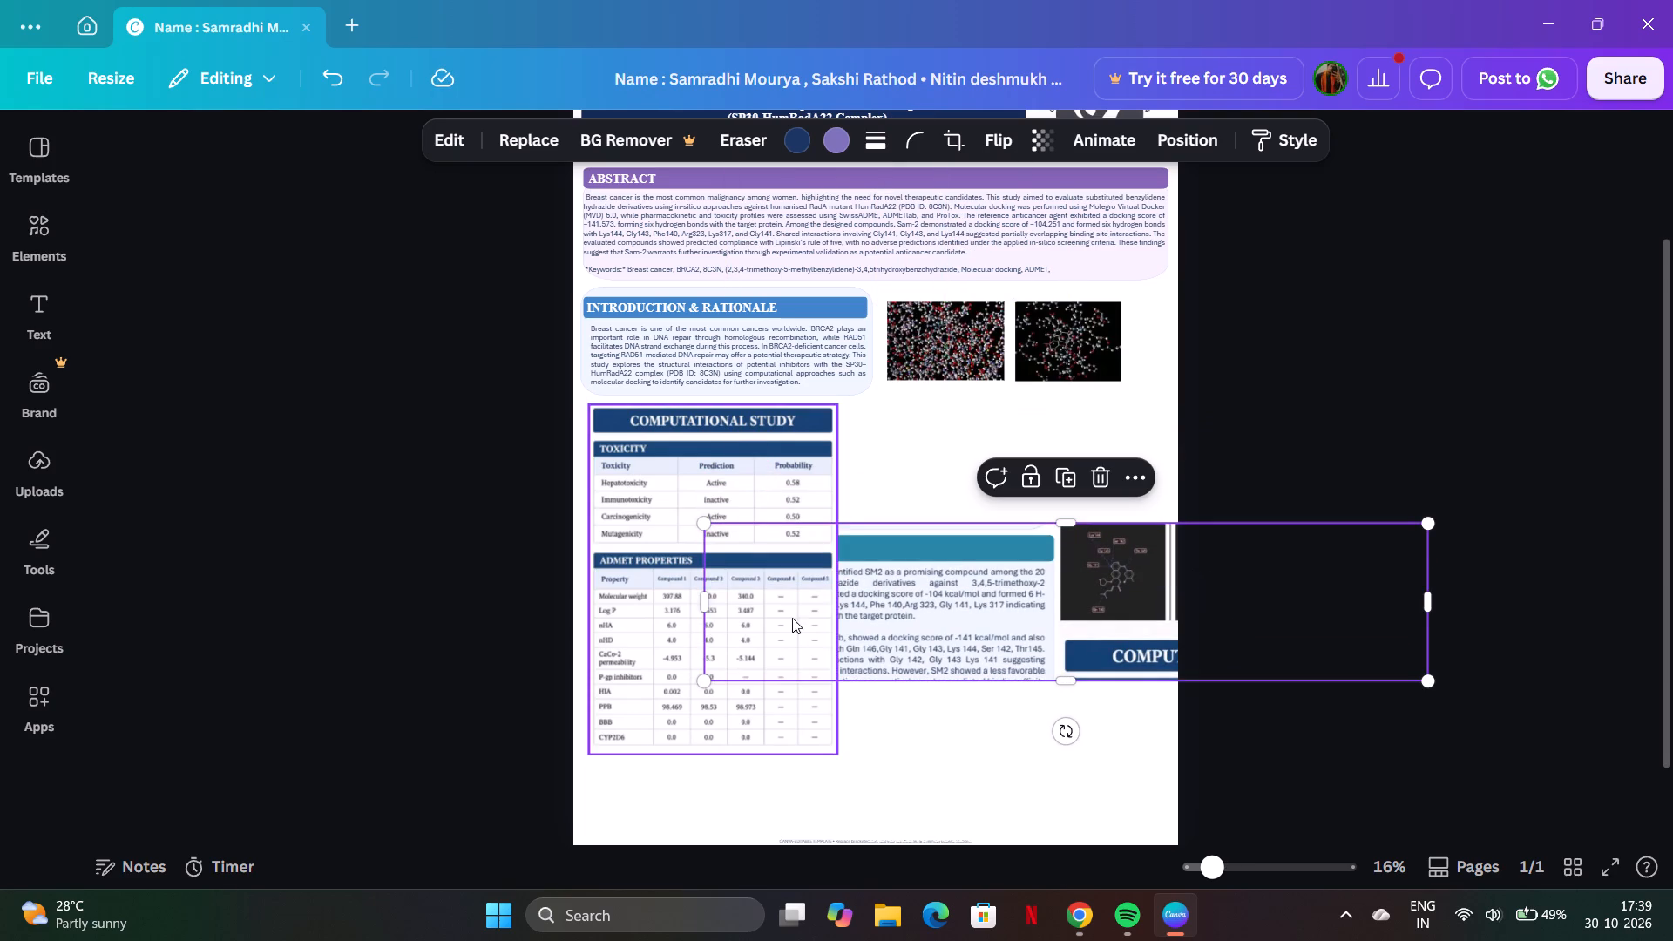
Crop both sides of the reference poster inward and extend its lower edge to include the purple docking heading and the toxicity table.
left_click_drag(711, 603, 941, 622)
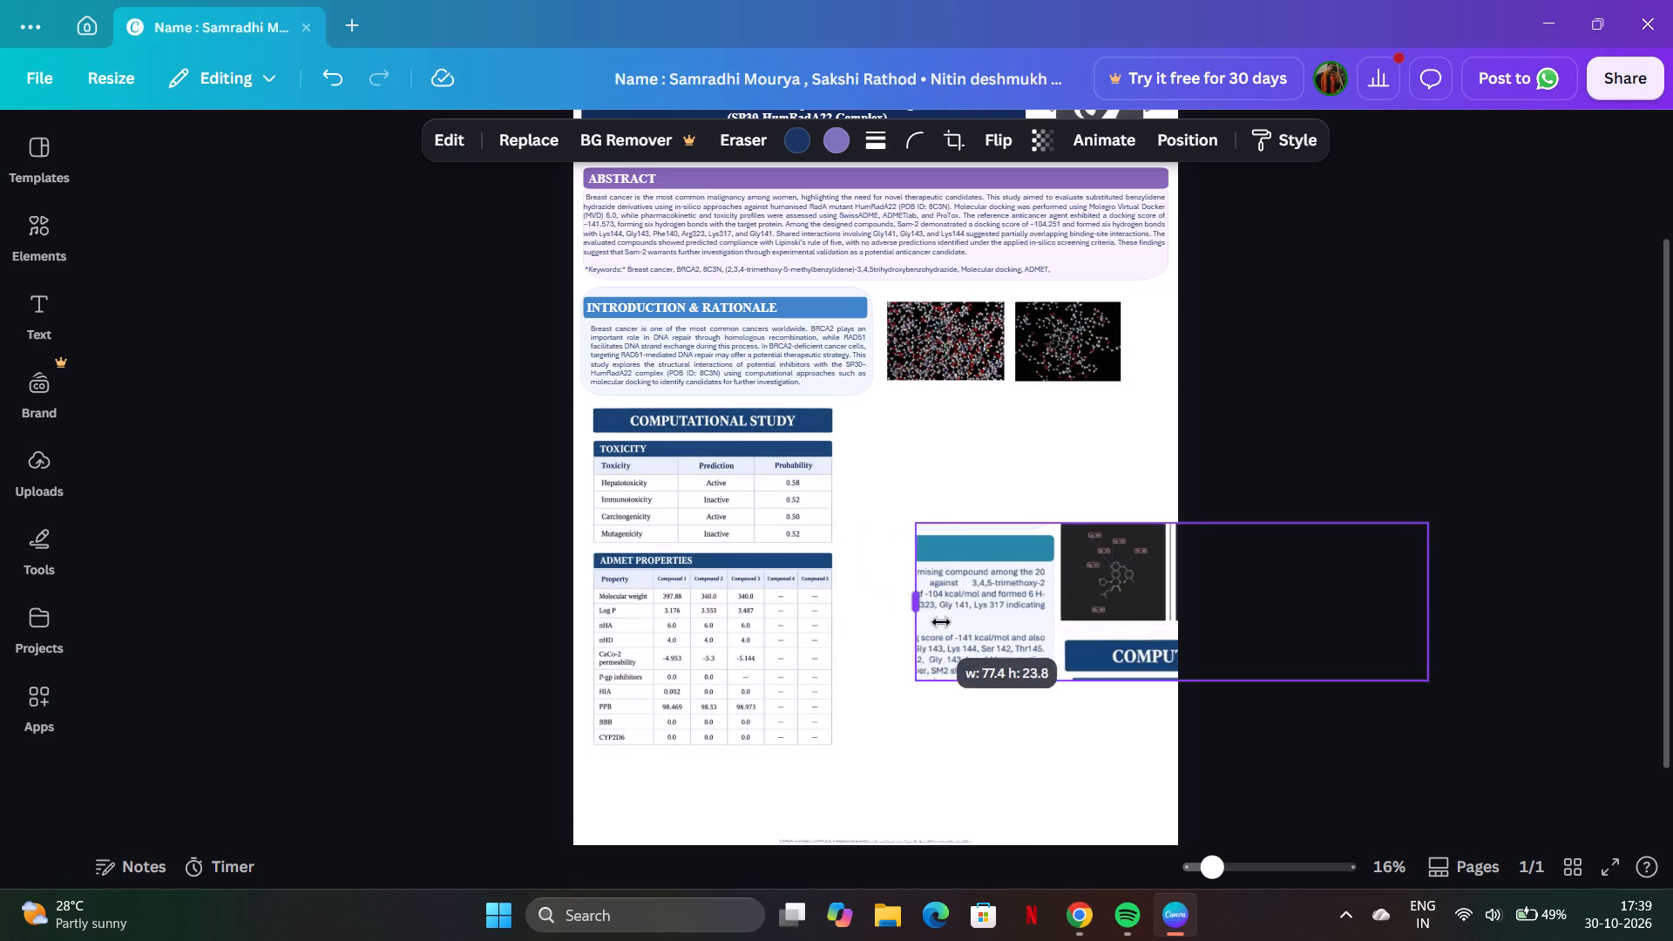
left_click_drag(941, 622, 978, 627)
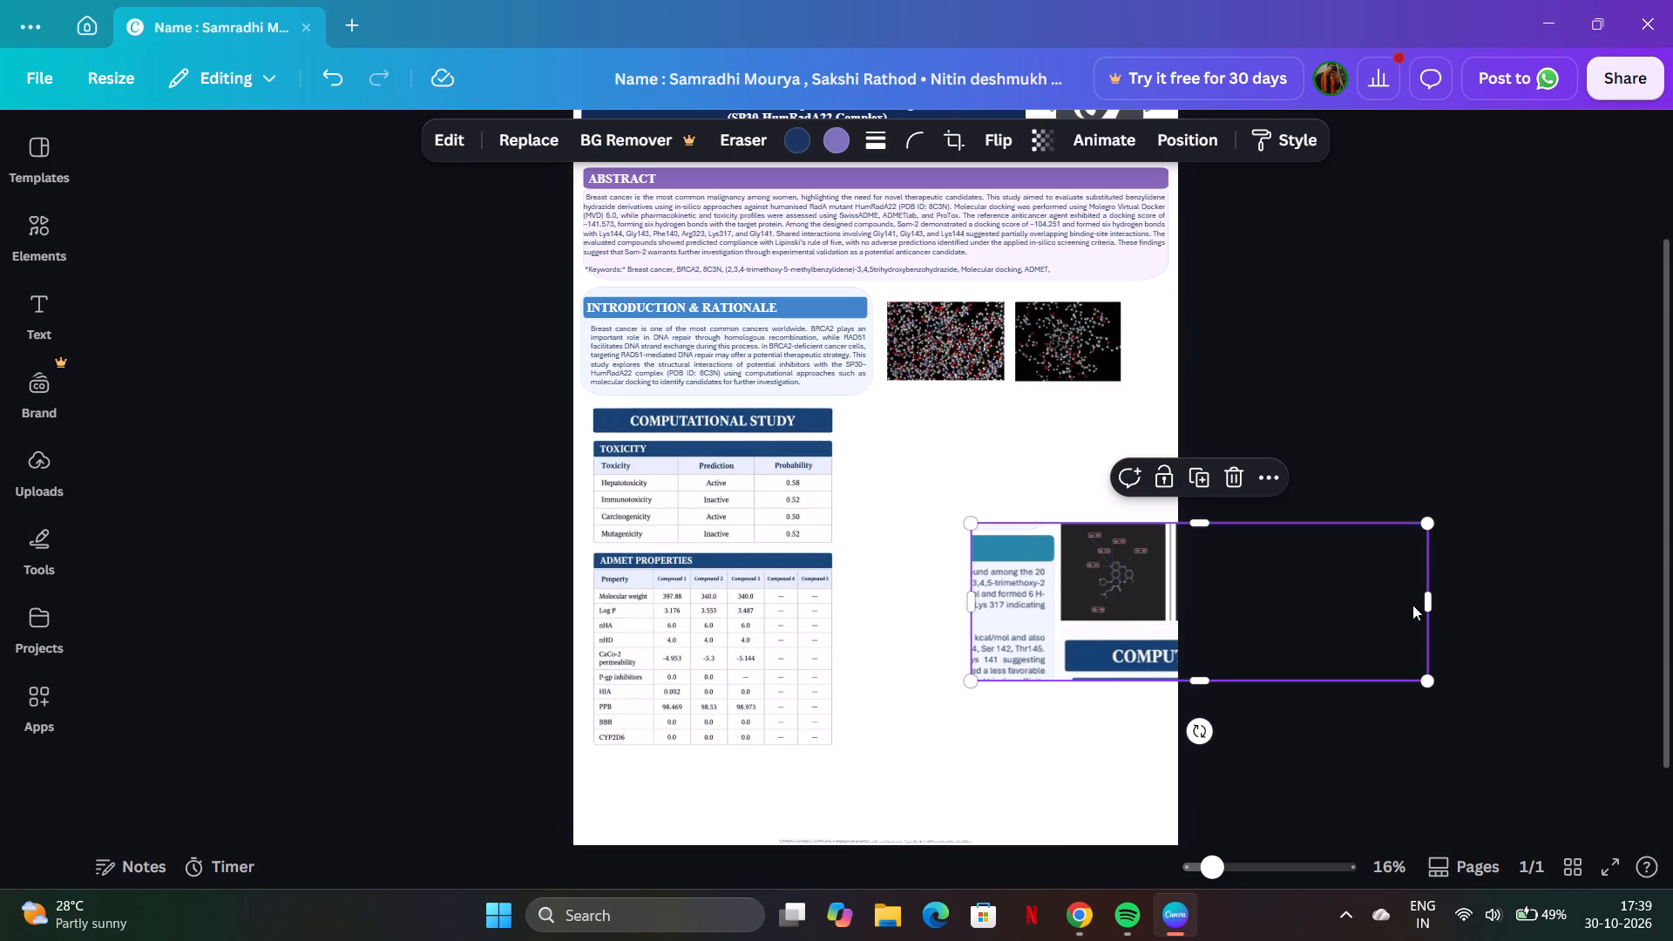
left_click_drag(1433, 603, 1260, 746)
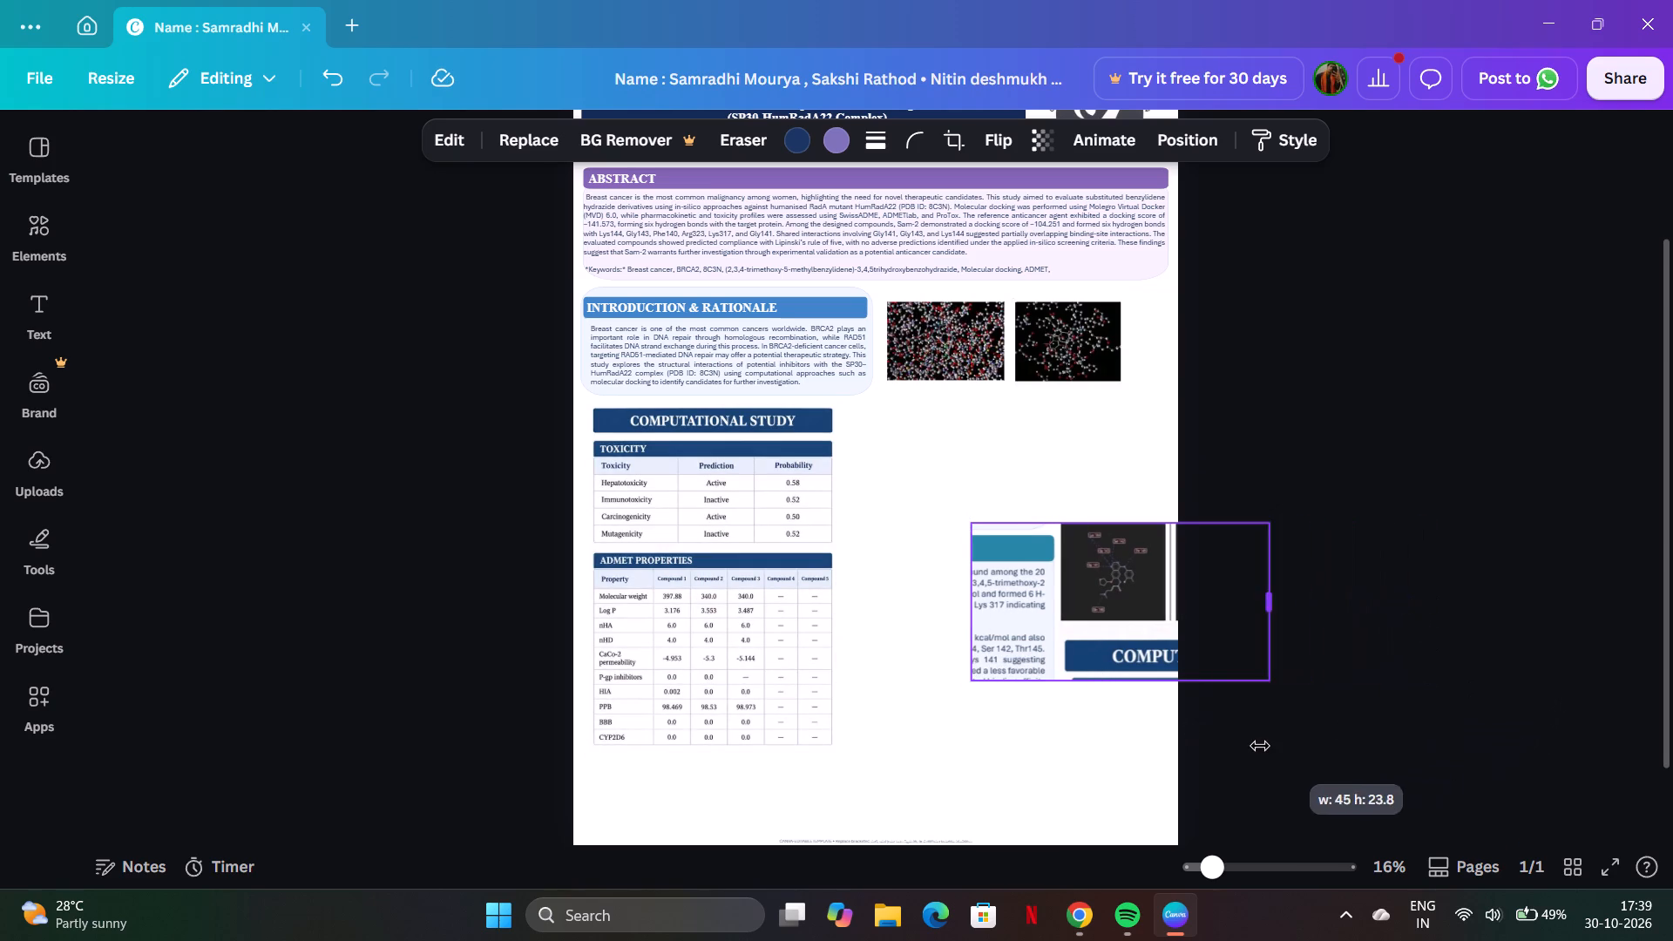
left_click_drag(1260, 746, 1211, 744)
left_click_drag(1095, 680, 1104, 829)
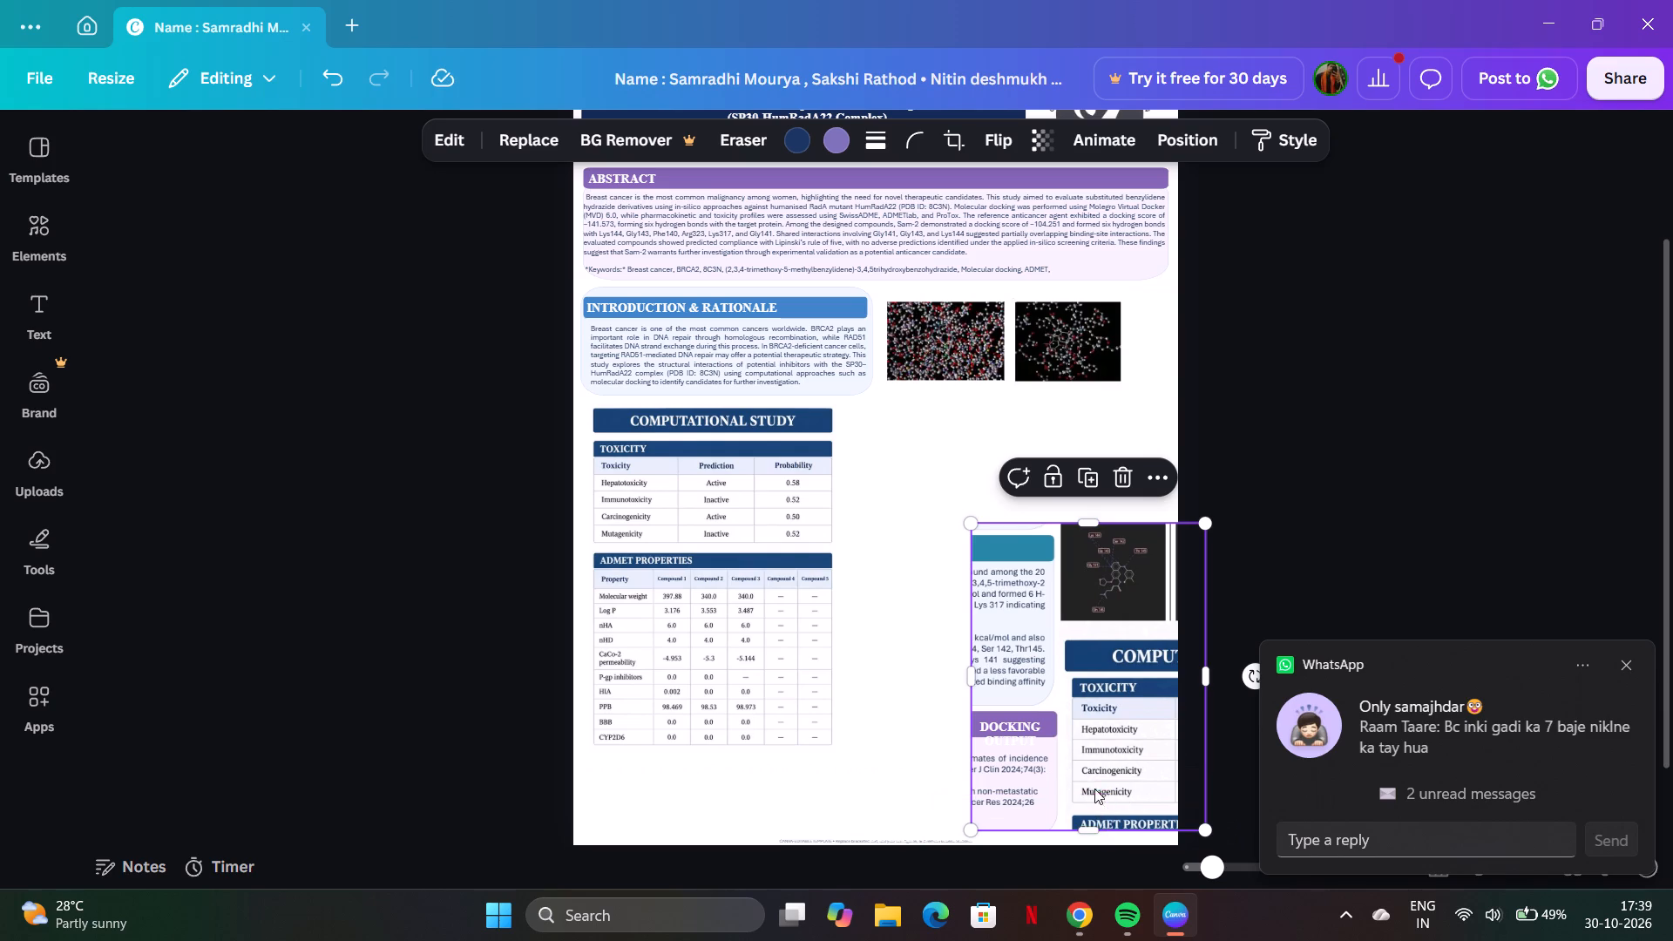
scroll(1098, 737, "down", 2)
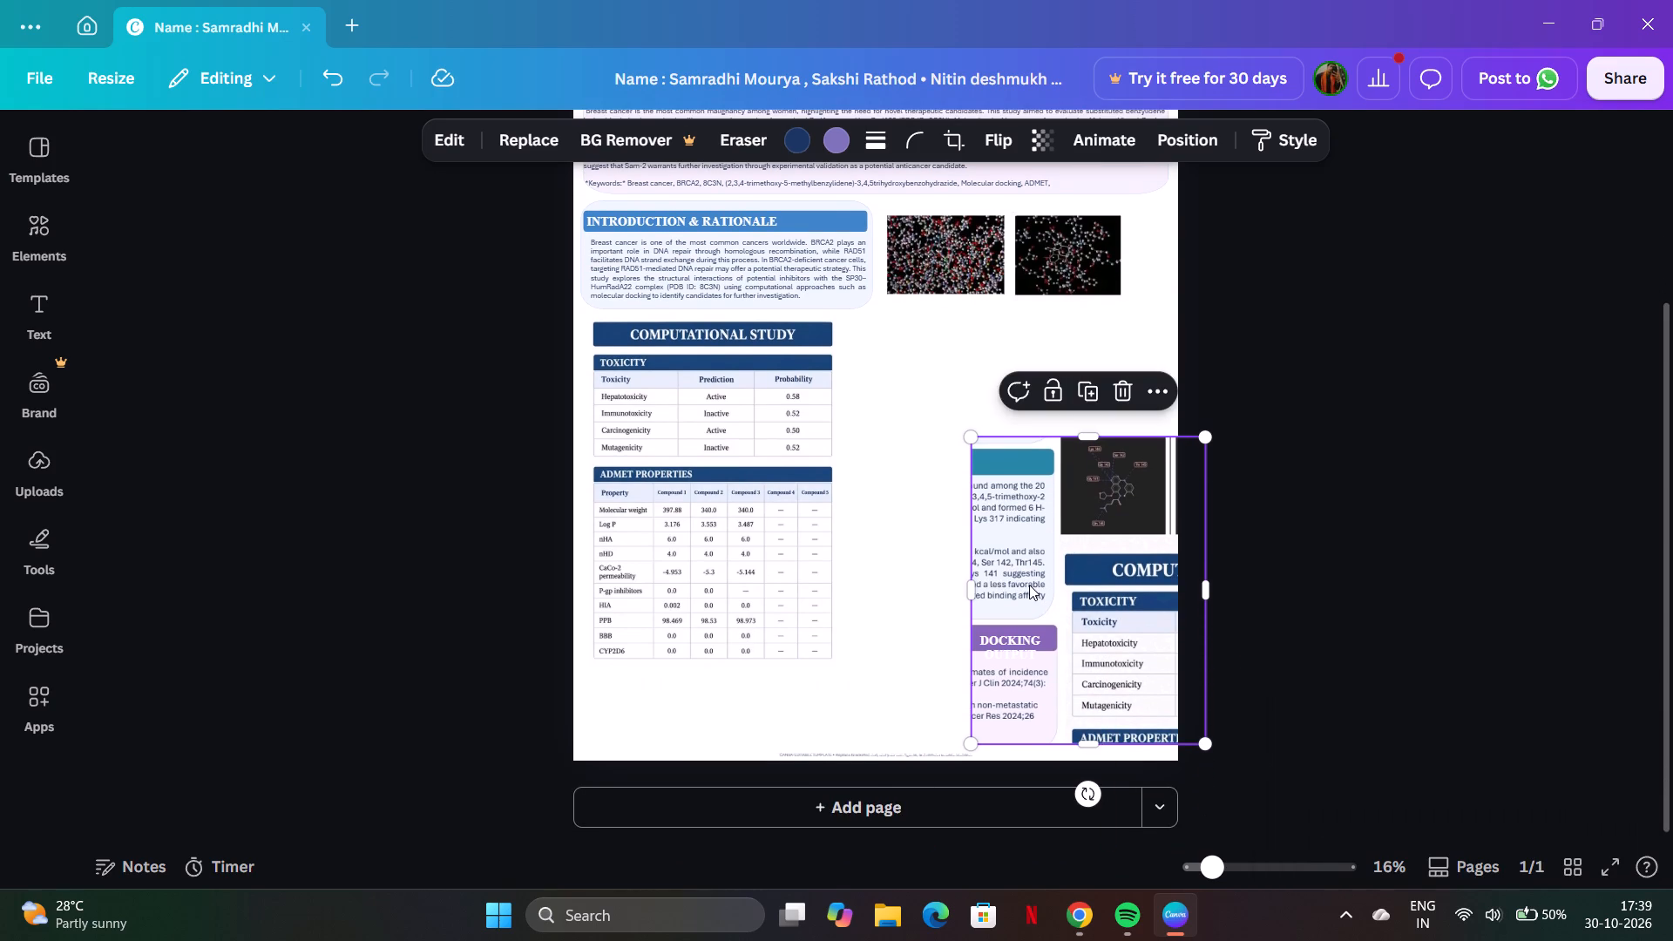
Show the hidden background apps in the system tray.
left_click(1357, 915)
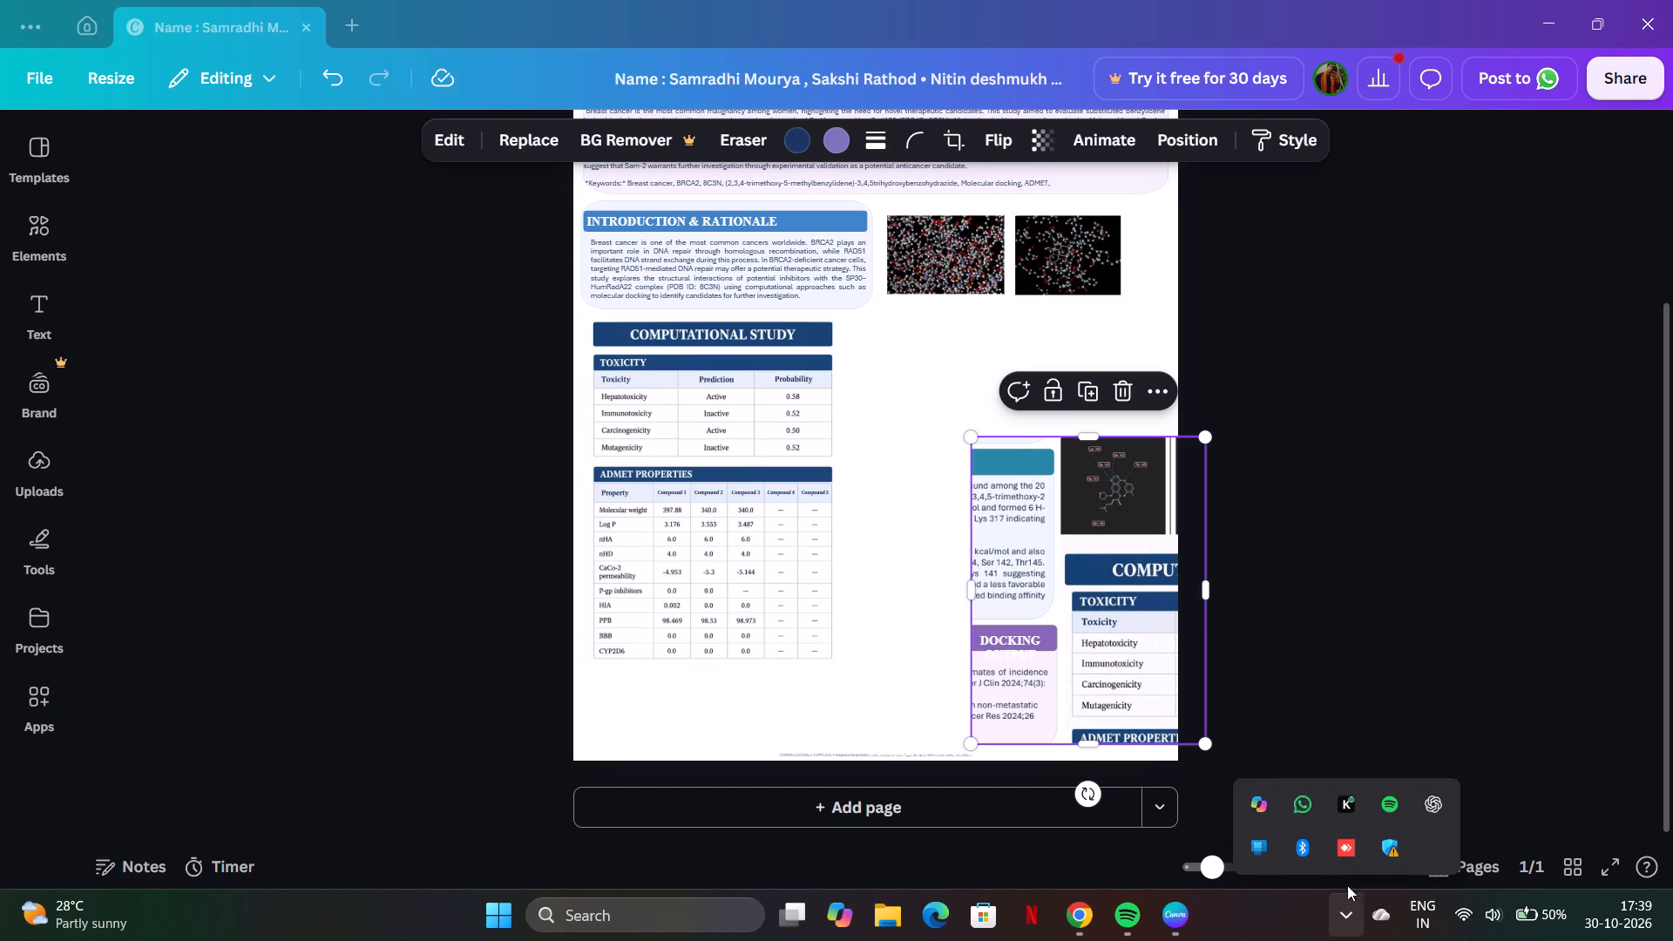
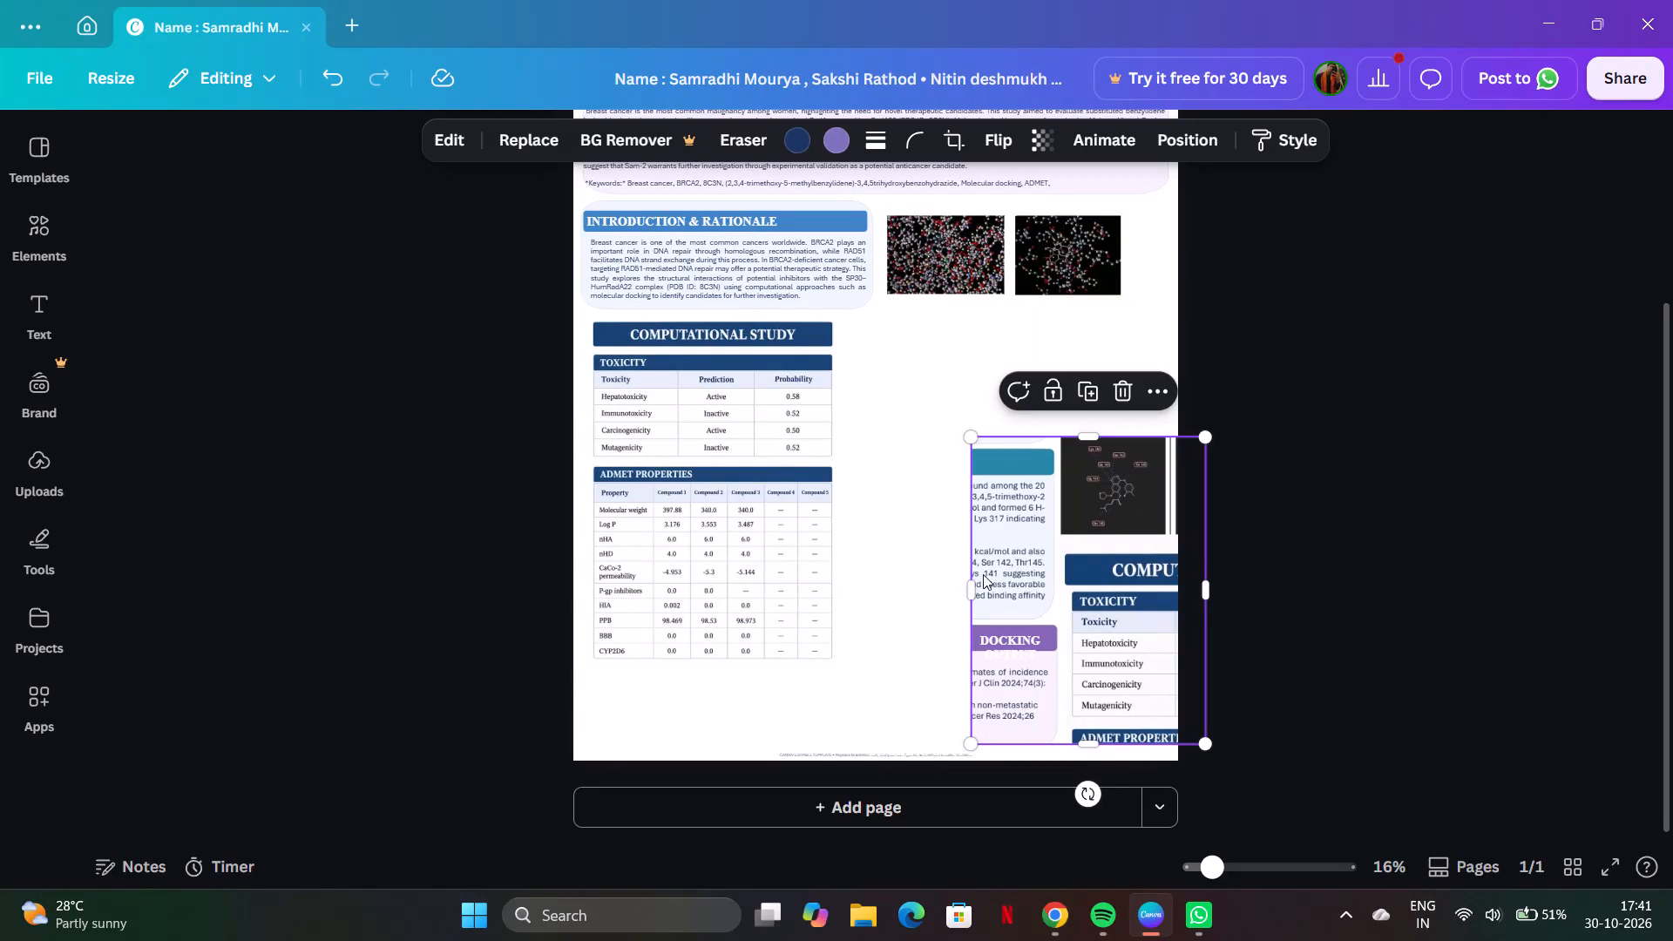
Move the cropped reference poster rightward and extend its left edge to include the full Discussion and References sections, about 82.1 wide and 46.4 high.
left_click_drag(973, 579, 837, 578)
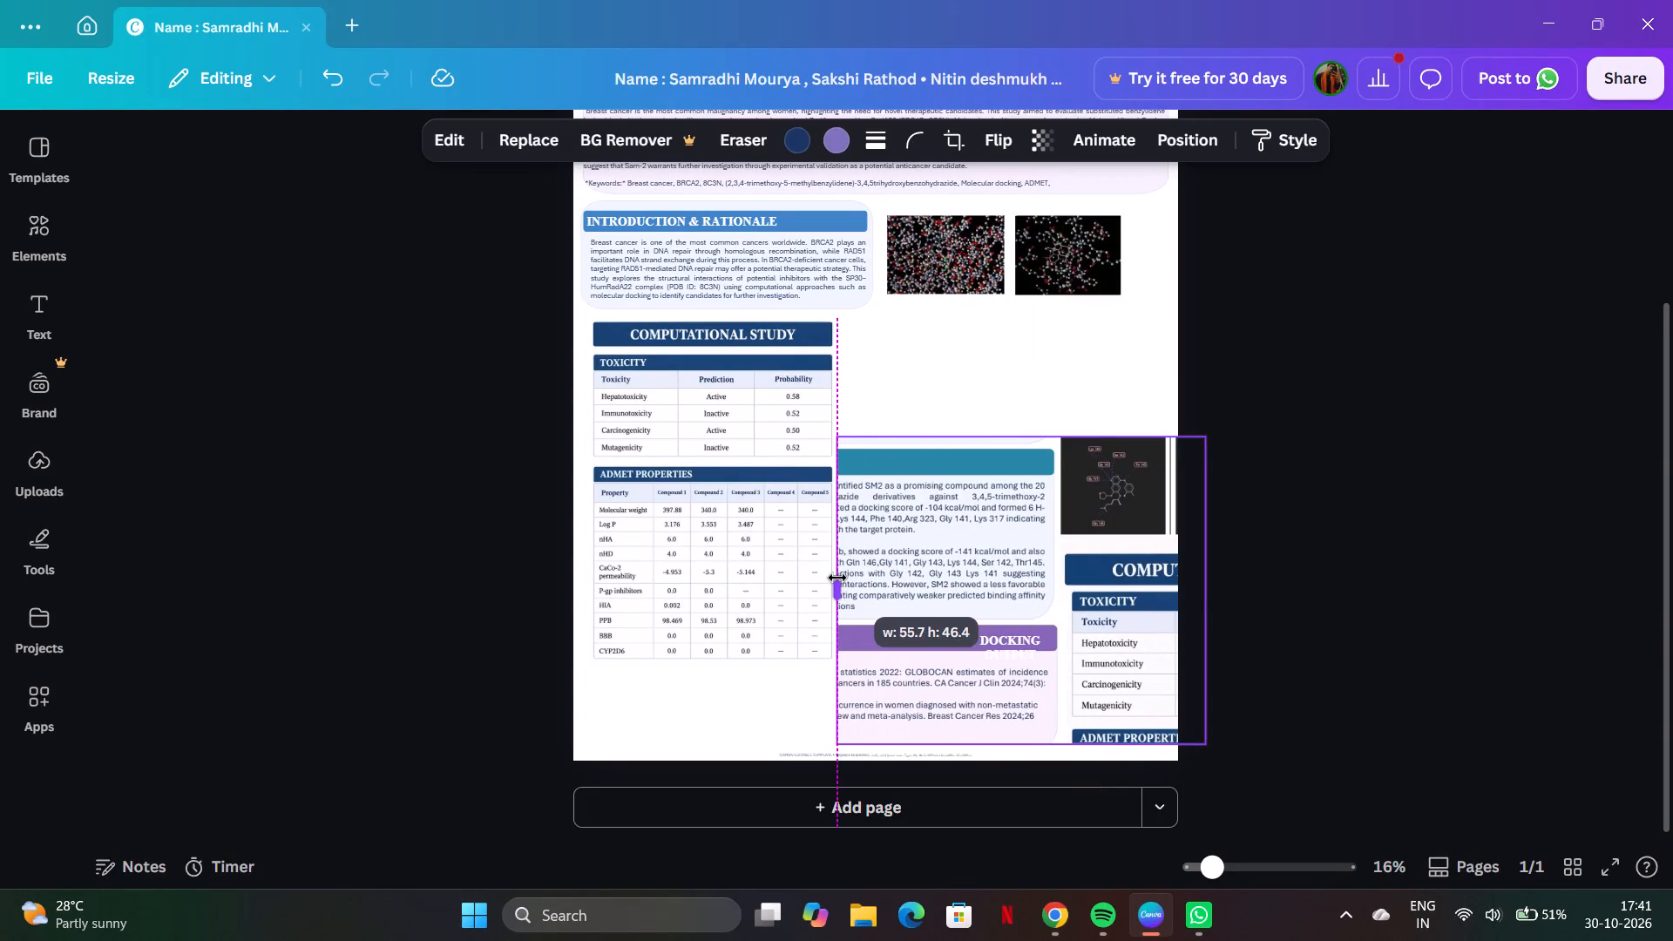
left_click_drag(837, 578, 834, 578)
left_click_drag(1042, 559, 1146, 559)
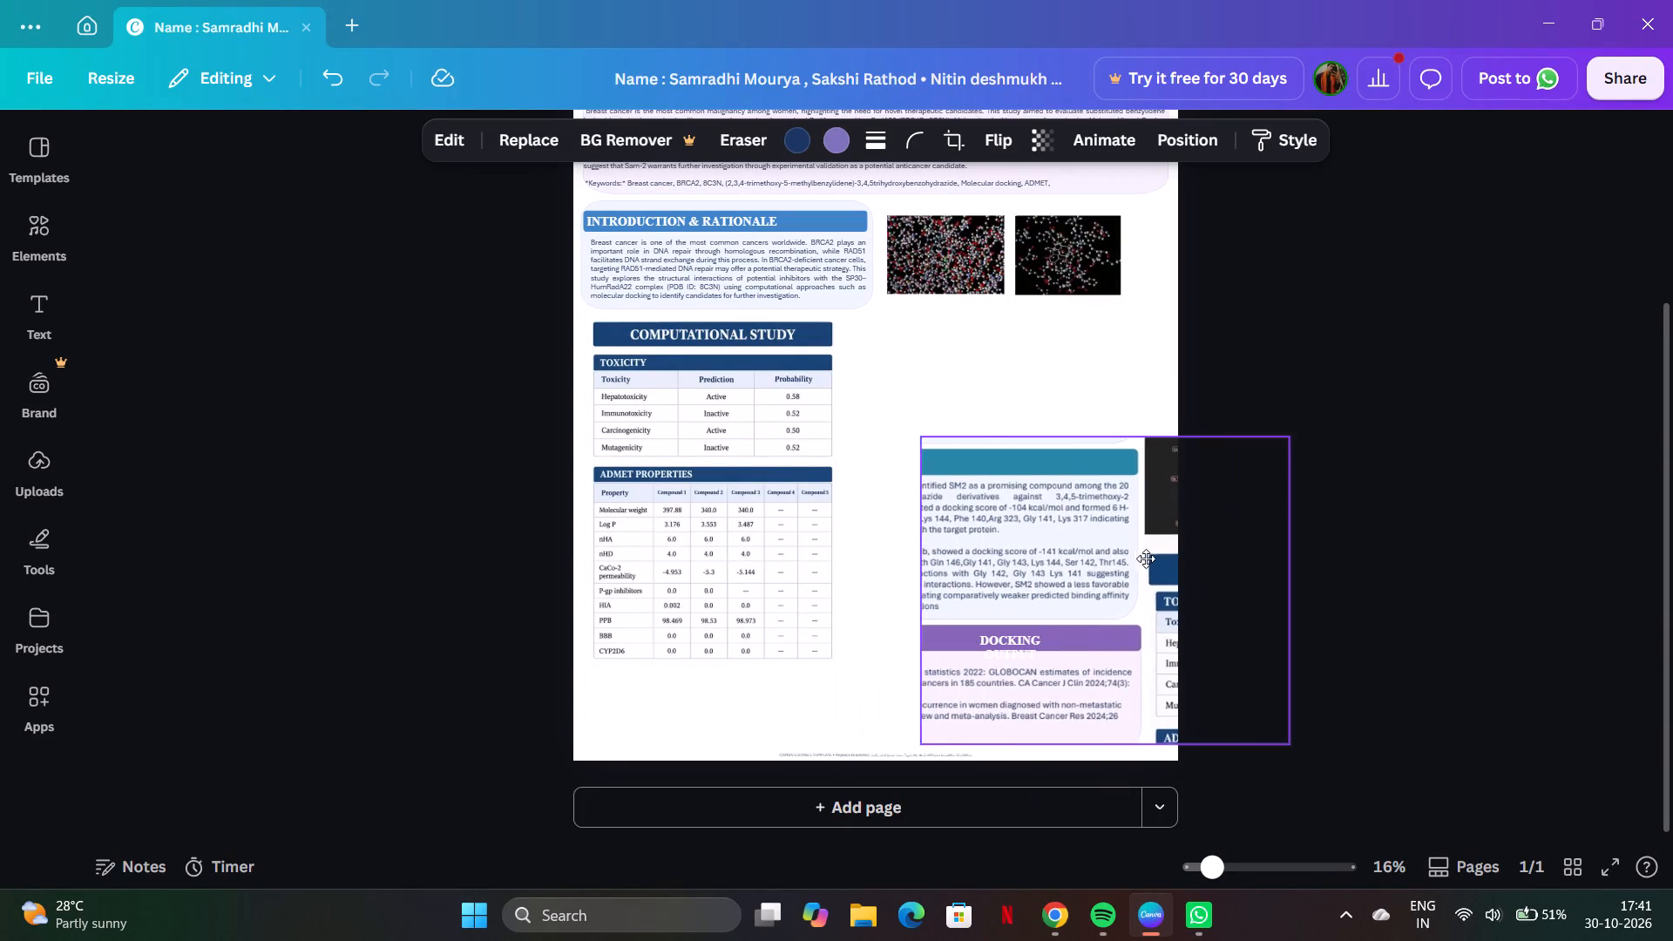
left_click_drag(1146, 559, 1229, 548)
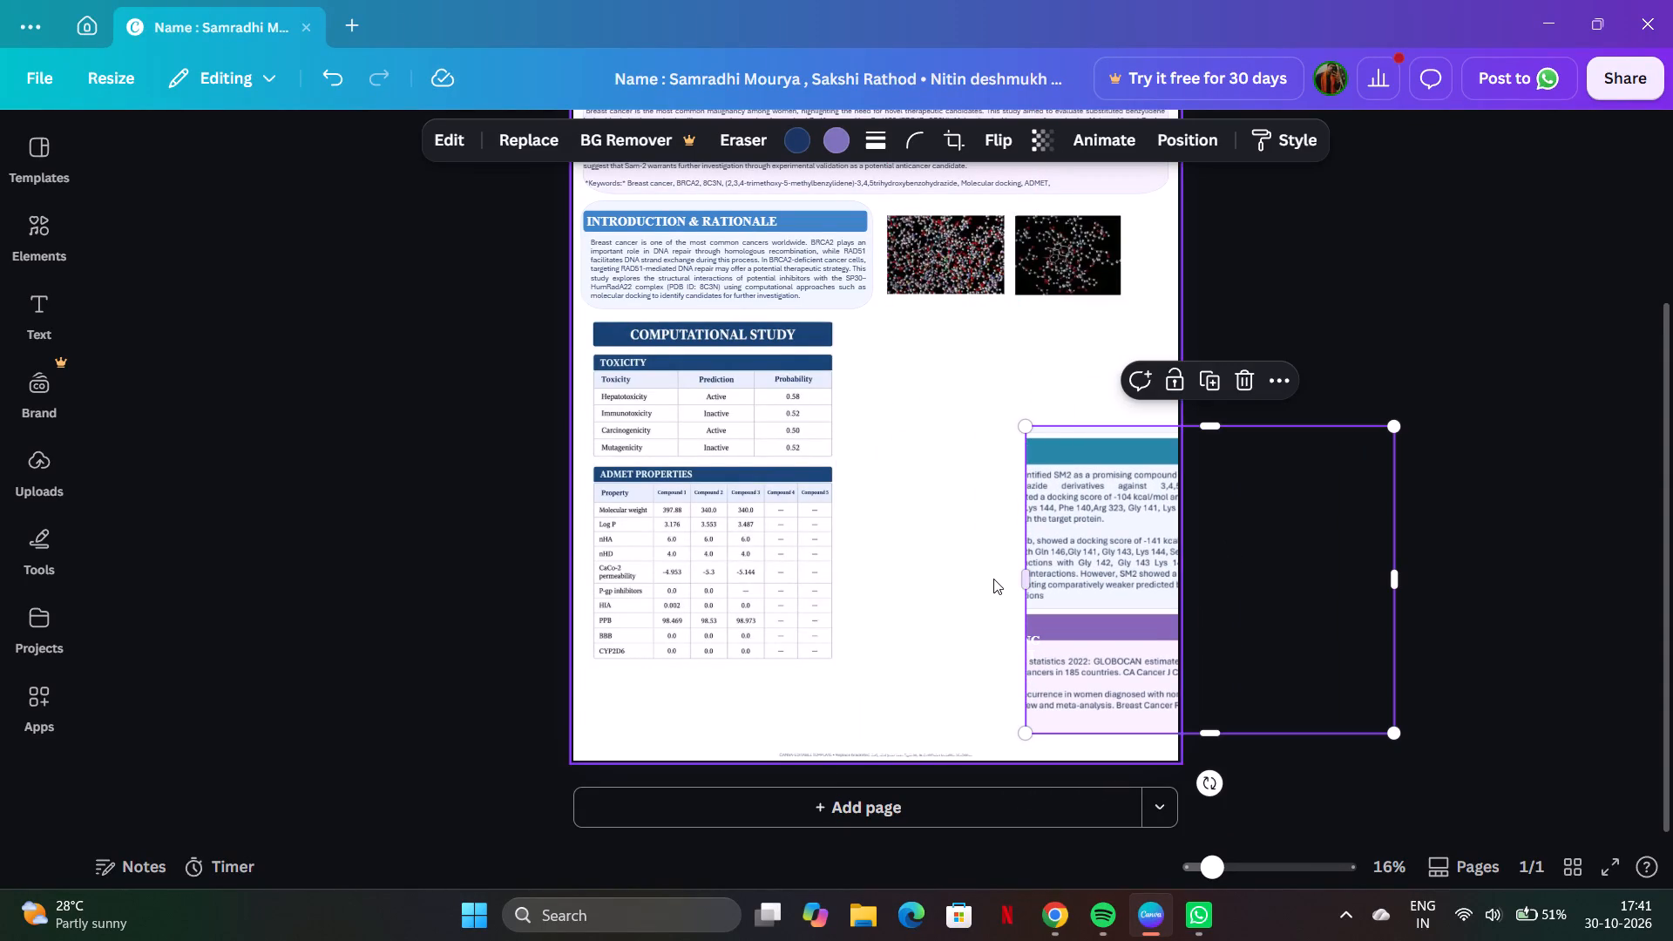
left_click_drag(1033, 578, 852, 590)
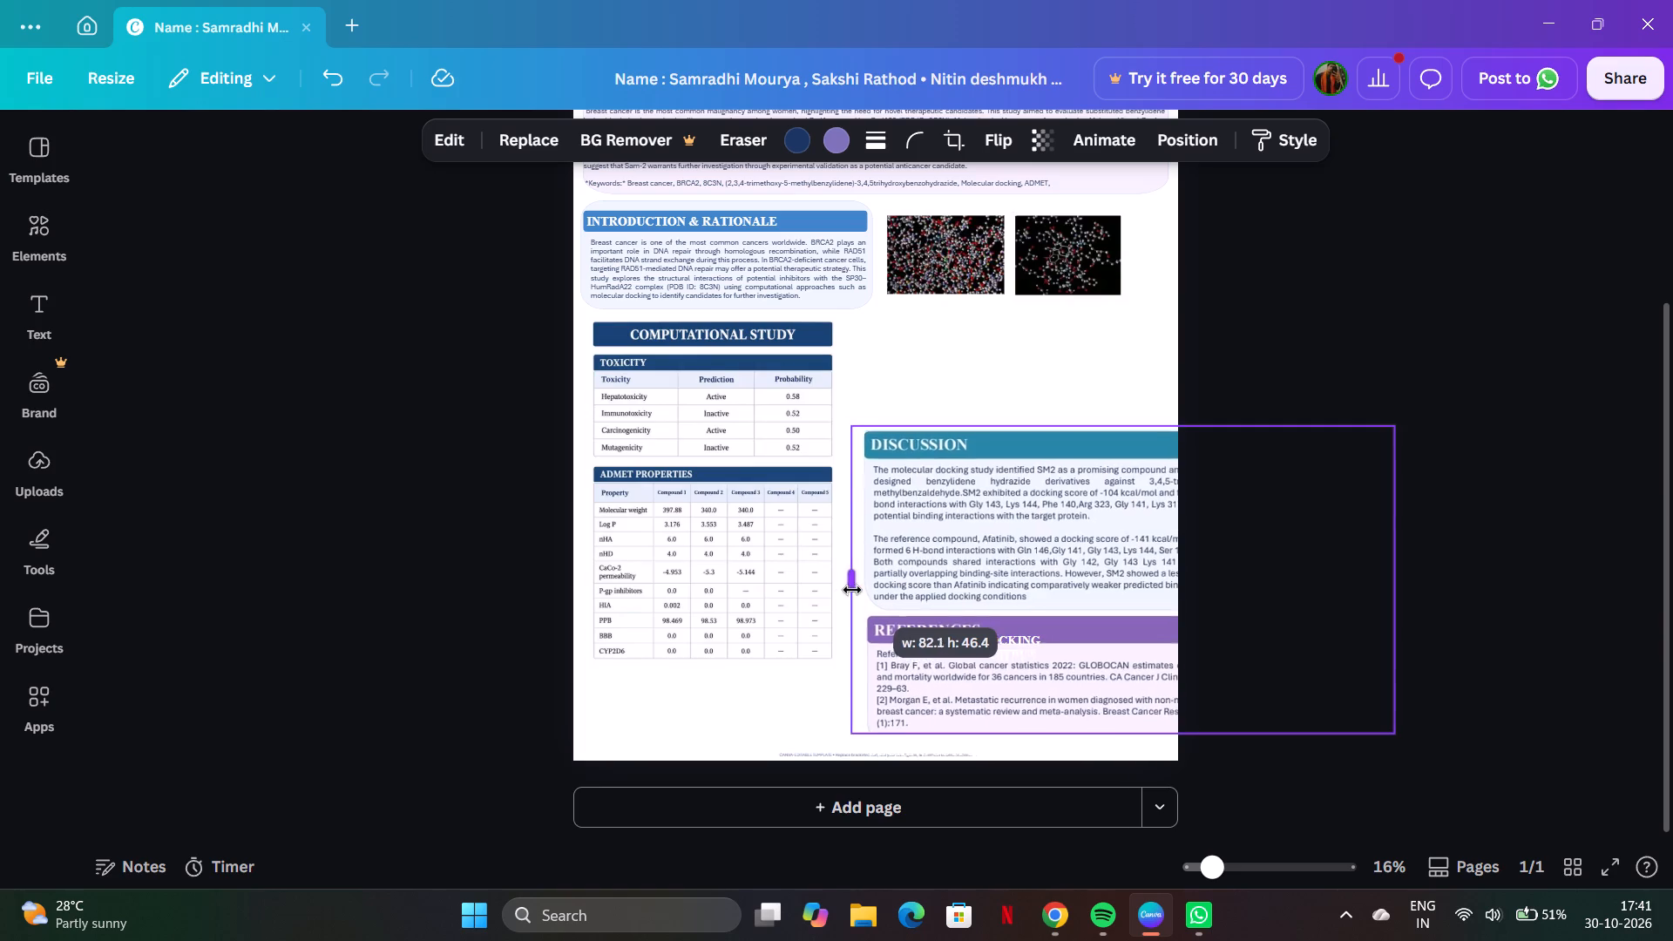
Extend the reference poster's left edge to include the full Discussion and References headings, and place it beside the toxicity and ADMET tables.
left_click_drag(852, 590, 834, 591)
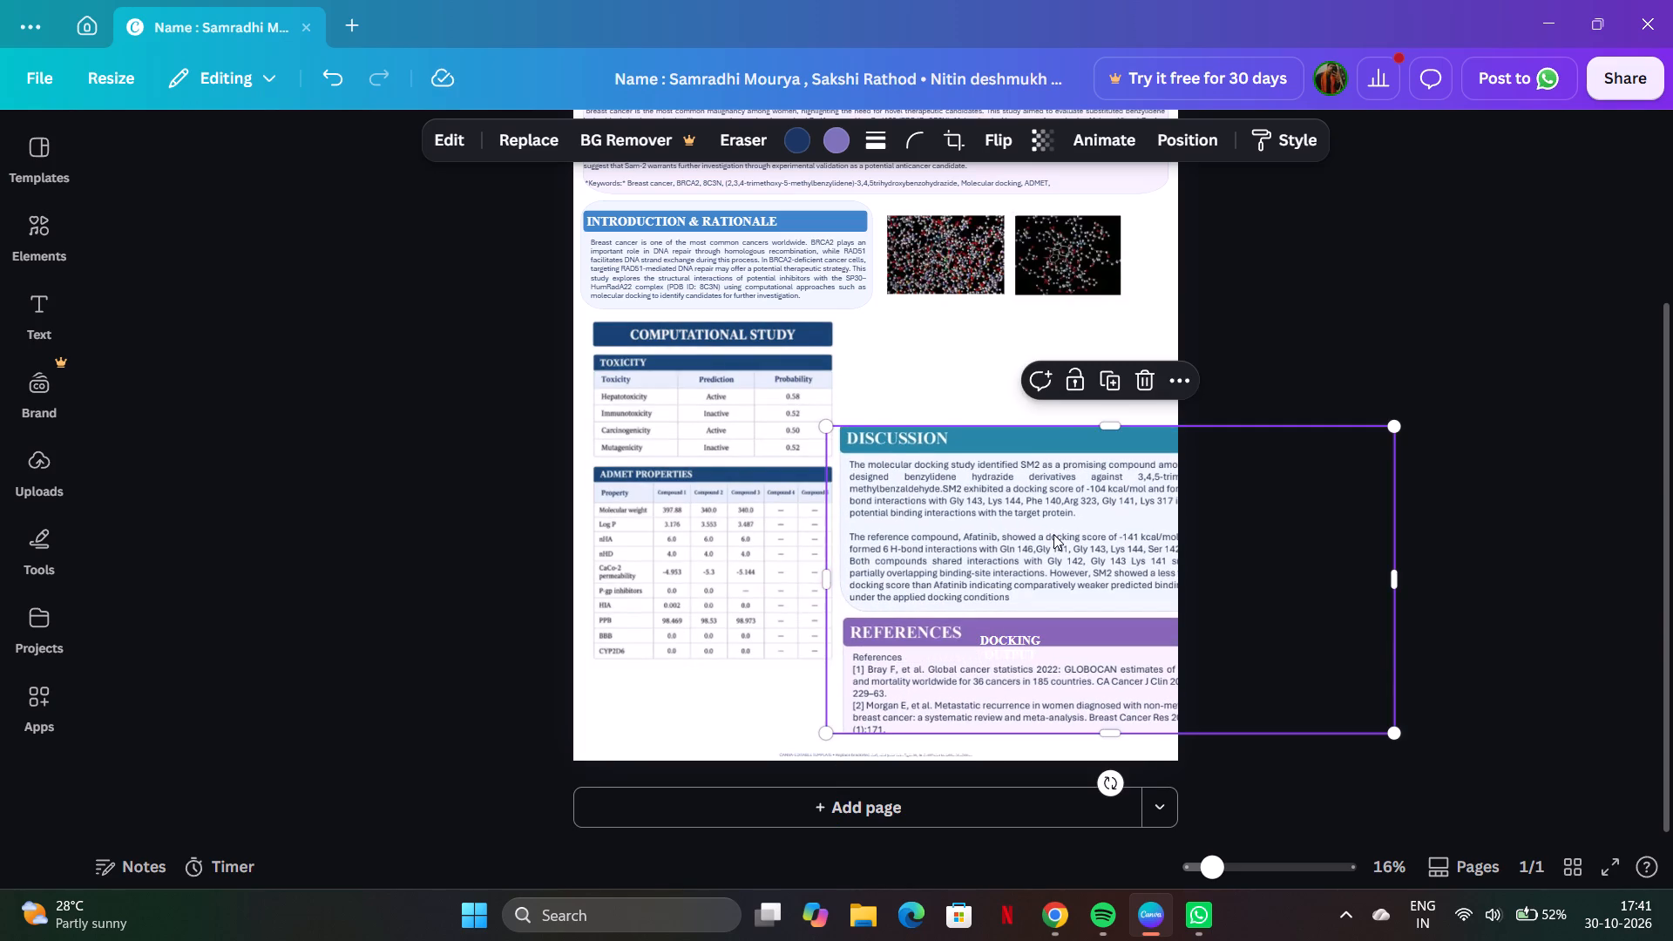
left_click_drag(1053, 534, 1026, 426)
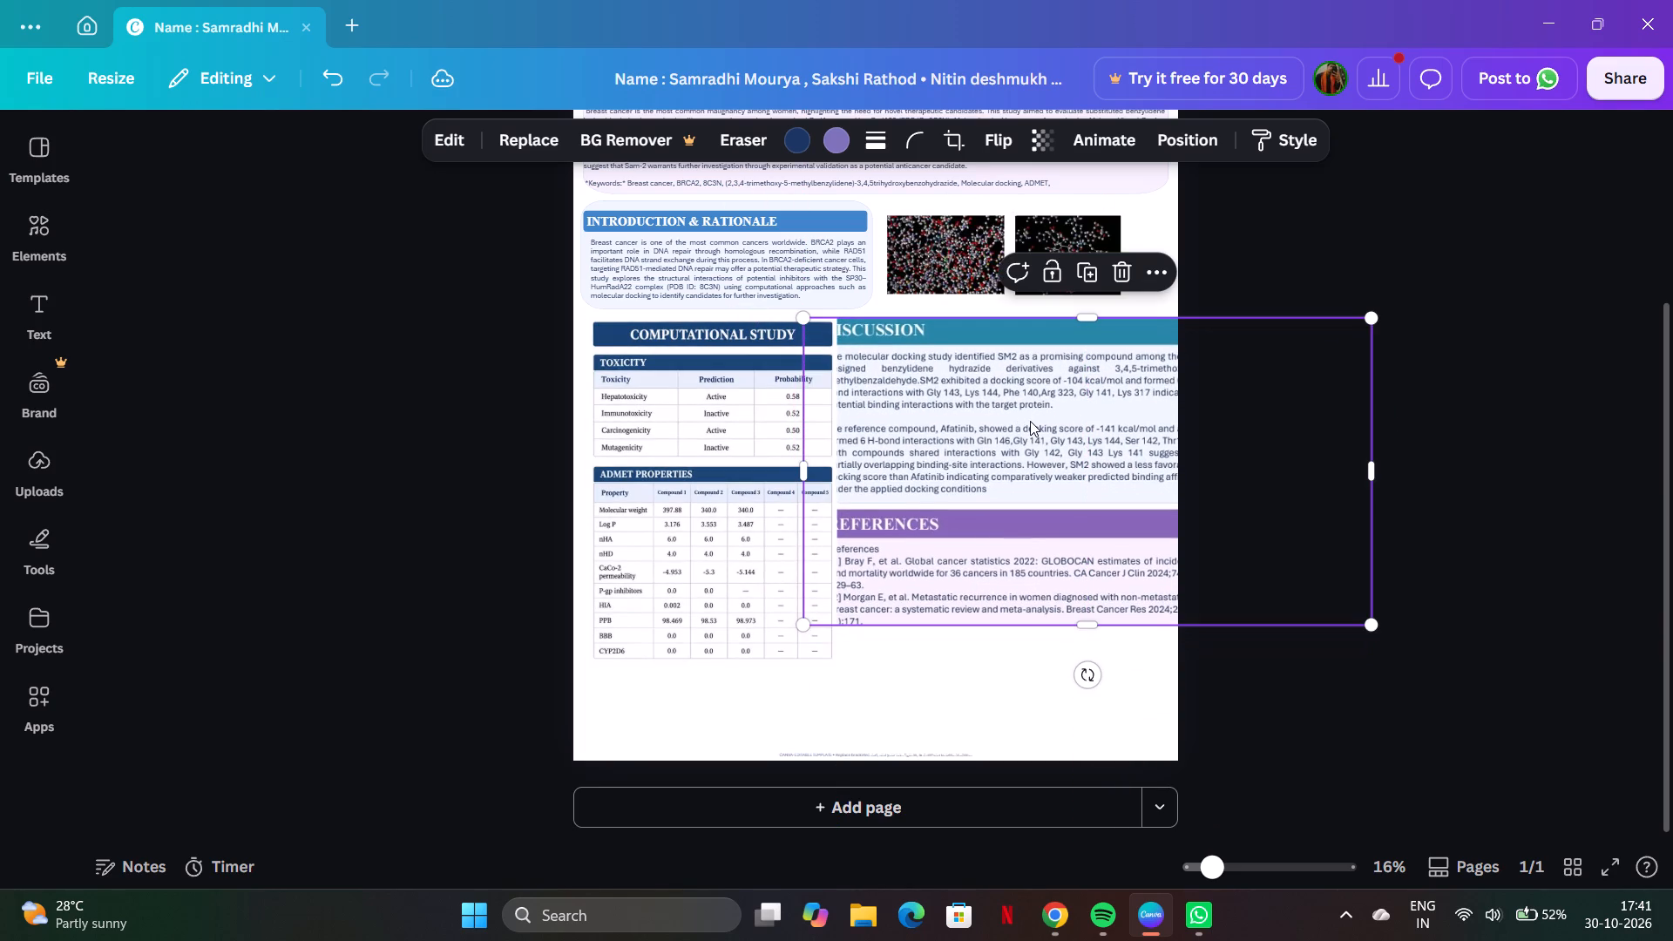
left_click_drag(1030, 421, 1073, 403)
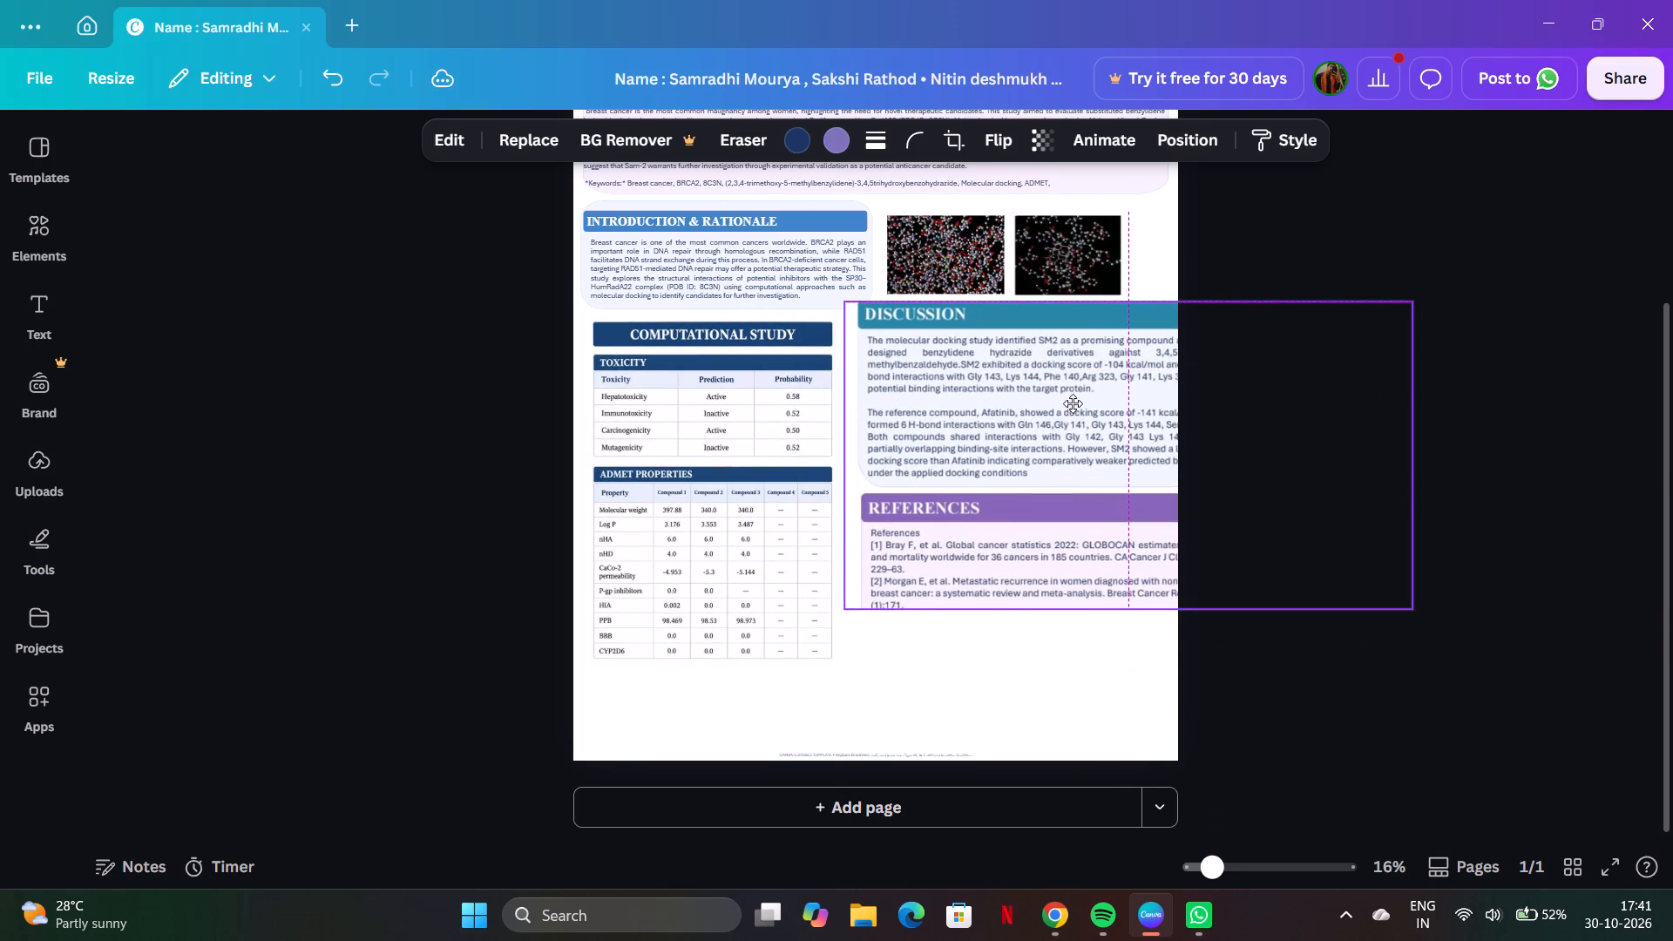
left_click_drag(1073, 403, 1067, 457)
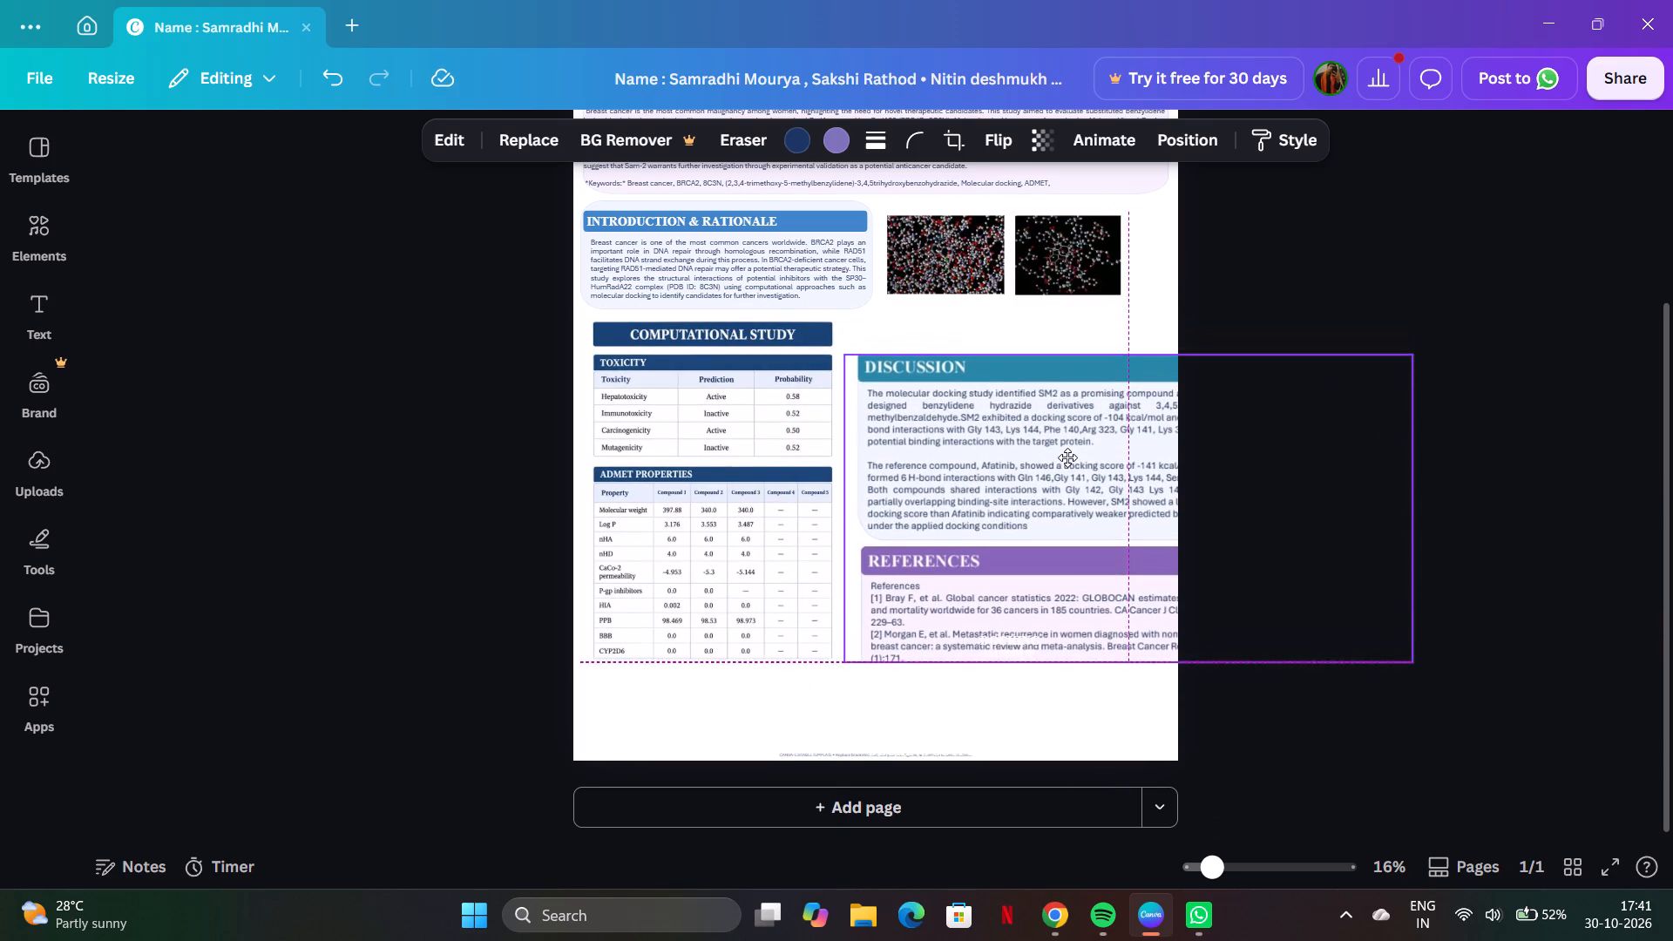
left_click_drag(1067, 457, 1067, 466)
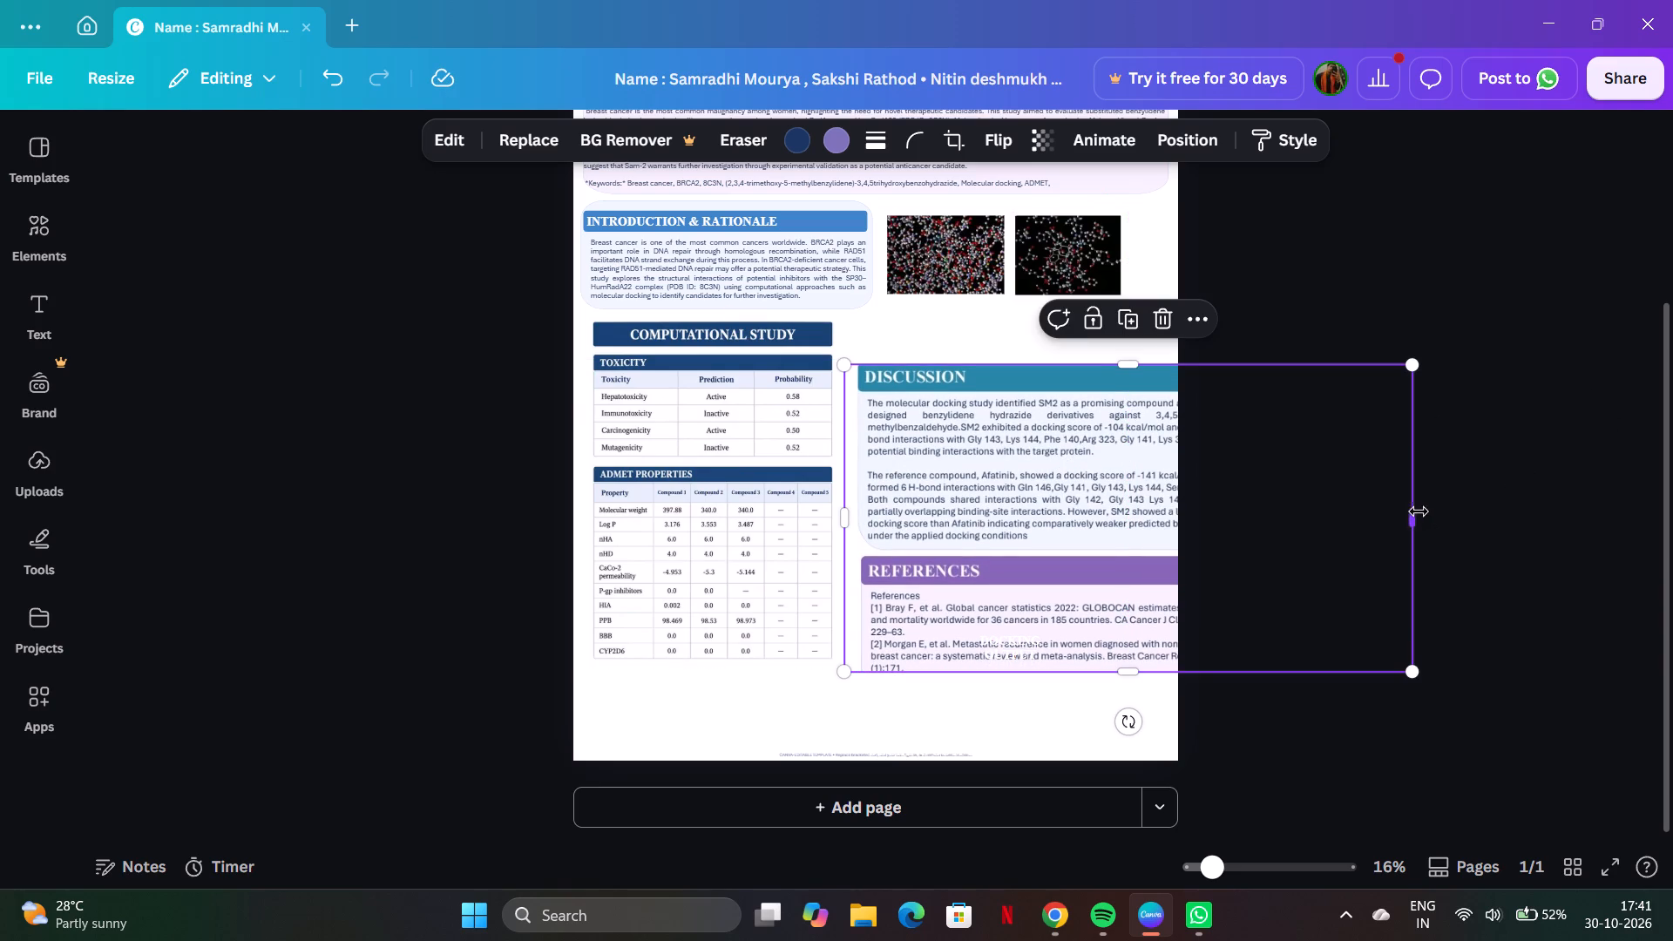
Crop the reference poster's right edge to a width of about 69.5 and its lower edge to just below the Discussion text, excluding References.
left_click_drag(1412, 510, 1351, 518)
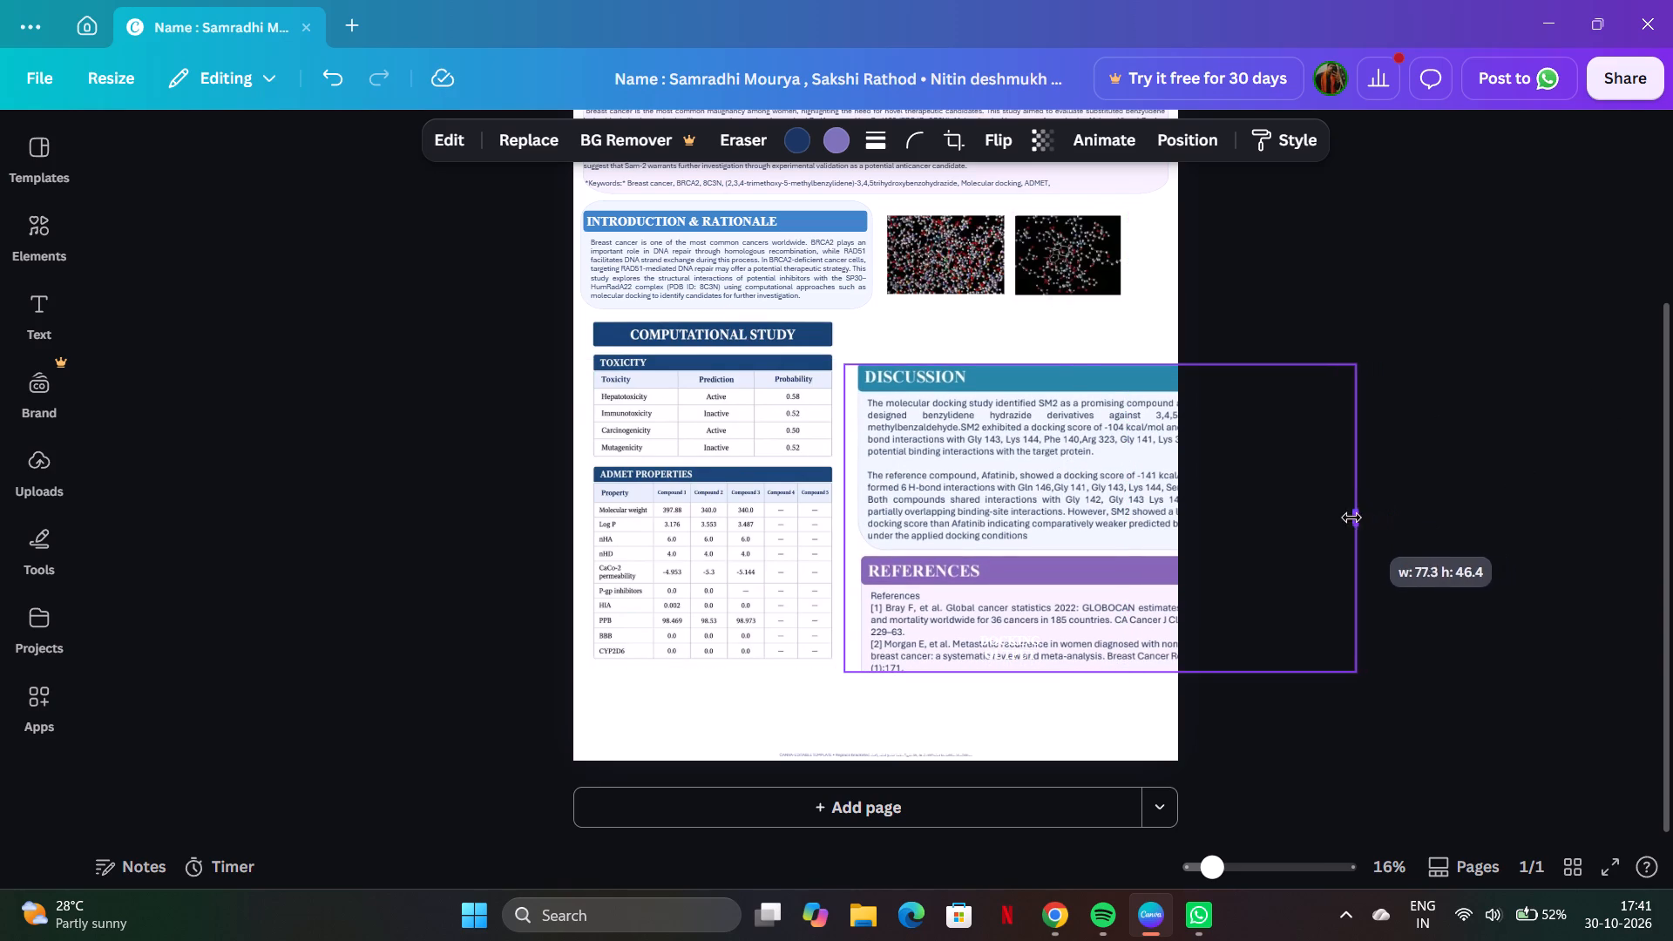
left_click_drag(1351, 518, 1304, 516)
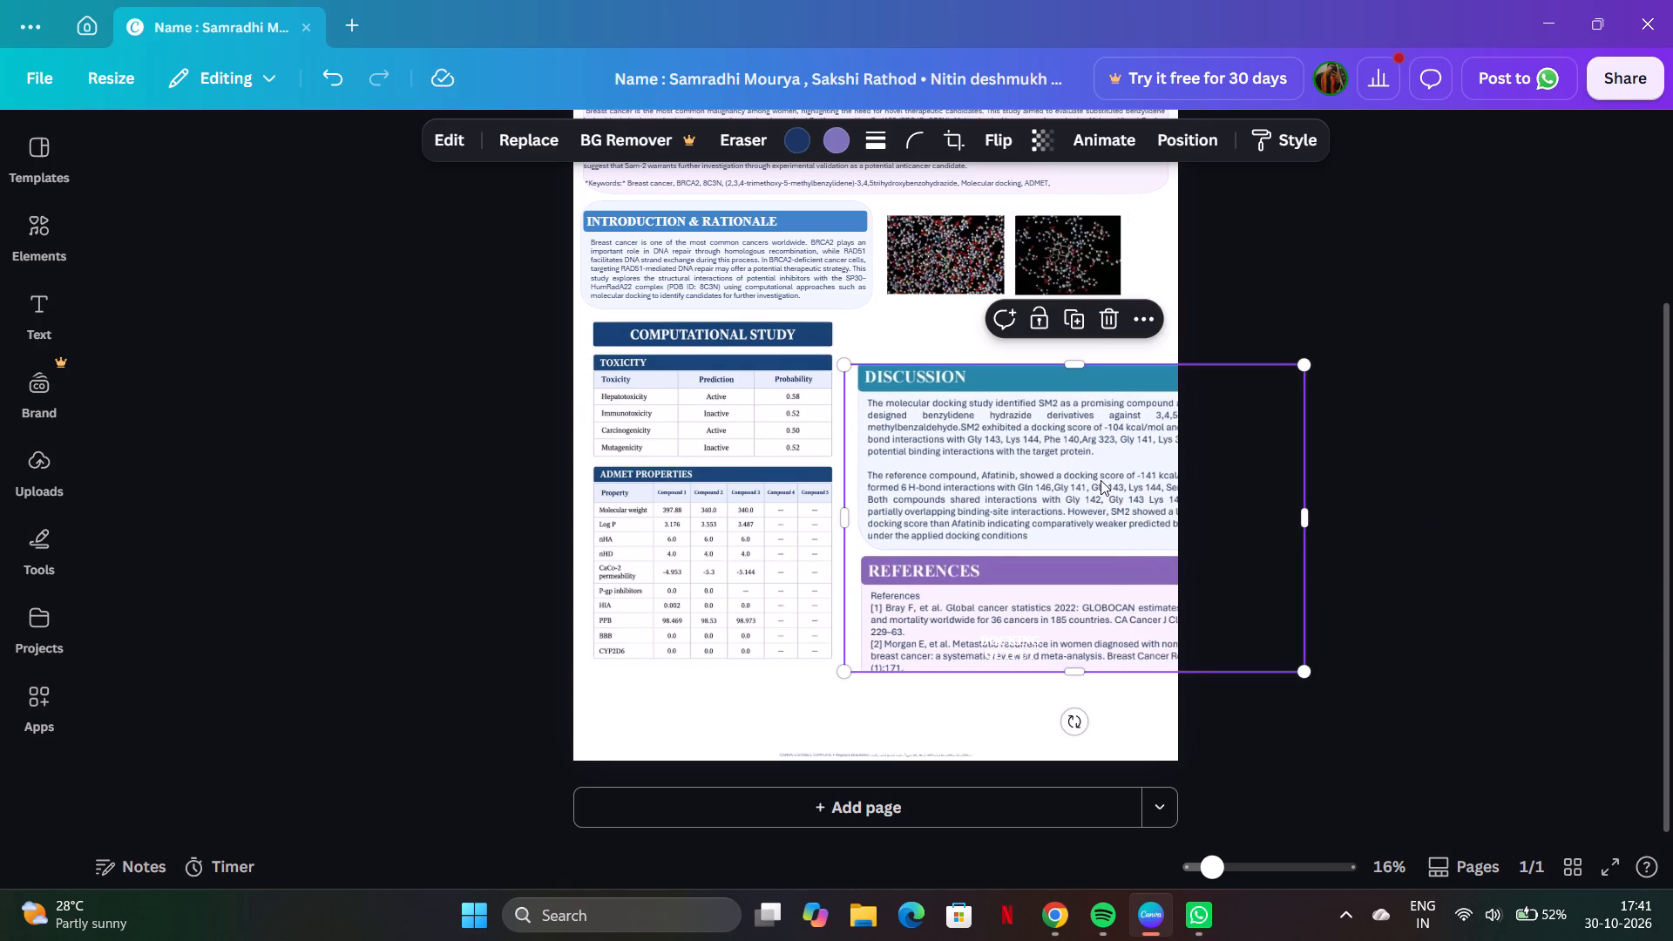
scroll(1099, 480, "left", 2)
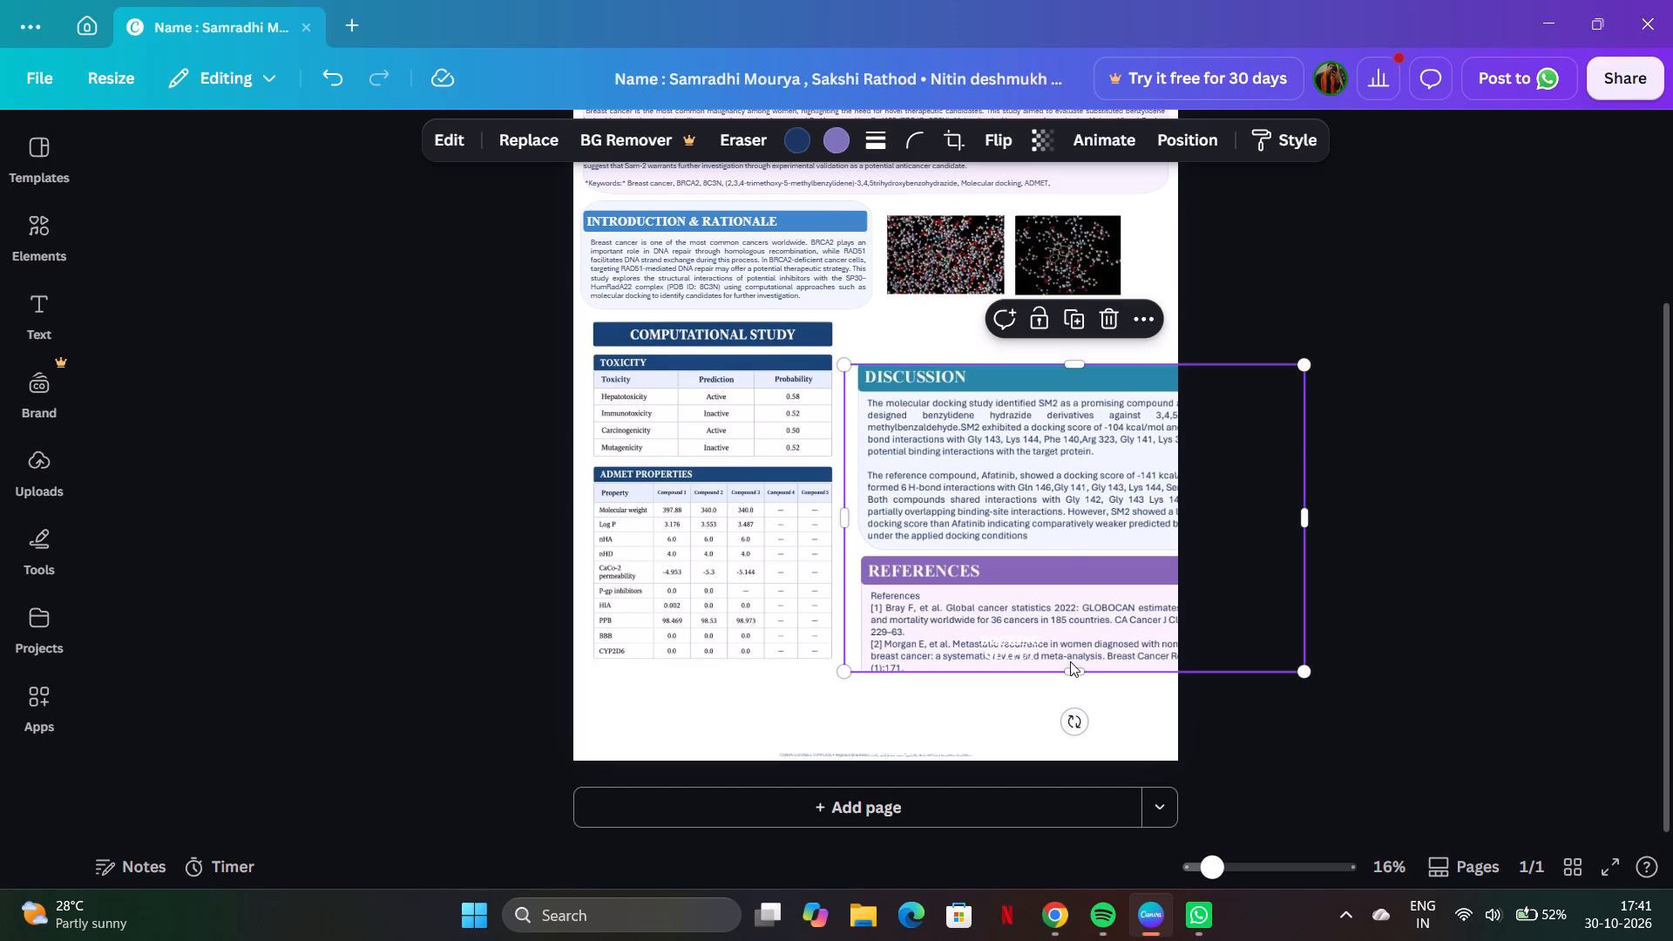
left_click(1070, 663)
left_click_drag(1070, 663, 1060, 574)
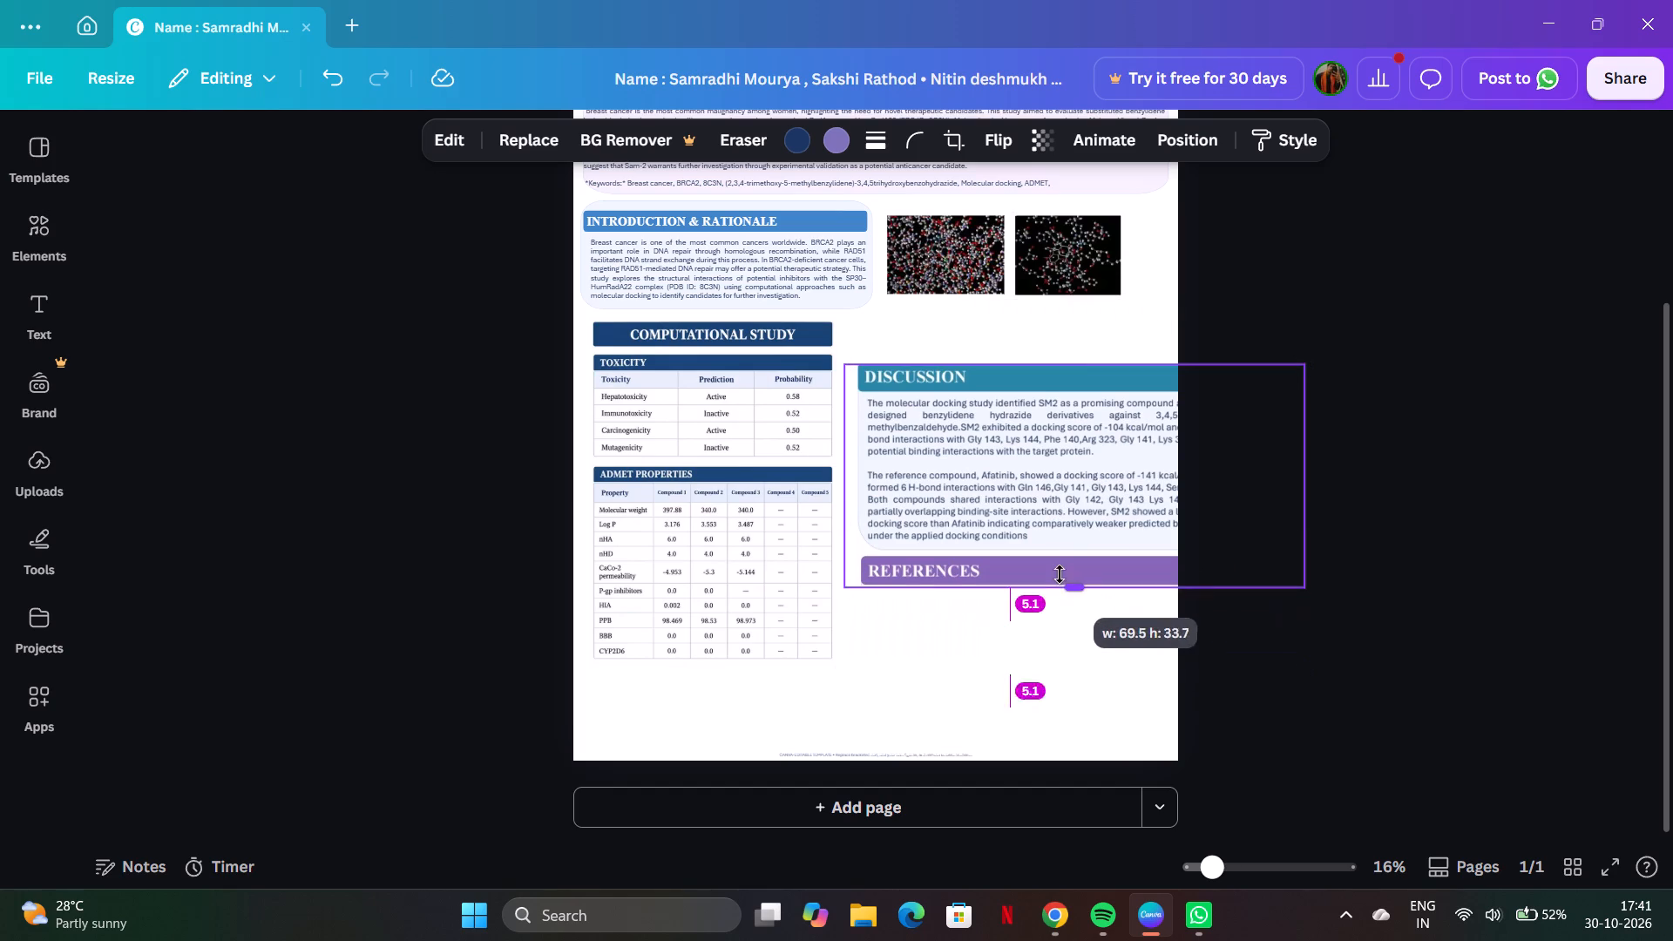
left_click_drag(1060, 574, 1056, 542)
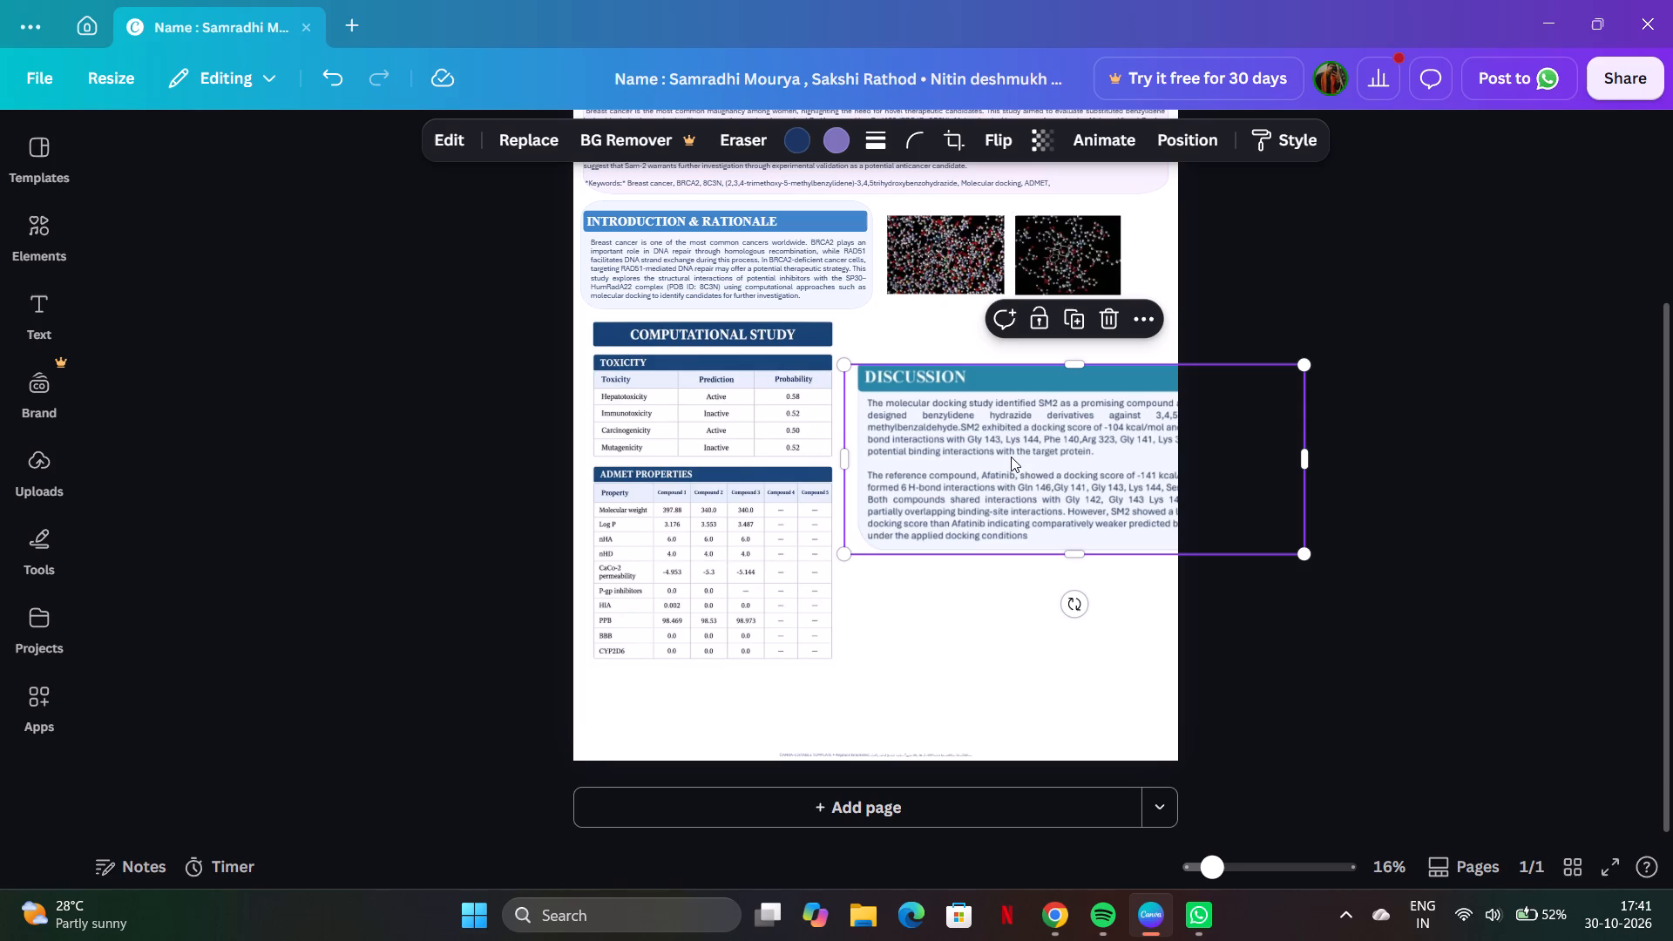
Scale down the cropped Discussion section and position it against the Computational Study tables, beneath the two molecule images.
left_click_drag(1011, 457, 857, 440)
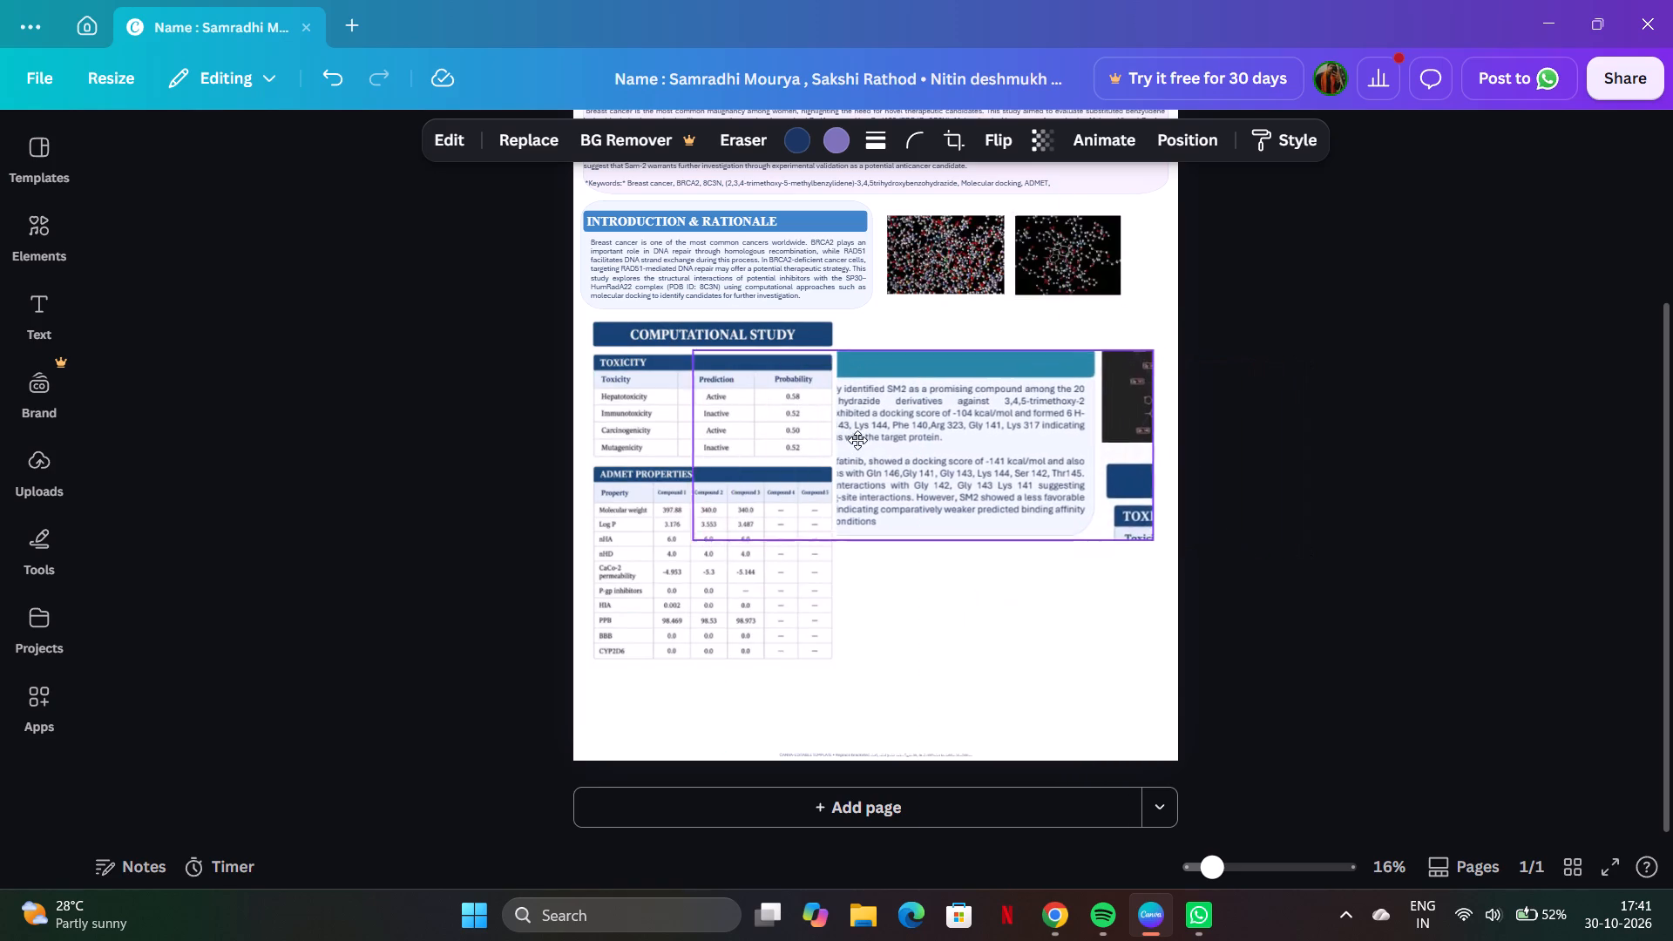
left_click_drag(857, 440, 939, 389)
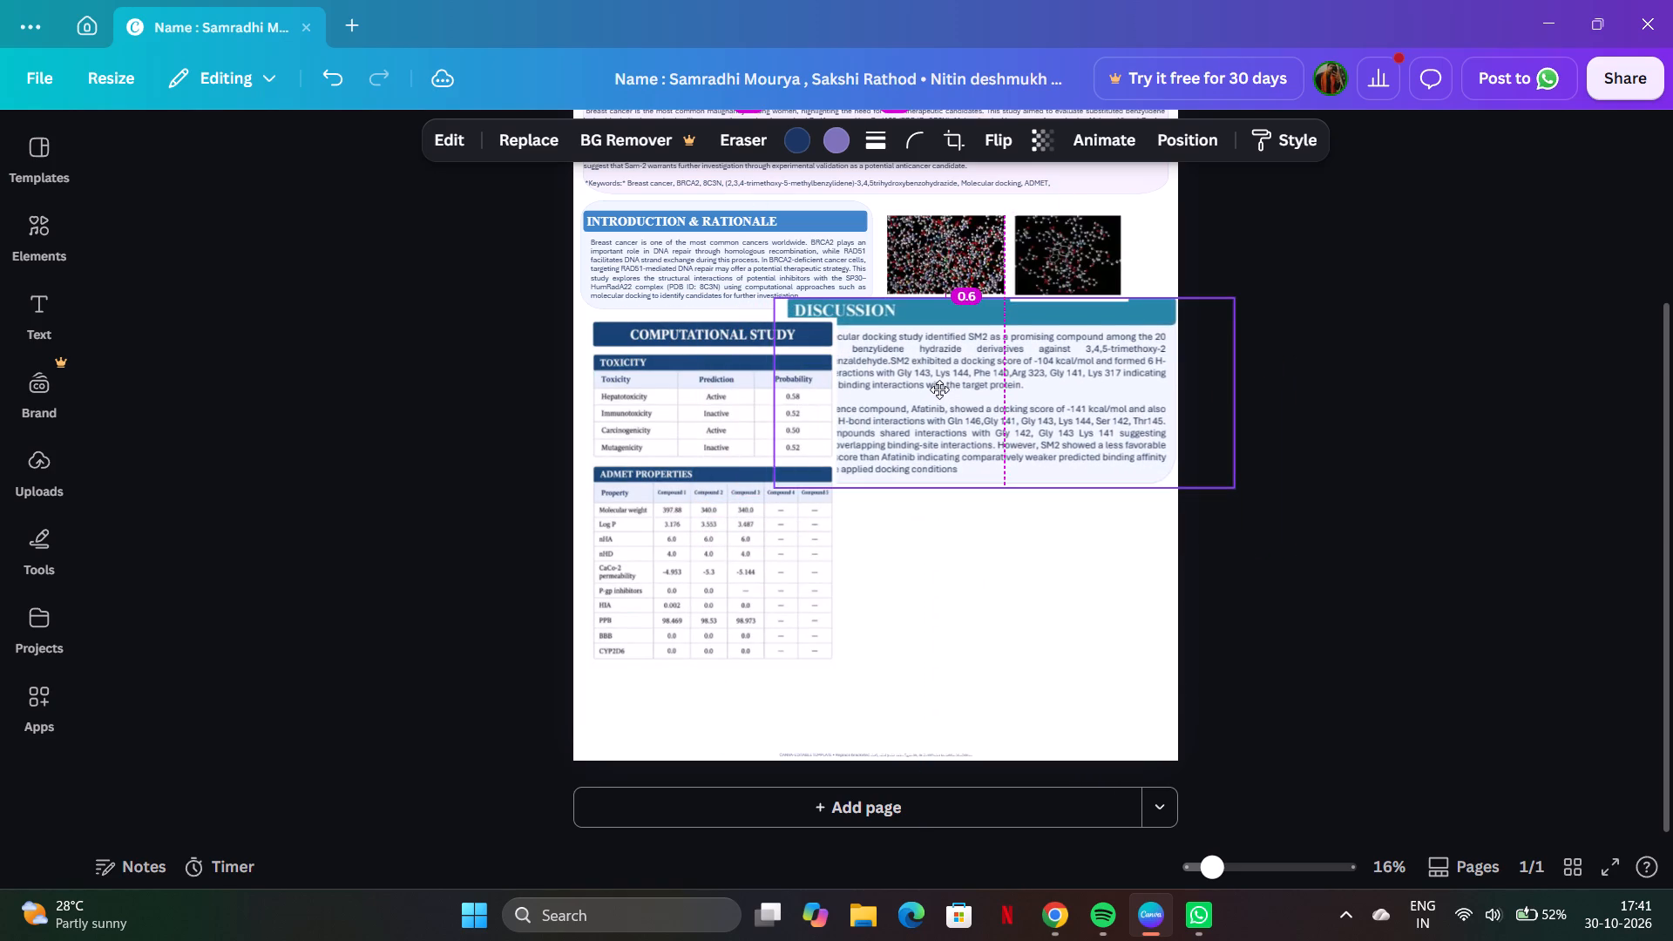
left_click_drag(939, 389, 945, 389)
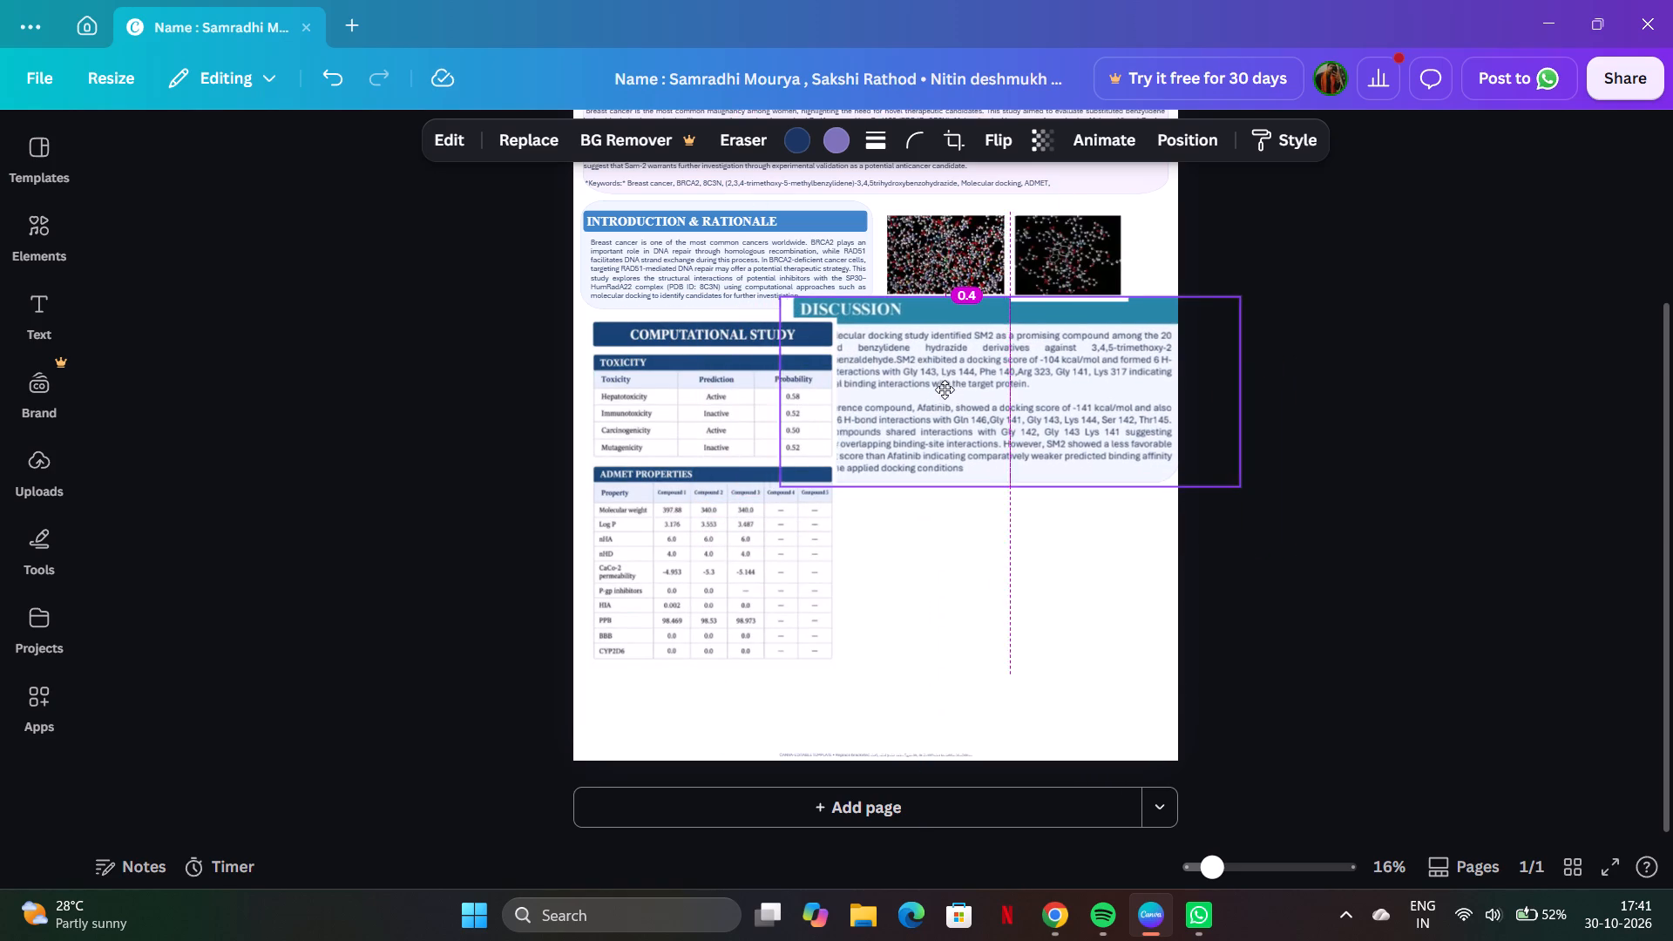
left_click_drag(945, 389, 974, 396)
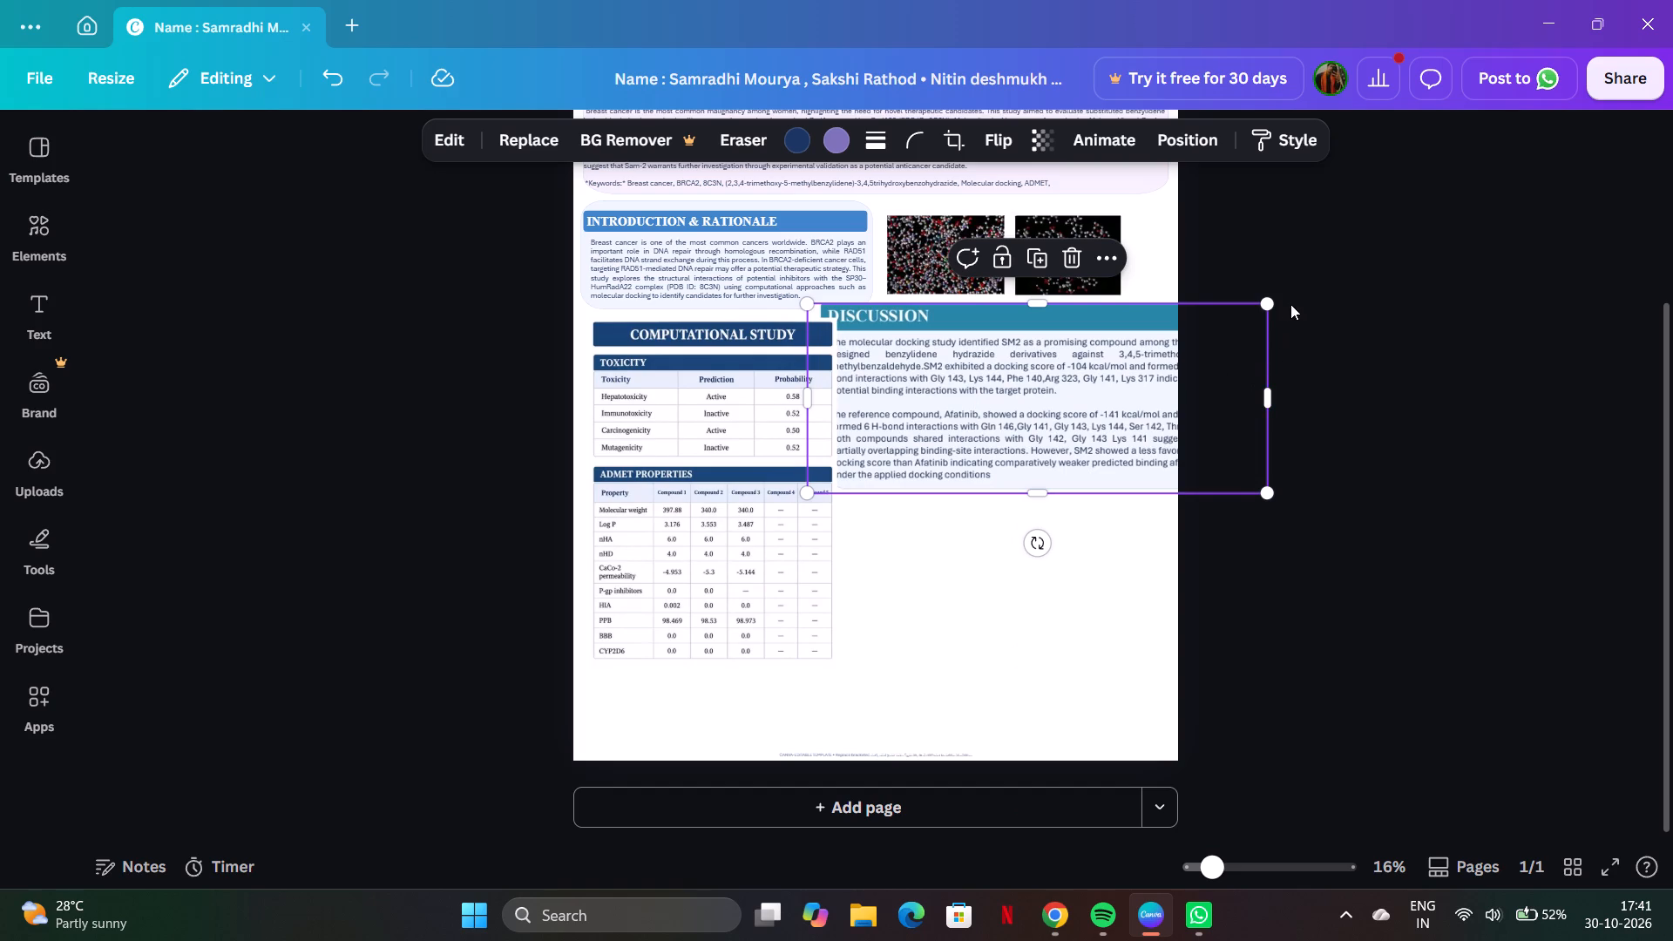
left_click_drag(1269, 302, 1225, 346)
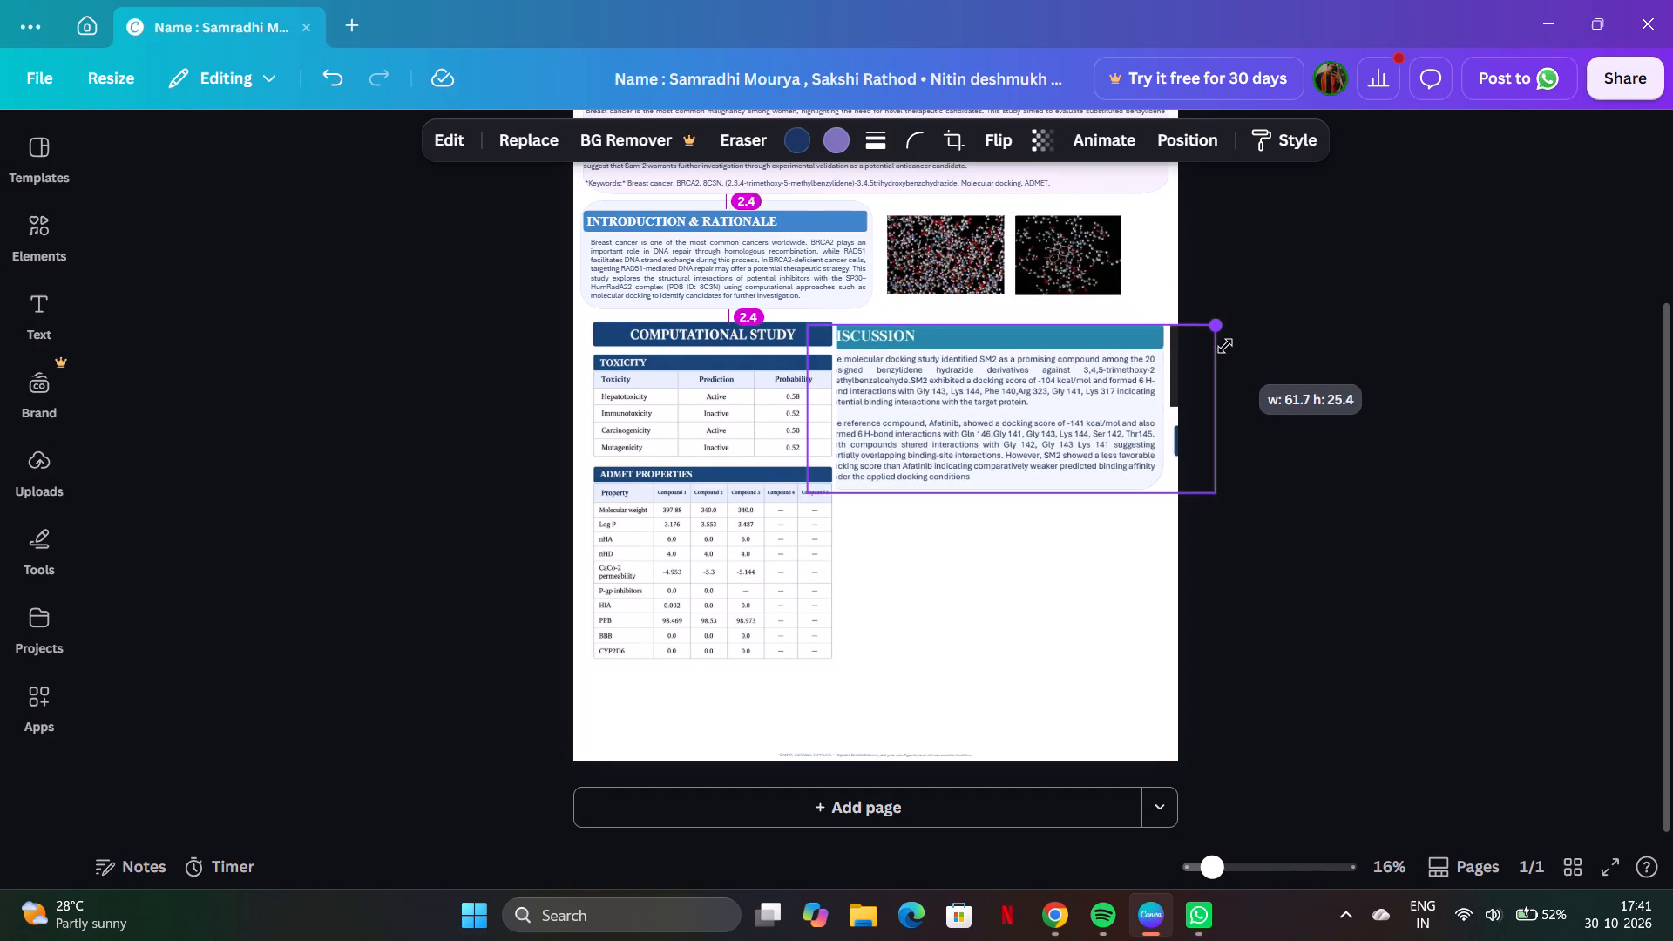
left_click_drag(1225, 346, 1220, 347)
left_click_drag(1067, 409, 1087, 394)
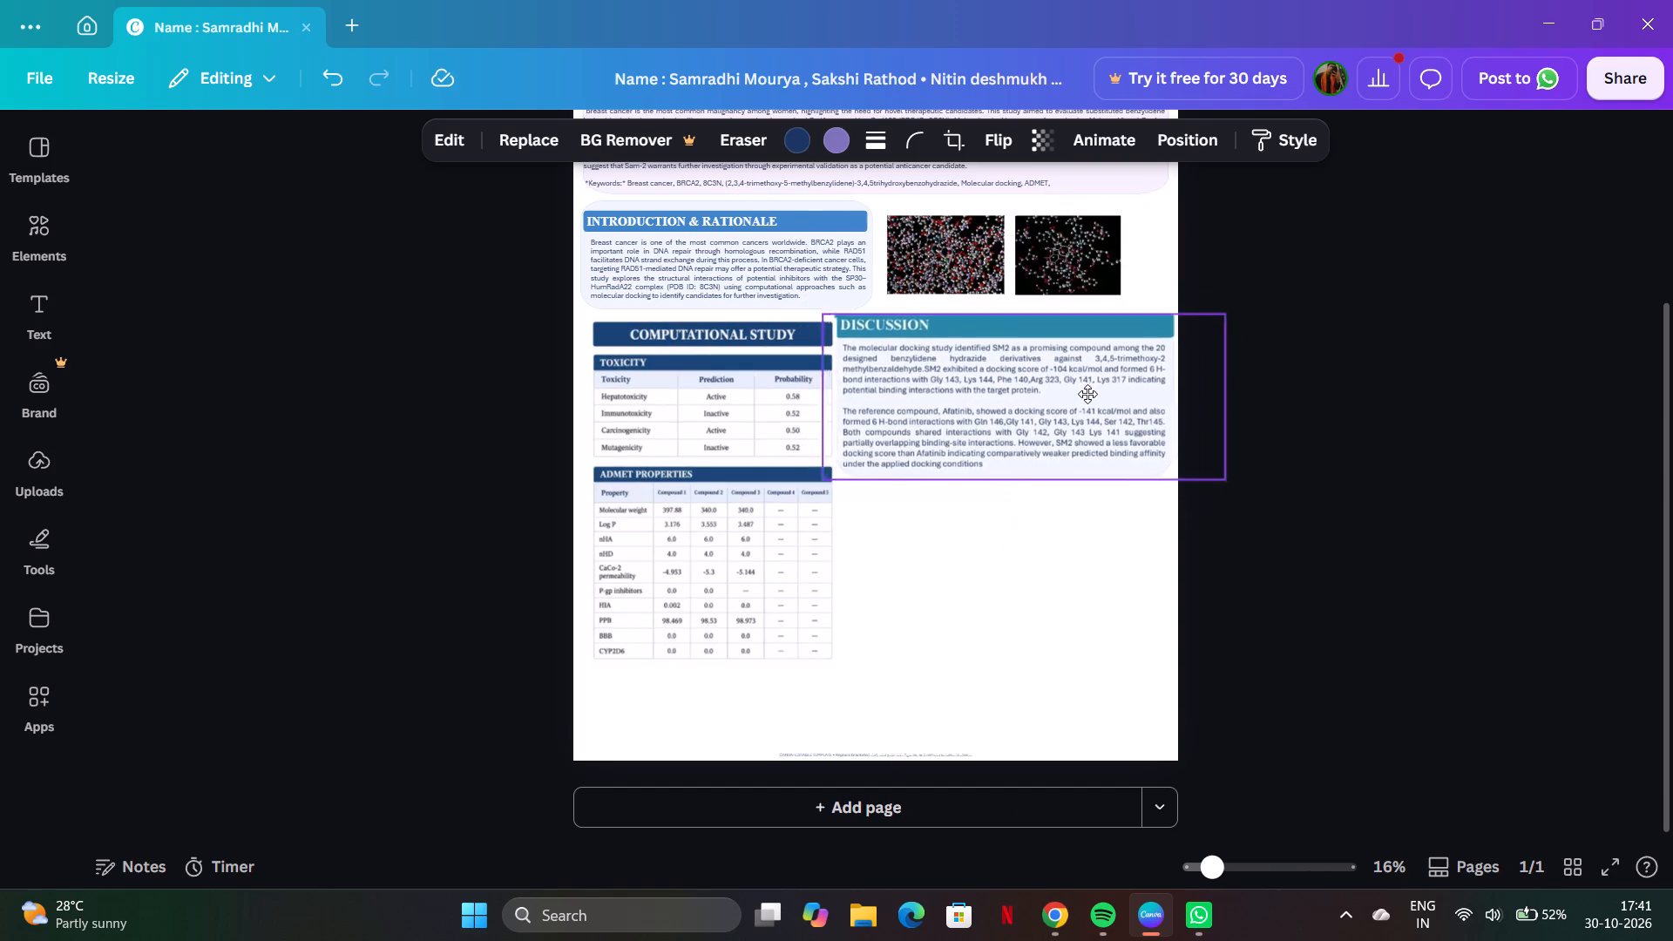
left_click_drag(1087, 394, 1101, 395)
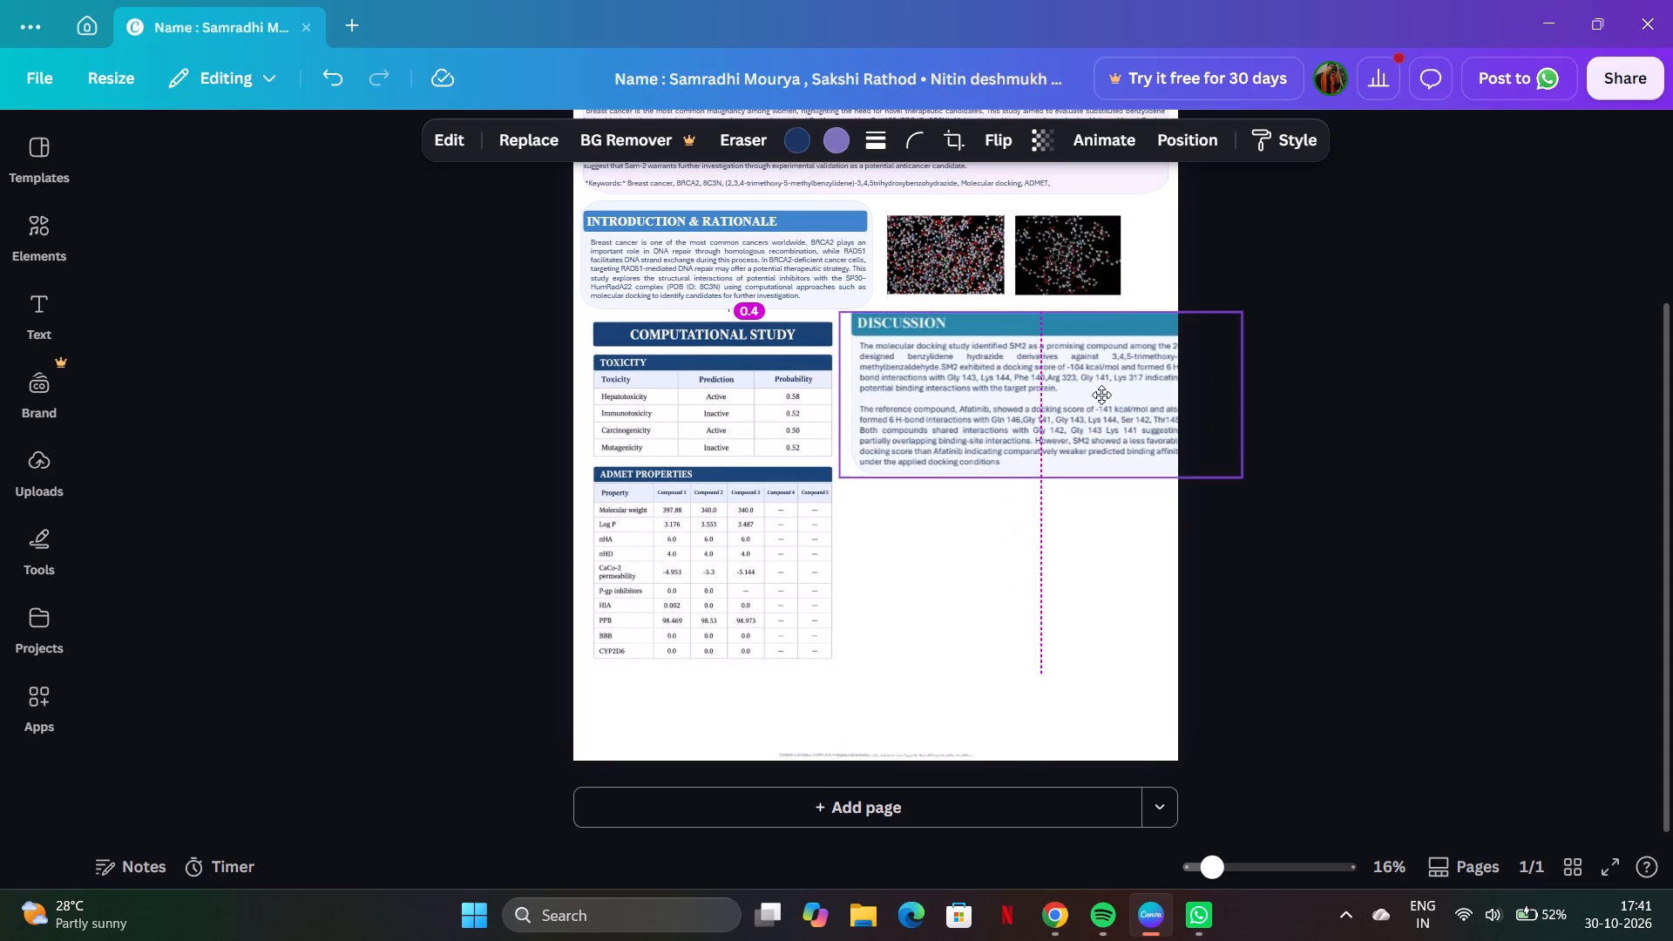
left_click_drag(1101, 395, 1099, 405)
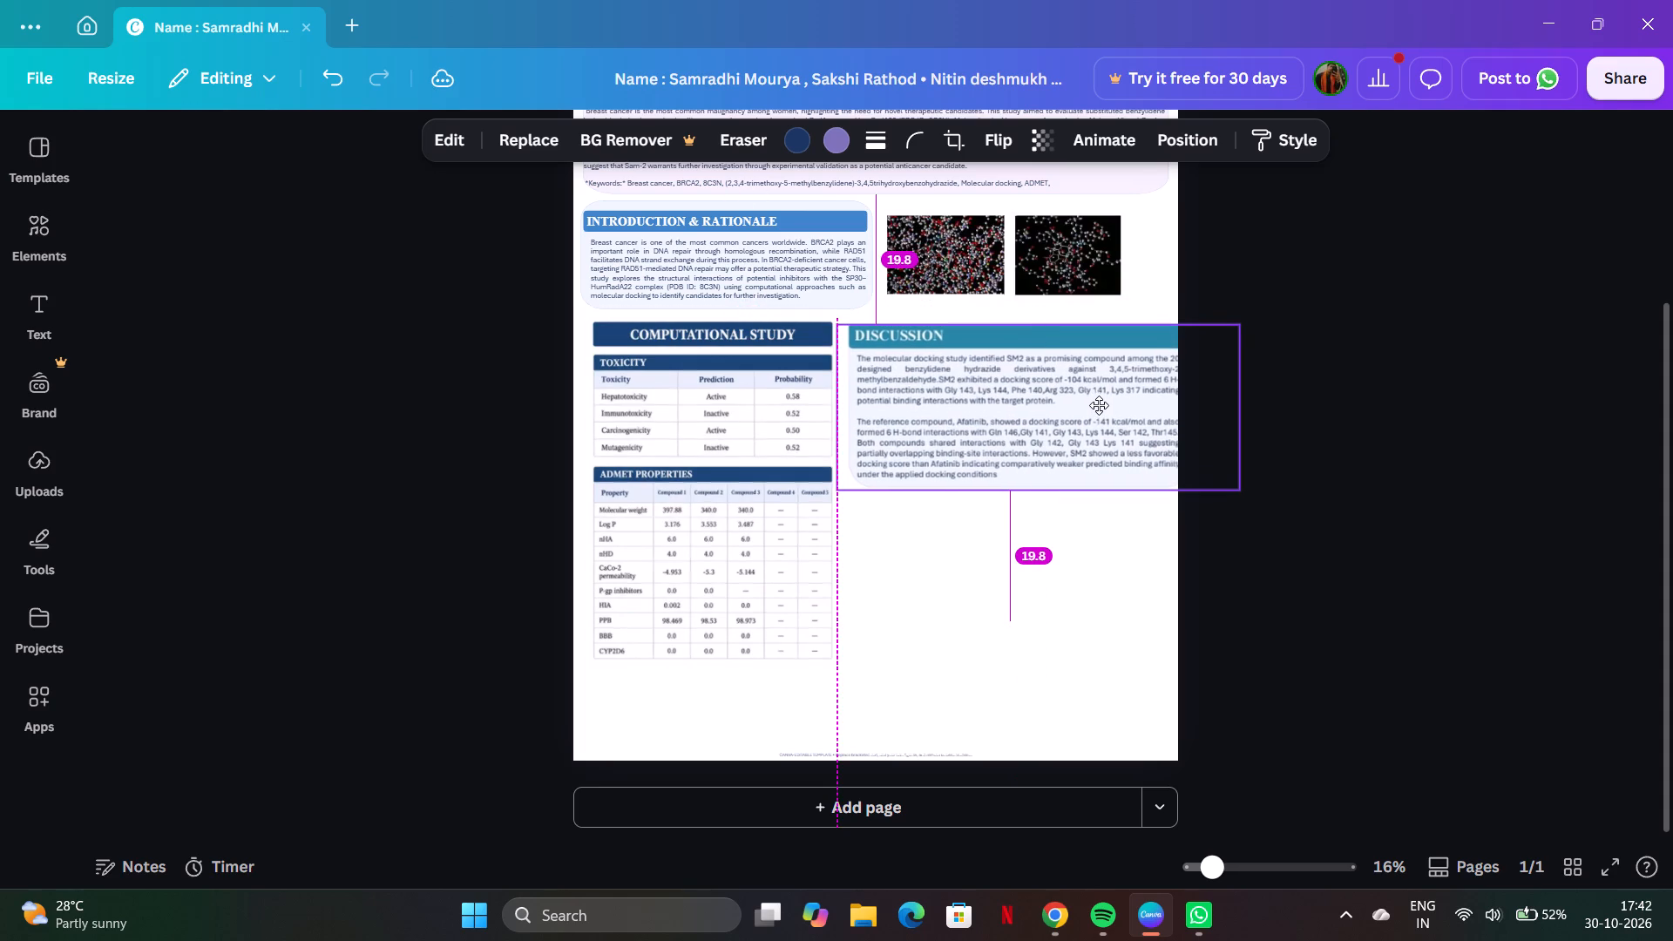
left_click_drag(1099, 405, 1097, 405)
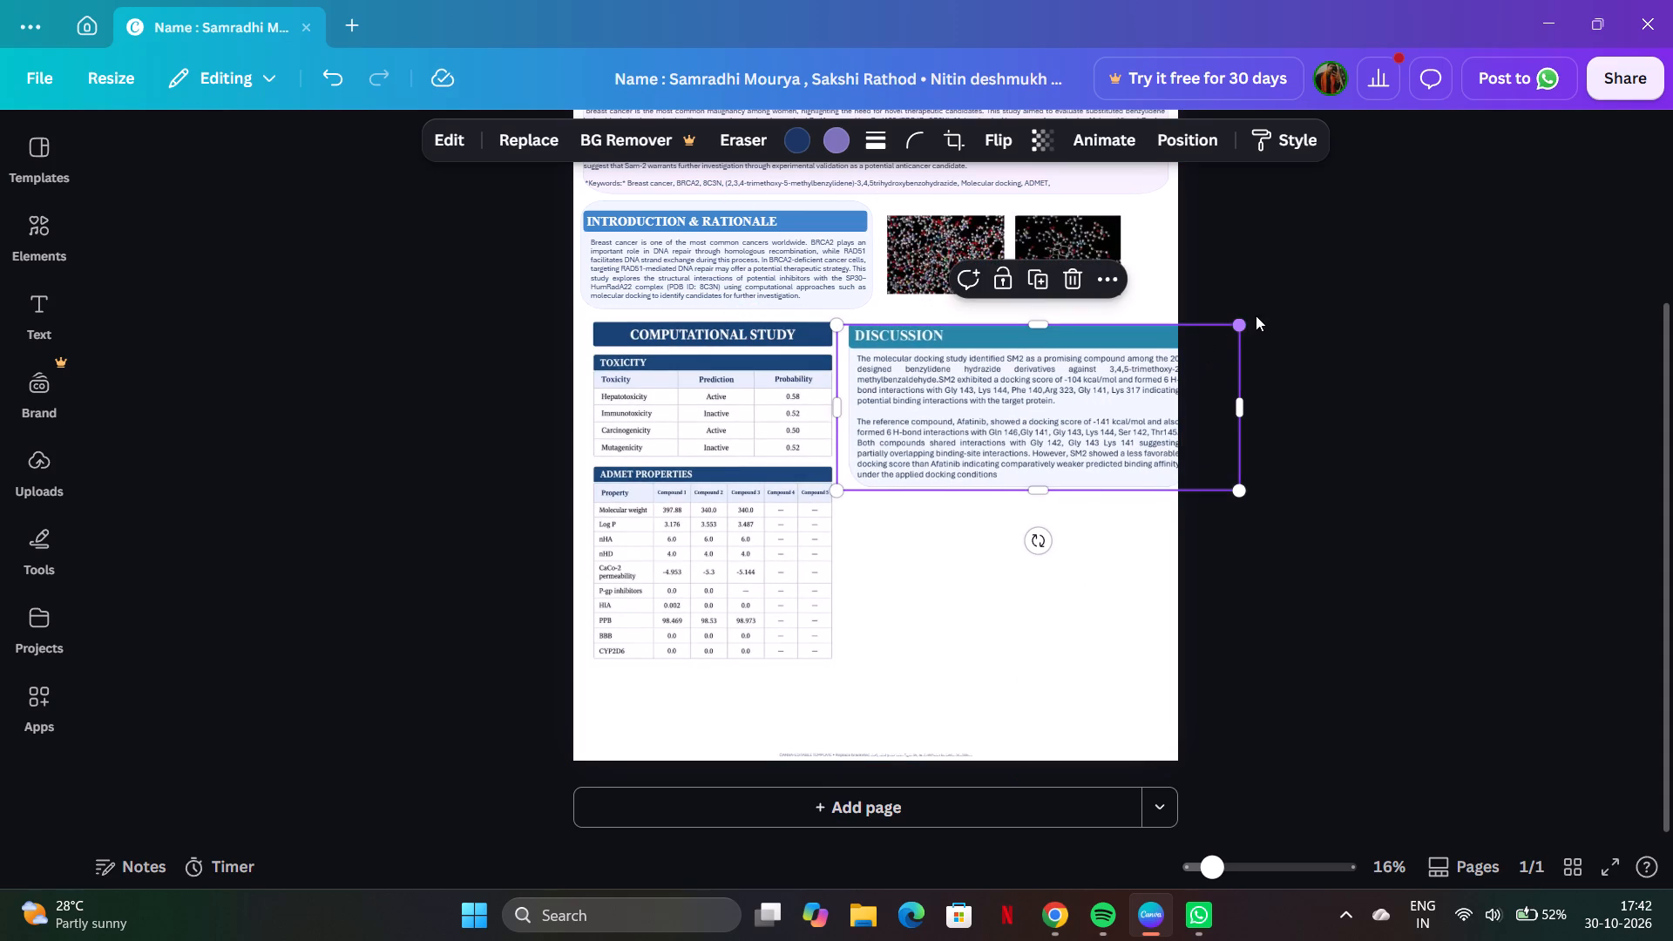
Scale the Discussion section to about 59 wide and 24 high so its text fits within the page edge, and deselect it.
left_click_drag(1240, 322, 1216, 343)
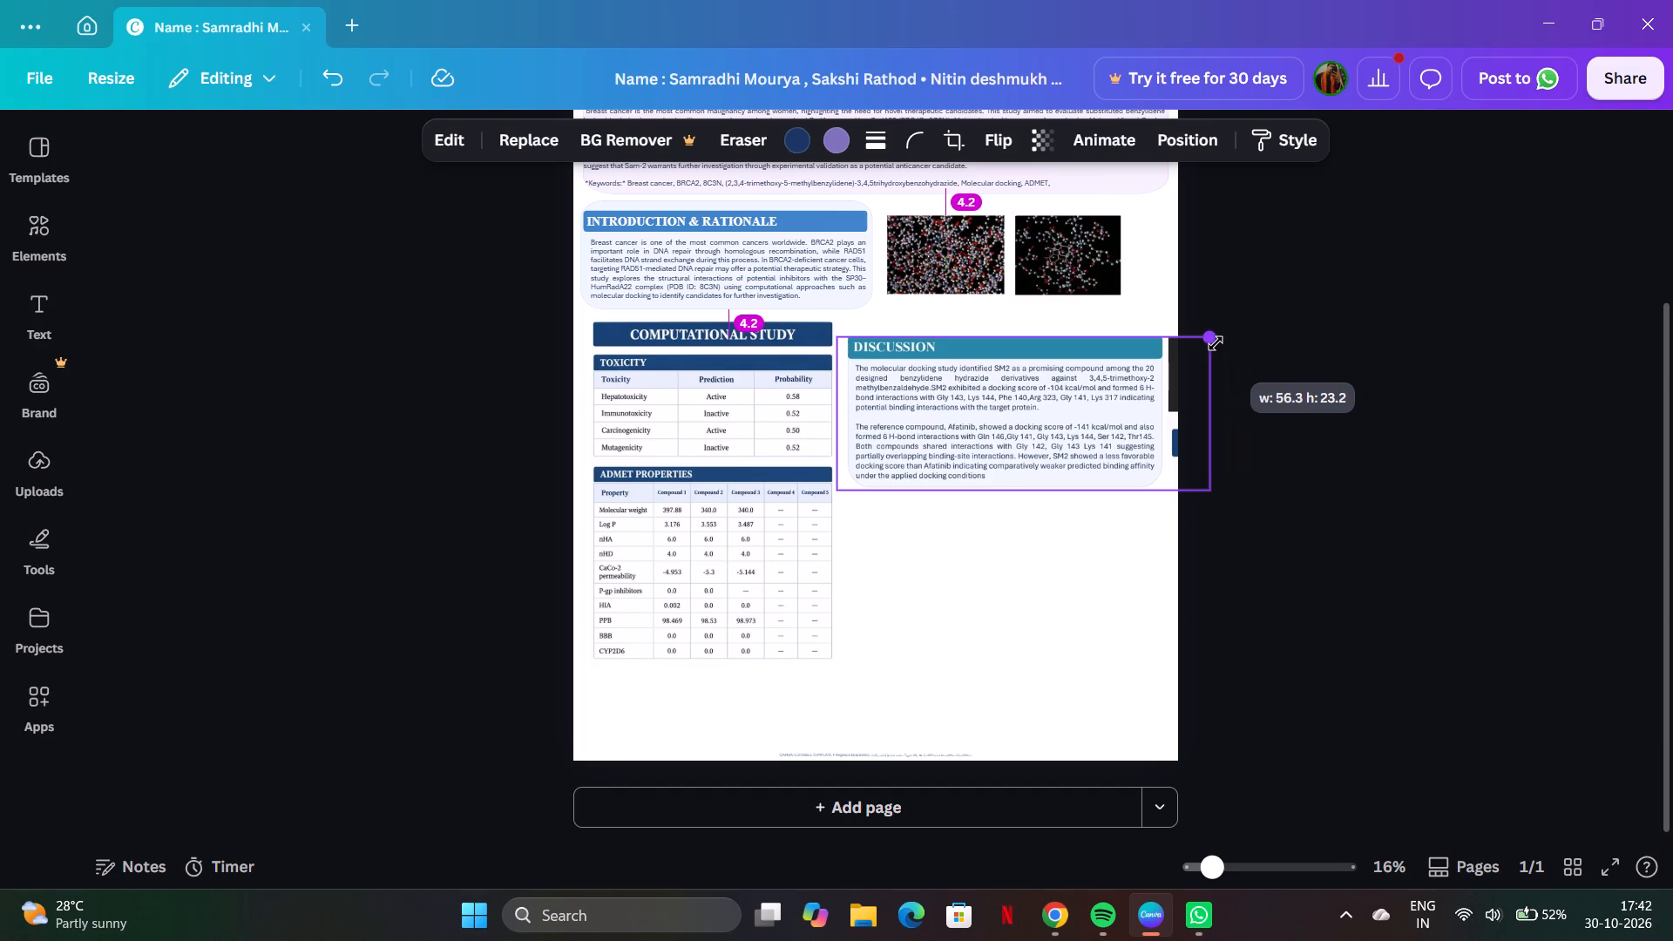
left_click_drag(1216, 343, 1222, 340)
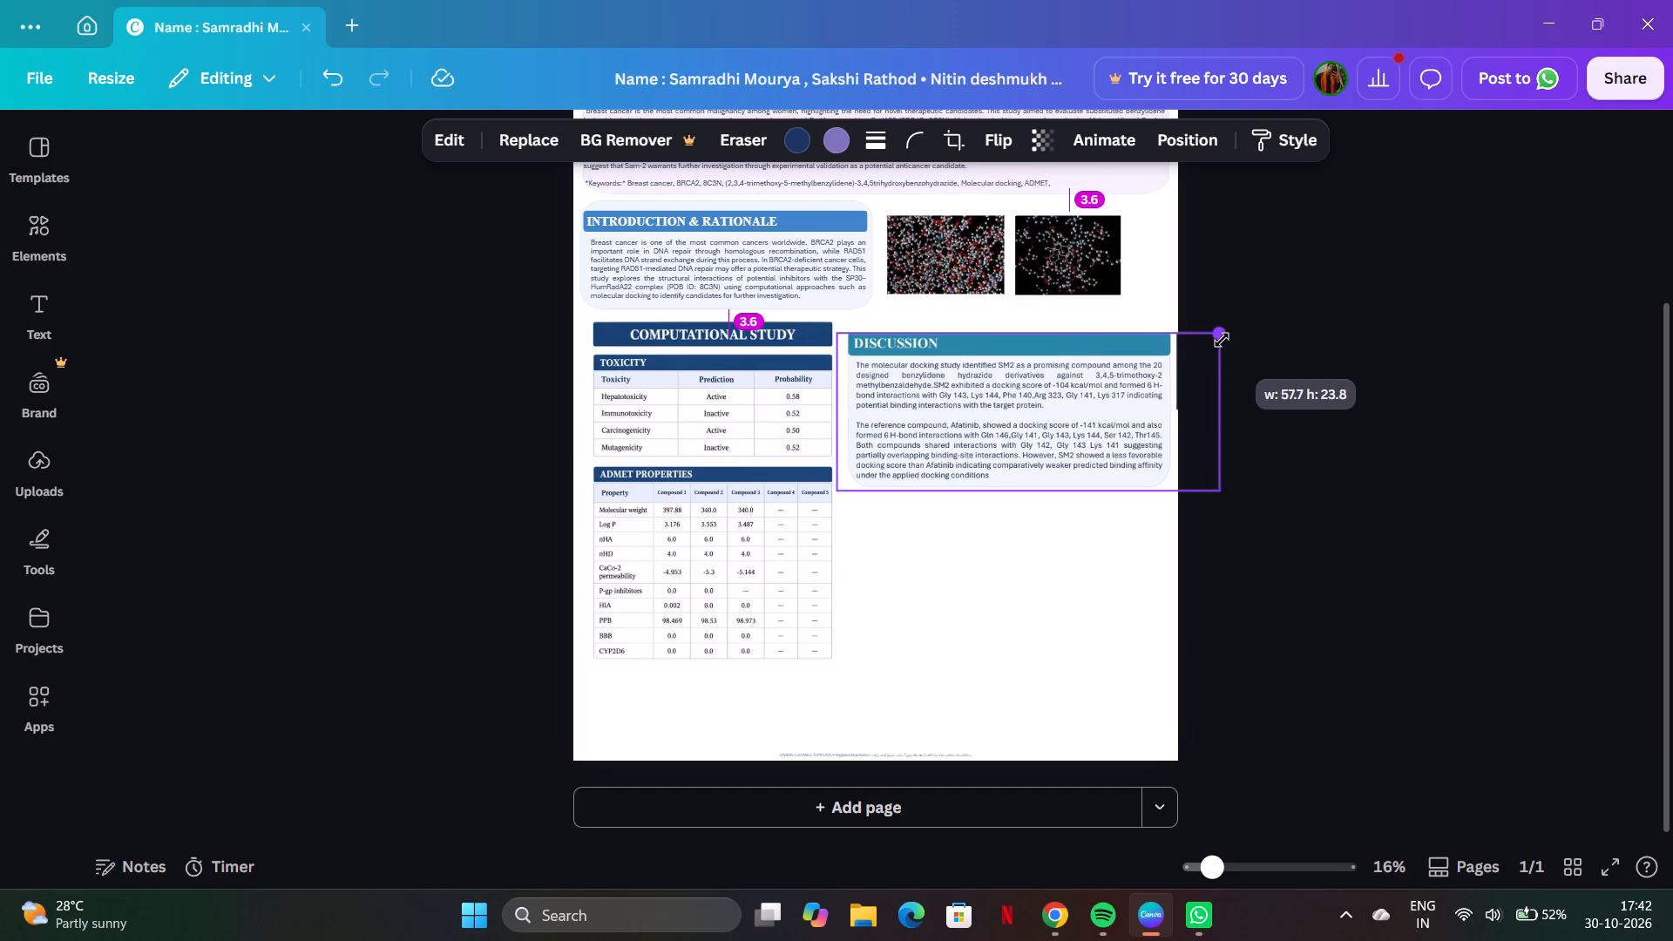
left_click_drag(1222, 340, 1228, 334)
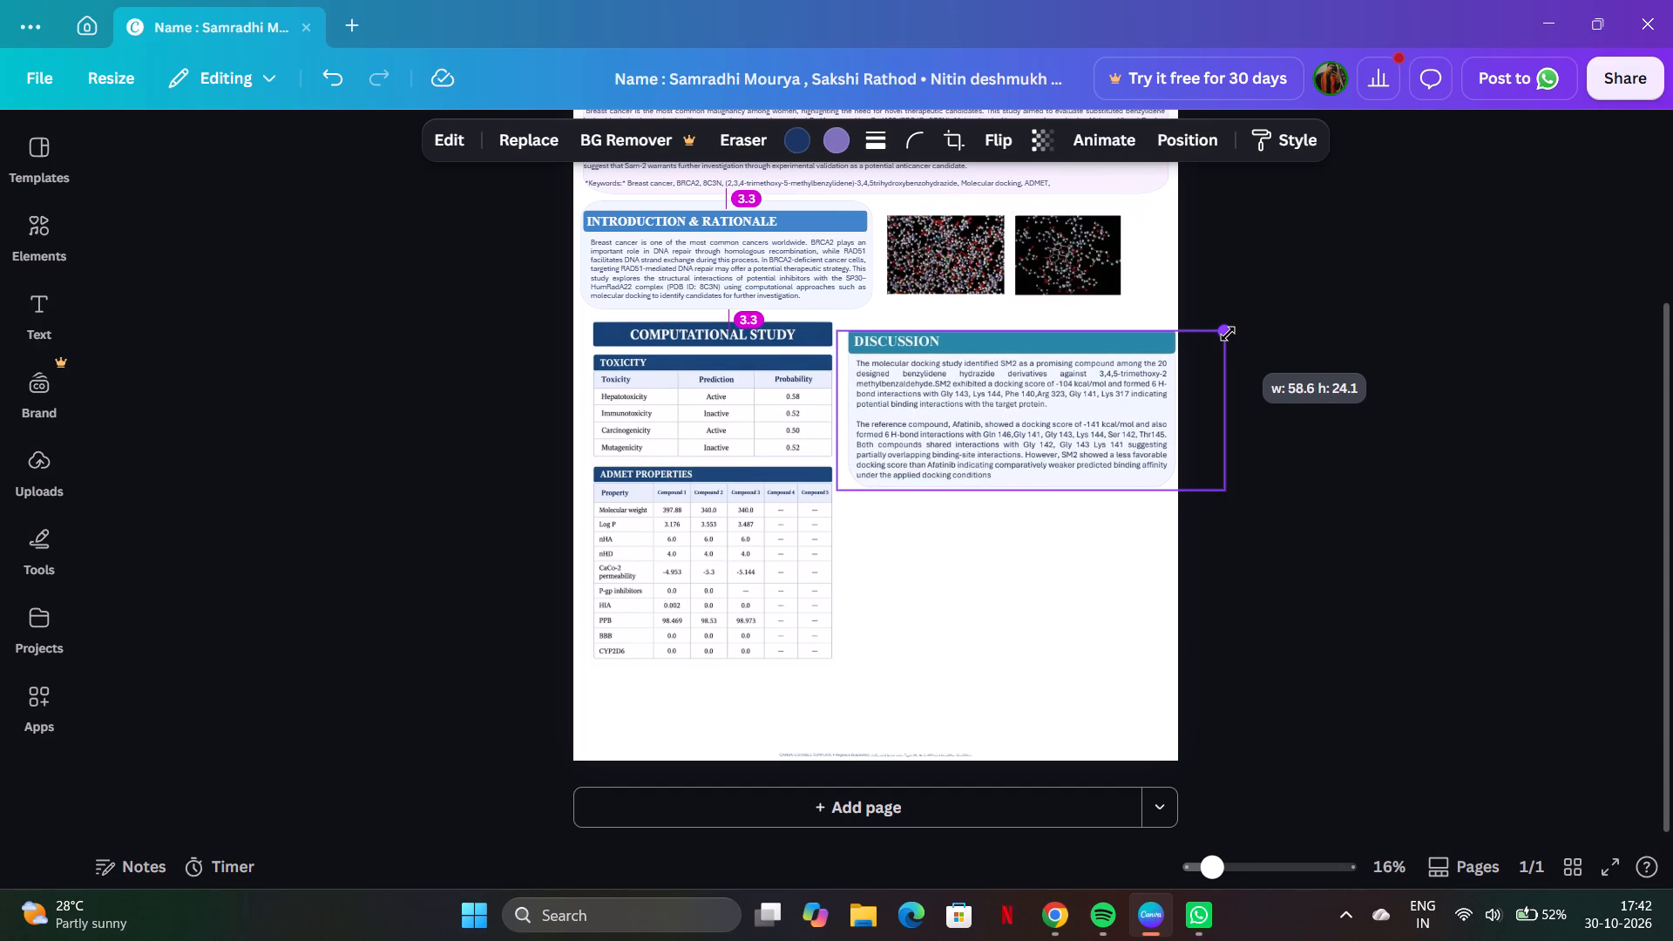
left_click_drag(1228, 334, 1234, 332)
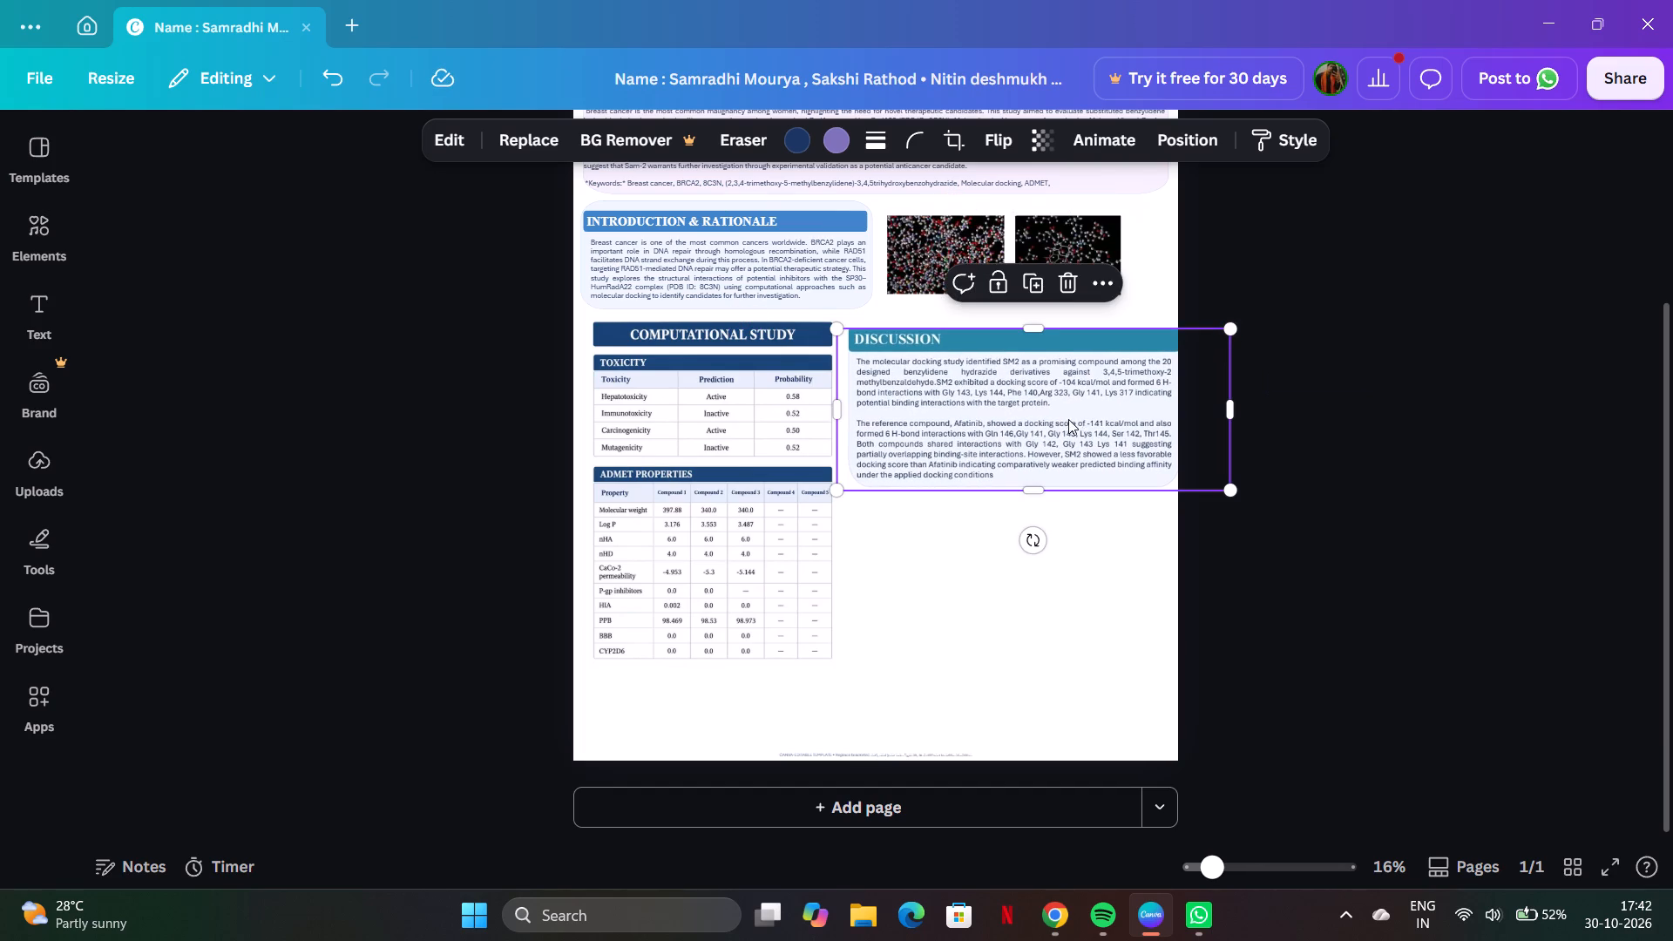
left_click(1060, 410)
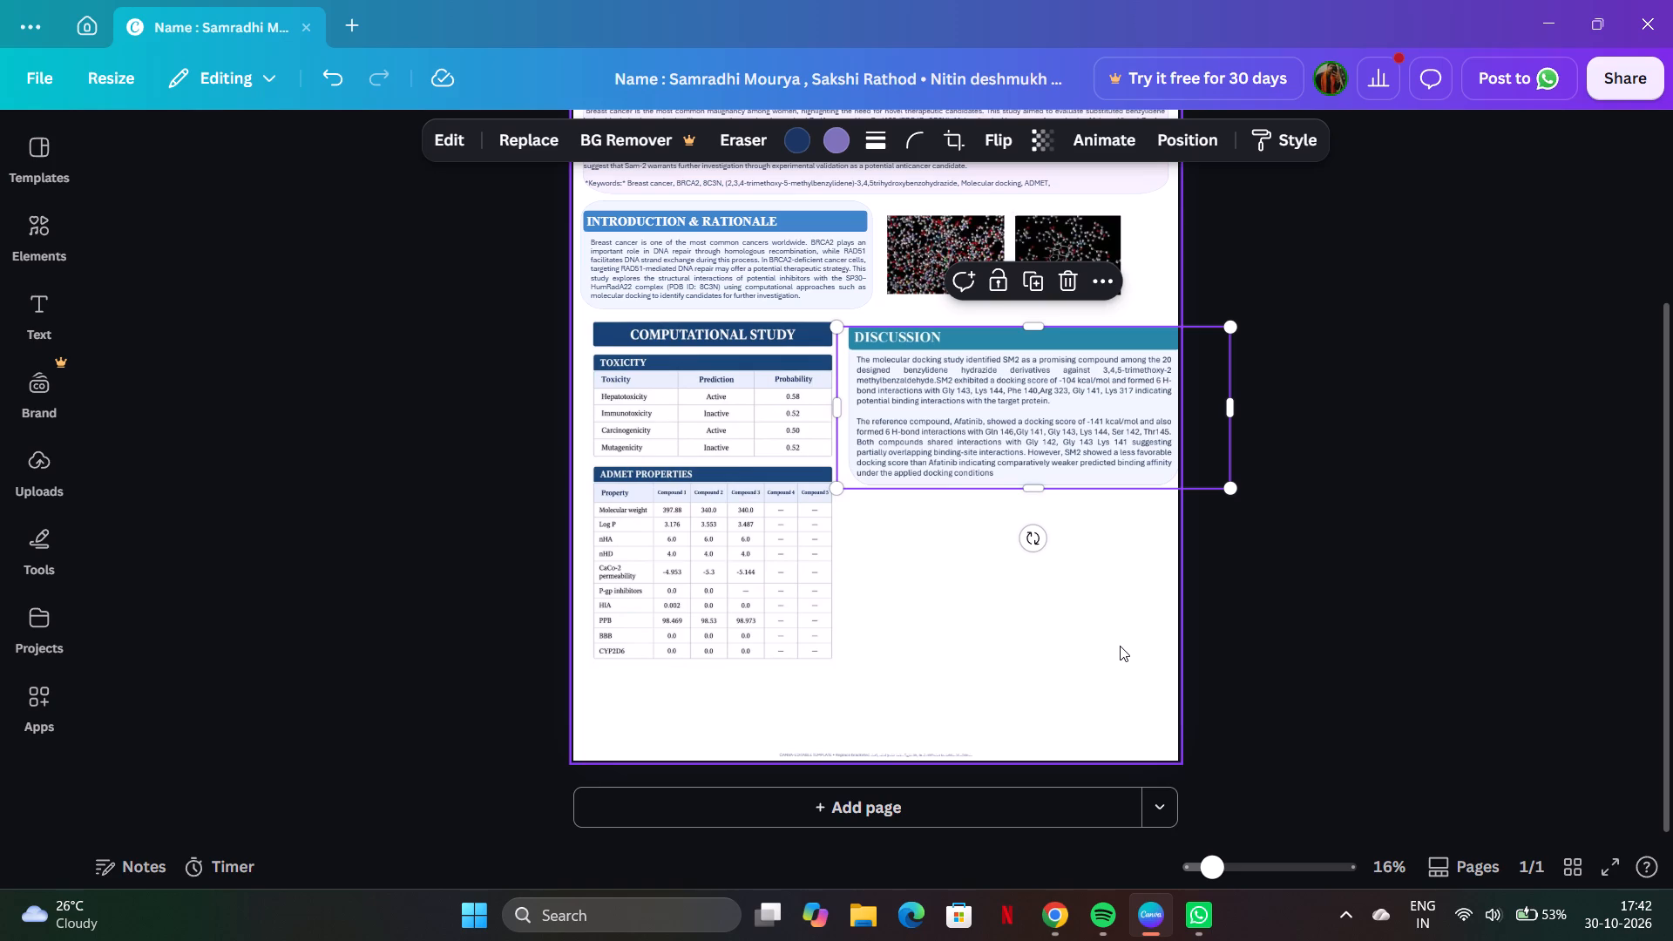
left_click(1056, 618)
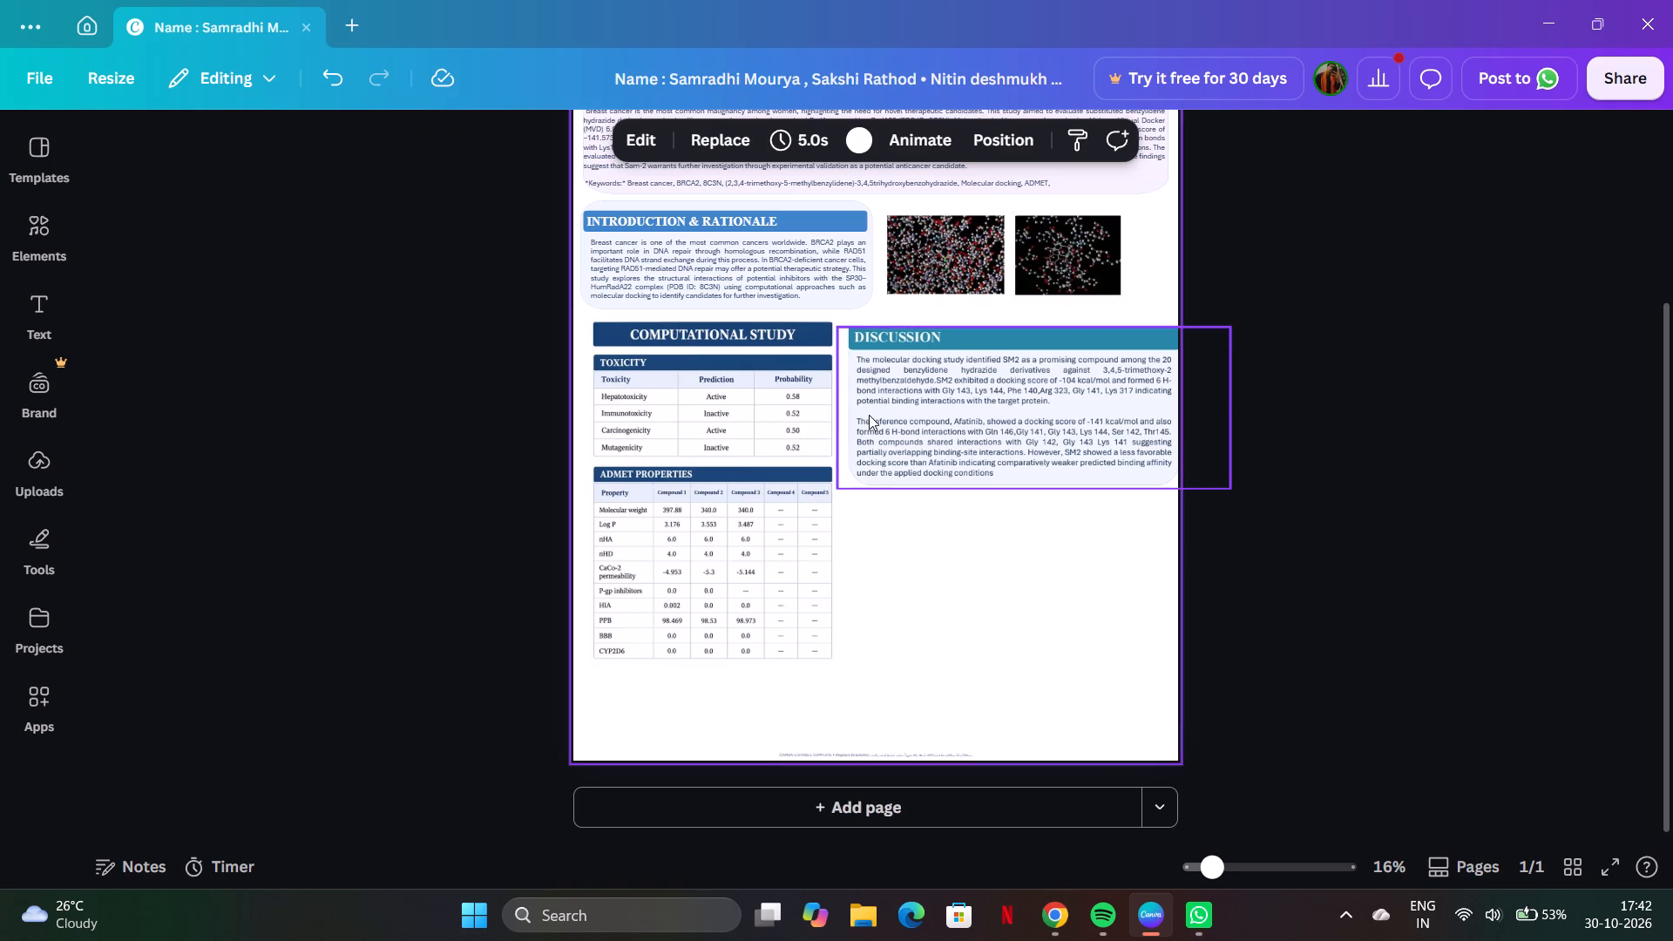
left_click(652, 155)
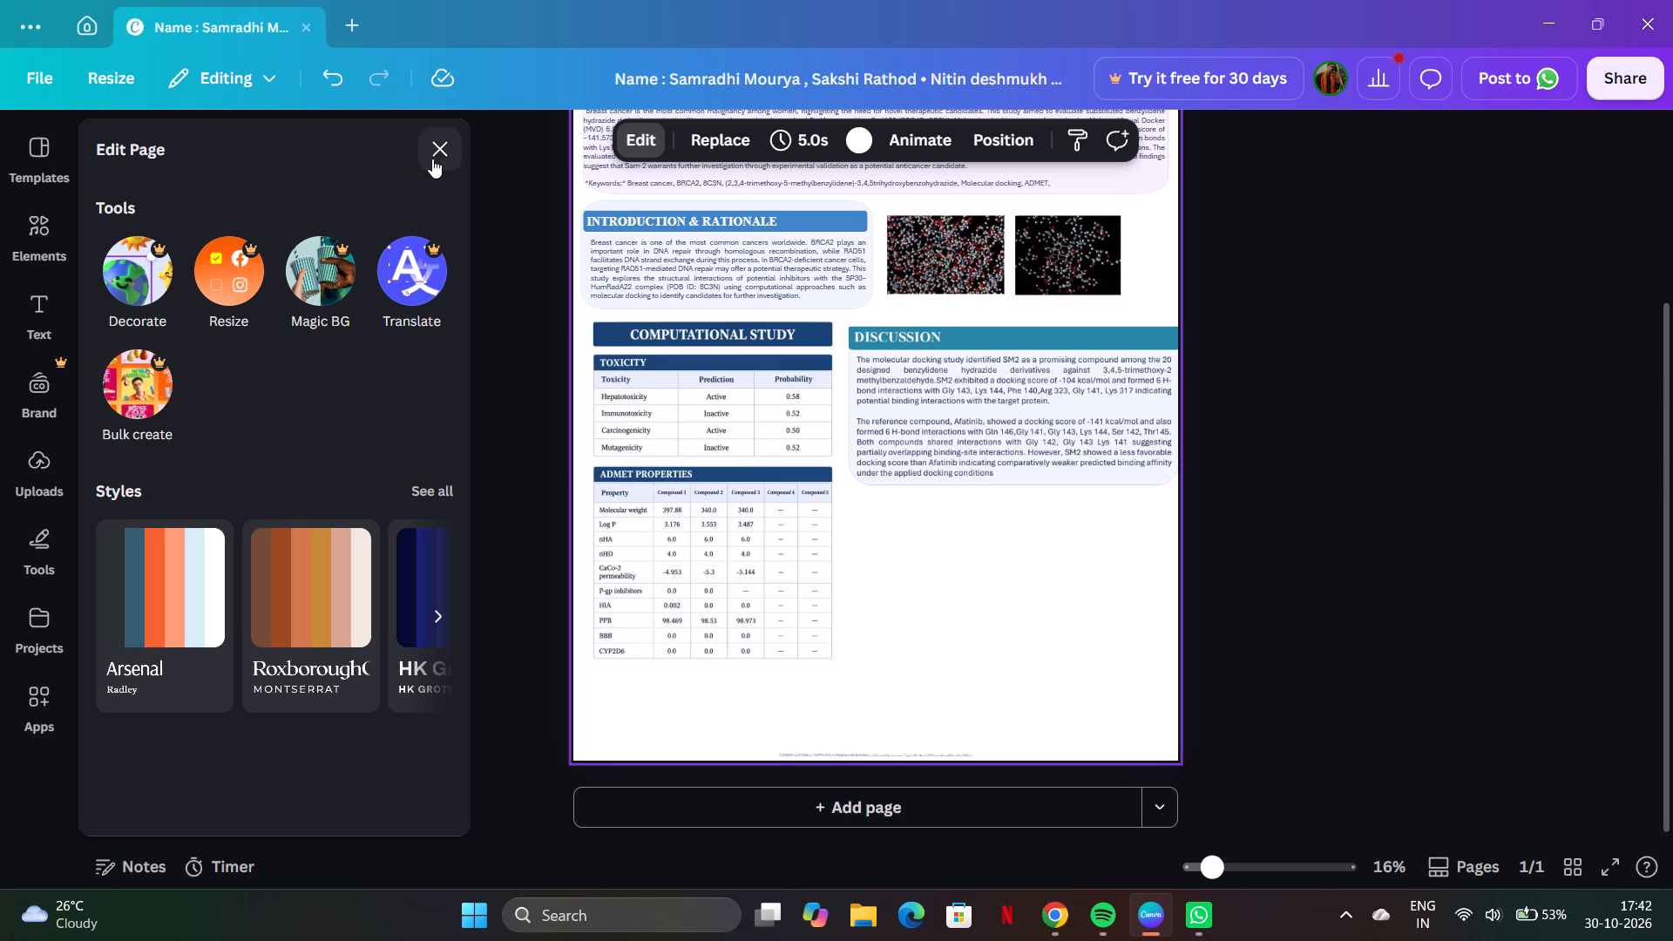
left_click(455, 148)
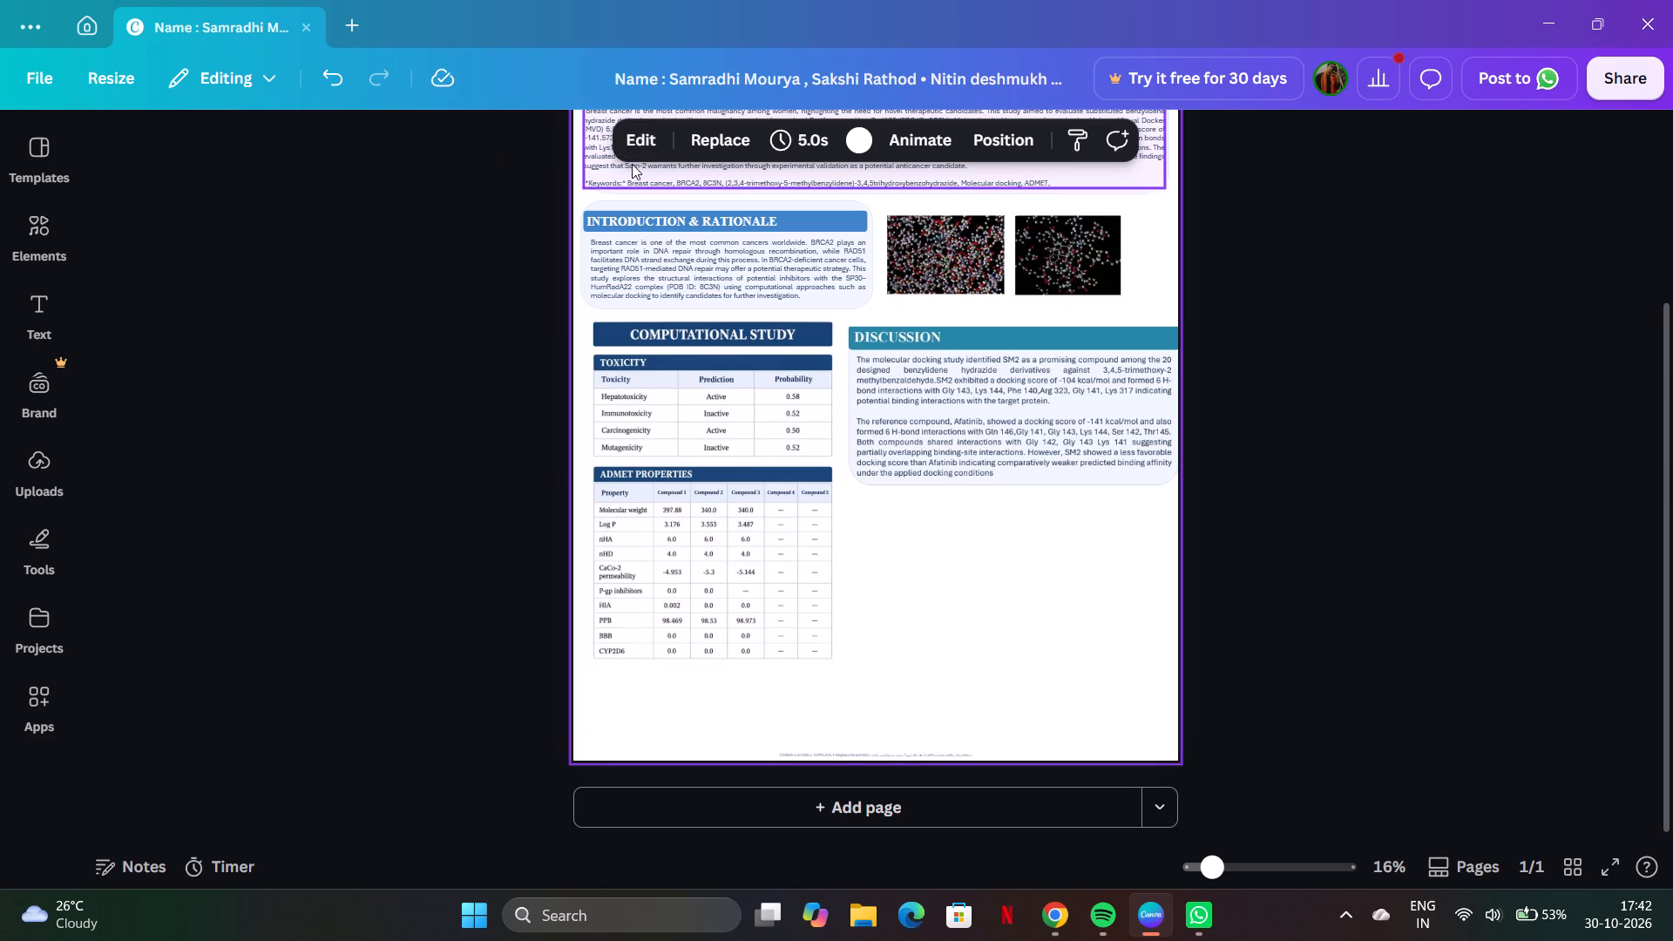
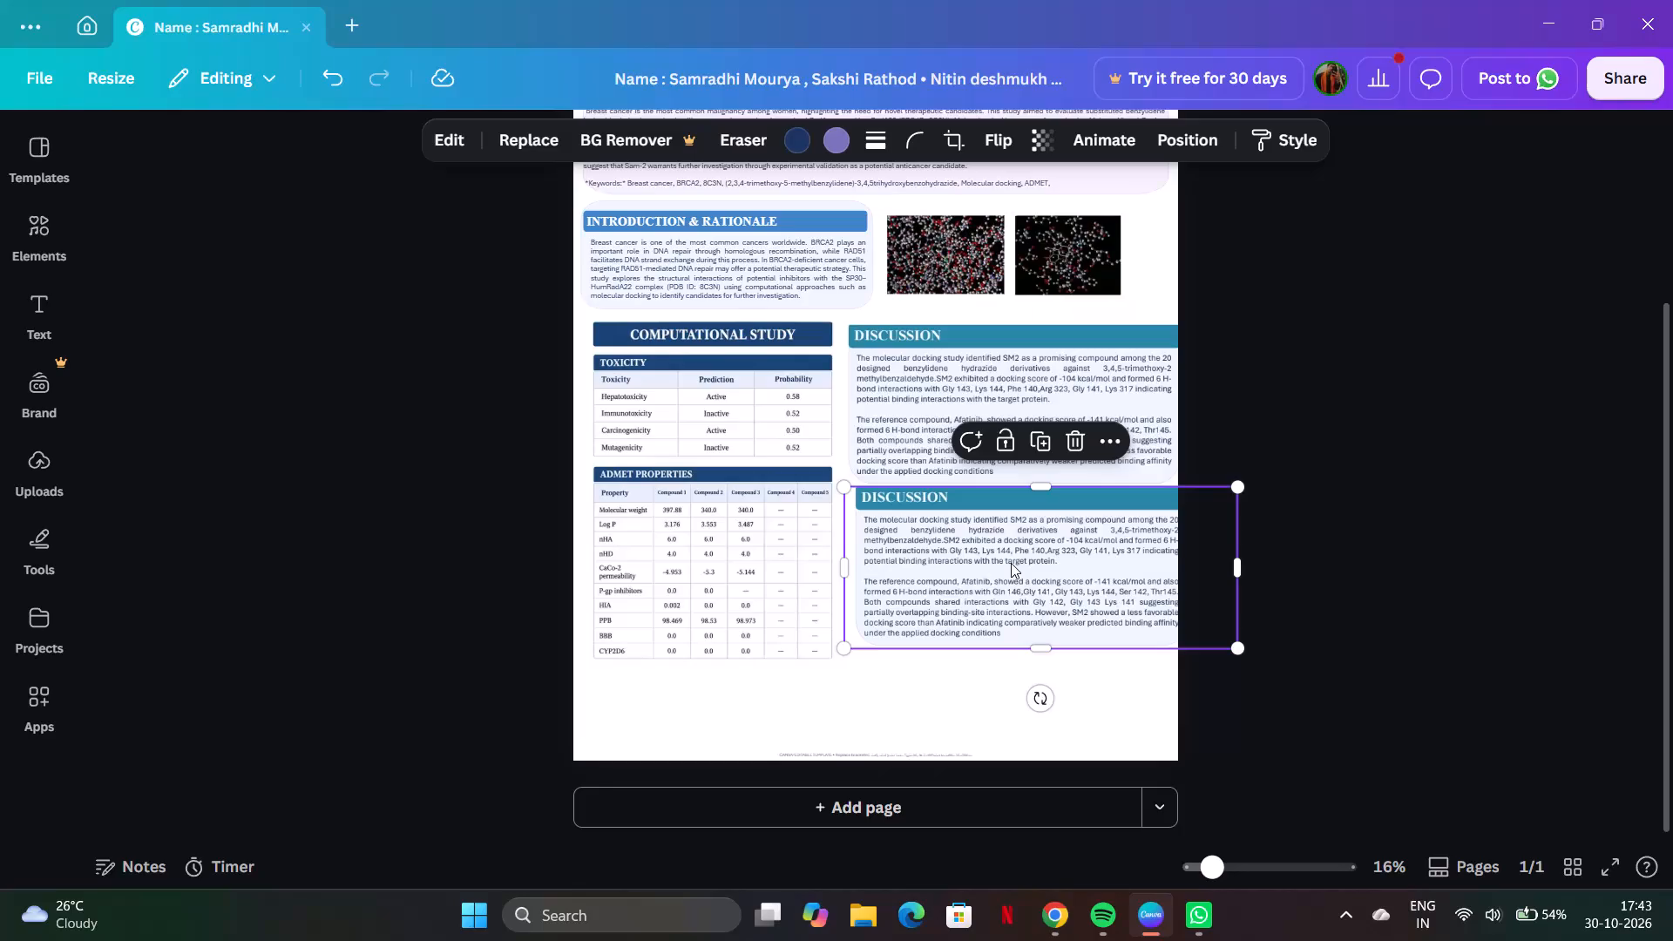
Replace the image in the lower, duplicate Discussion section with the uploaded reference poster that contains the purple References heading.
left_click(526, 147)
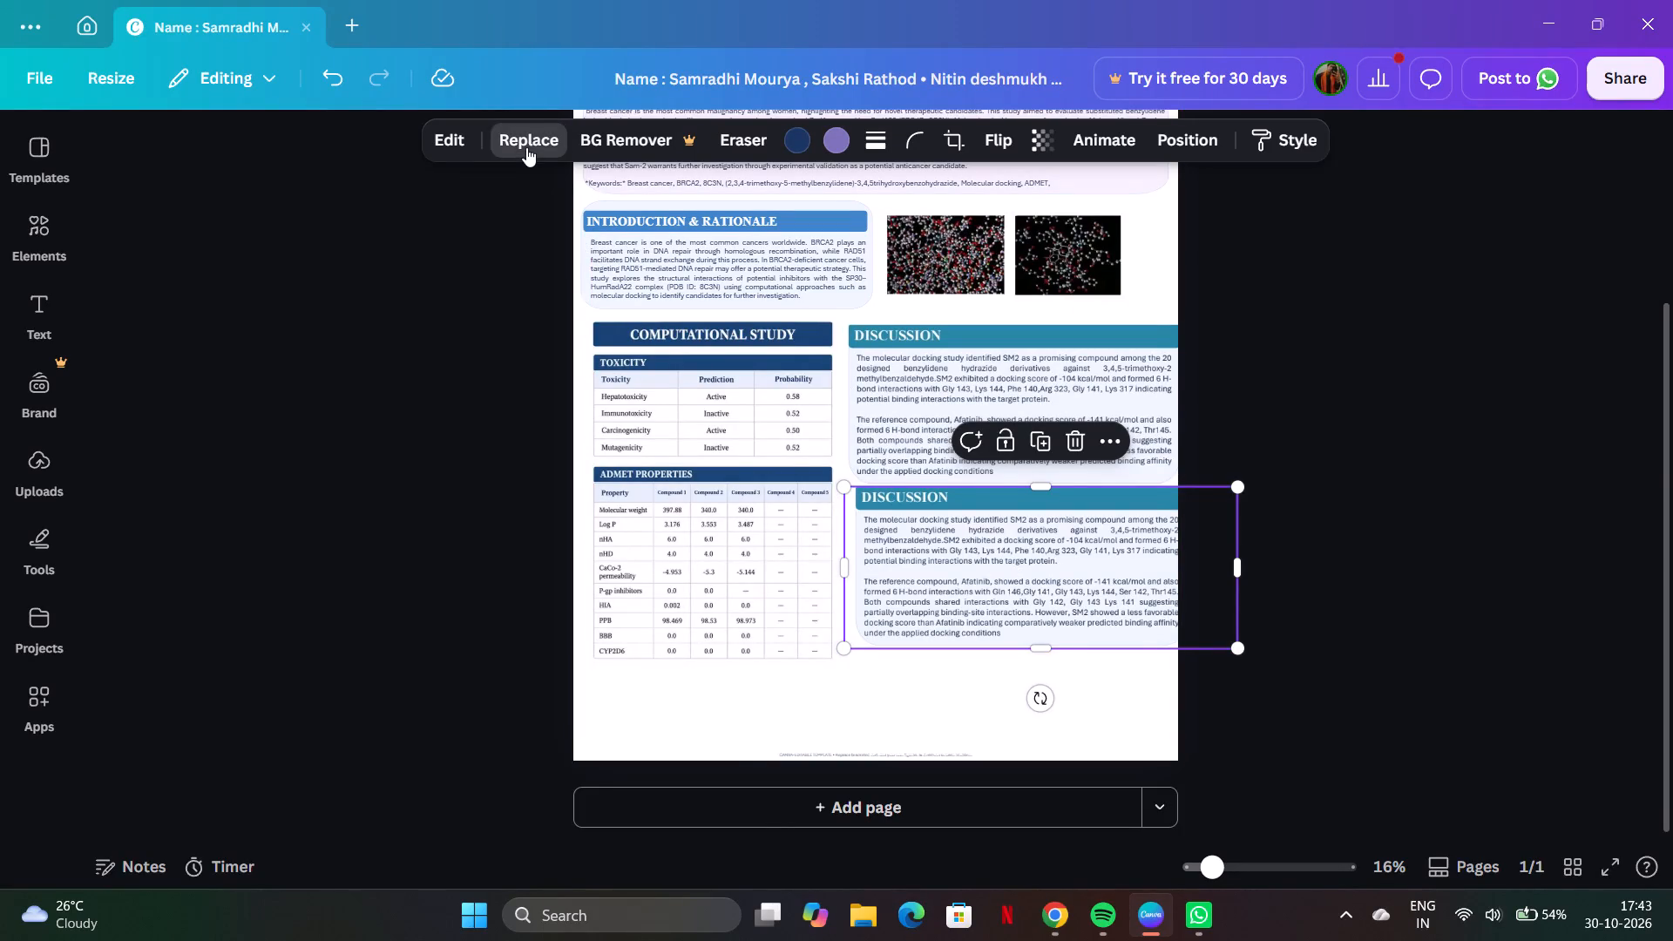
left_click(42, 169)
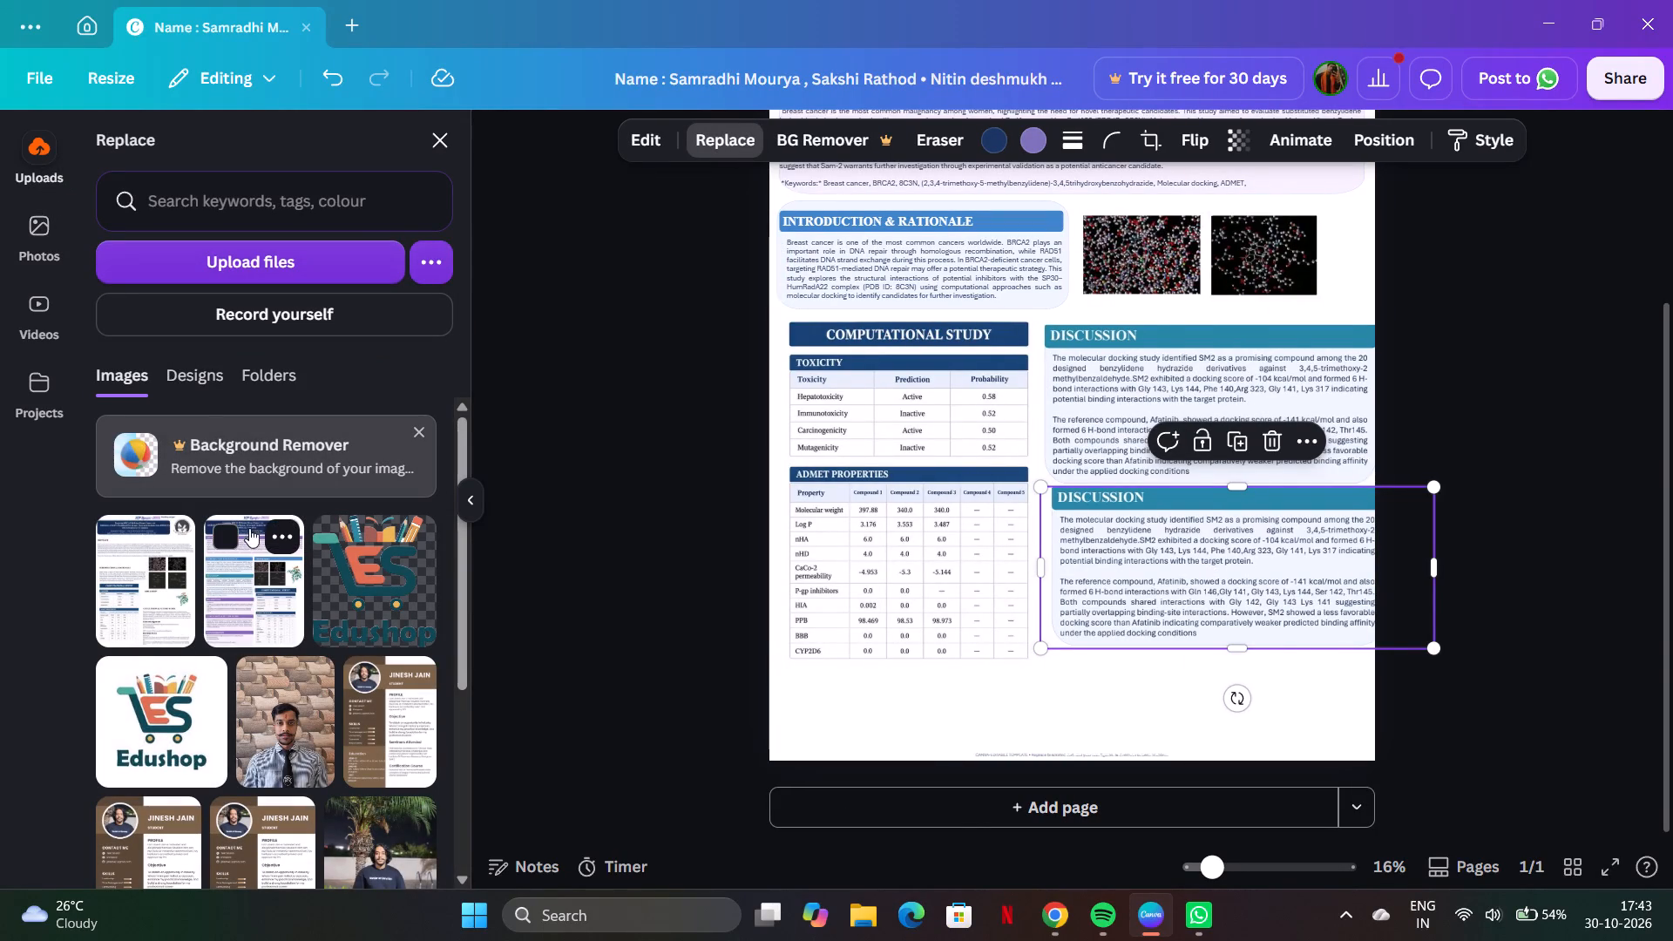
left_click(261, 591)
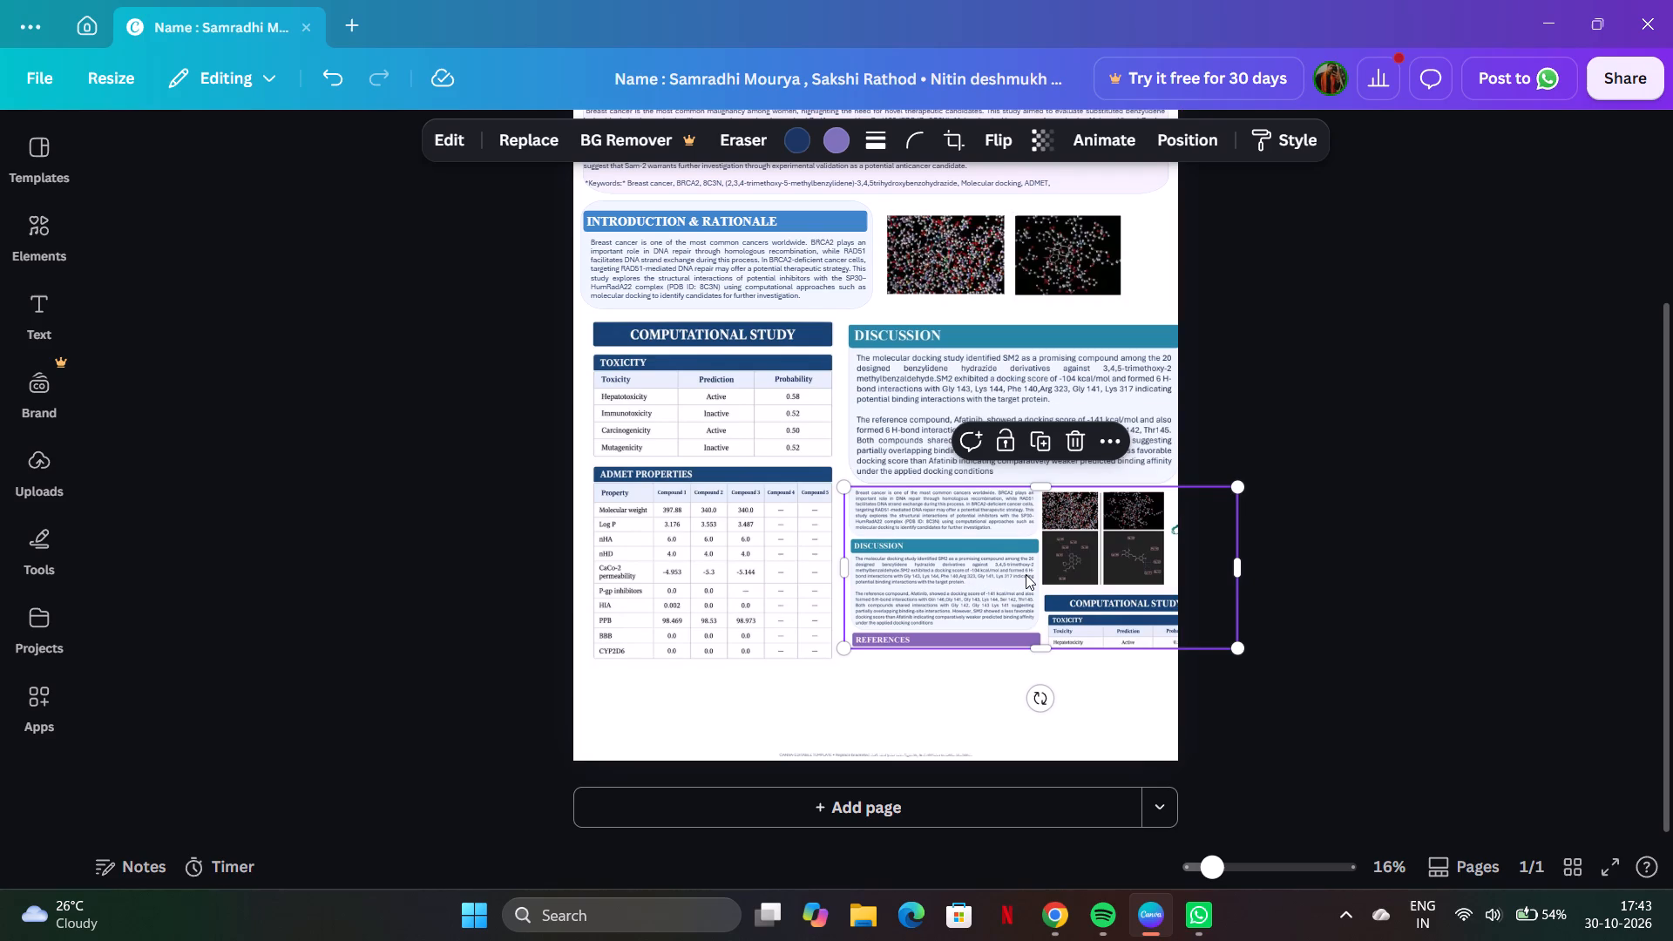
Extend the duplicate reference poster's upper and lower crop edges to a height of about 67.6, revealing the full Conclusion & Future Work section.
scroll(1026, 569, "down", 1)
left_click_drag(1039, 651, 1043, 705)
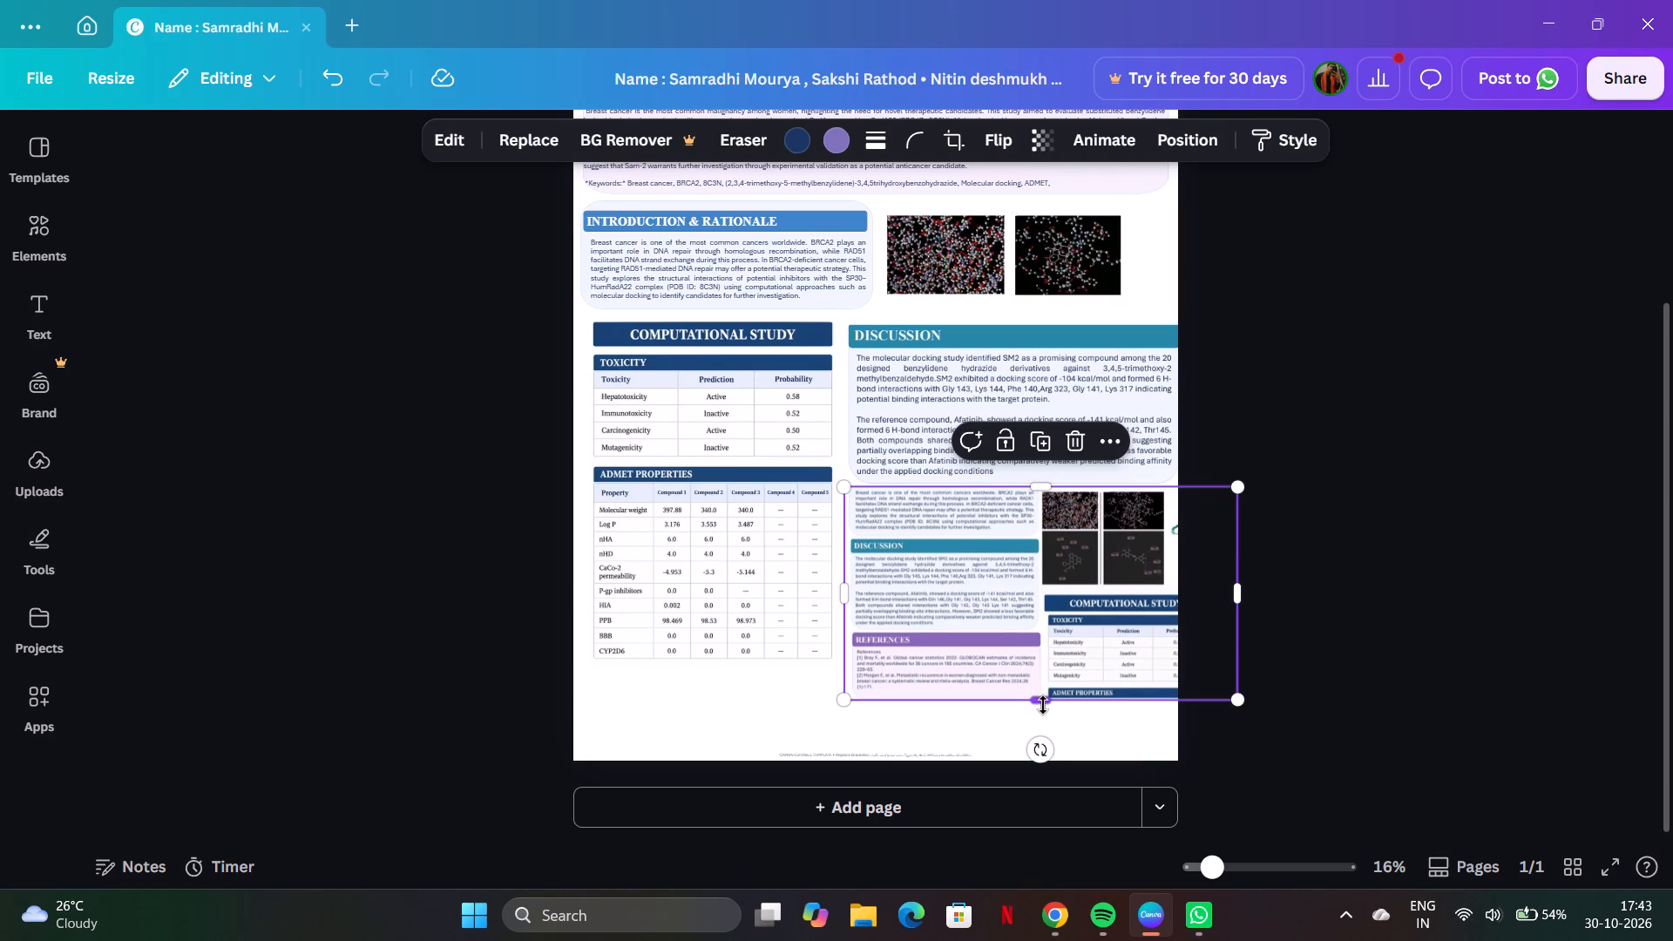
left_click_drag(1037, 483, 1031, 368)
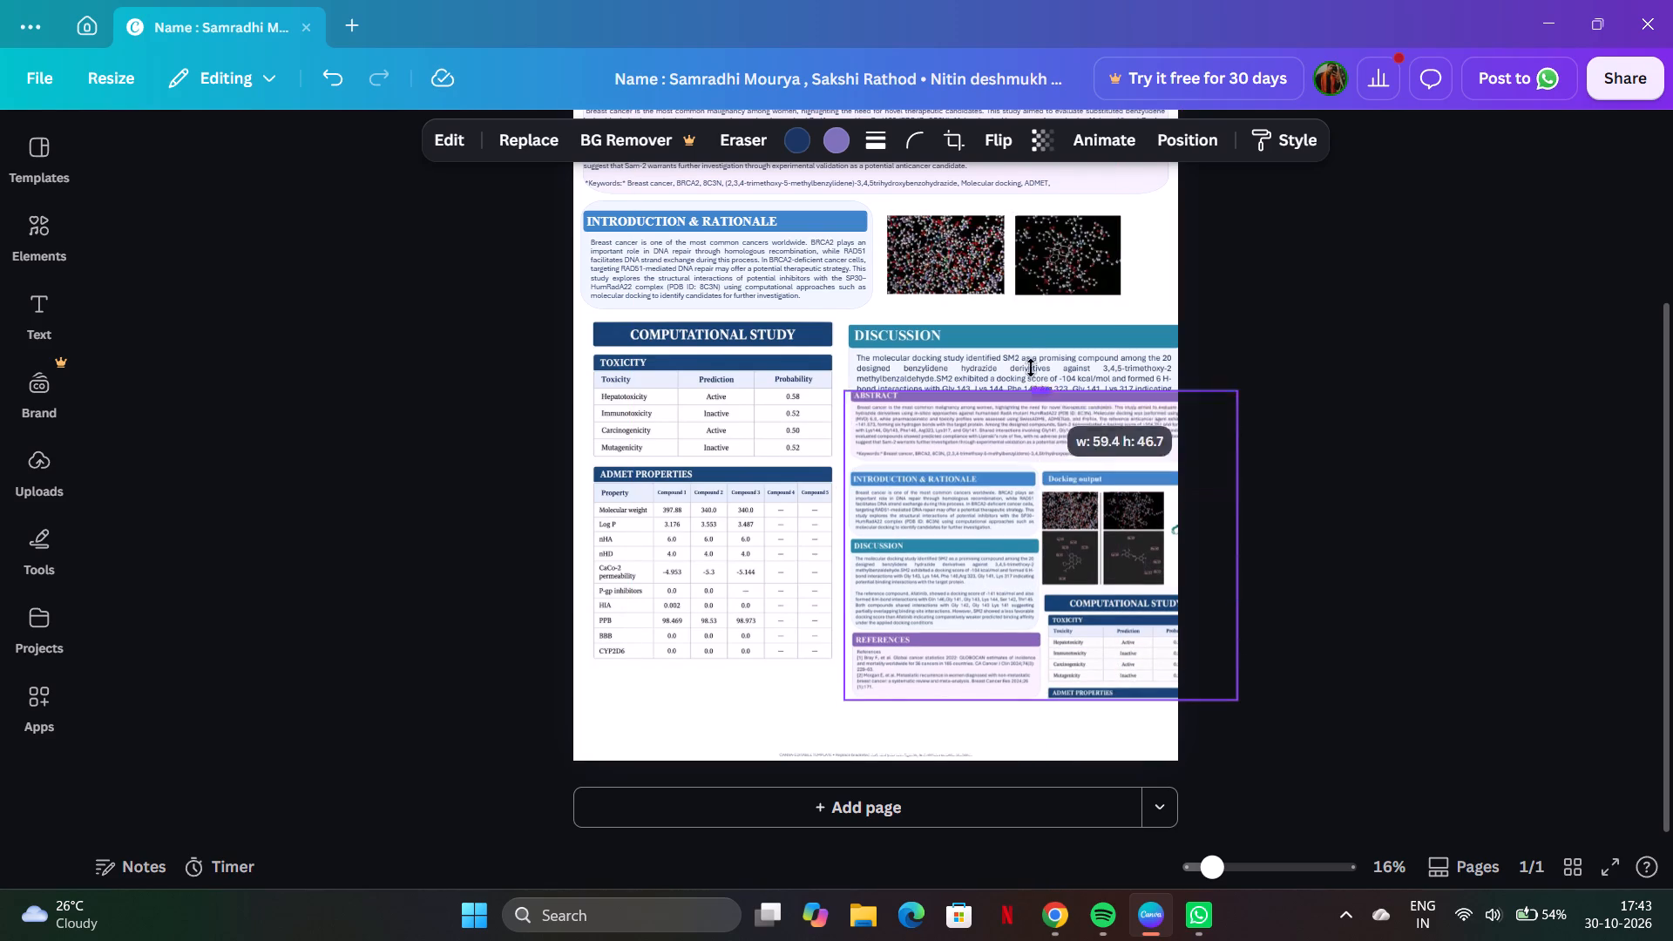
left_click_drag(1031, 368, 1026, 320)
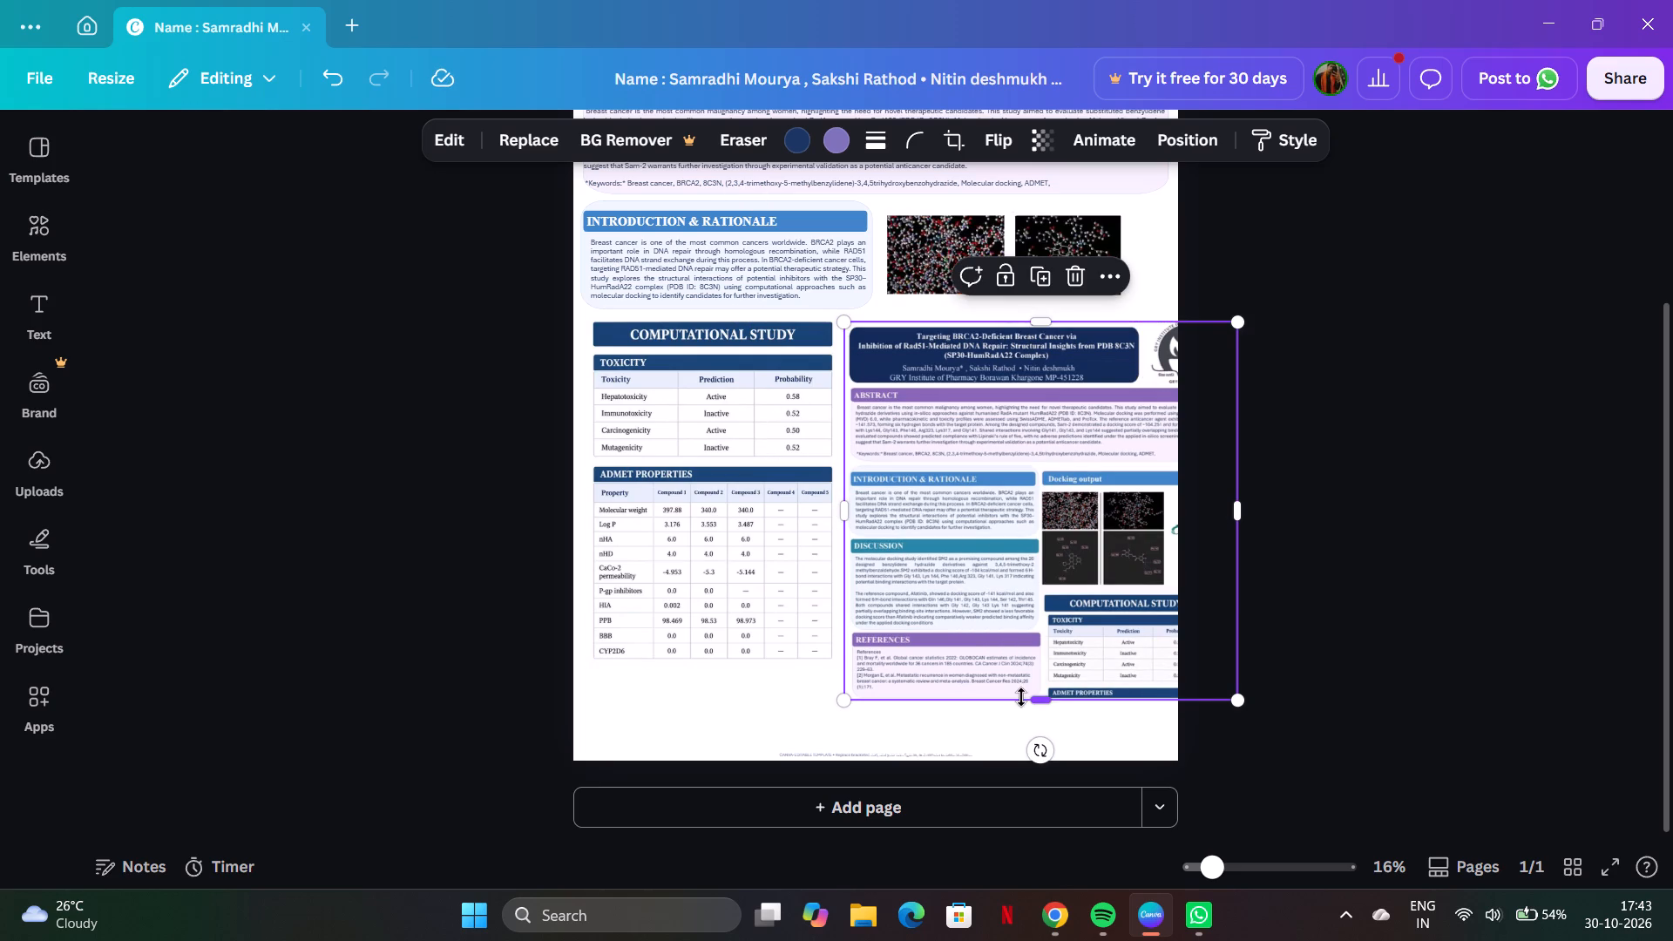
left_click_drag(1021, 612, 997, 477)
left_click_drag(1015, 564, 1020, 609)
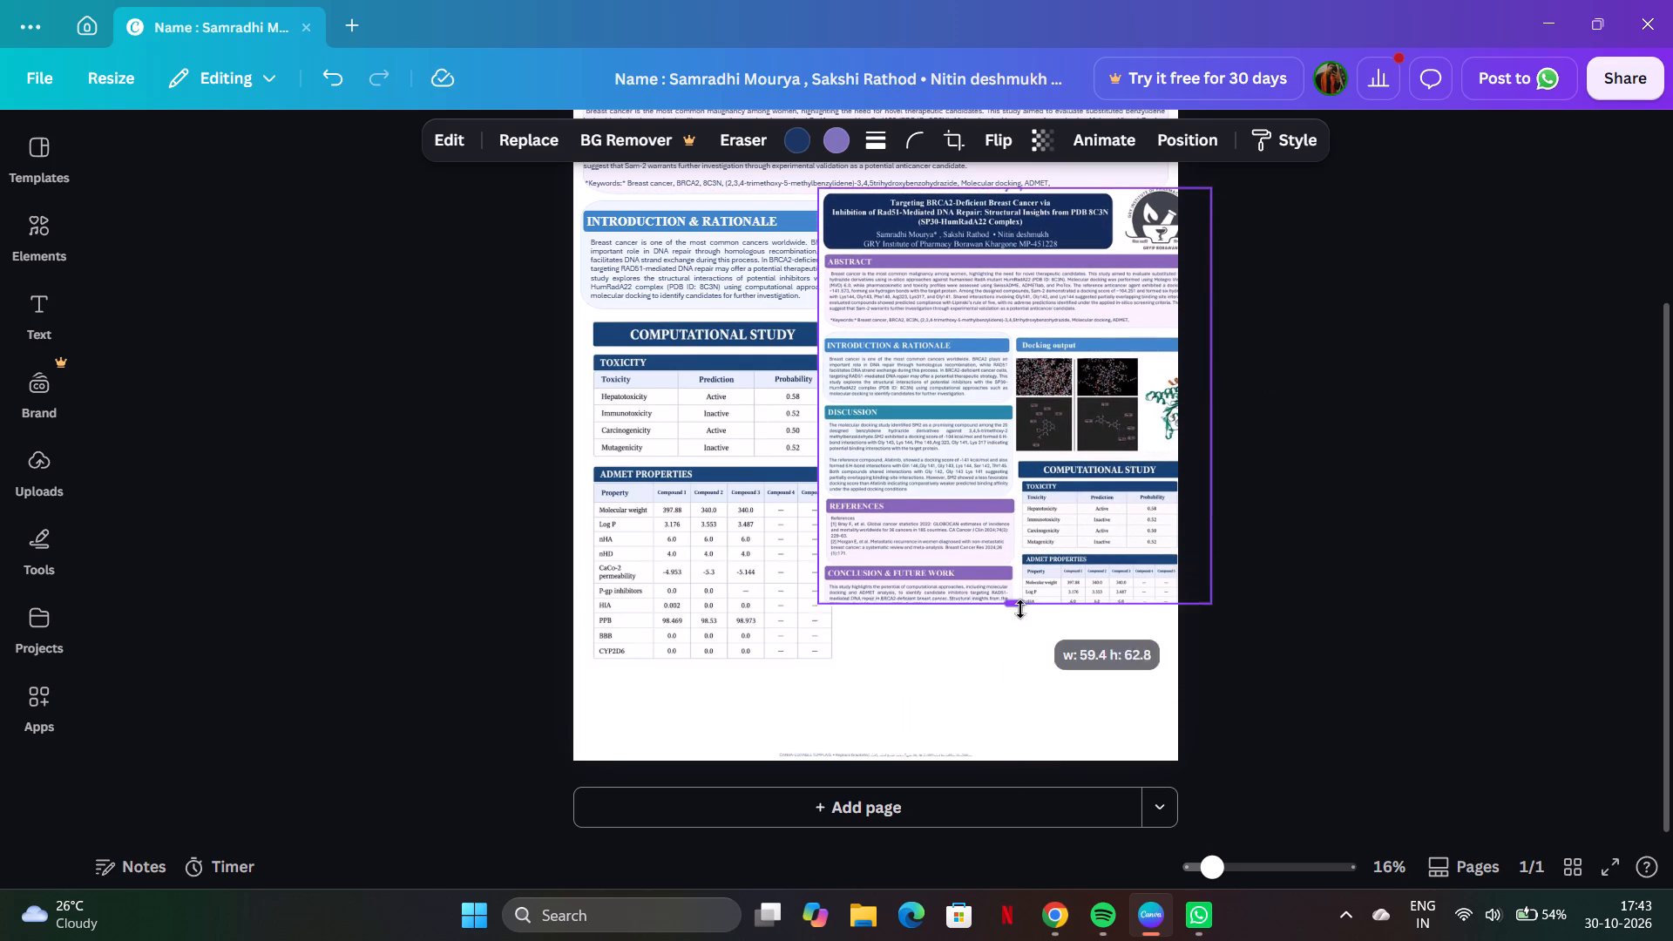
left_click_drag(1020, 609, 1028, 626)
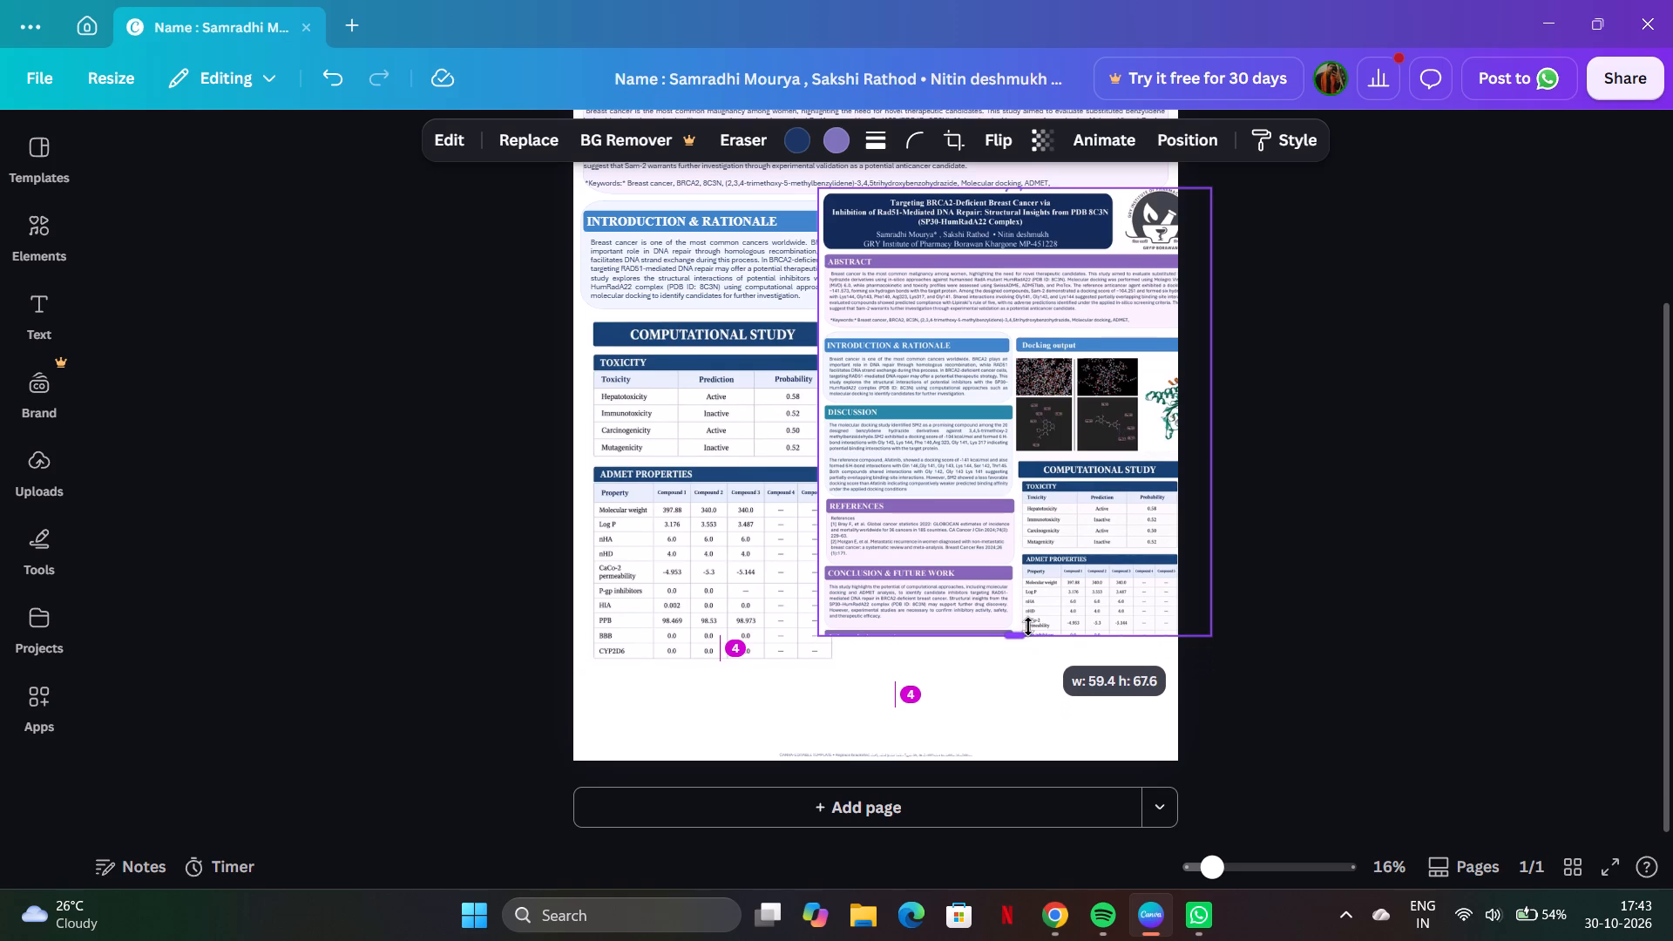
left_click_drag(1028, 626, 1028, 630)
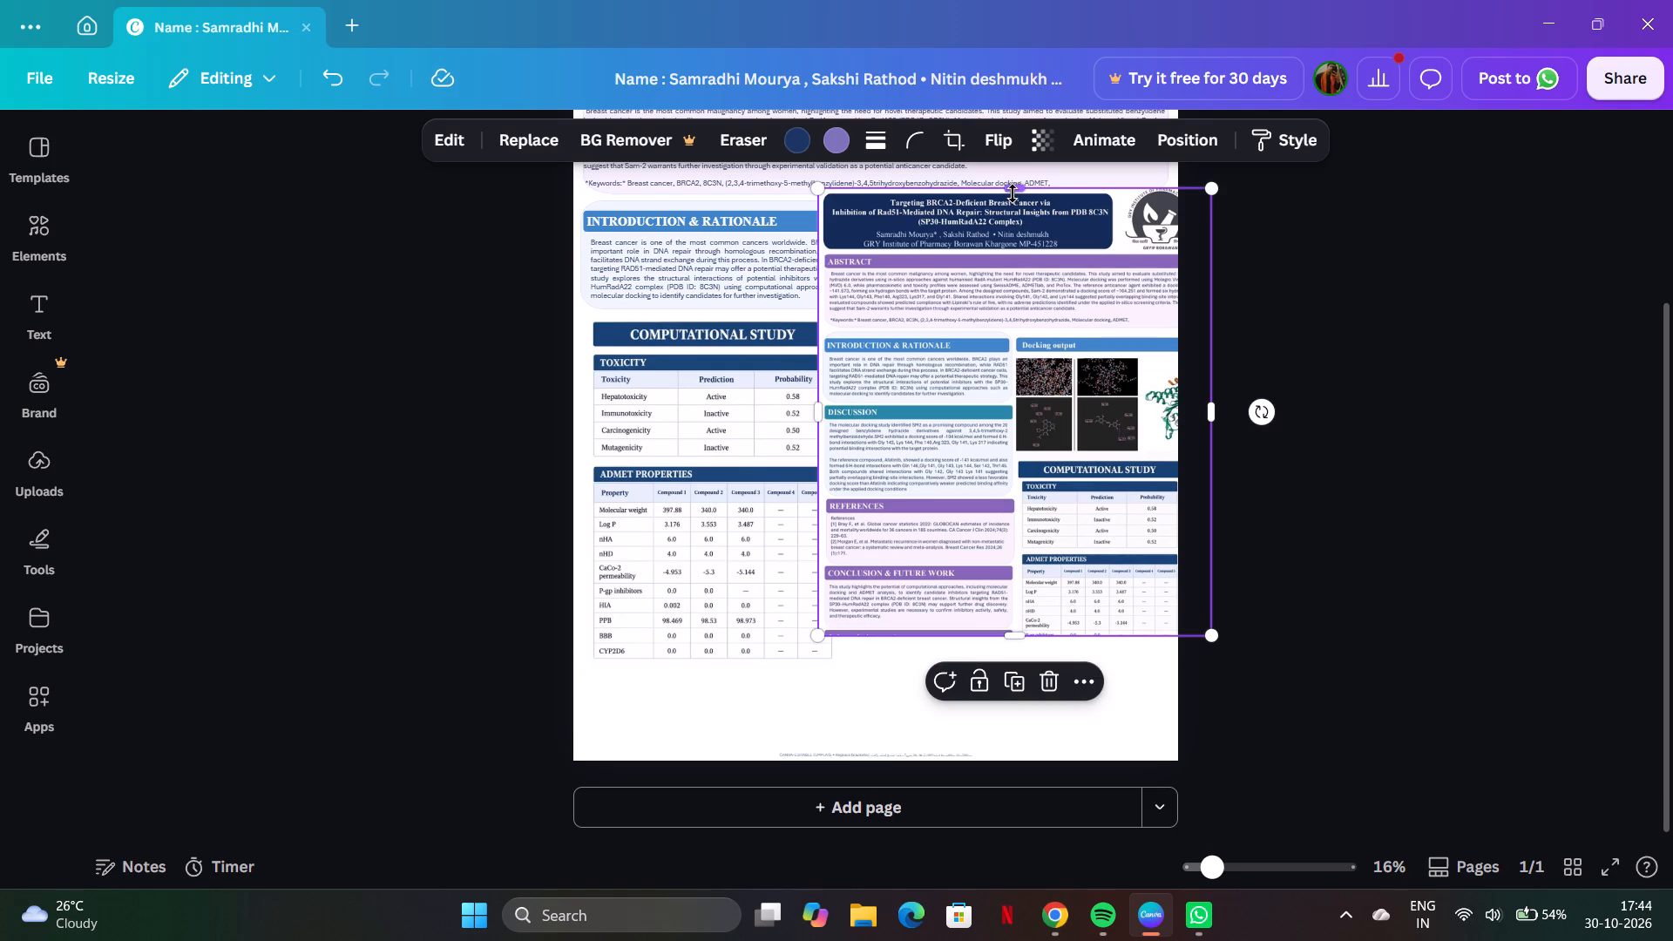
Crop the duplicate reference poster to only the Conclusion & Future Work block, about 10.7 high, and place it beneath the Discussion section.
left_click_drag(1013, 193, 1051, 515)
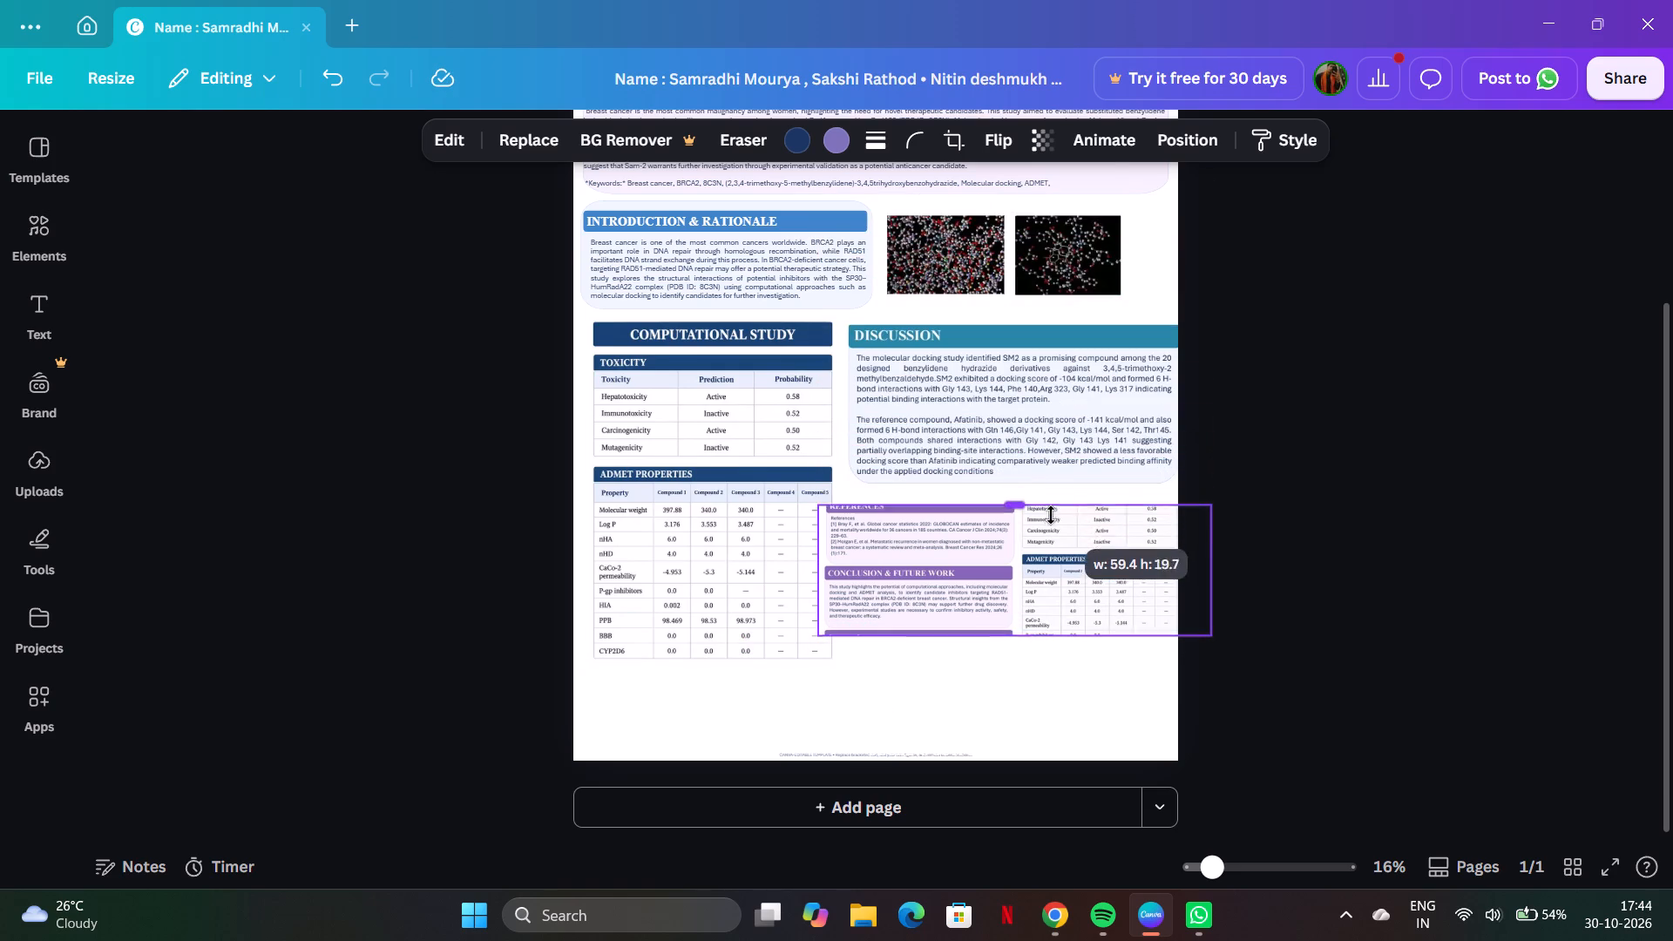
left_click_drag(1051, 515, 1053, 552)
left_click_drag(1021, 595, 1050, 549)
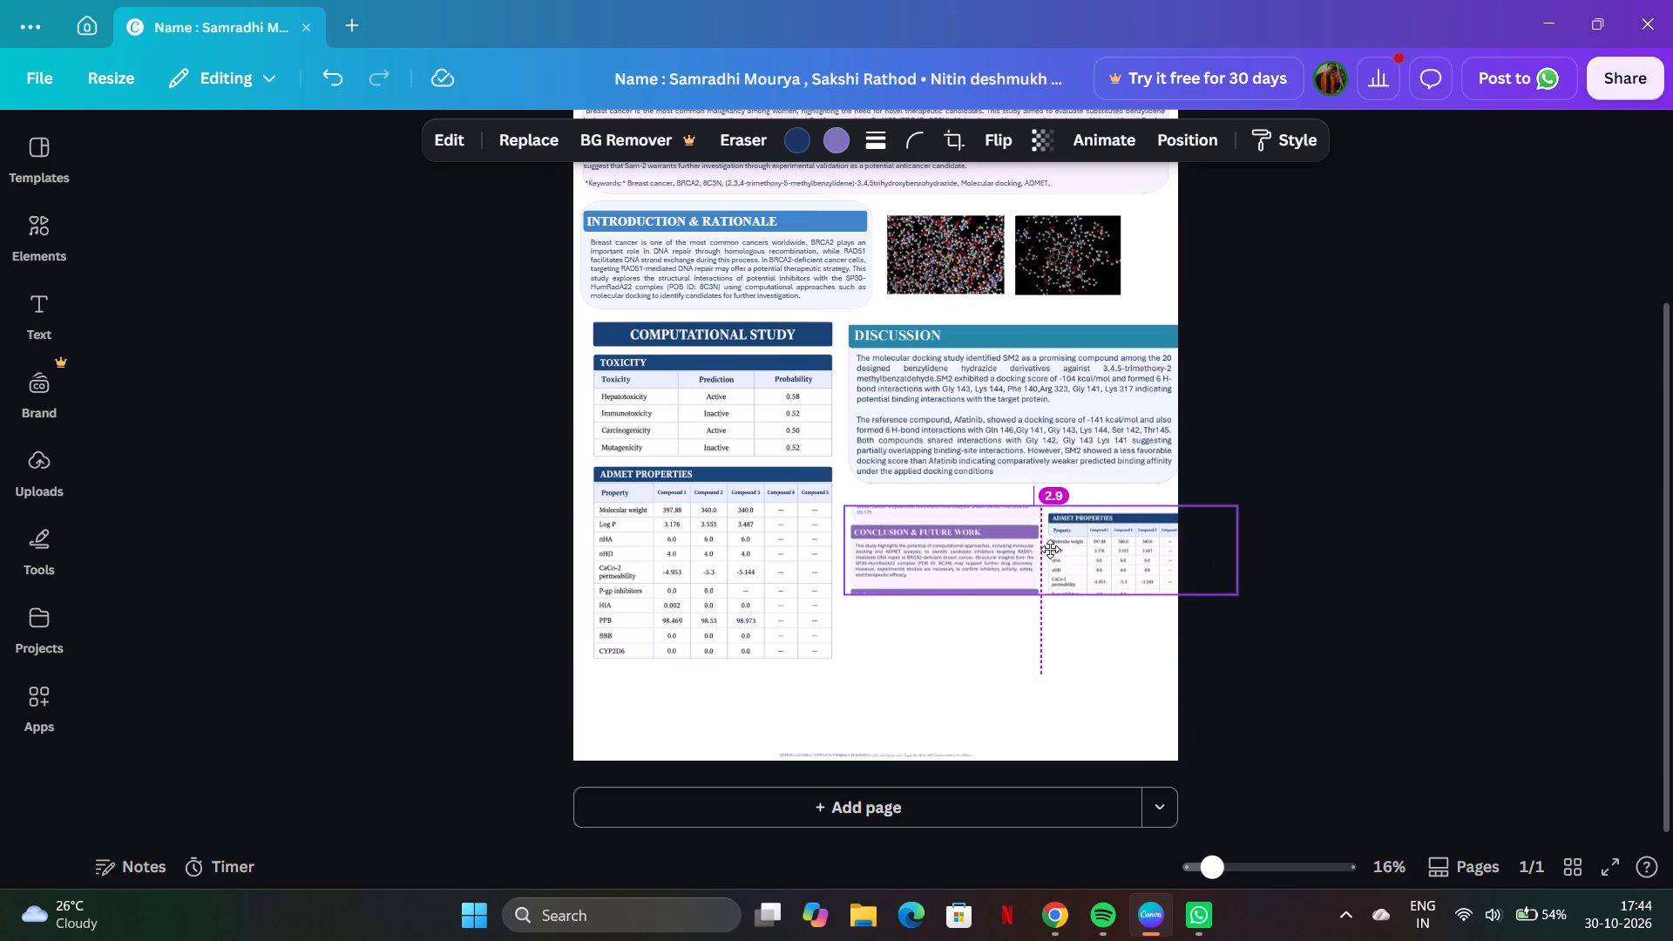
left_click_drag(1050, 549, 1051, 541)
left_click_drag(1044, 496, 1044, 499)
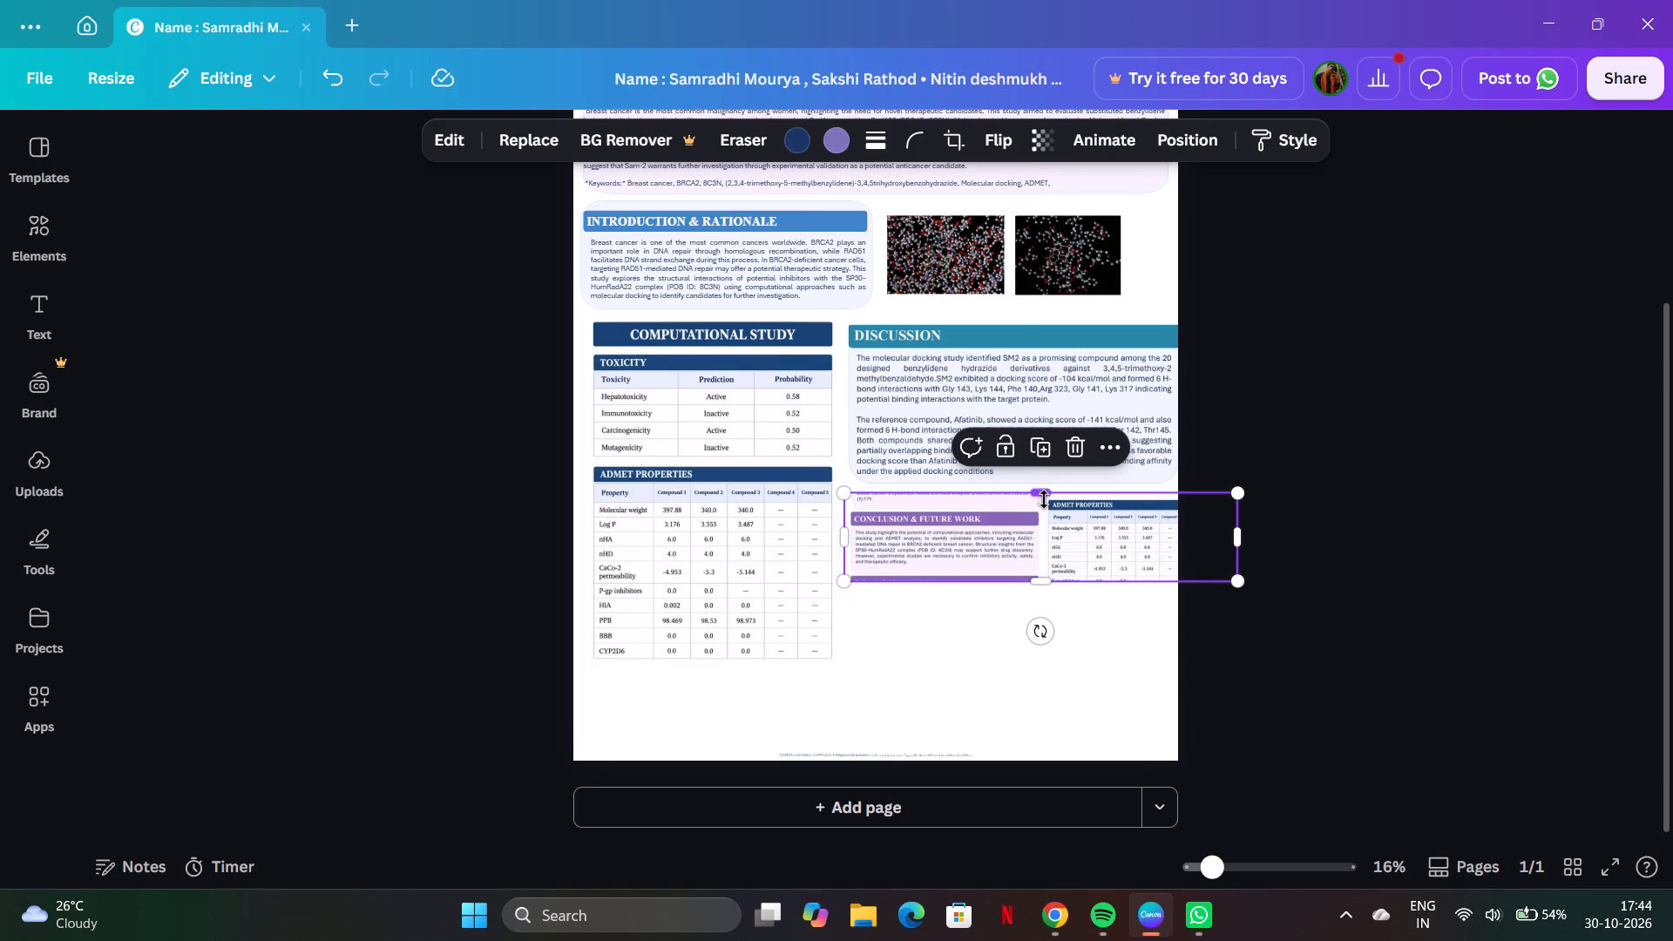
left_click_drag(1044, 499, 1051, 512)
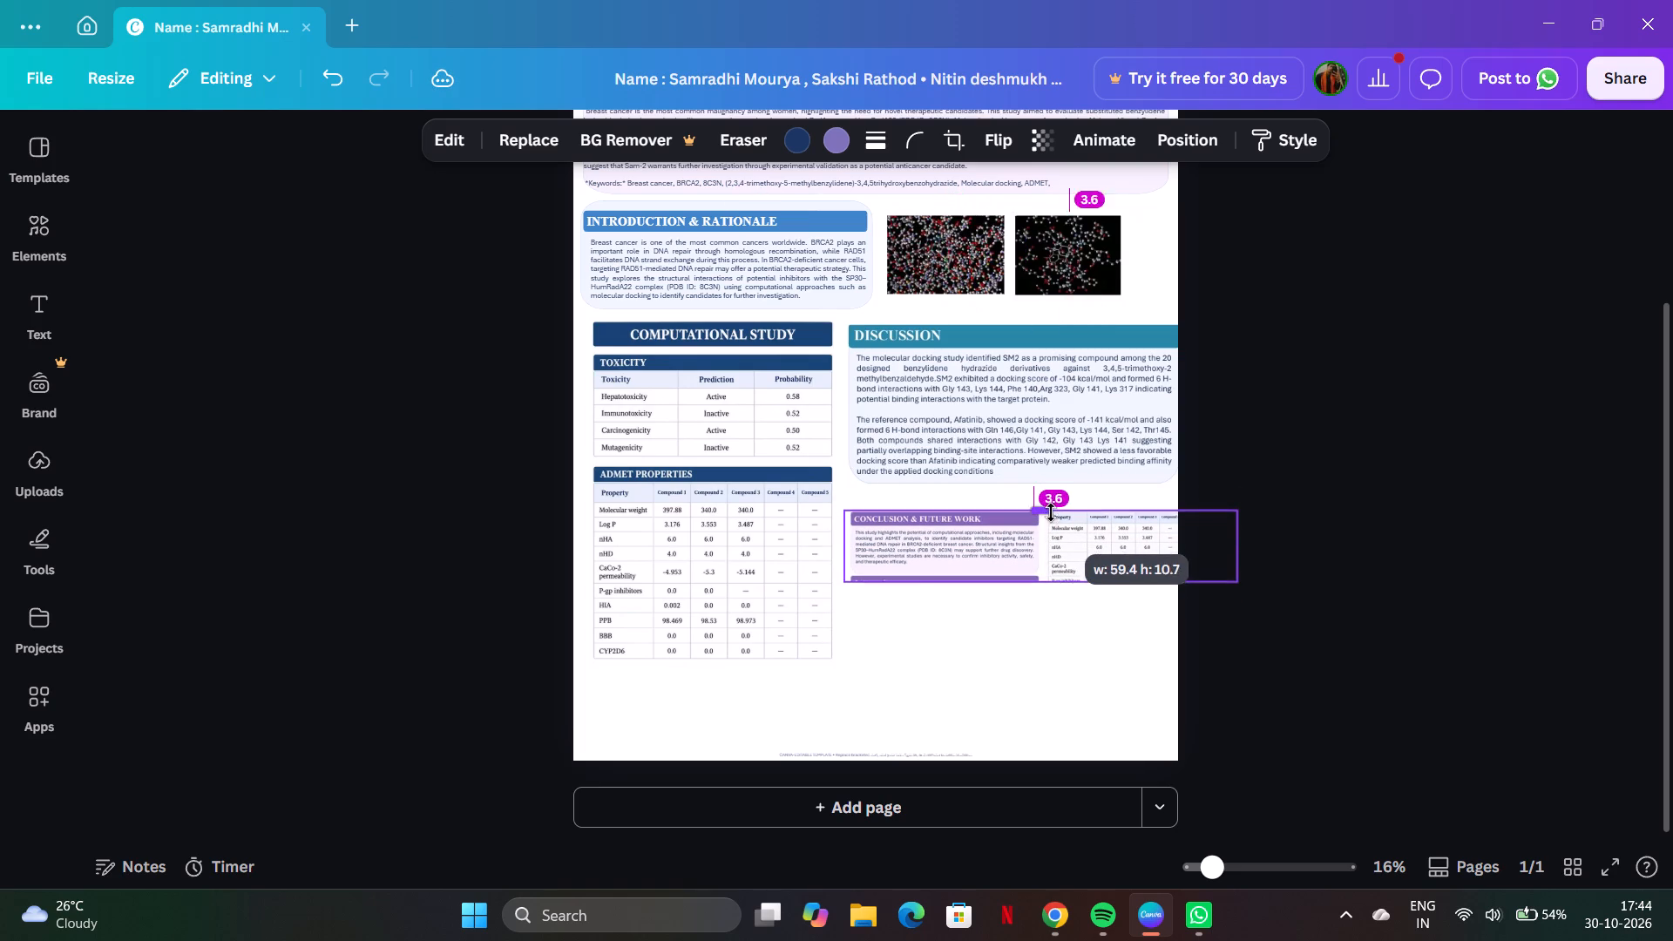
left_click_drag(1051, 512, 1051, 516)
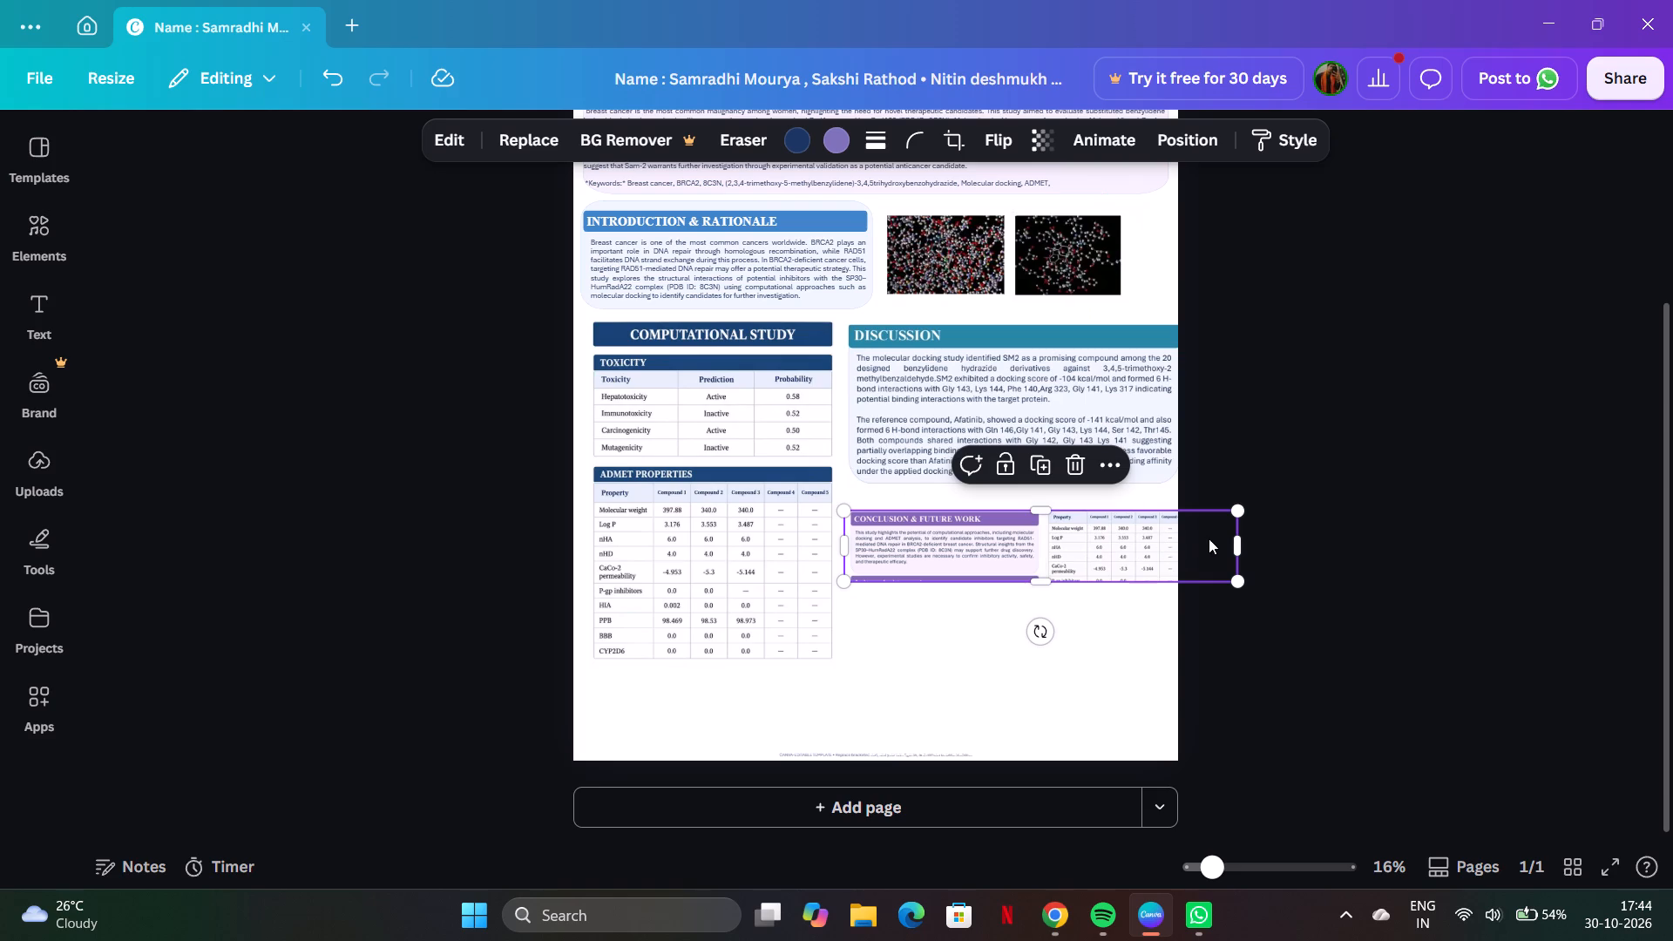
left_click_drag(1236, 545, 1024, 545)
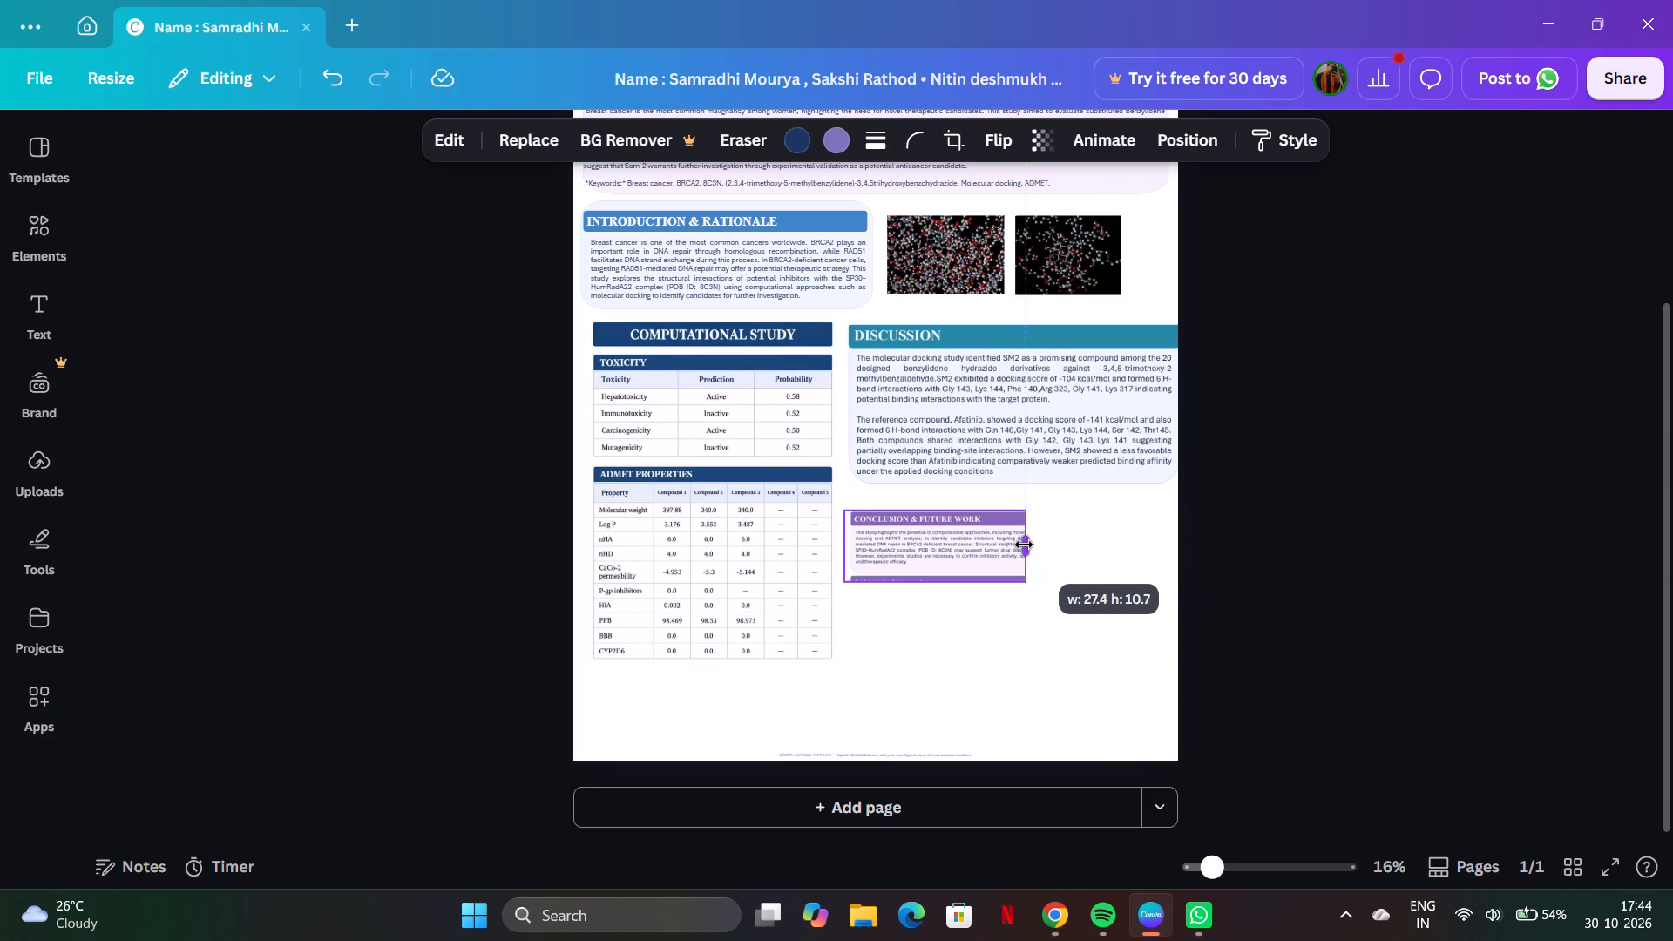
left_click_drag(1024, 545, 1043, 548)
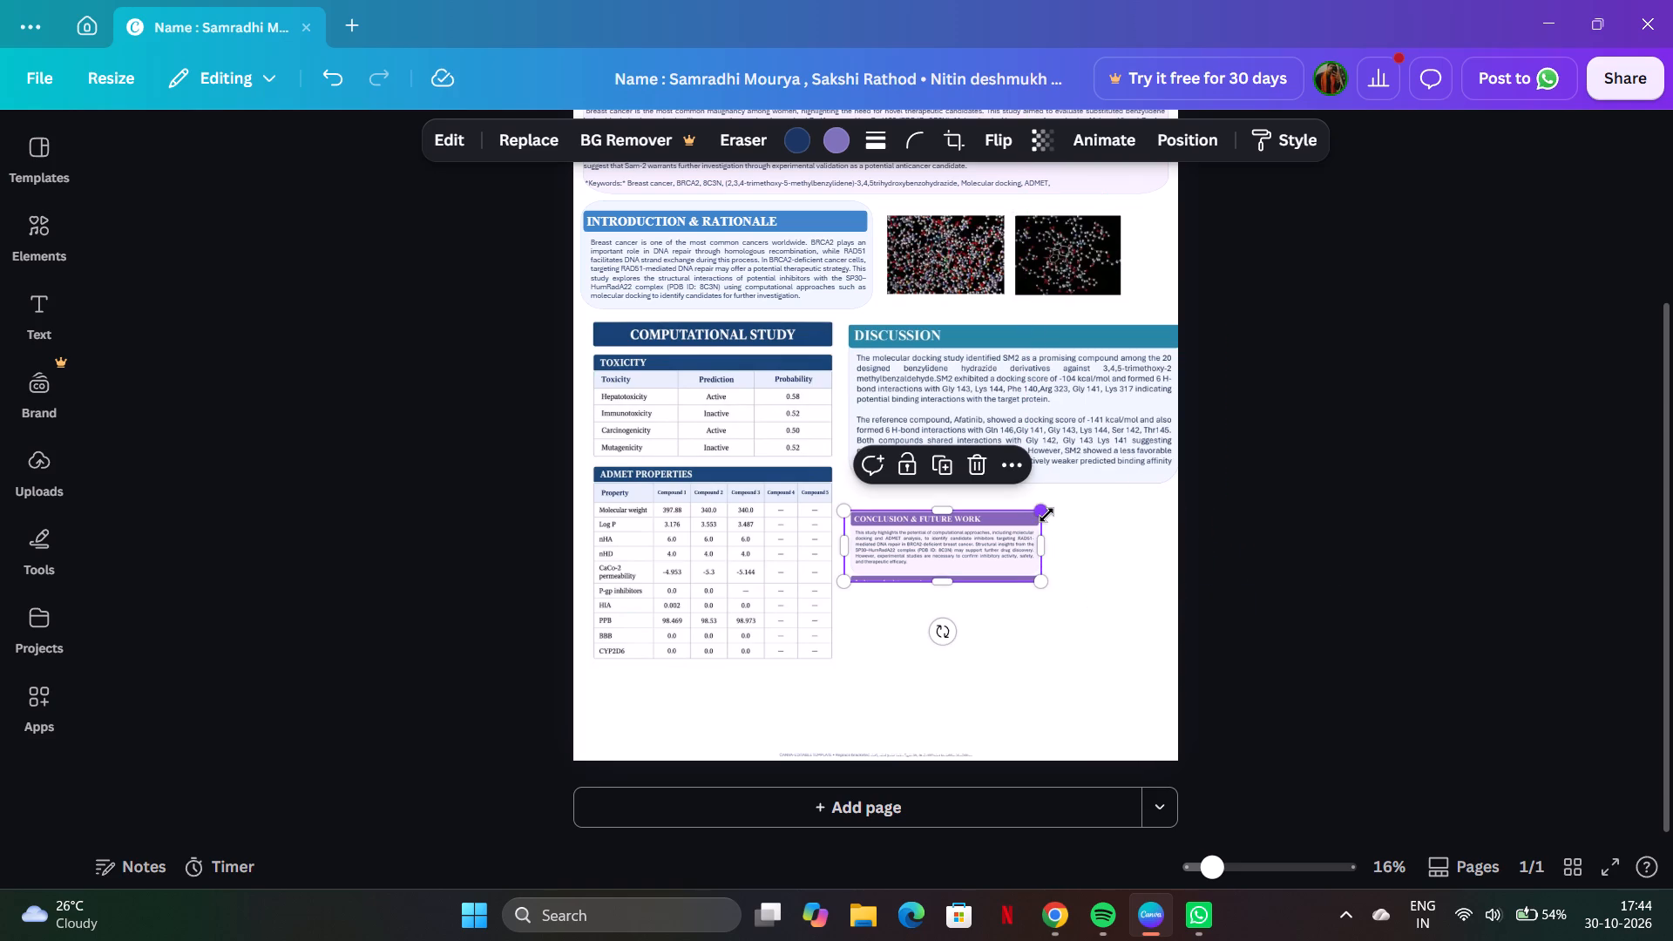
Enlarge the Conclusion & Future Work section proportionally to reach the page's right edge and position it just below the Discussion text.
left_click_drag(1046, 515, 1128, 497)
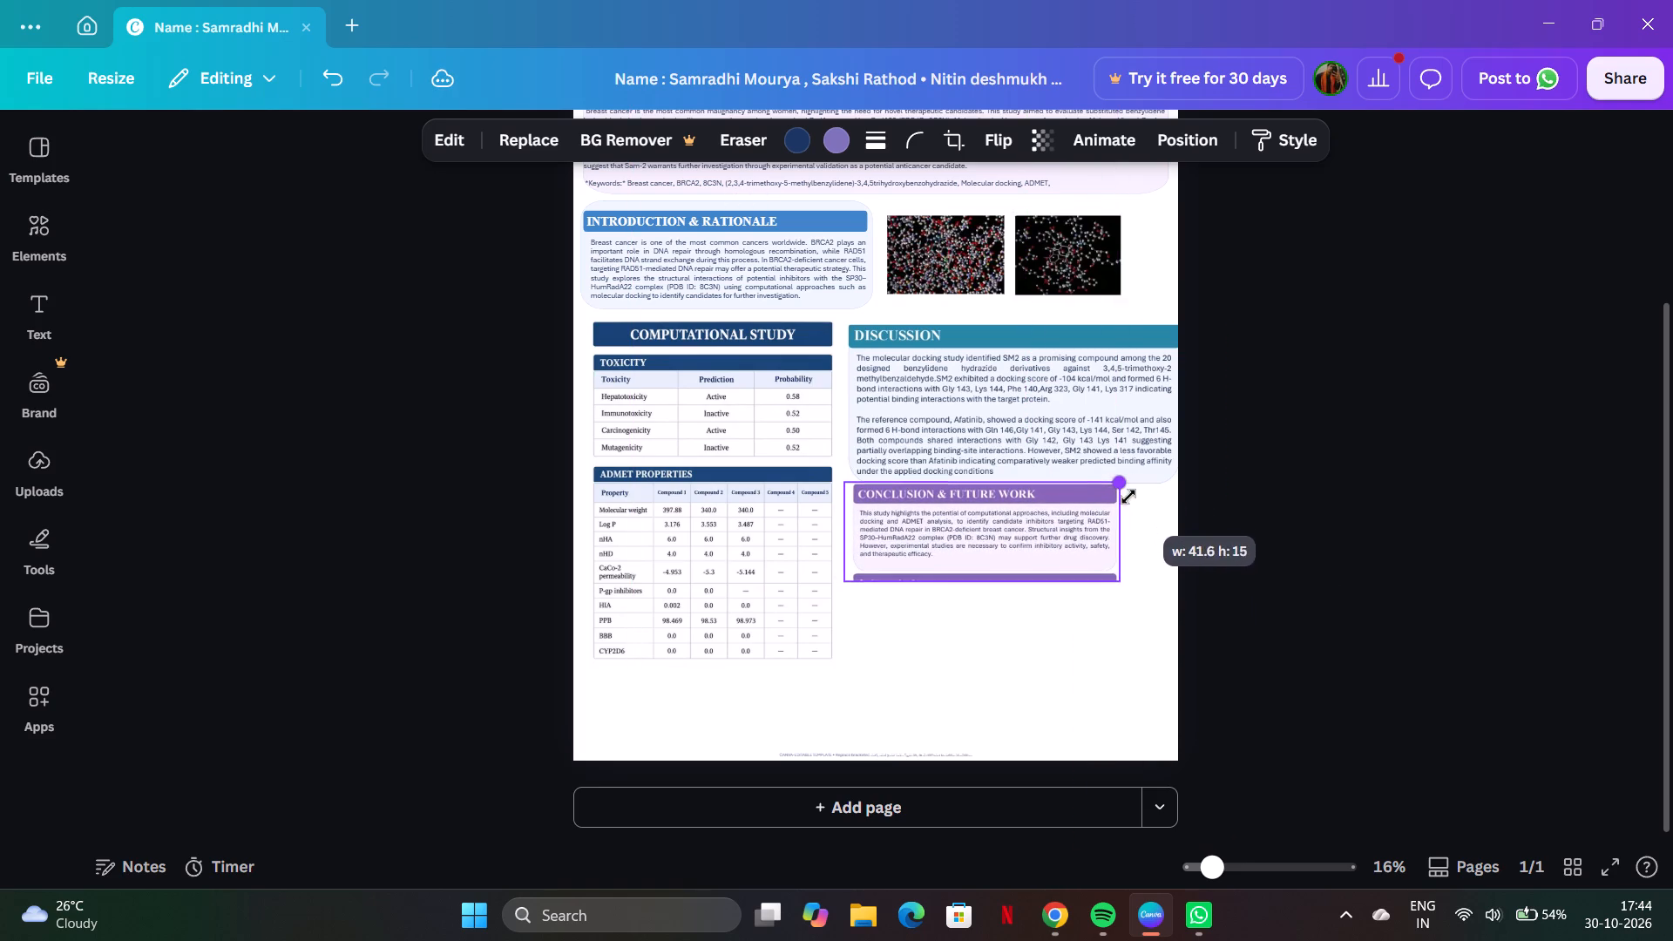
left_click_drag(1128, 497, 1182, 446)
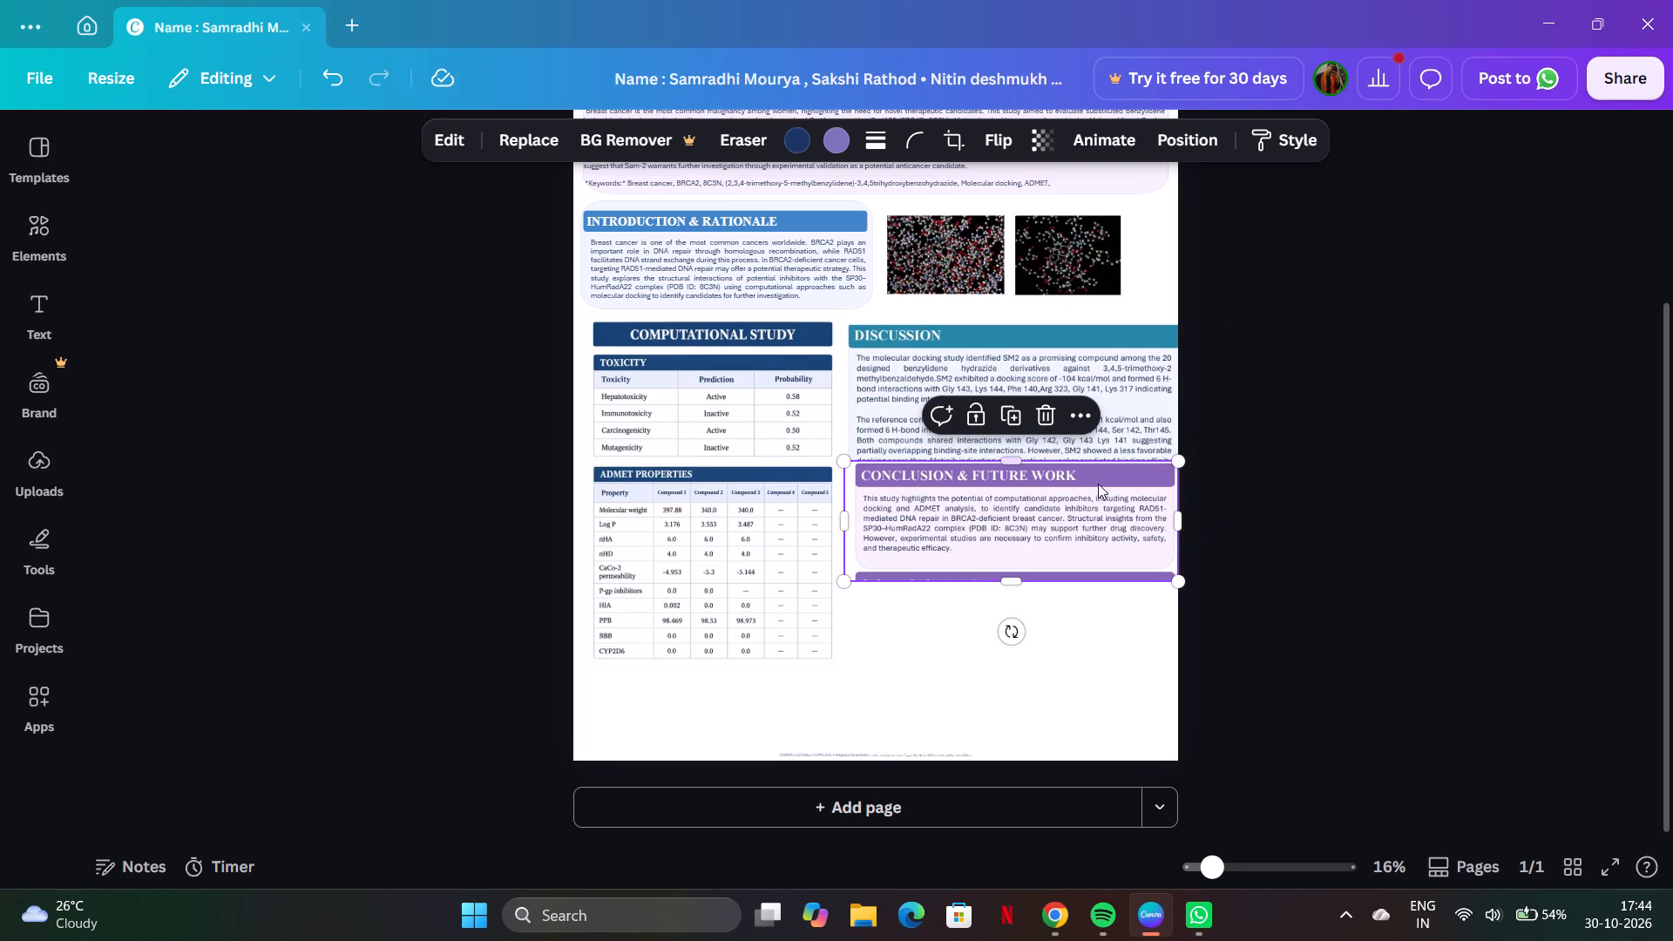
left_click_drag(1033, 531, 1041, 554)
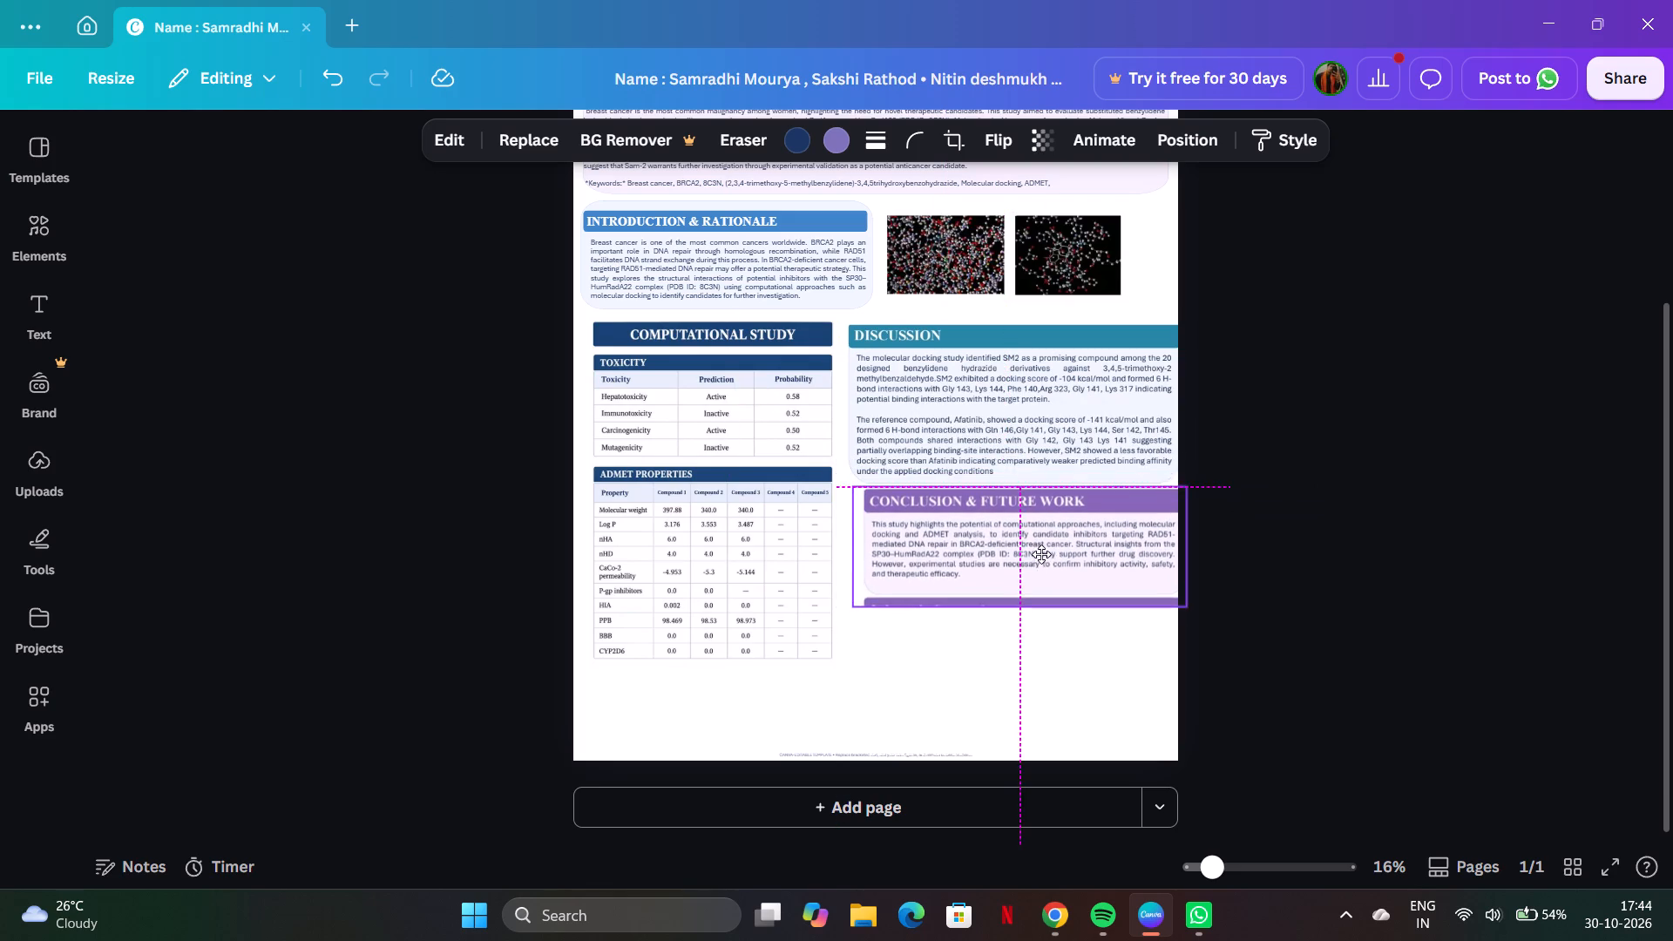
left_click_drag(1041, 554, 1033, 564)
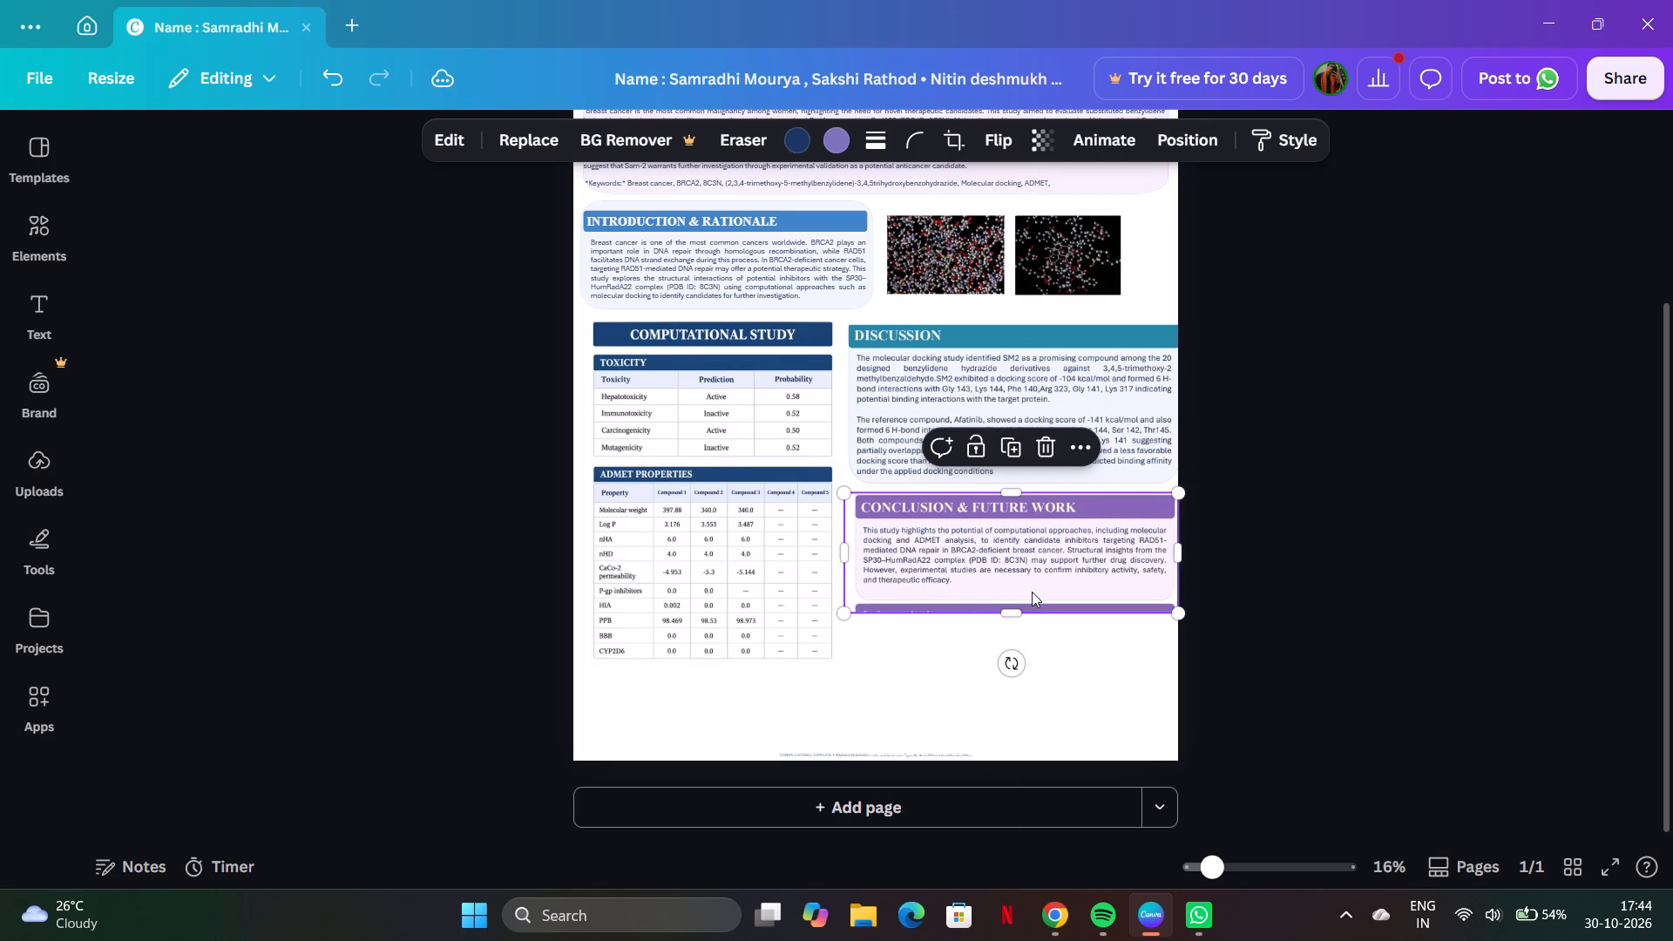
Trim the partial purple heading off the bottom of Conclusion & Future Work, nudge the section against Discussion, and deselect it.
left_click_drag(1023, 619, 1022, 605)
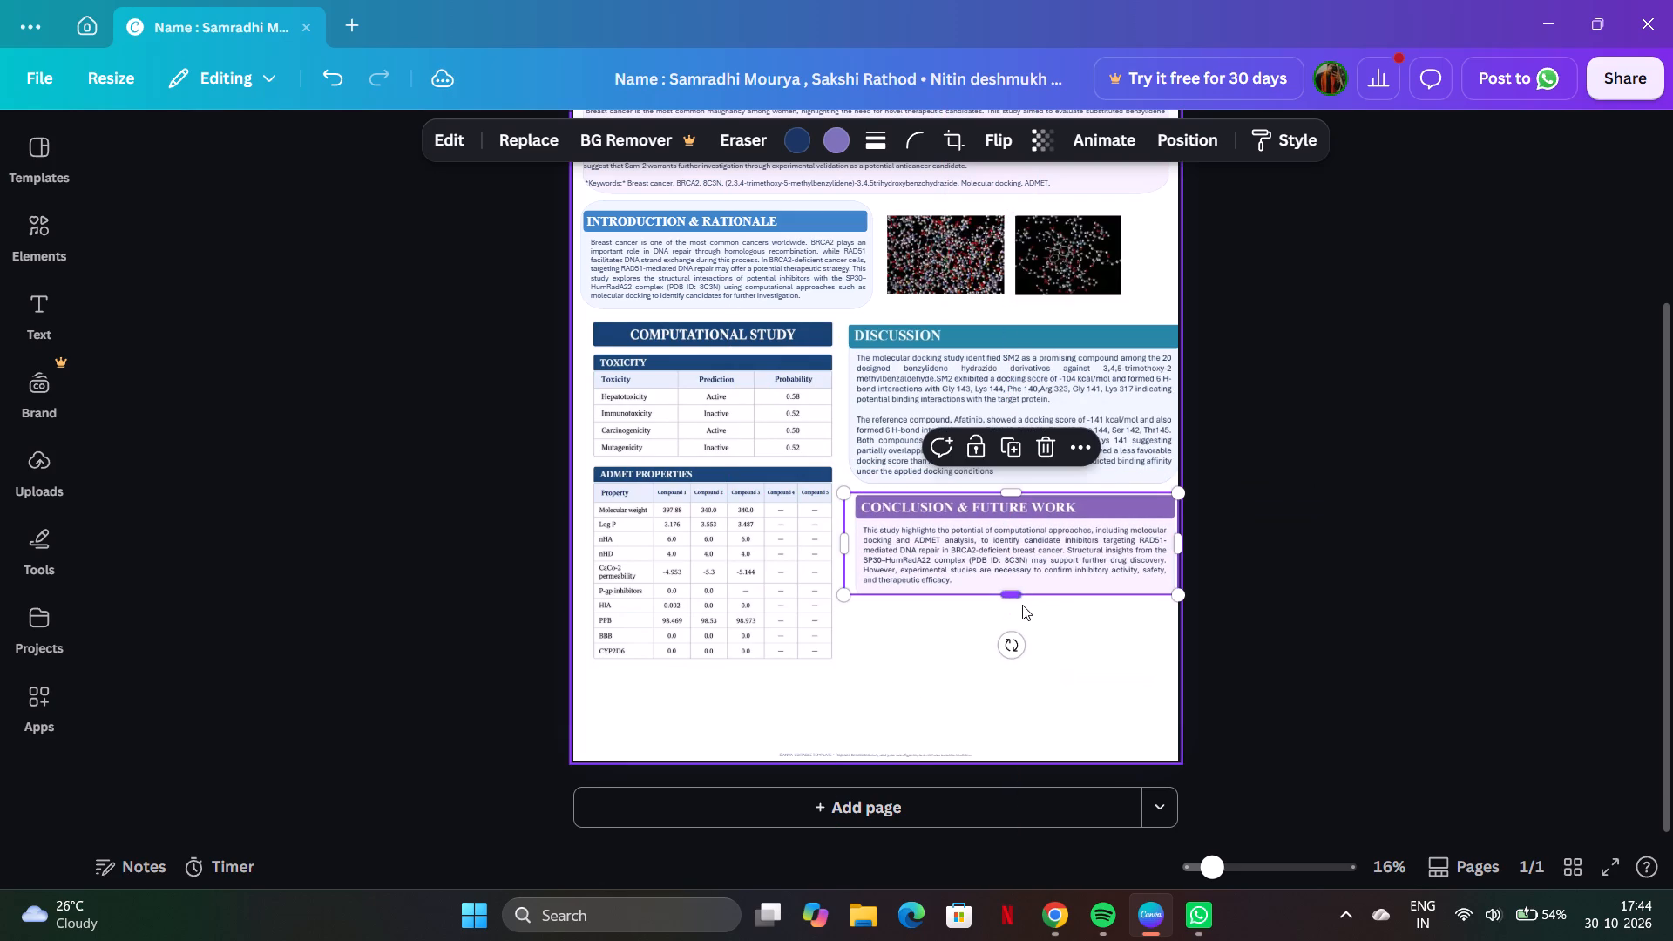
left_click(1043, 552)
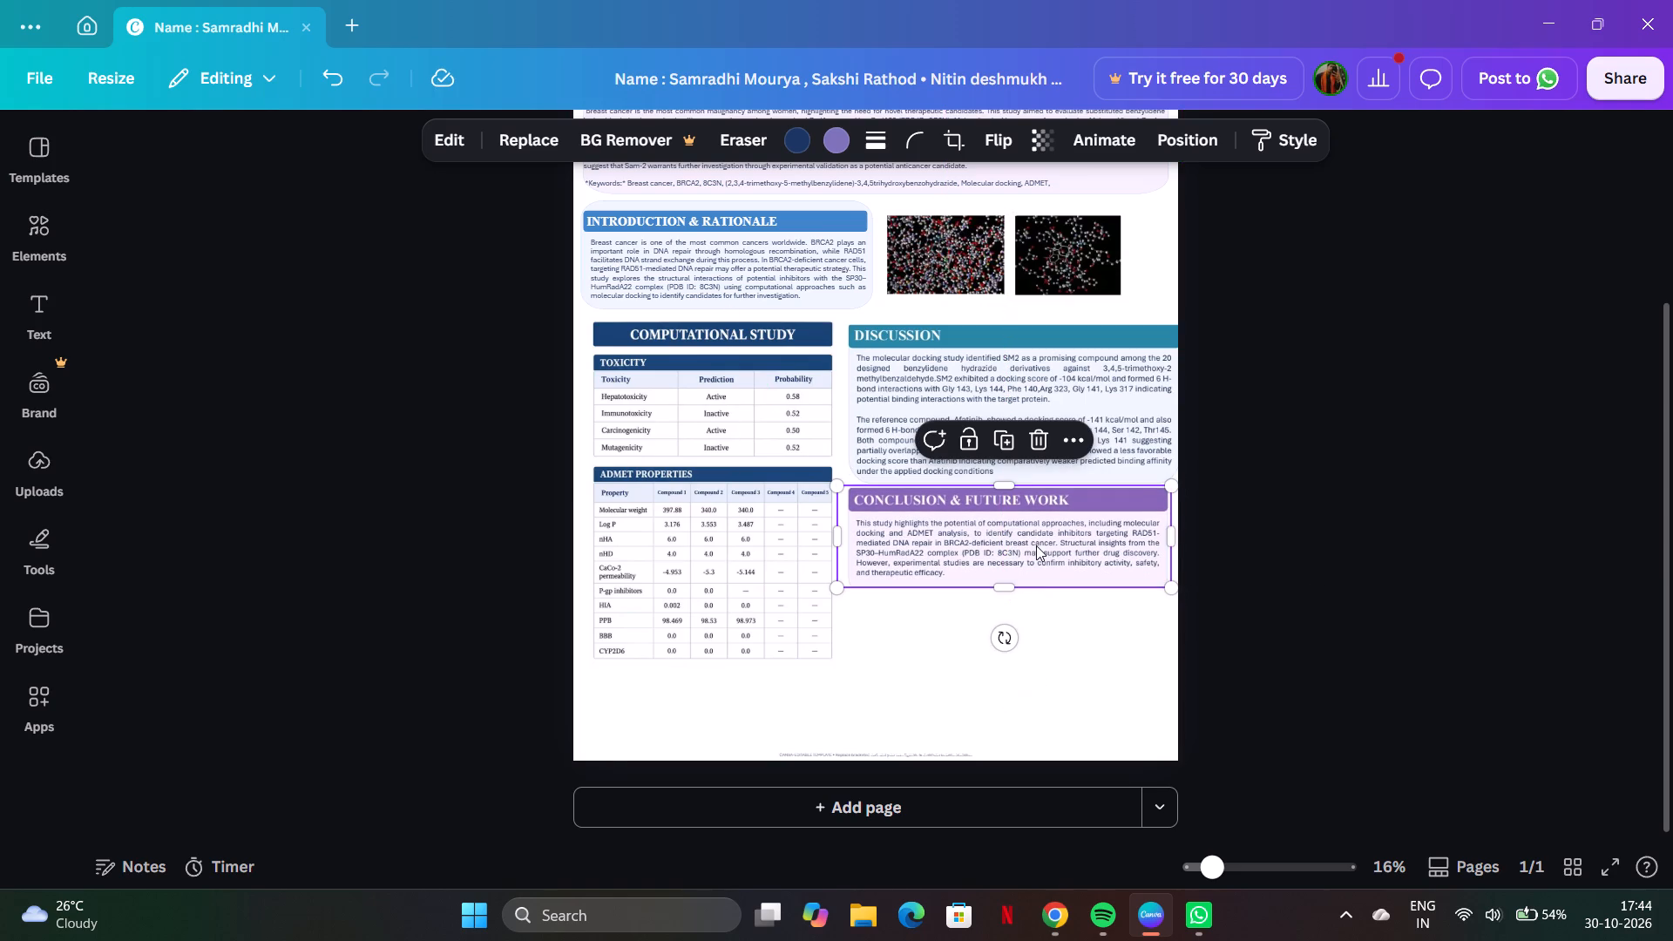
left_click(1341, 539)
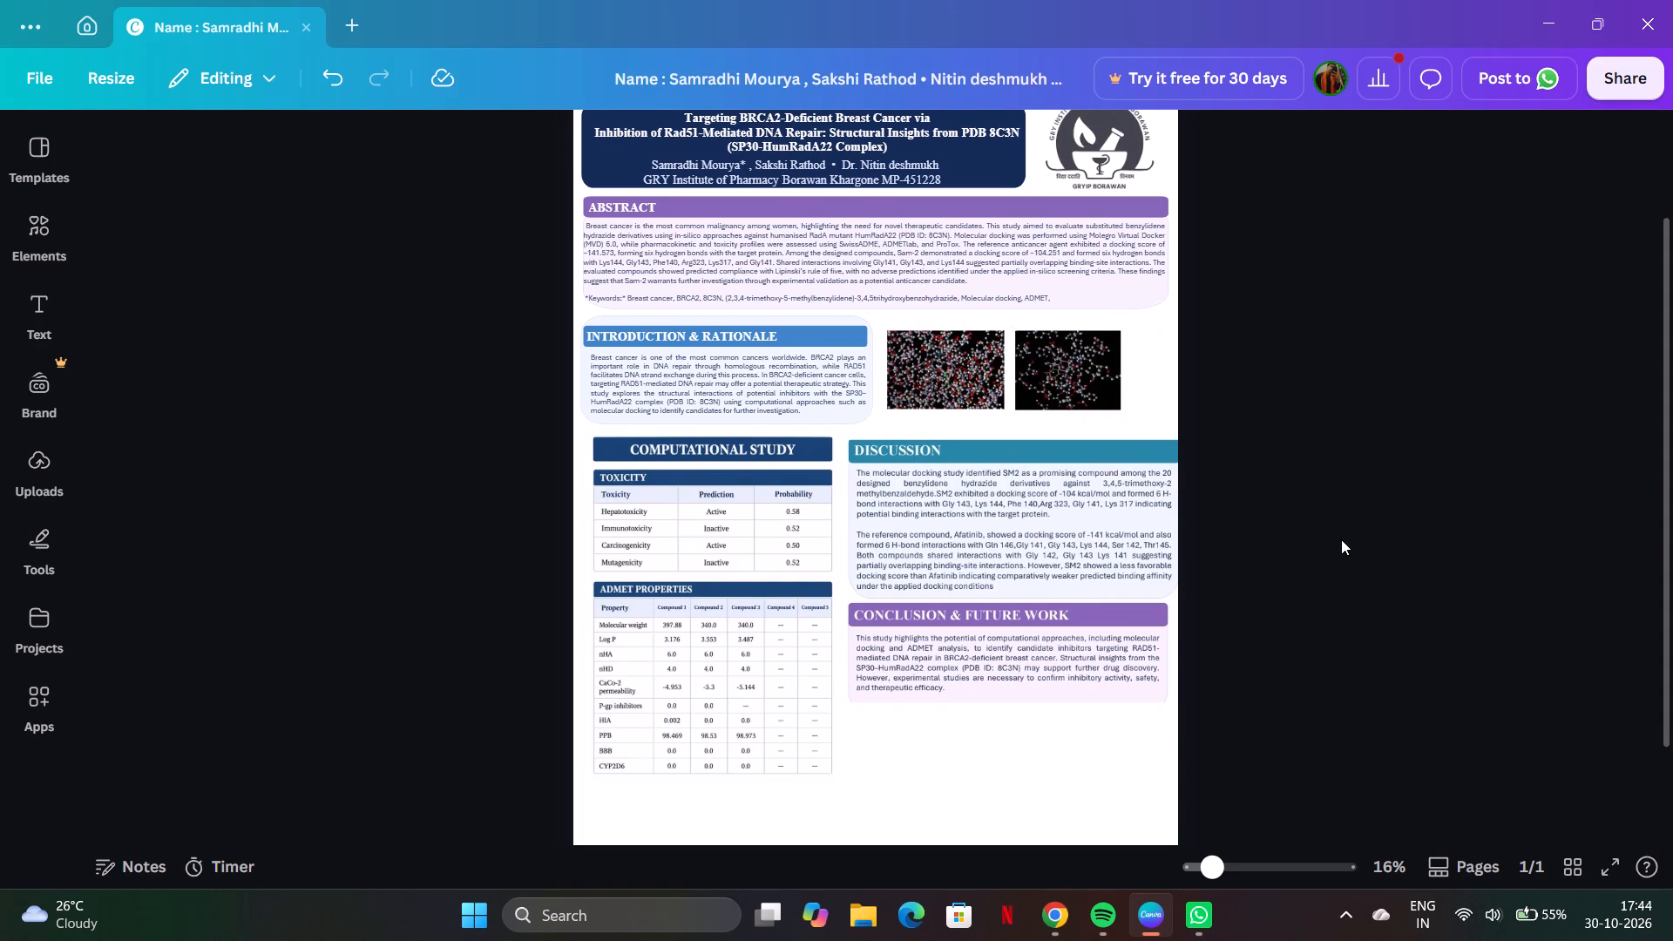
Crop the Discussion section's lower edge up to its last text line and move the section up slightly toward the molecule images.
scroll(1341, 539, "up", 1)
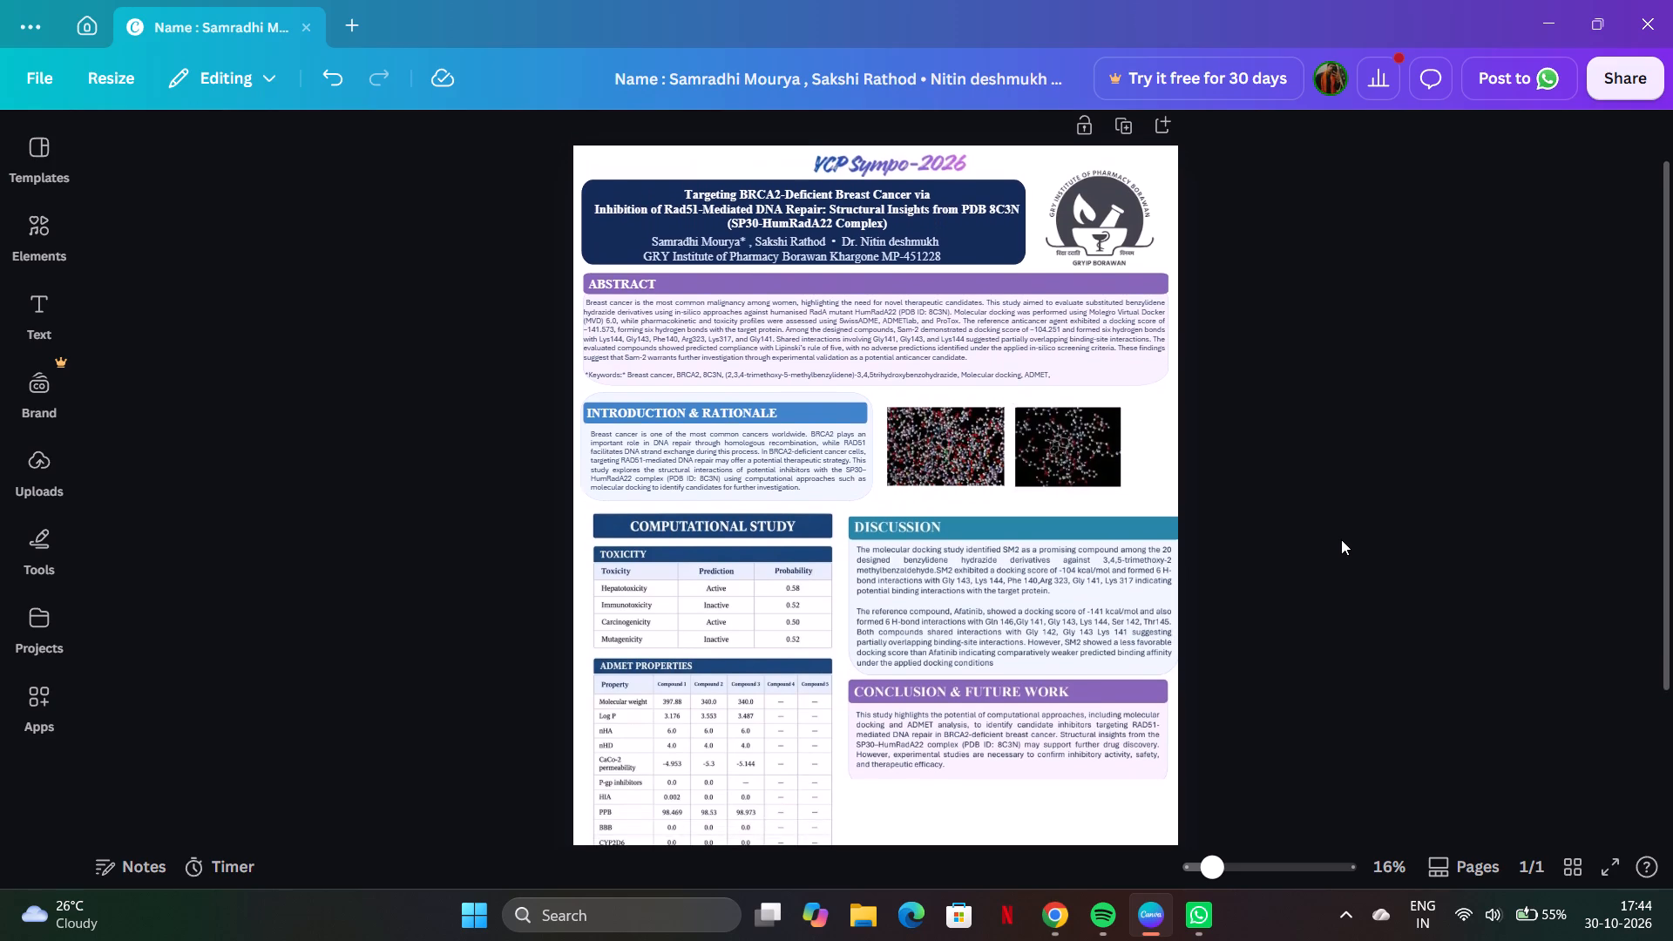
scroll(1340, 484, "down", 1)
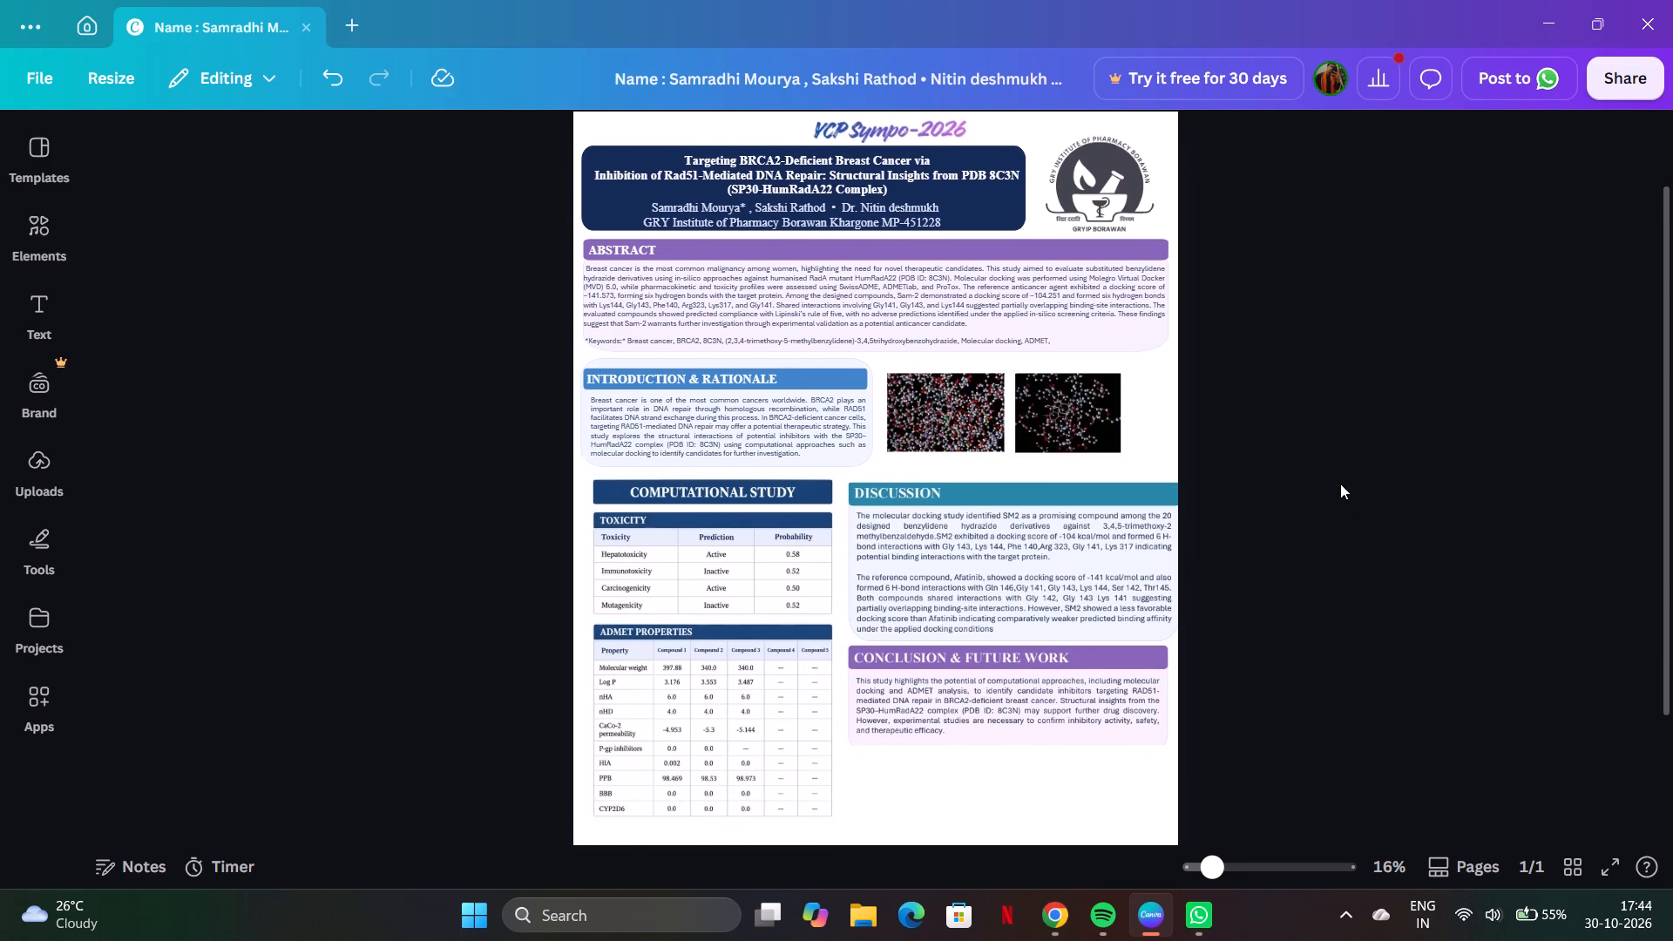
scroll(1340, 484, "down", 1)
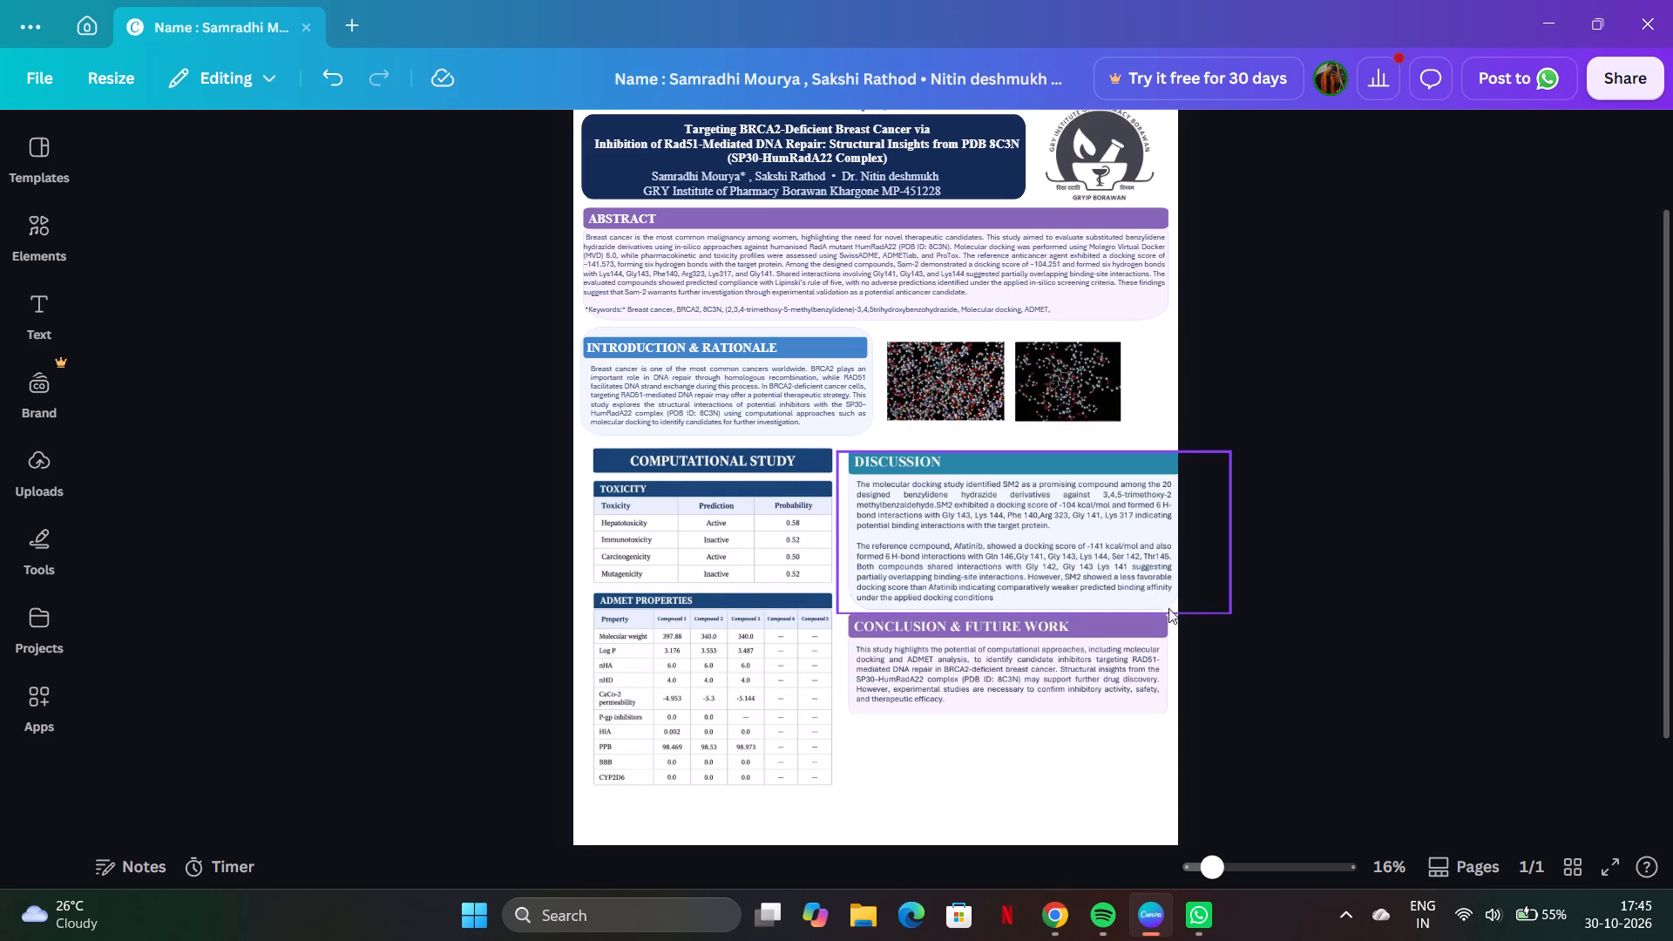
left_click(1046, 565)
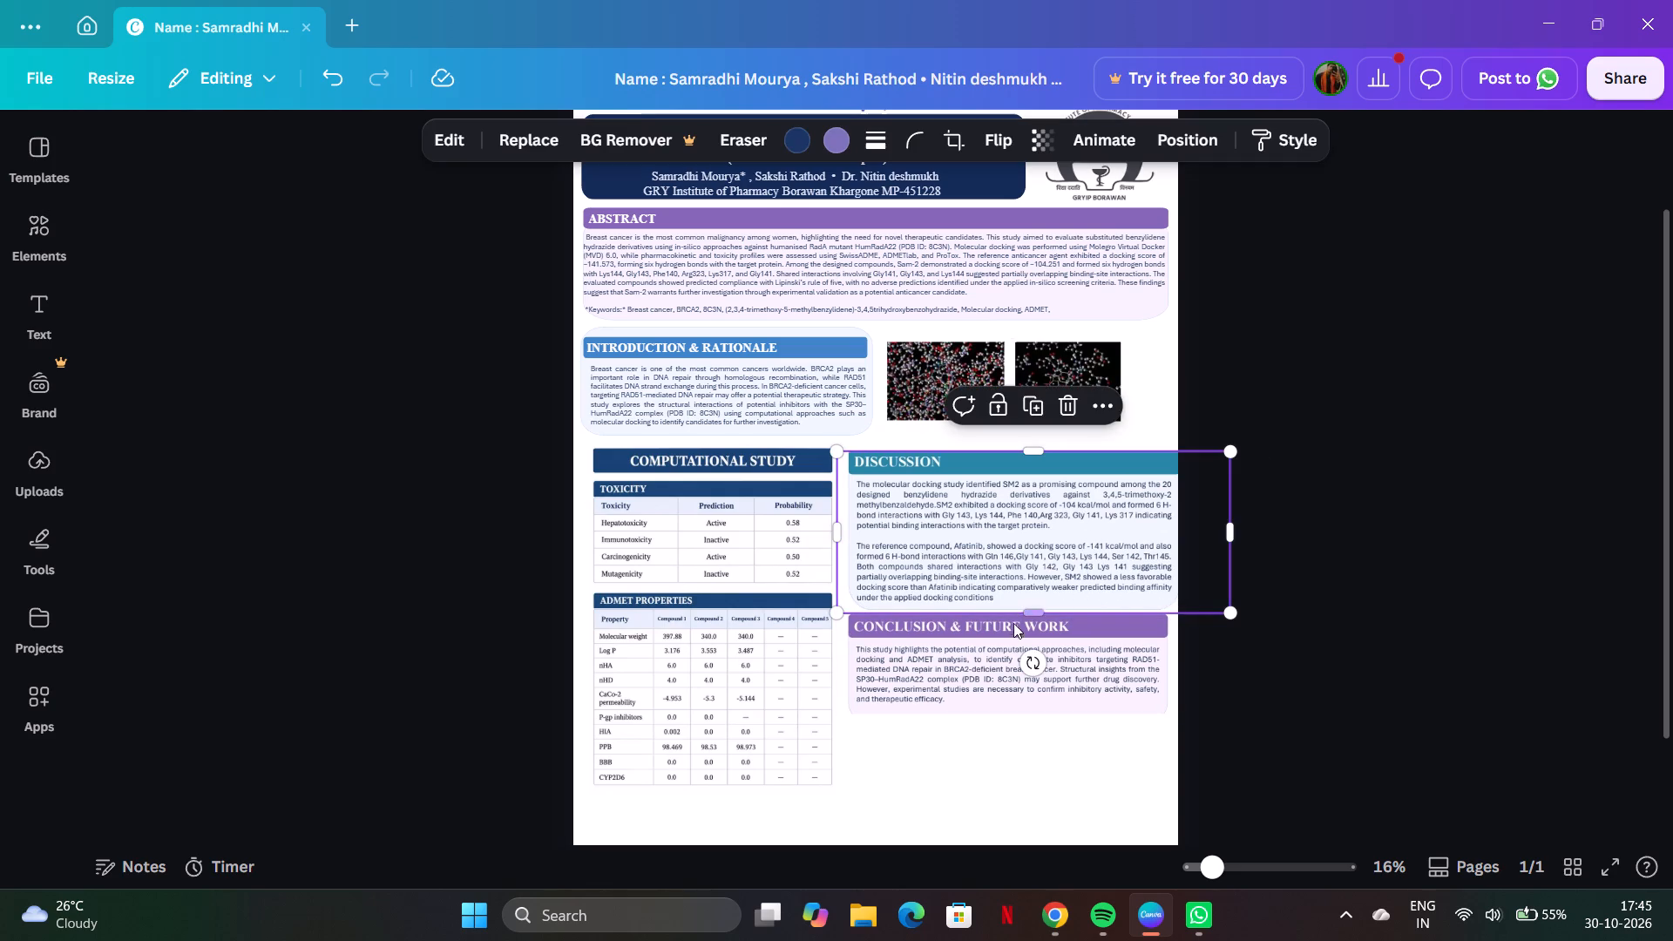
left_click_drag(1033, 613, 1033, 606)
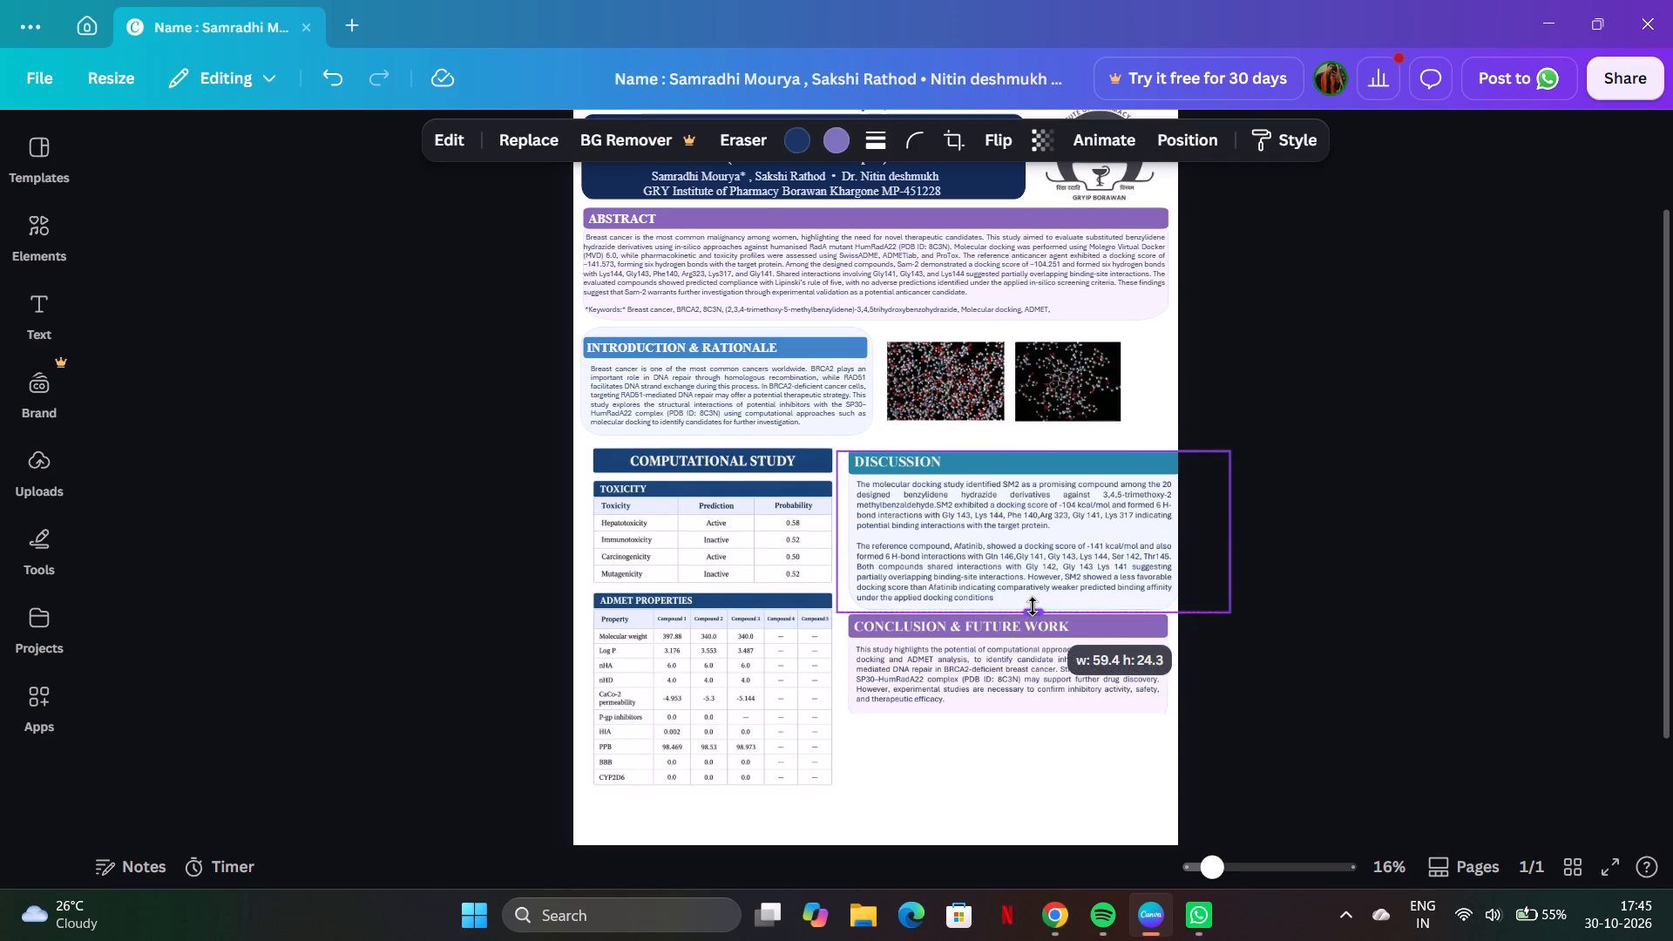
left_click_drag(1033, 606, 1032, 602)
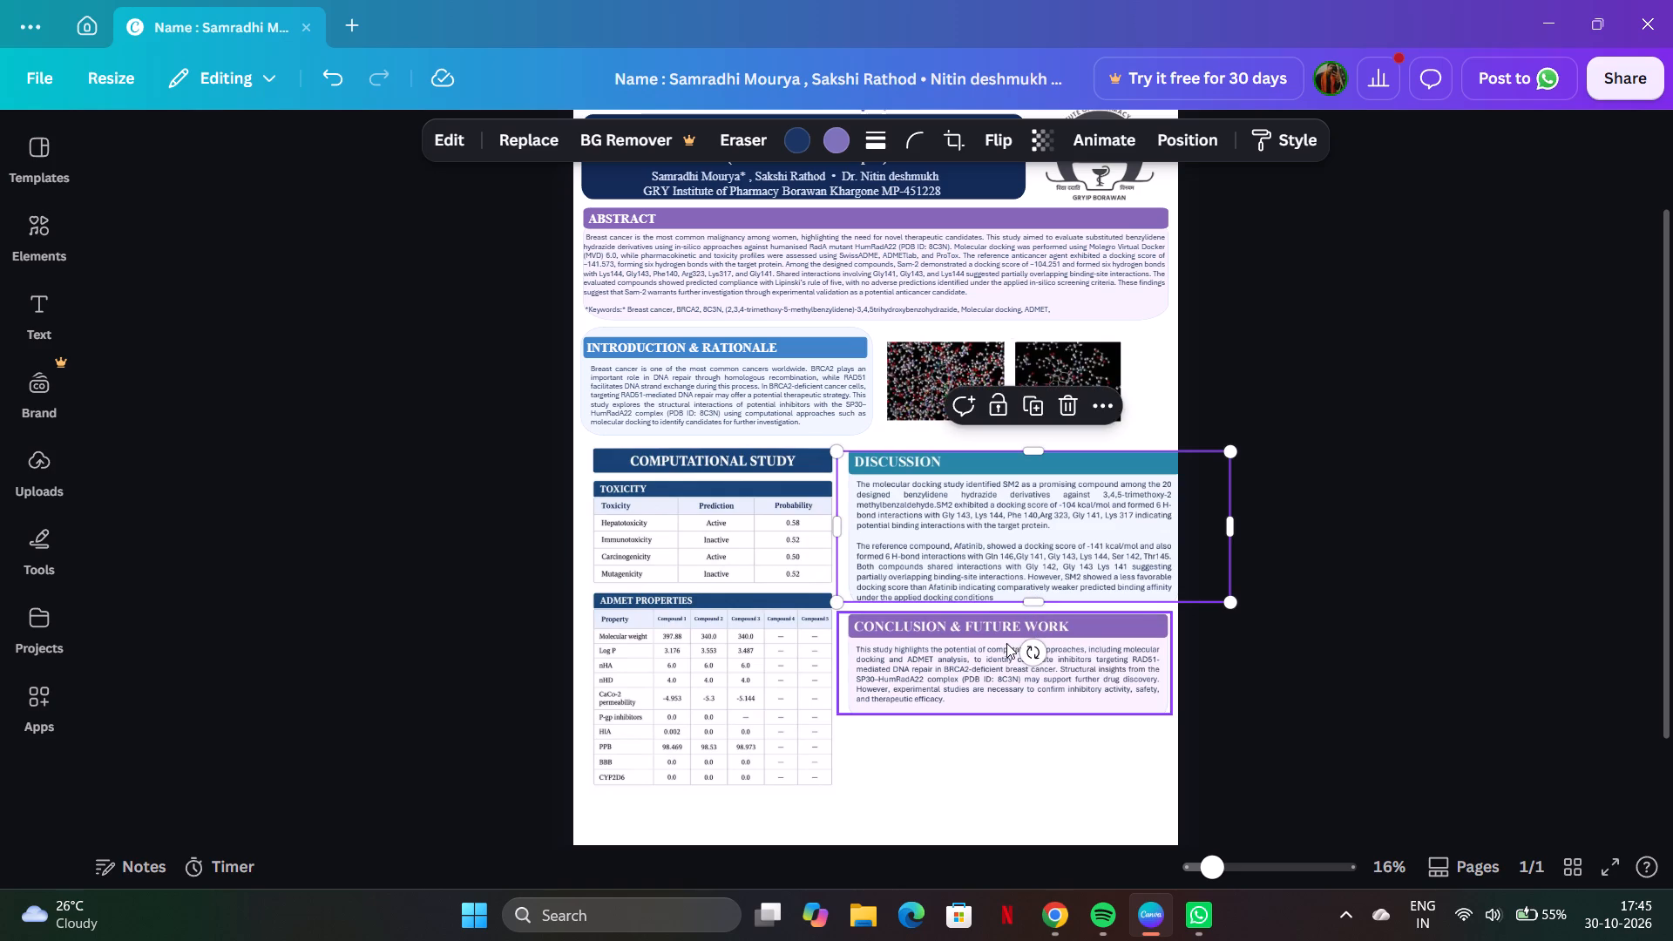
left_click(1003, 643)
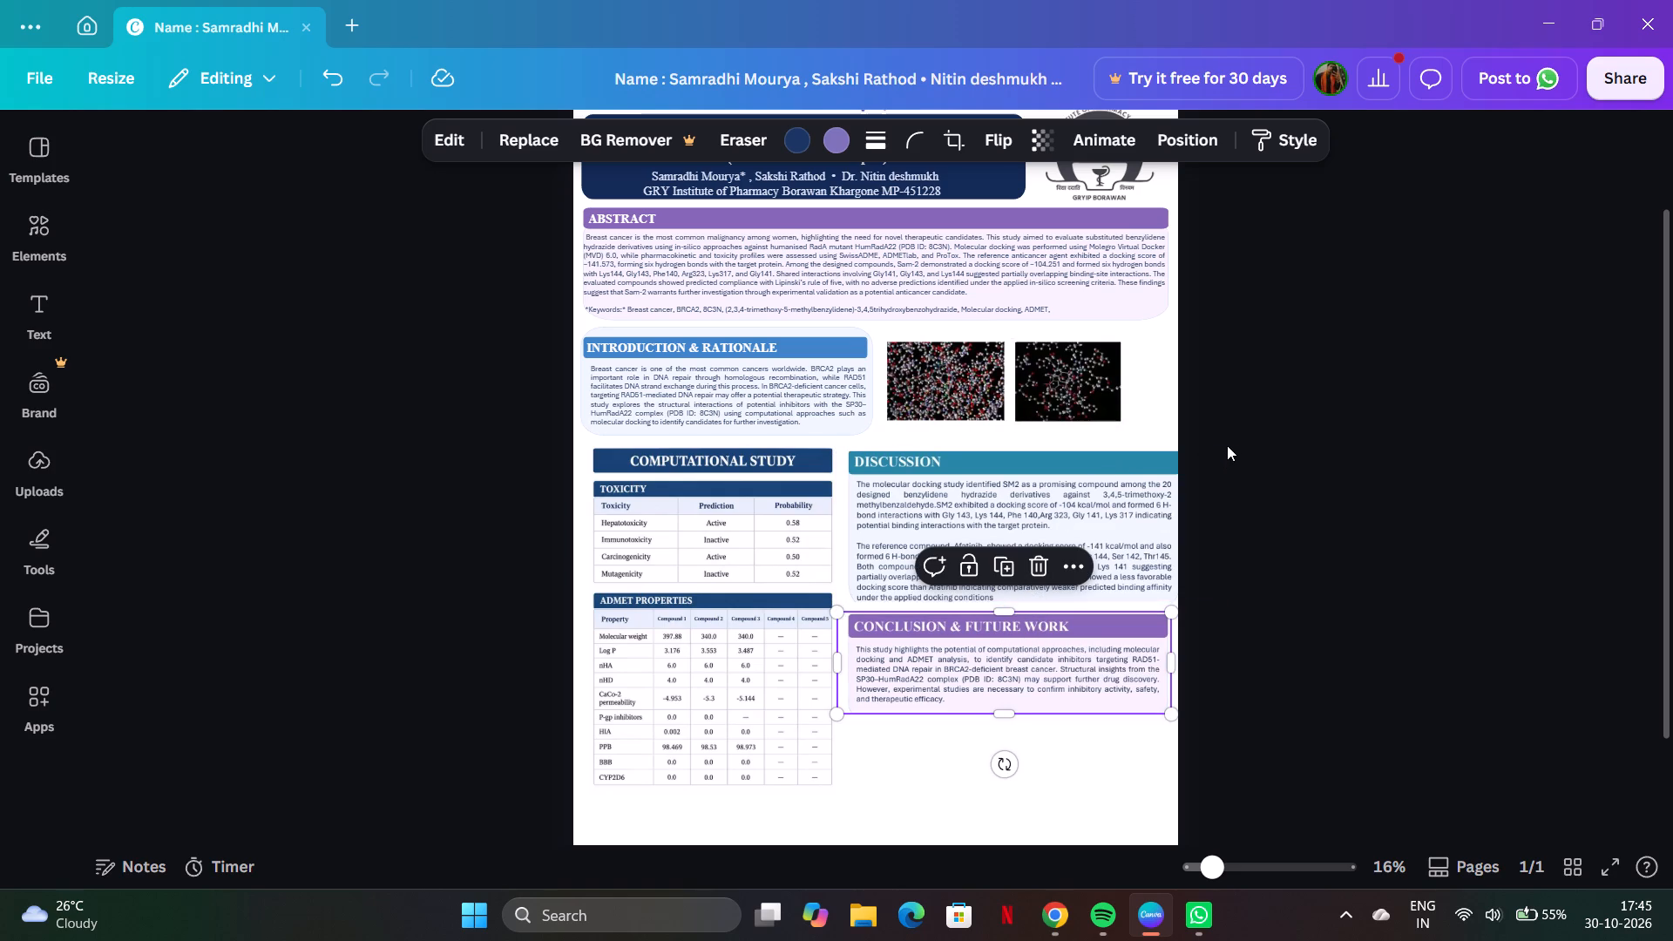
left_click(1082, 484)
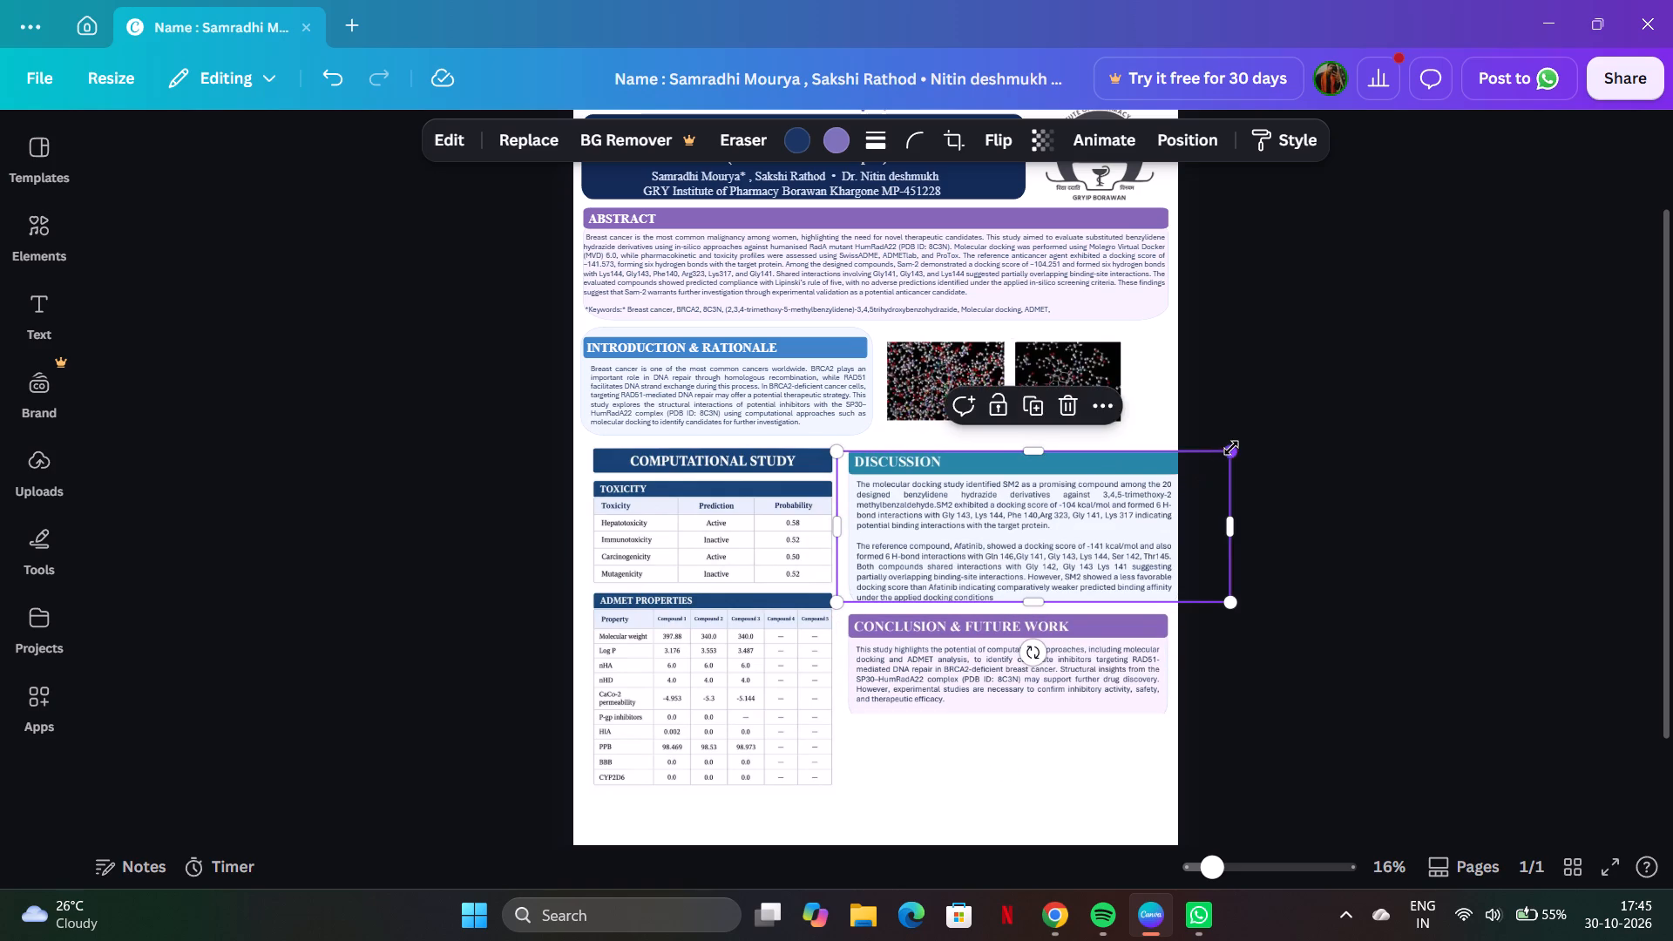
left_click(1033, 522)
left_click_drag(1033, 525, 1033, 521)
left_click_drag(1033, 521, 1031, 512)
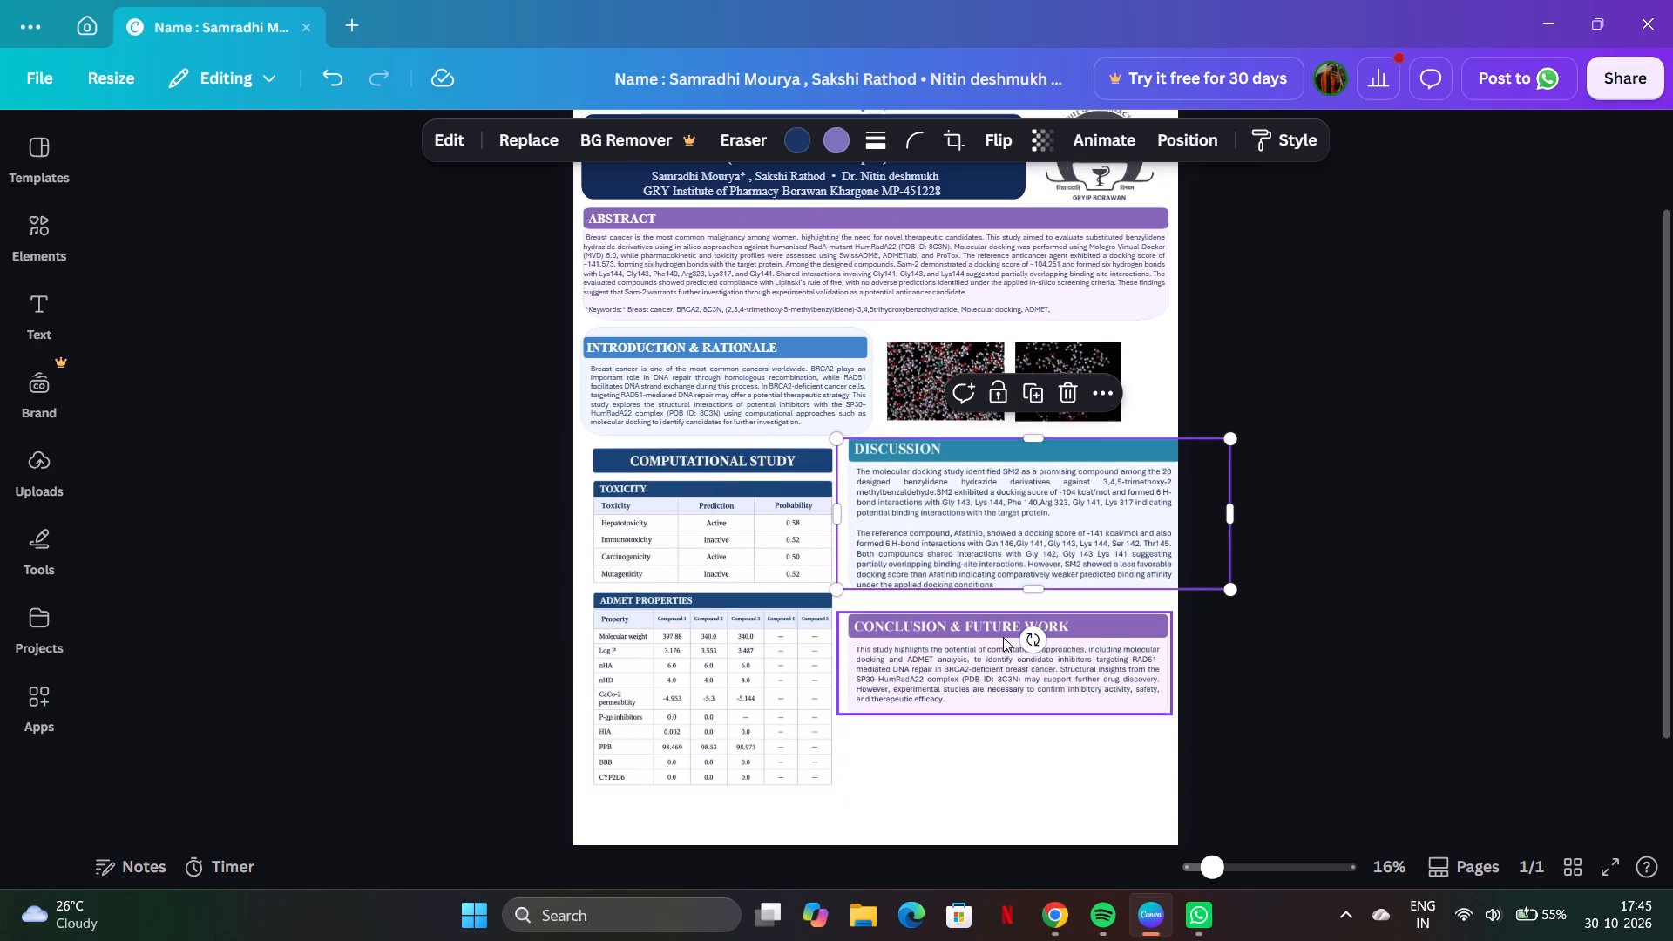
Move the Conclusion & Future Work section up to sit directly under the Discussion text, shifted slightly toward the page's right edge.
left_click(983, 665)
left_click_drag(983, 665, 986, 647)
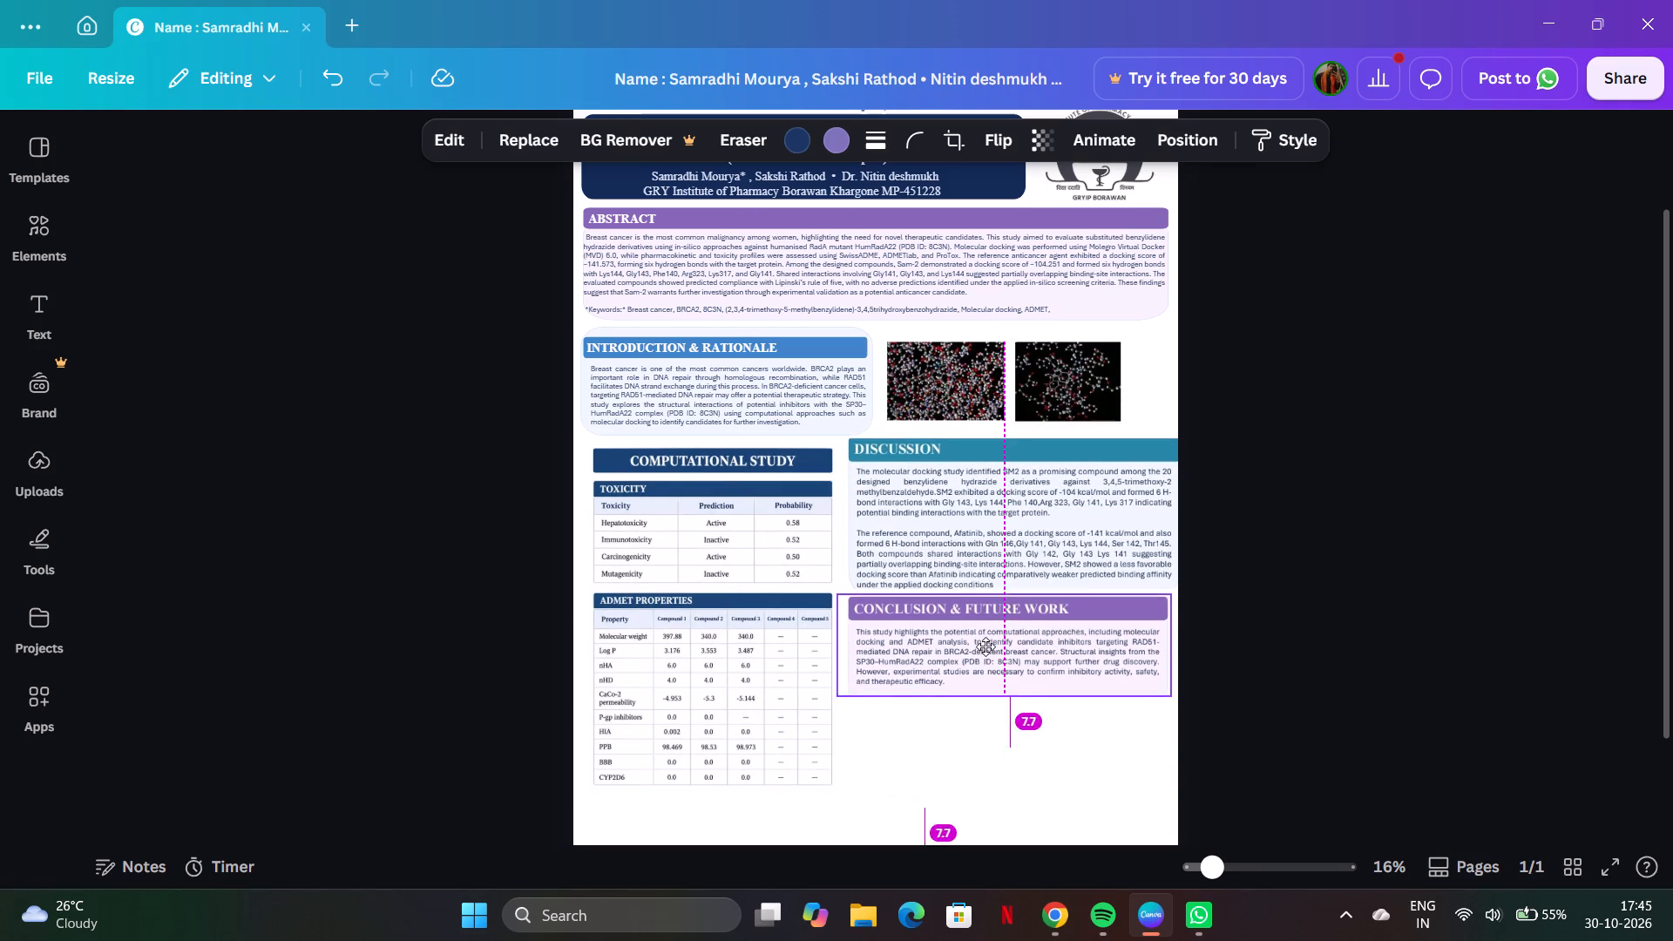
left_click_drag(986, 647, 986, 647)
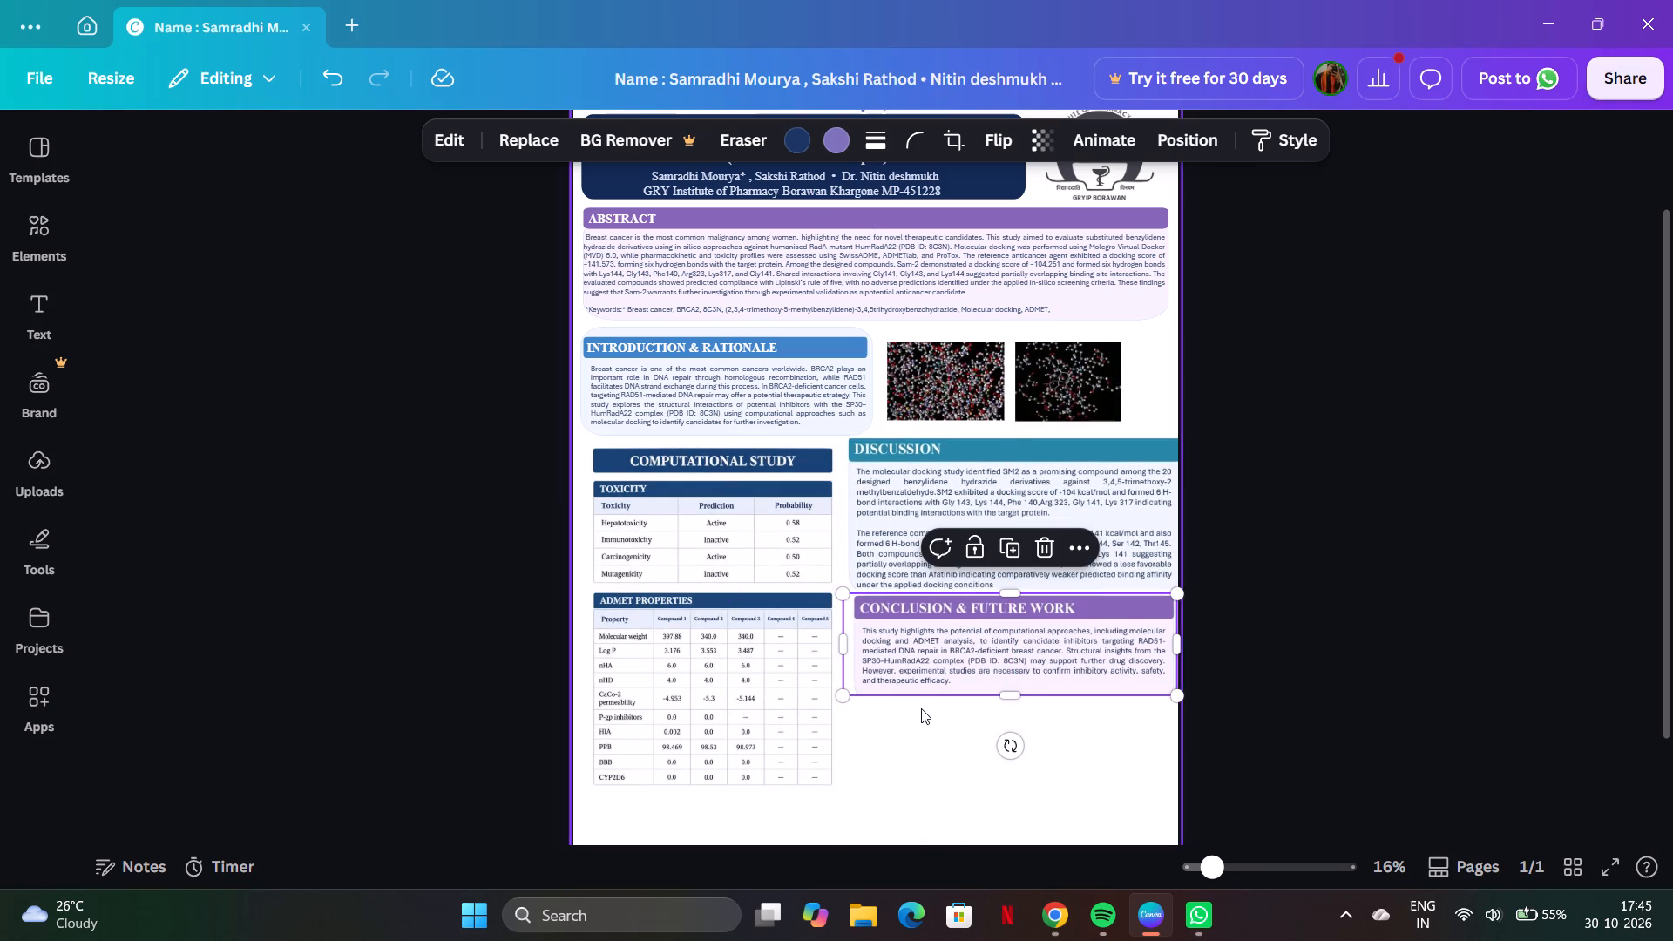
left_click(921, 708)
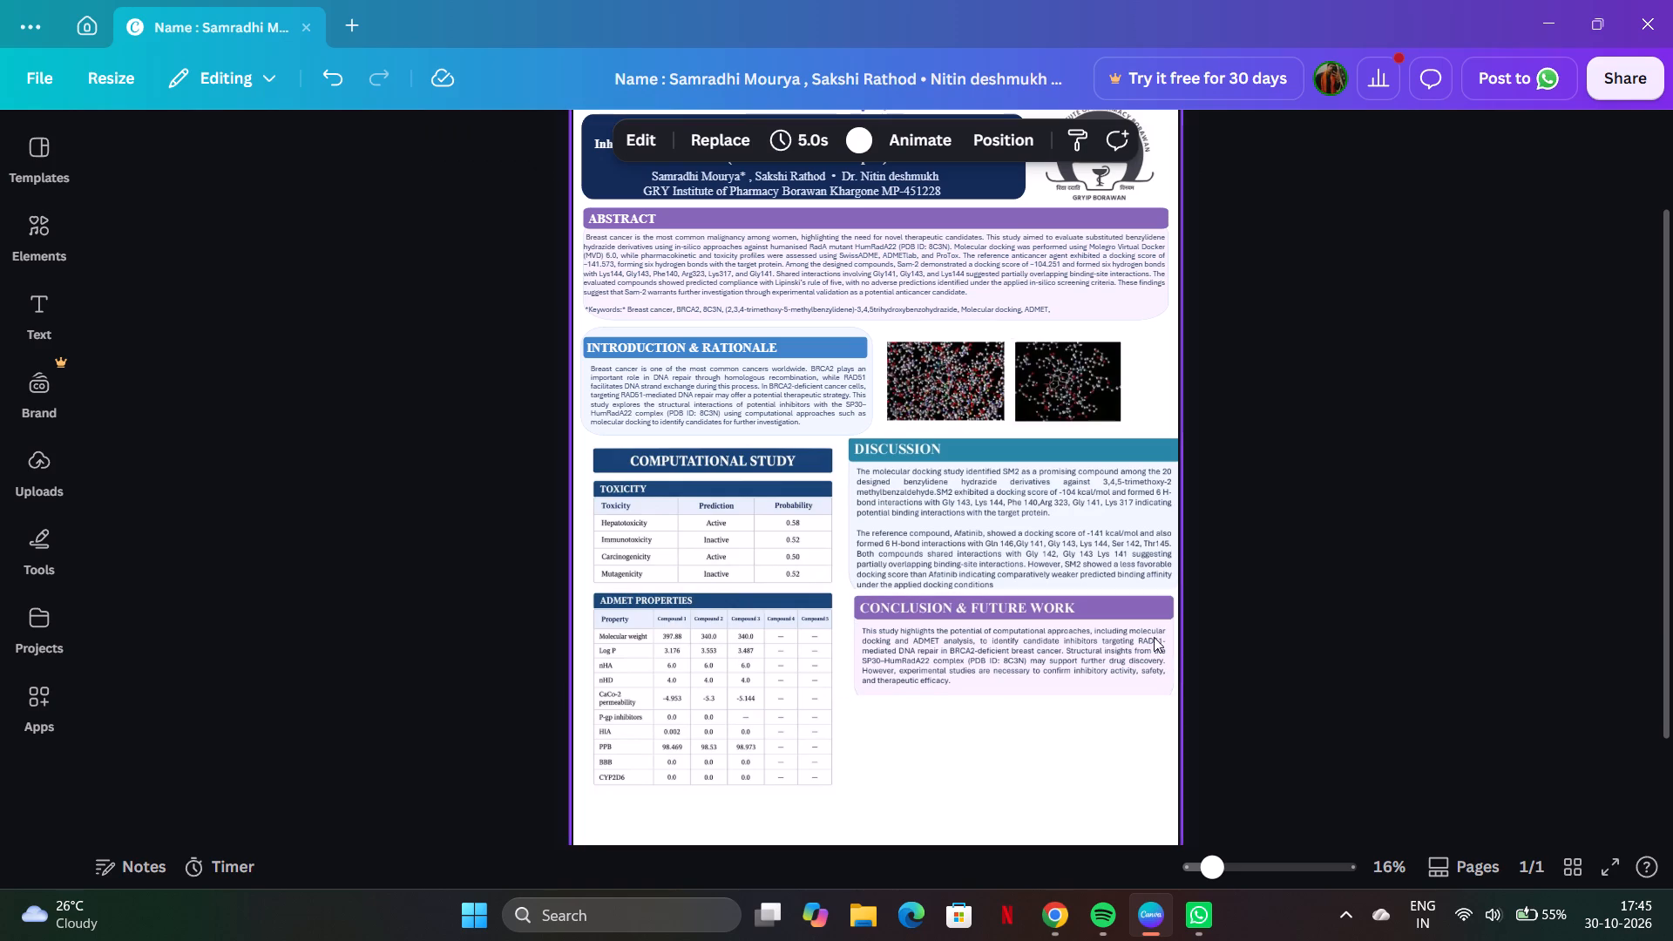
left_click(958, 644)
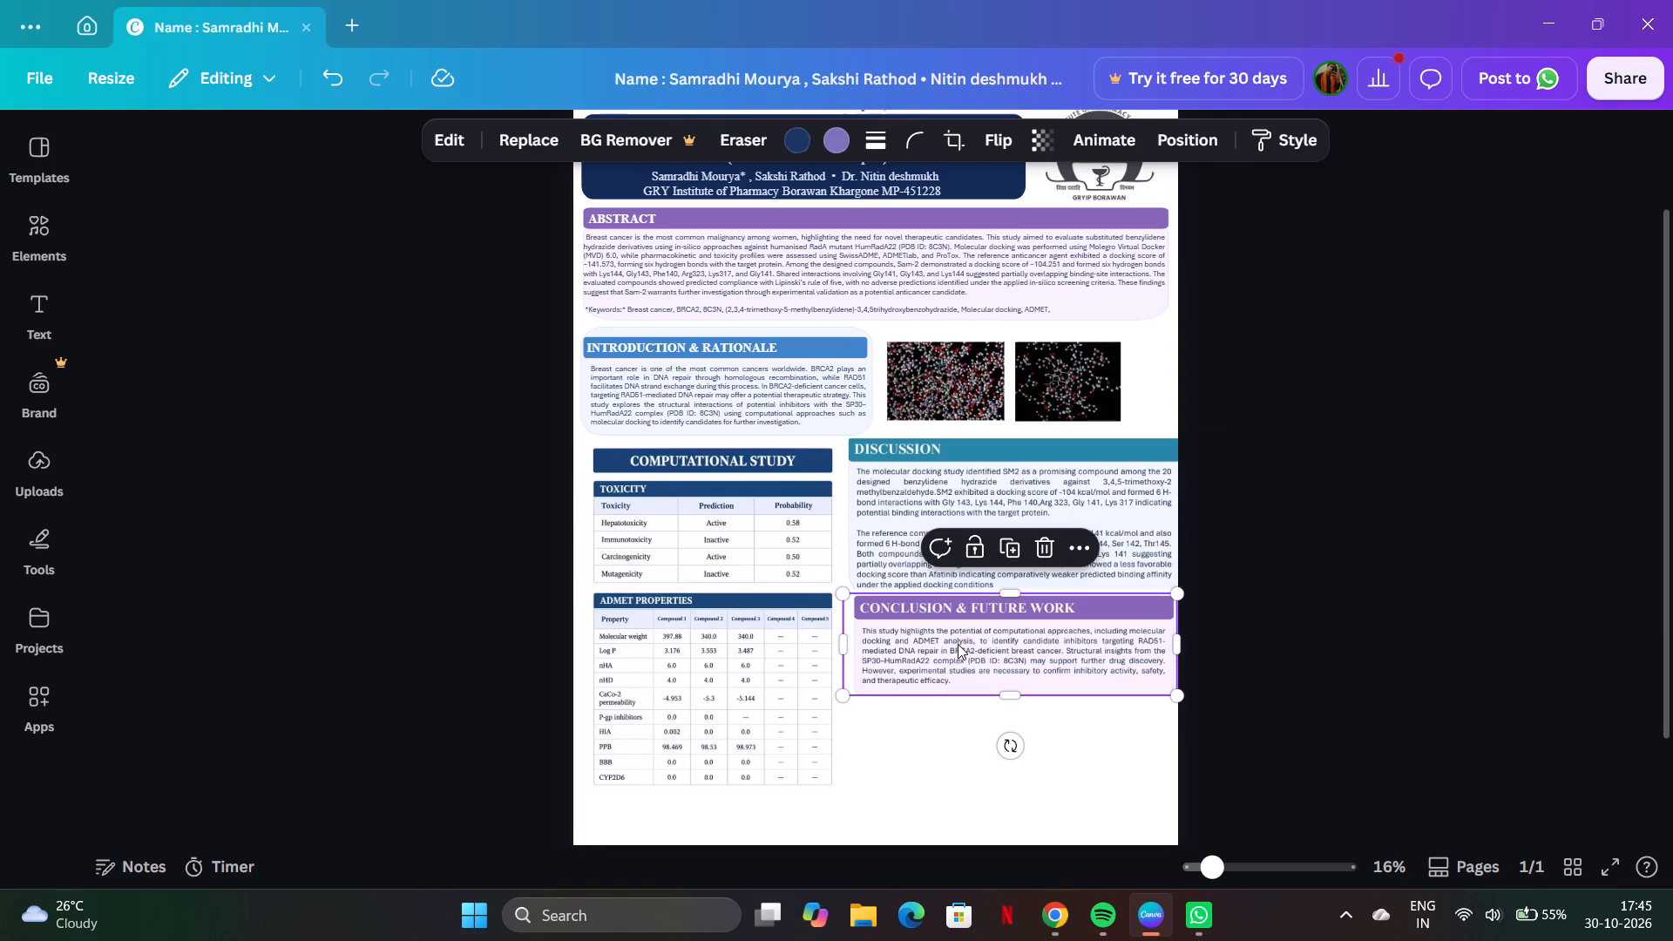
Duplicate the Conclusion & Future Work section and place the copy just below the original in the page's right column.
left_click(1008, 557)
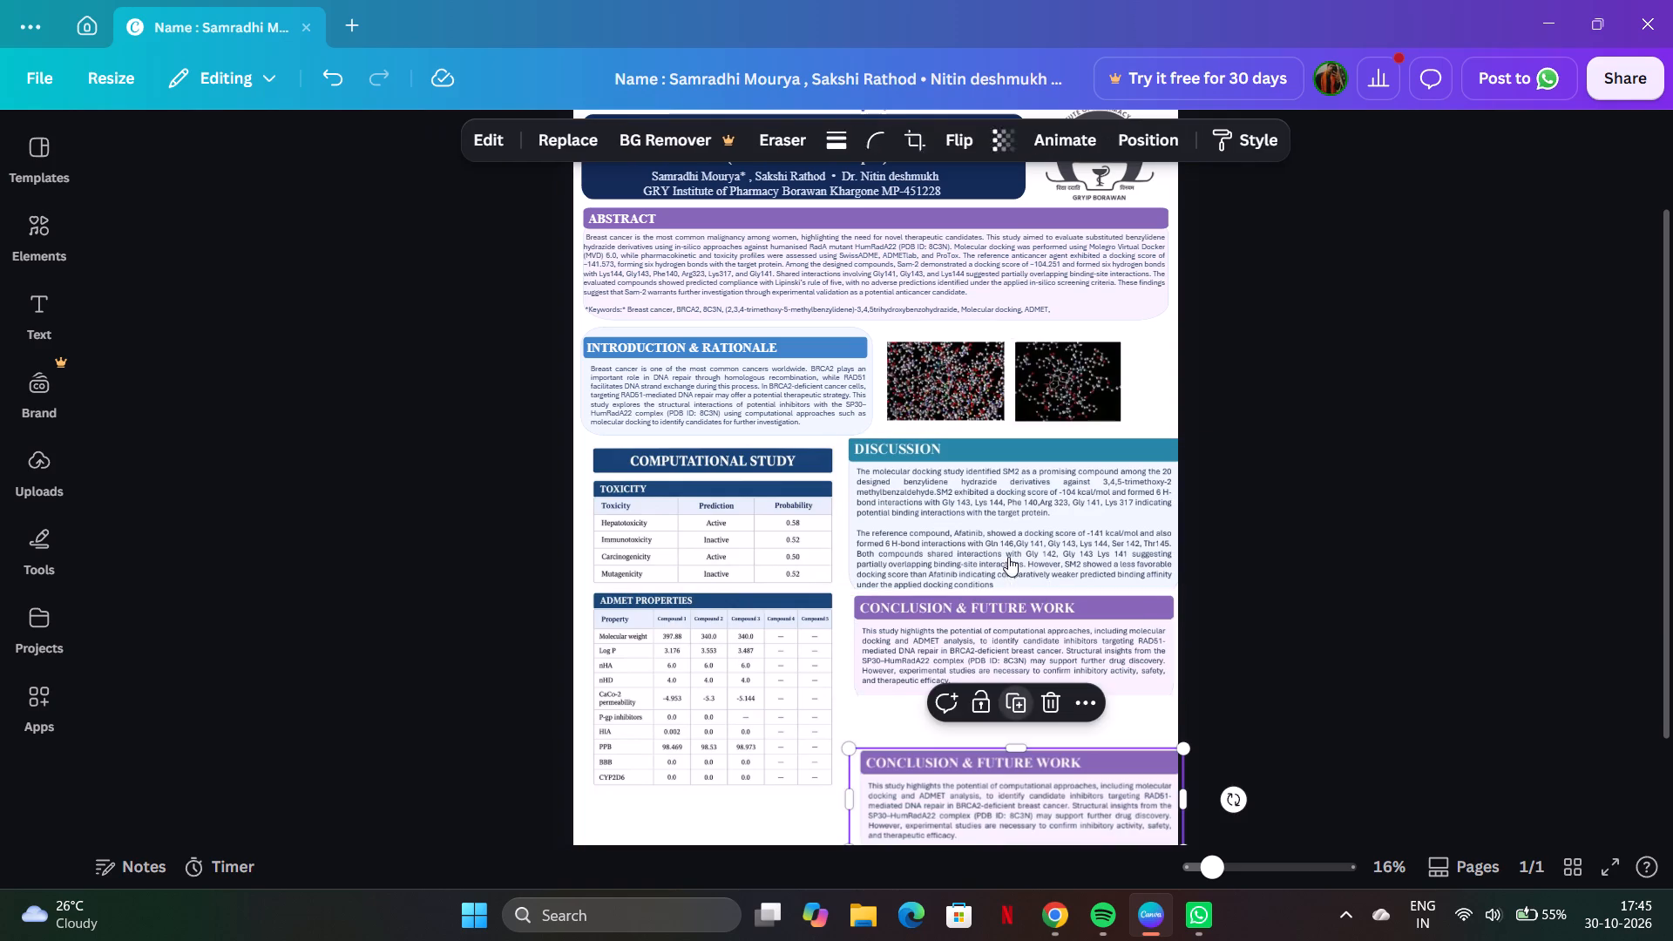
left_click_drag(972, 778, 972, 767)
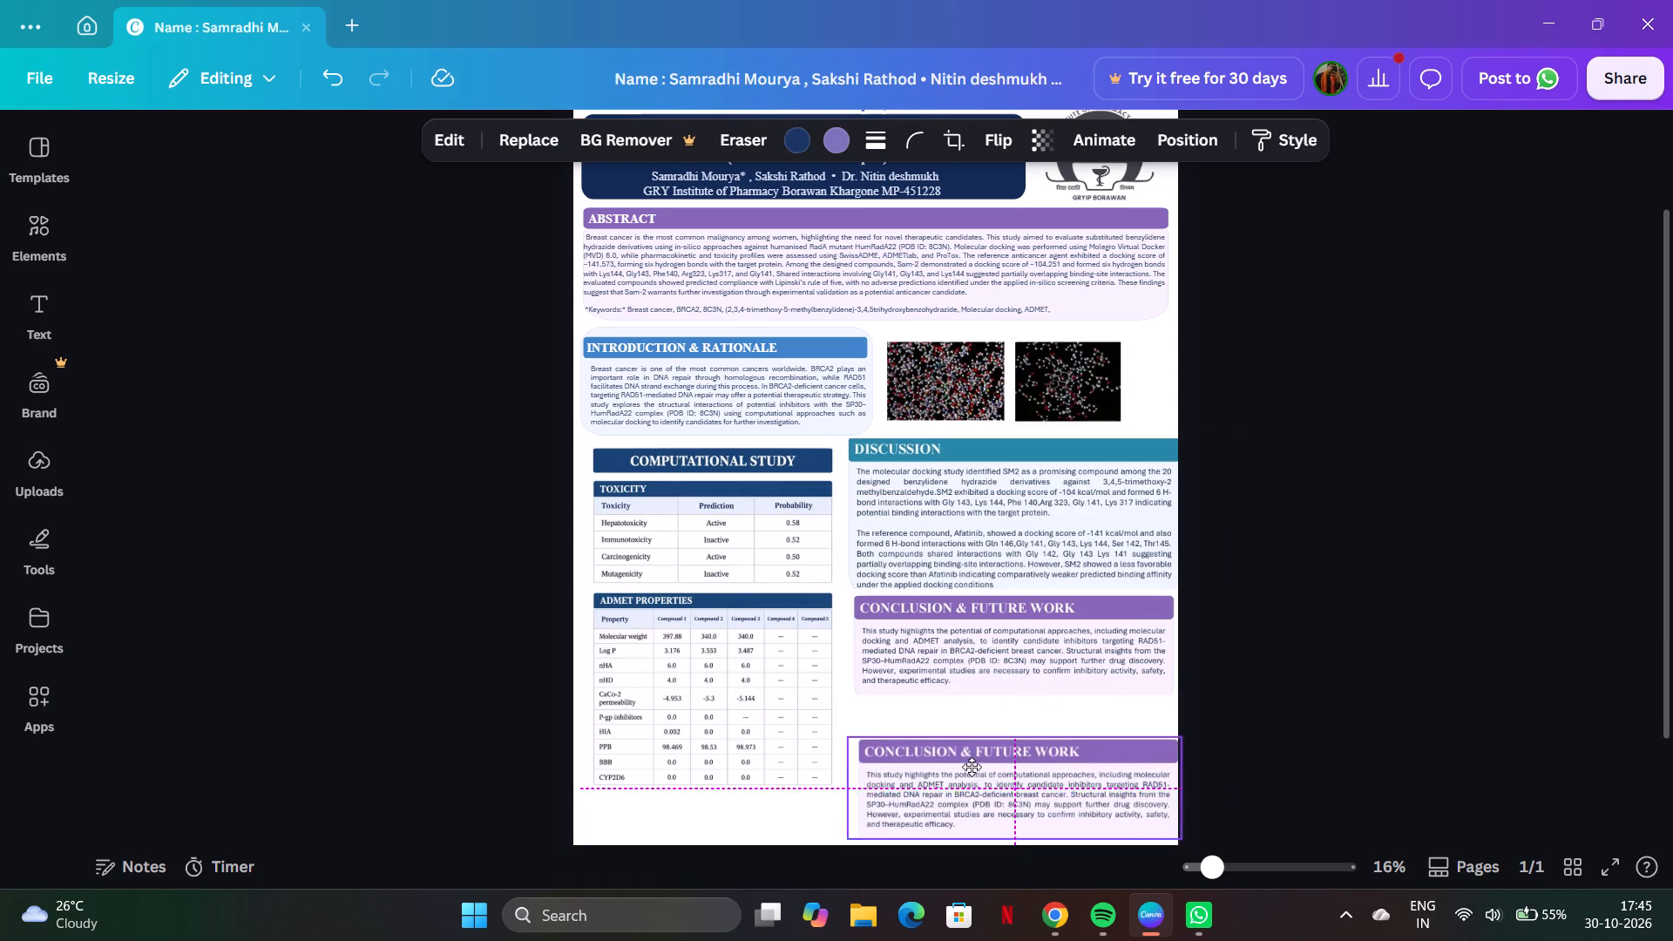
left_click_drag(972, 767, 959, 736)
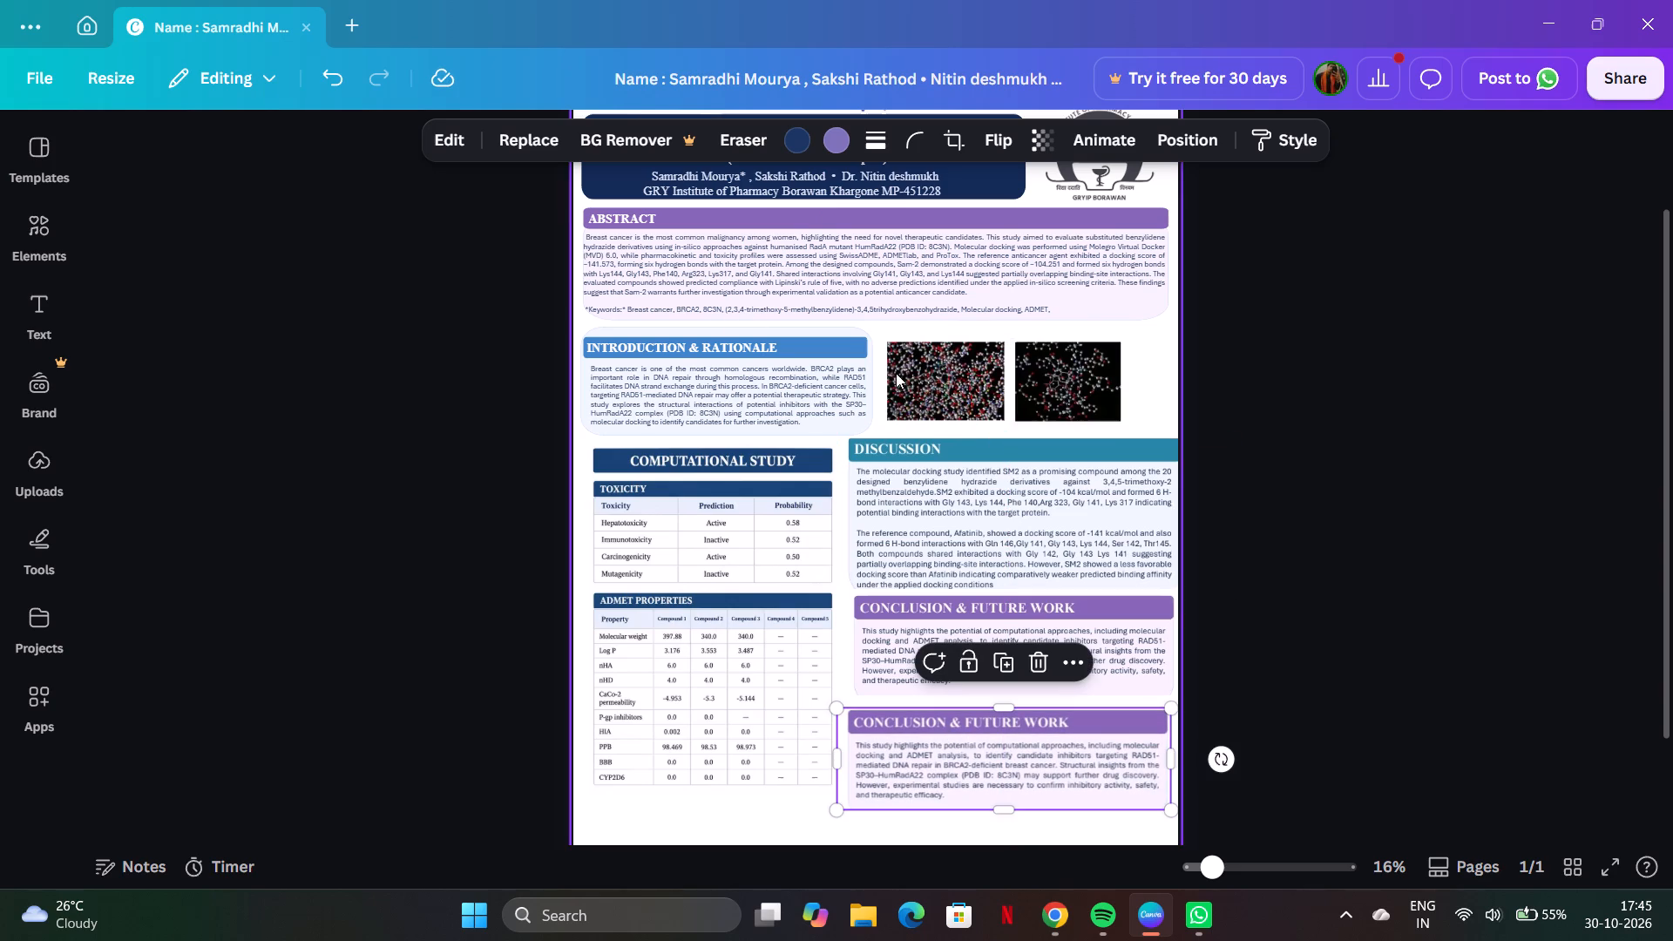
Replace the duplicated section's image with the uploaded reference poster that has the purple section headings.
left_click(531, 132)
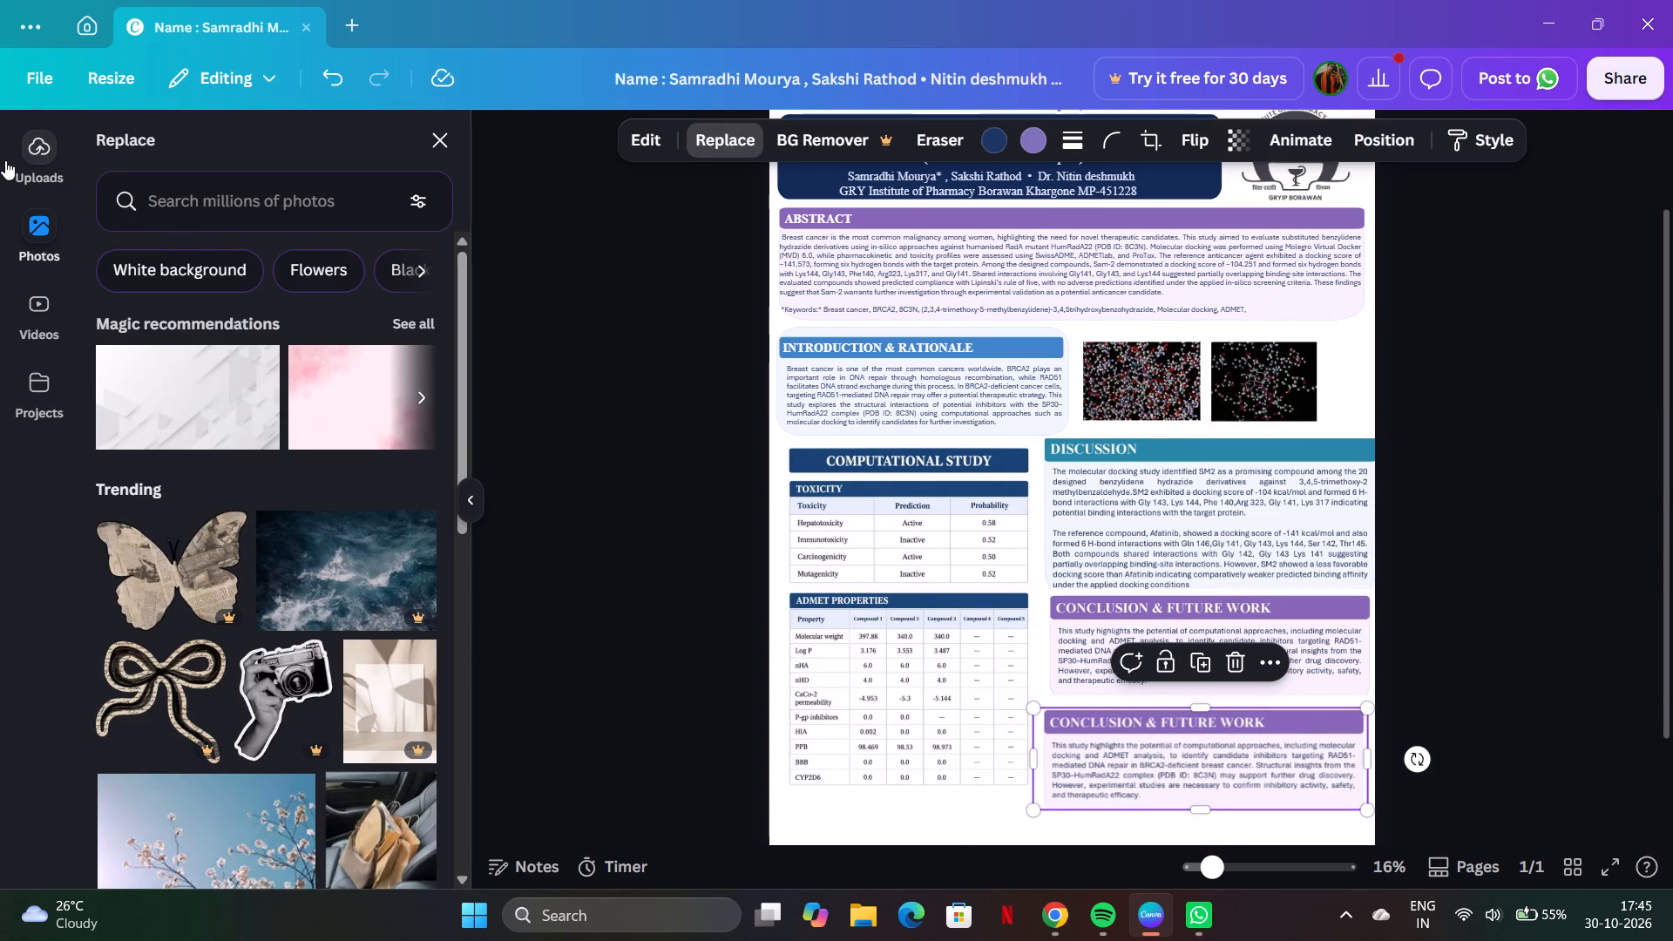
left_click(0, 155)
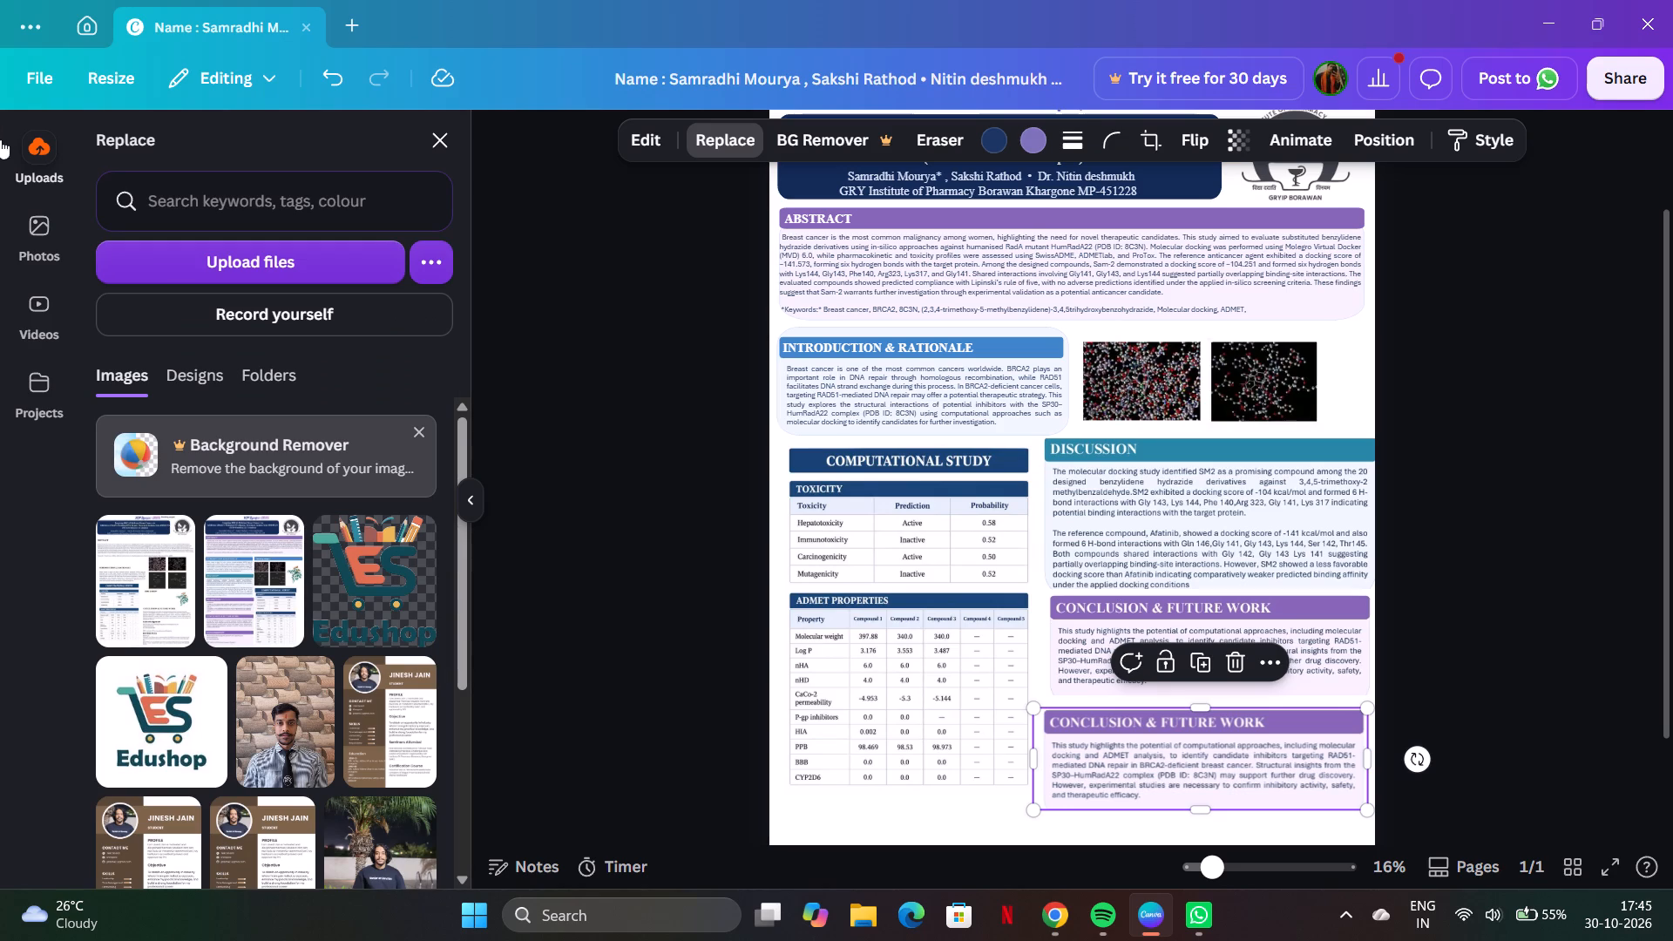
left_click(260, 590)
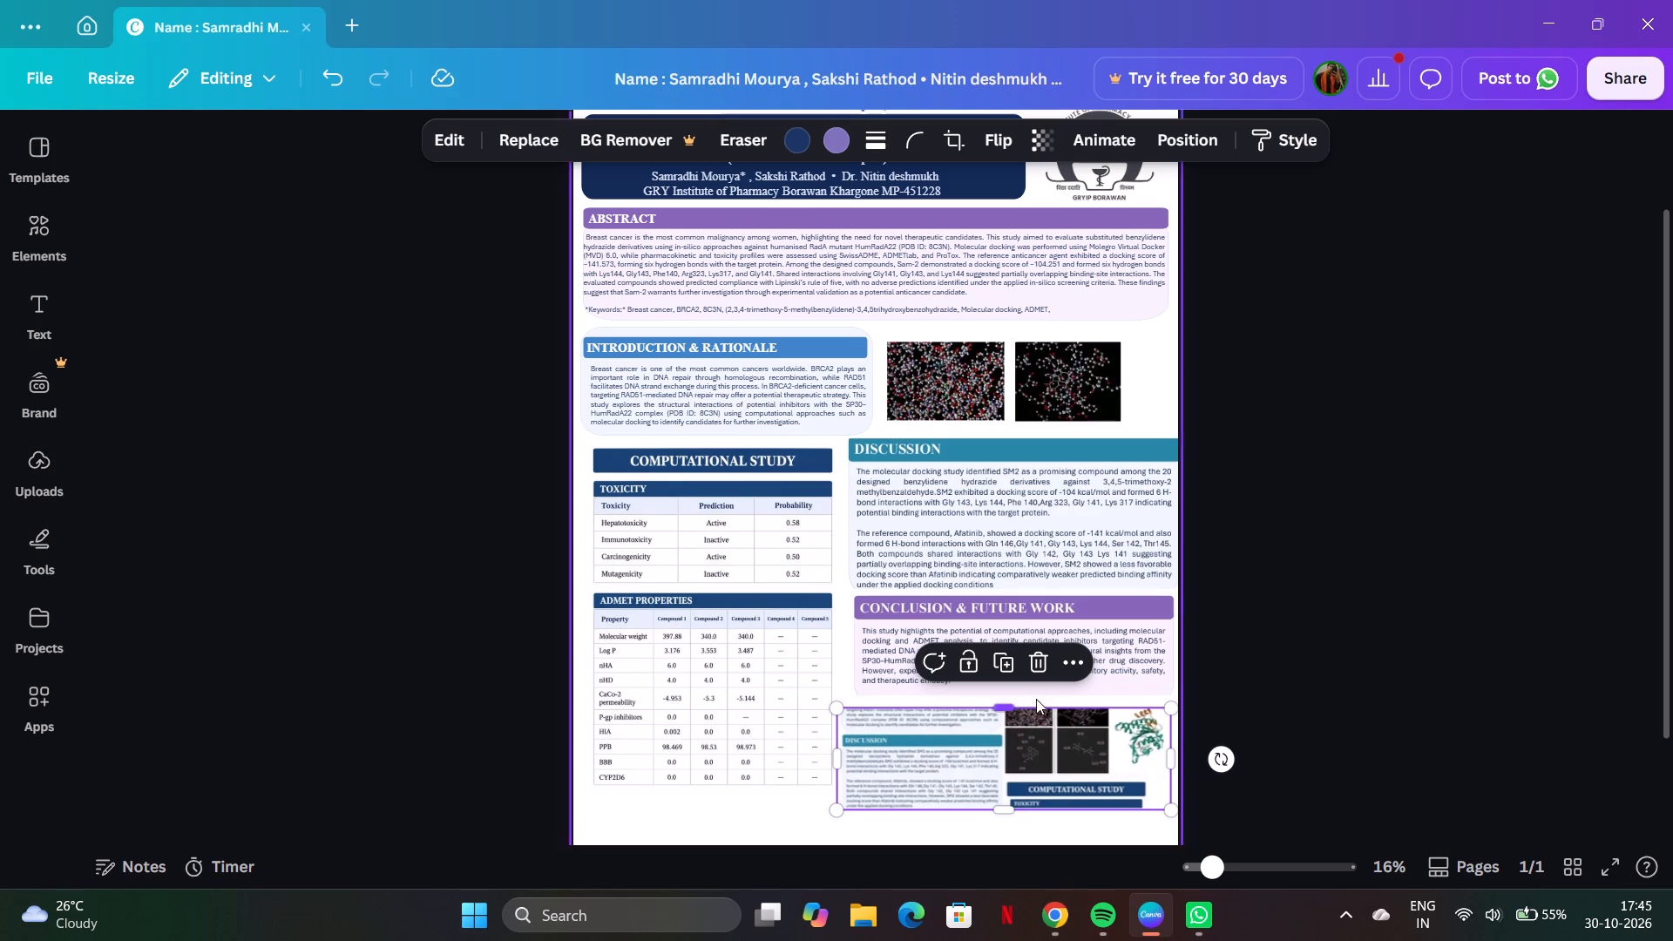
Extend the replaced poster image's crop upward and downward to uncover the Conclusion & Future Work section, moving it up the page and enlarging it slightly.
left_click_drag(1007, 703, 977, 445)
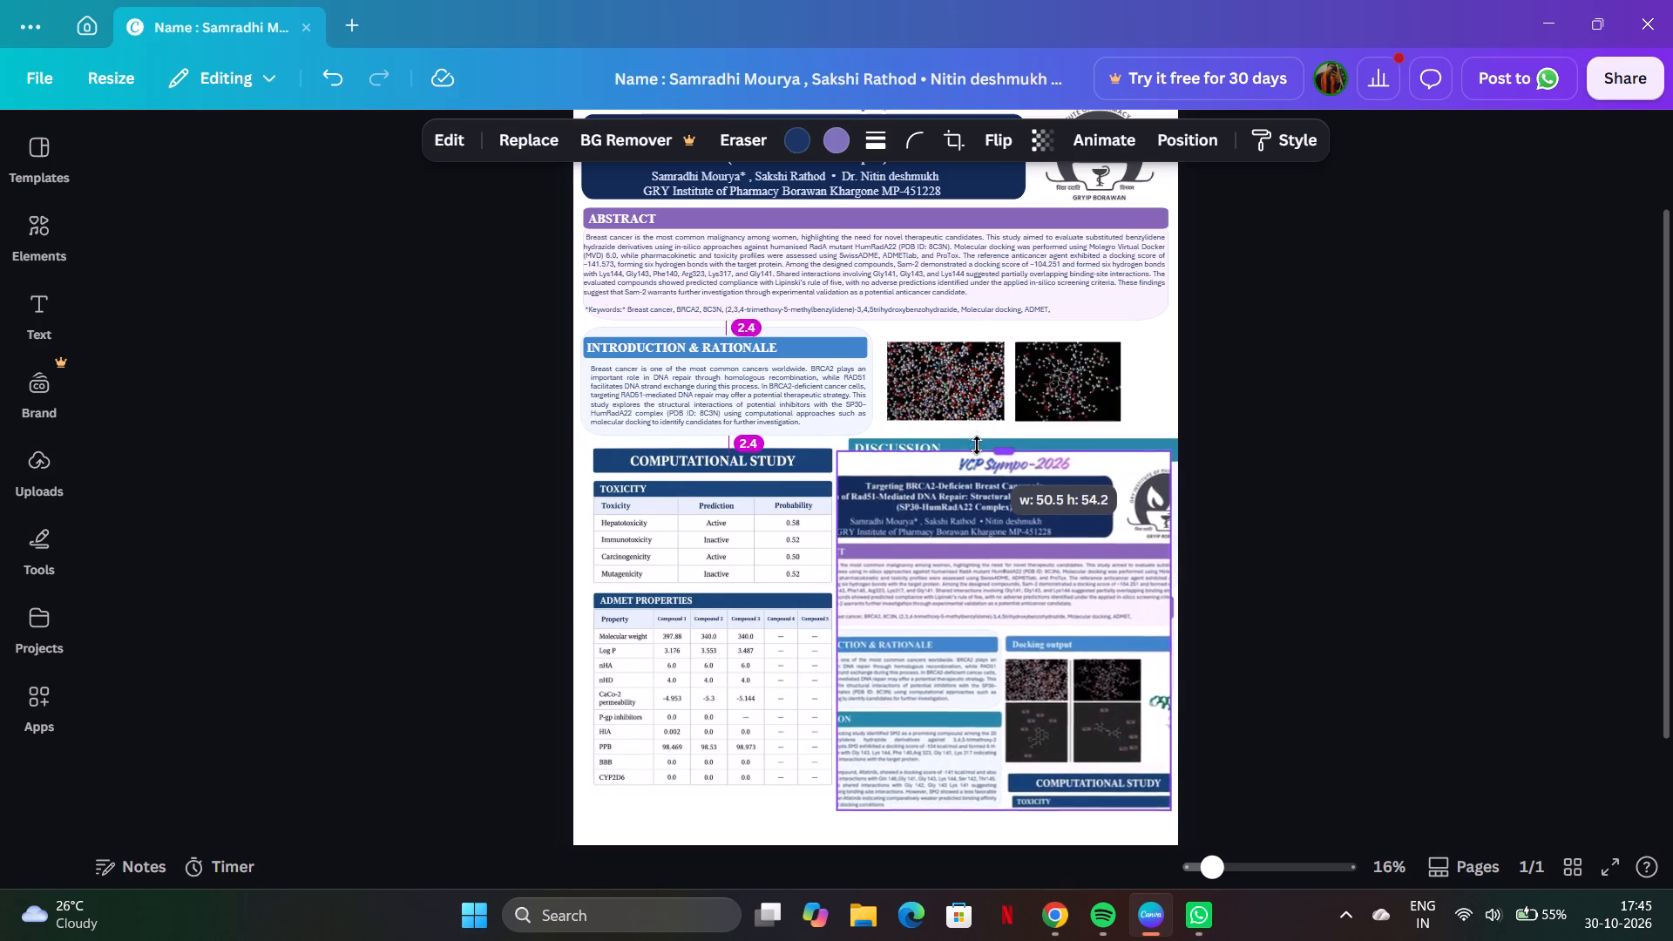
left_click_drag(977, 445, 977, 437)
left_click(977, 437)
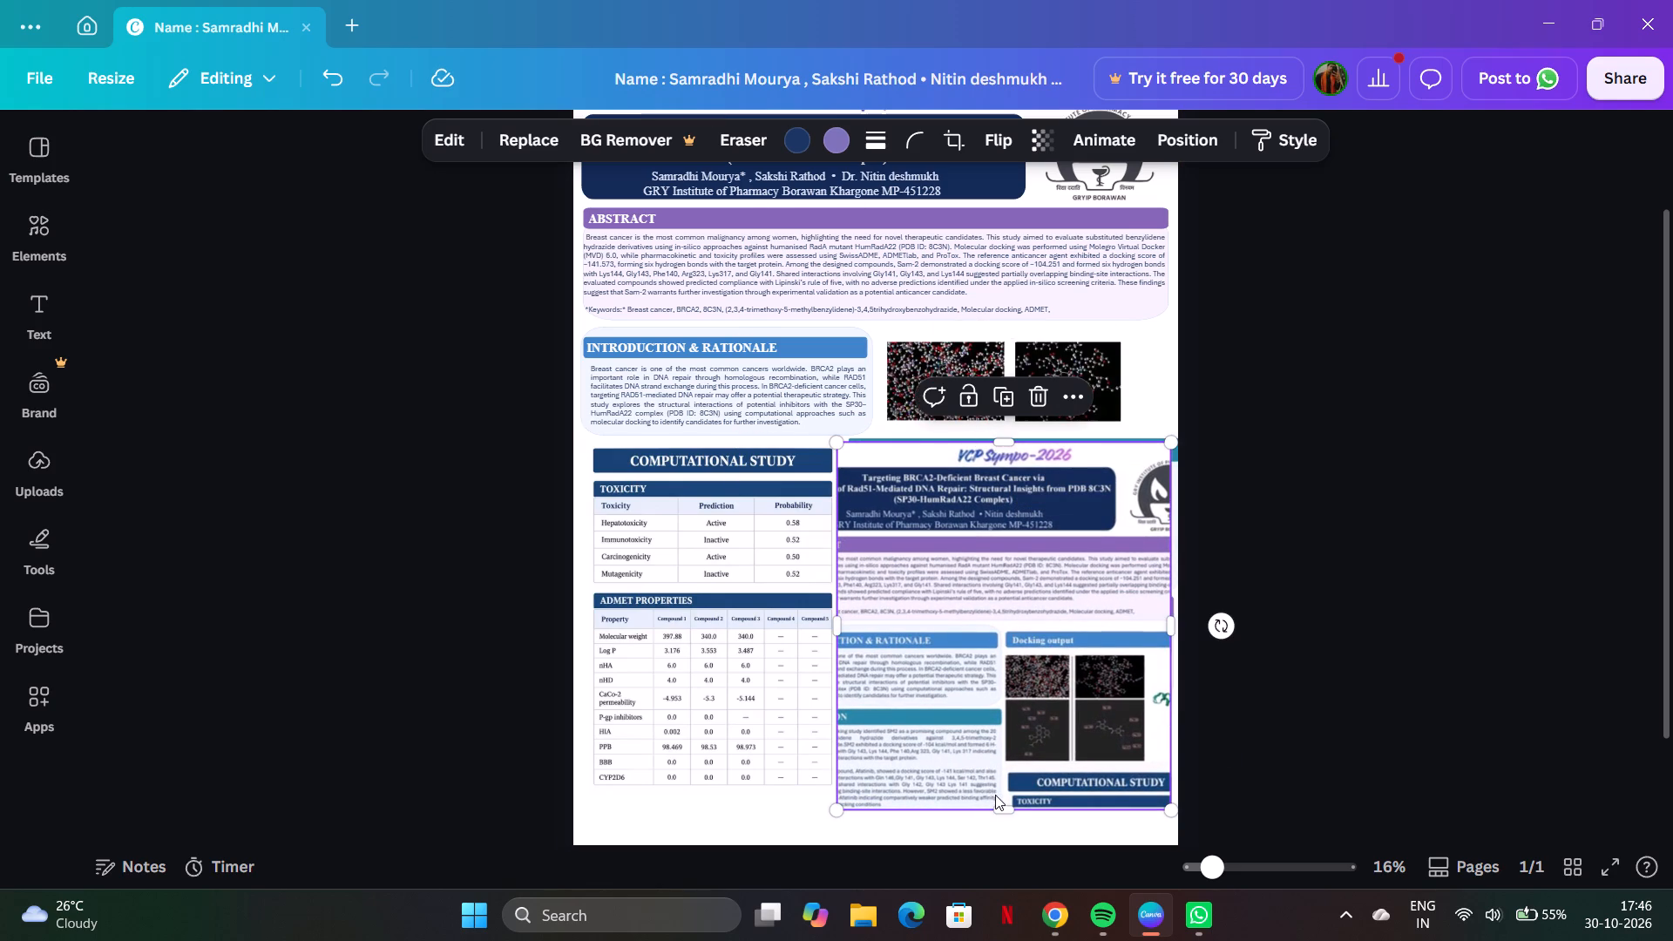
left_click_drag(998, 802, 1001, 856)
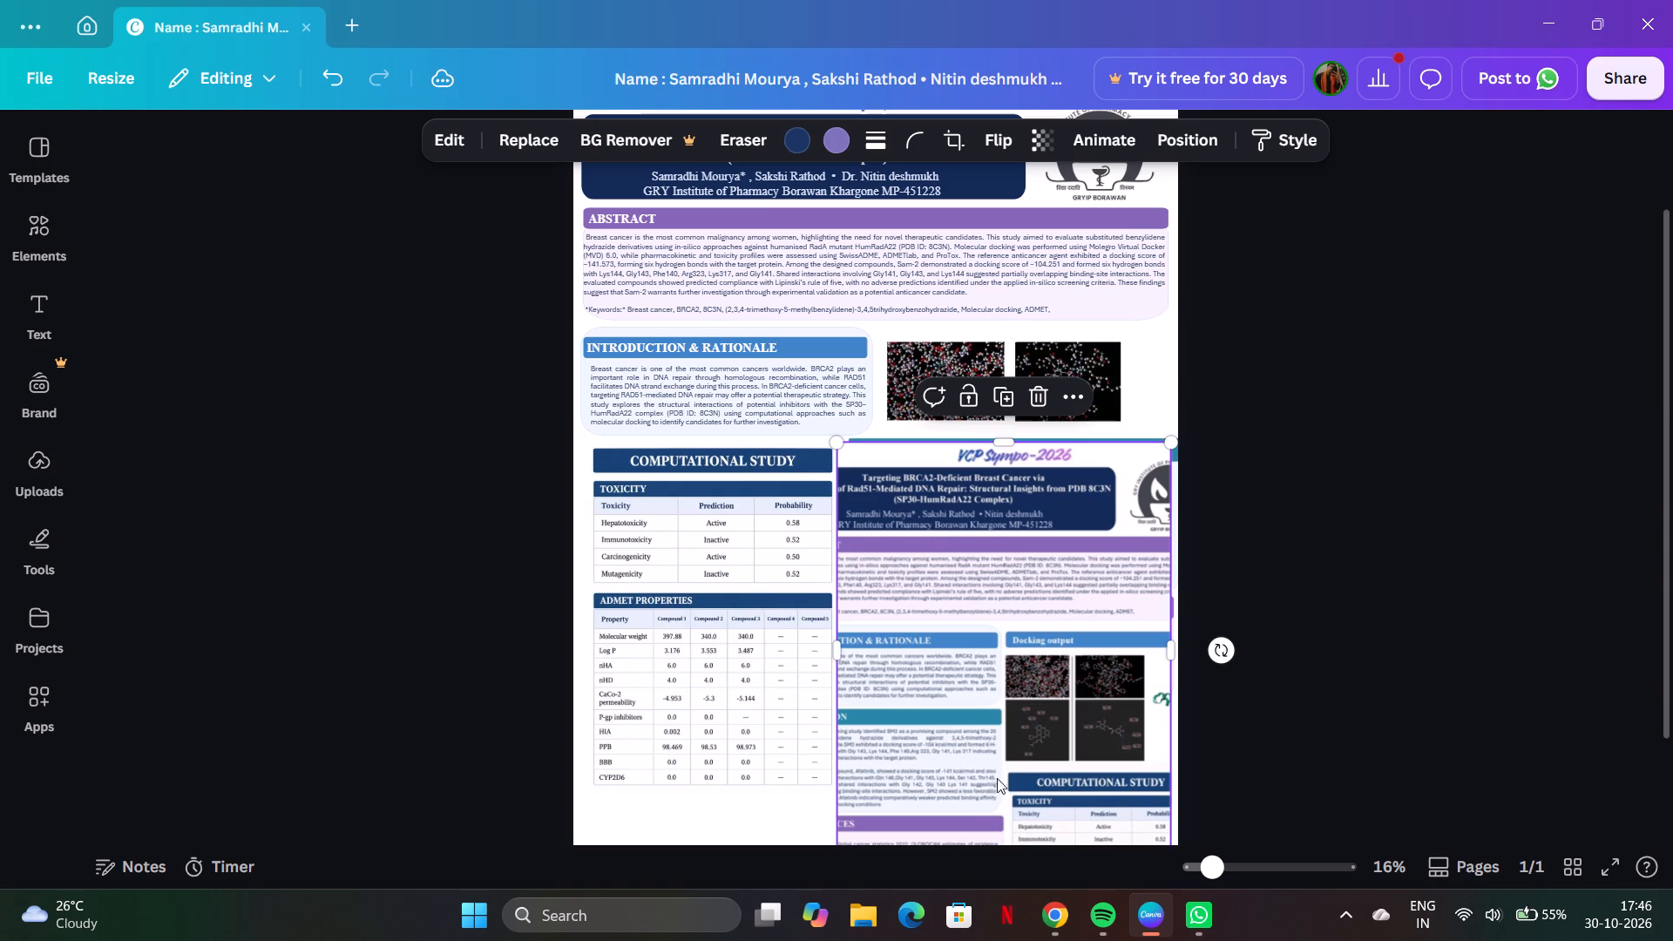
left_click_drag(997, 746, 991, 533)
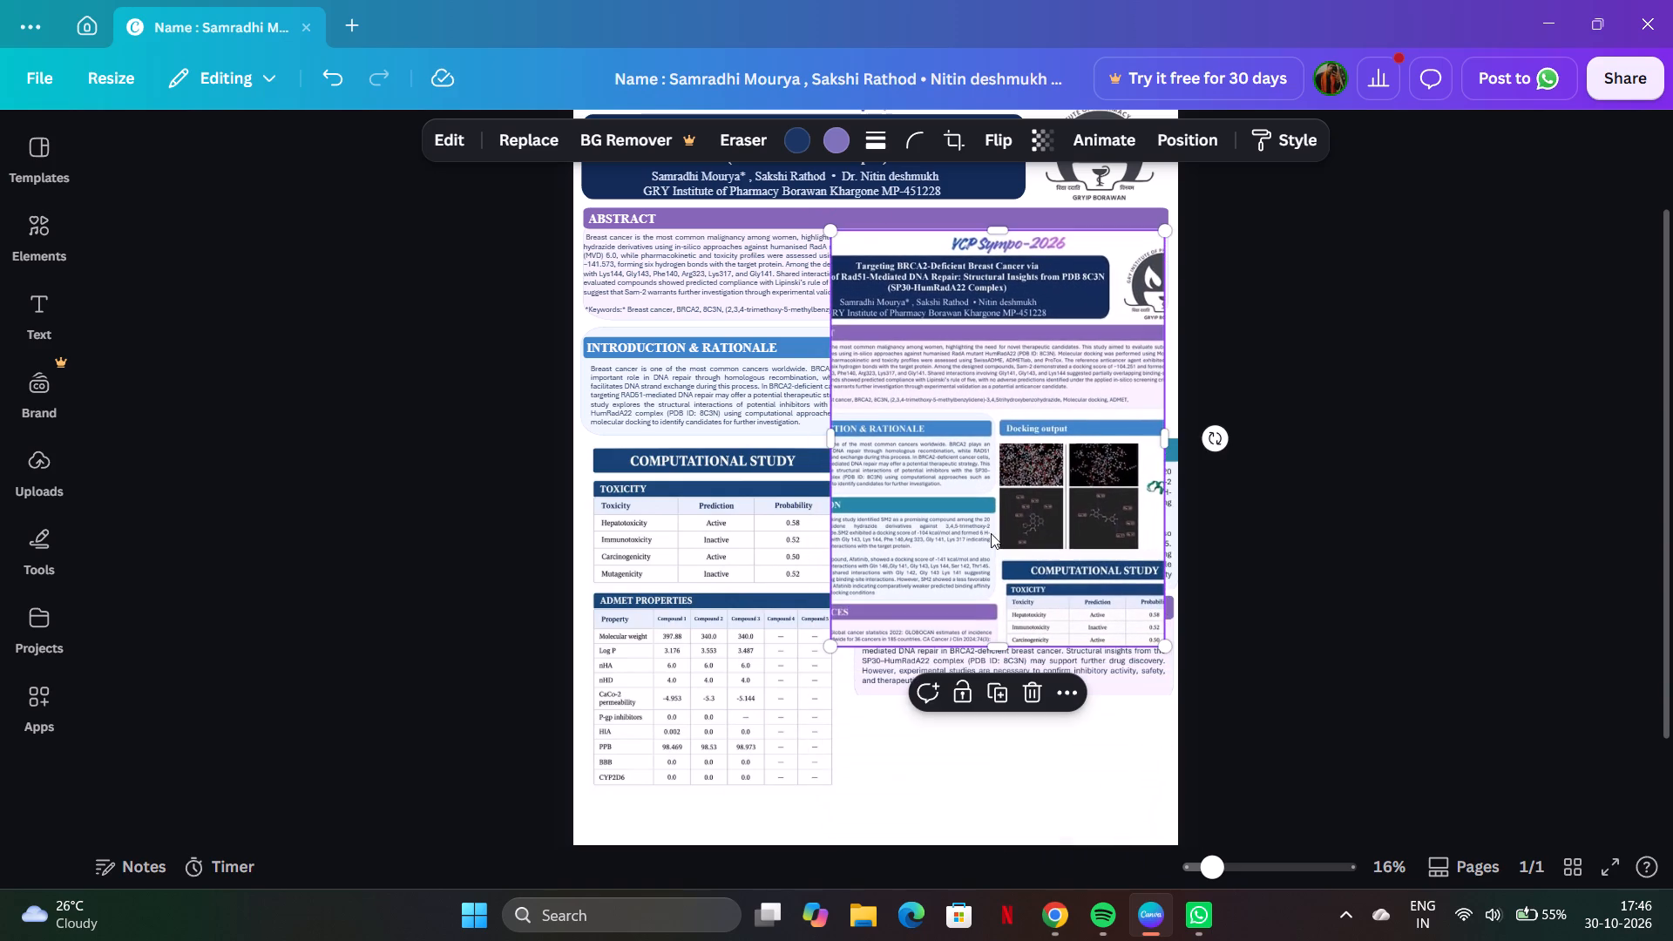
left_click_drag(986, 649, 987, 680)
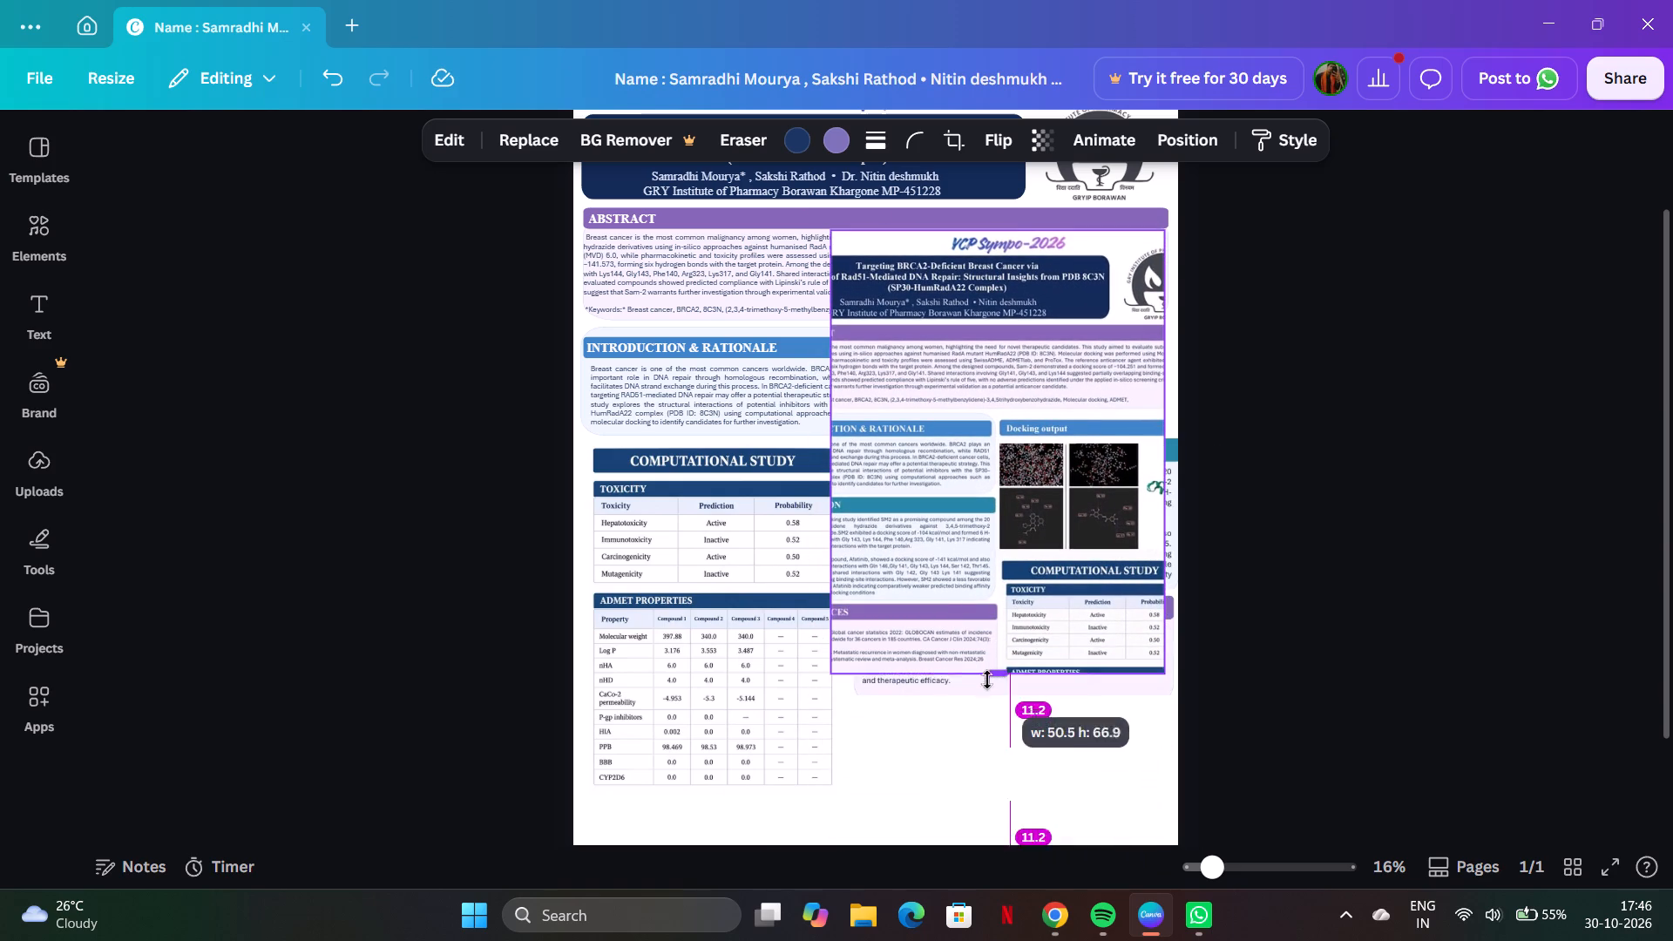
left_click_drag(987, 680, 986, 766)
left_click_drag(825, 762, 742, 776)
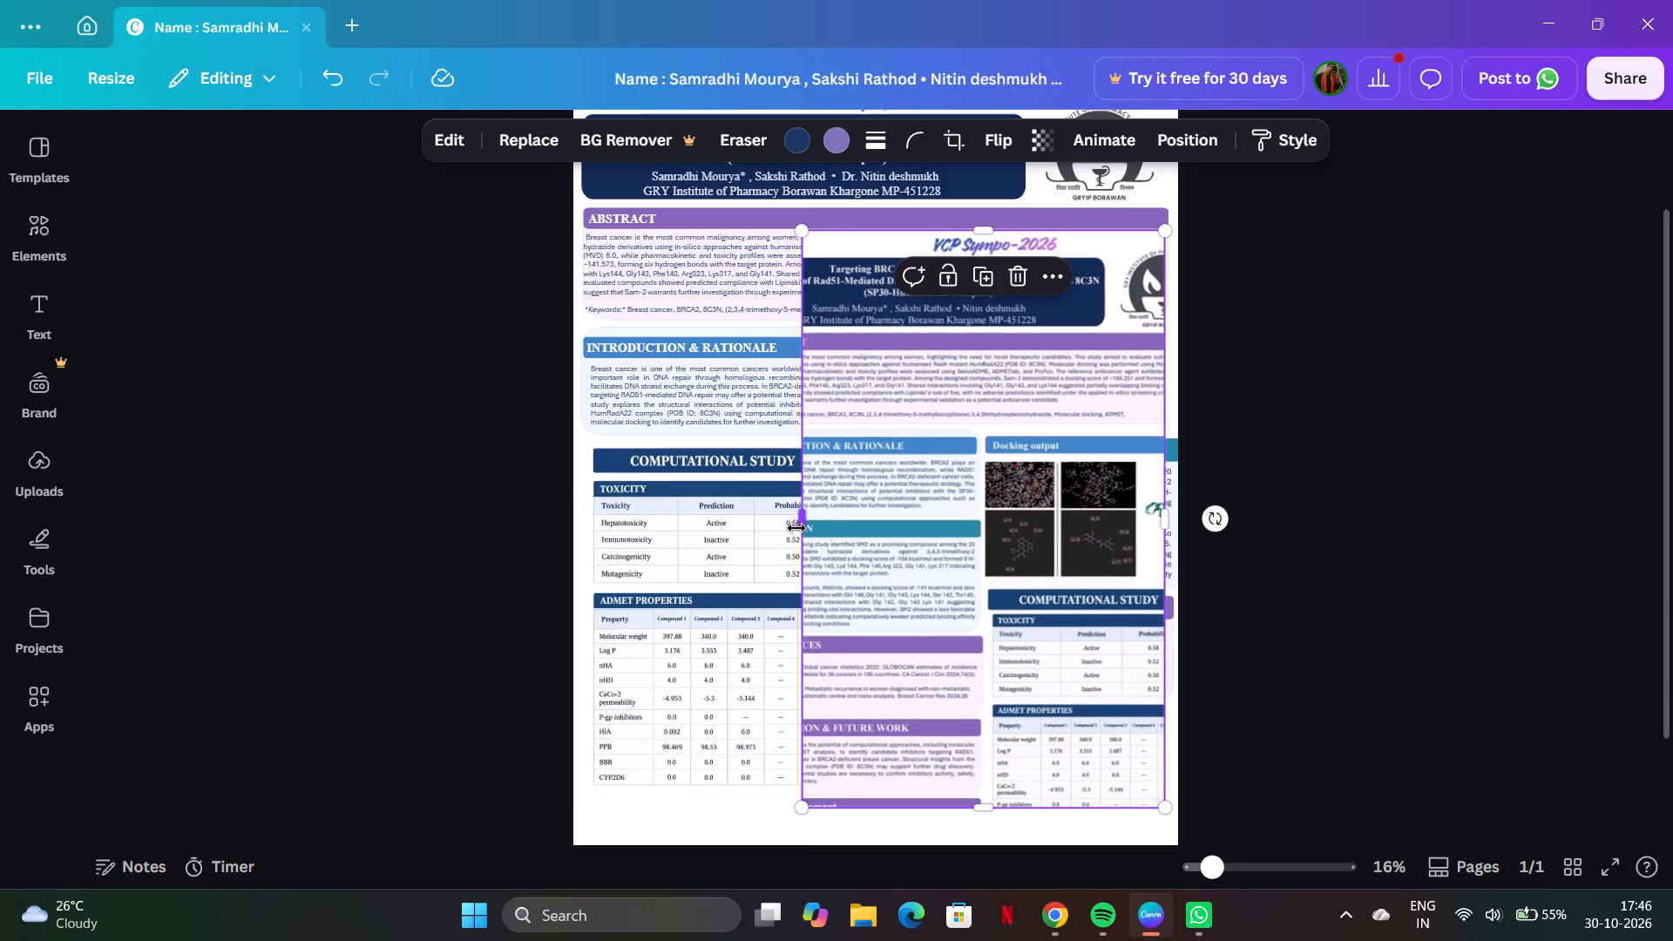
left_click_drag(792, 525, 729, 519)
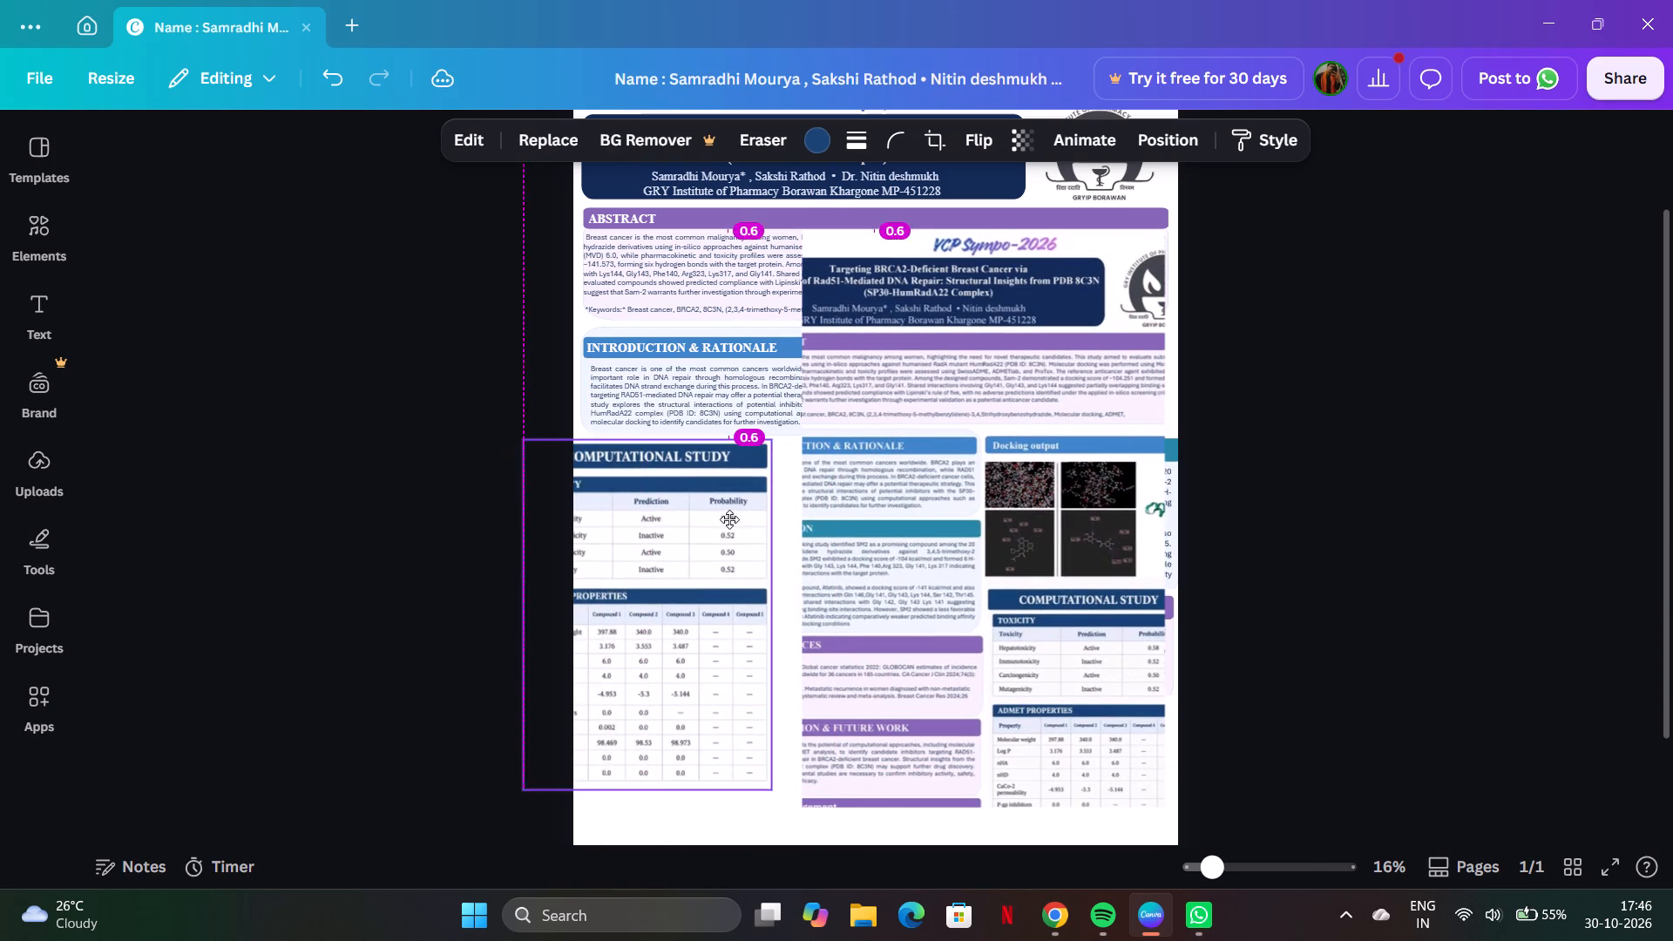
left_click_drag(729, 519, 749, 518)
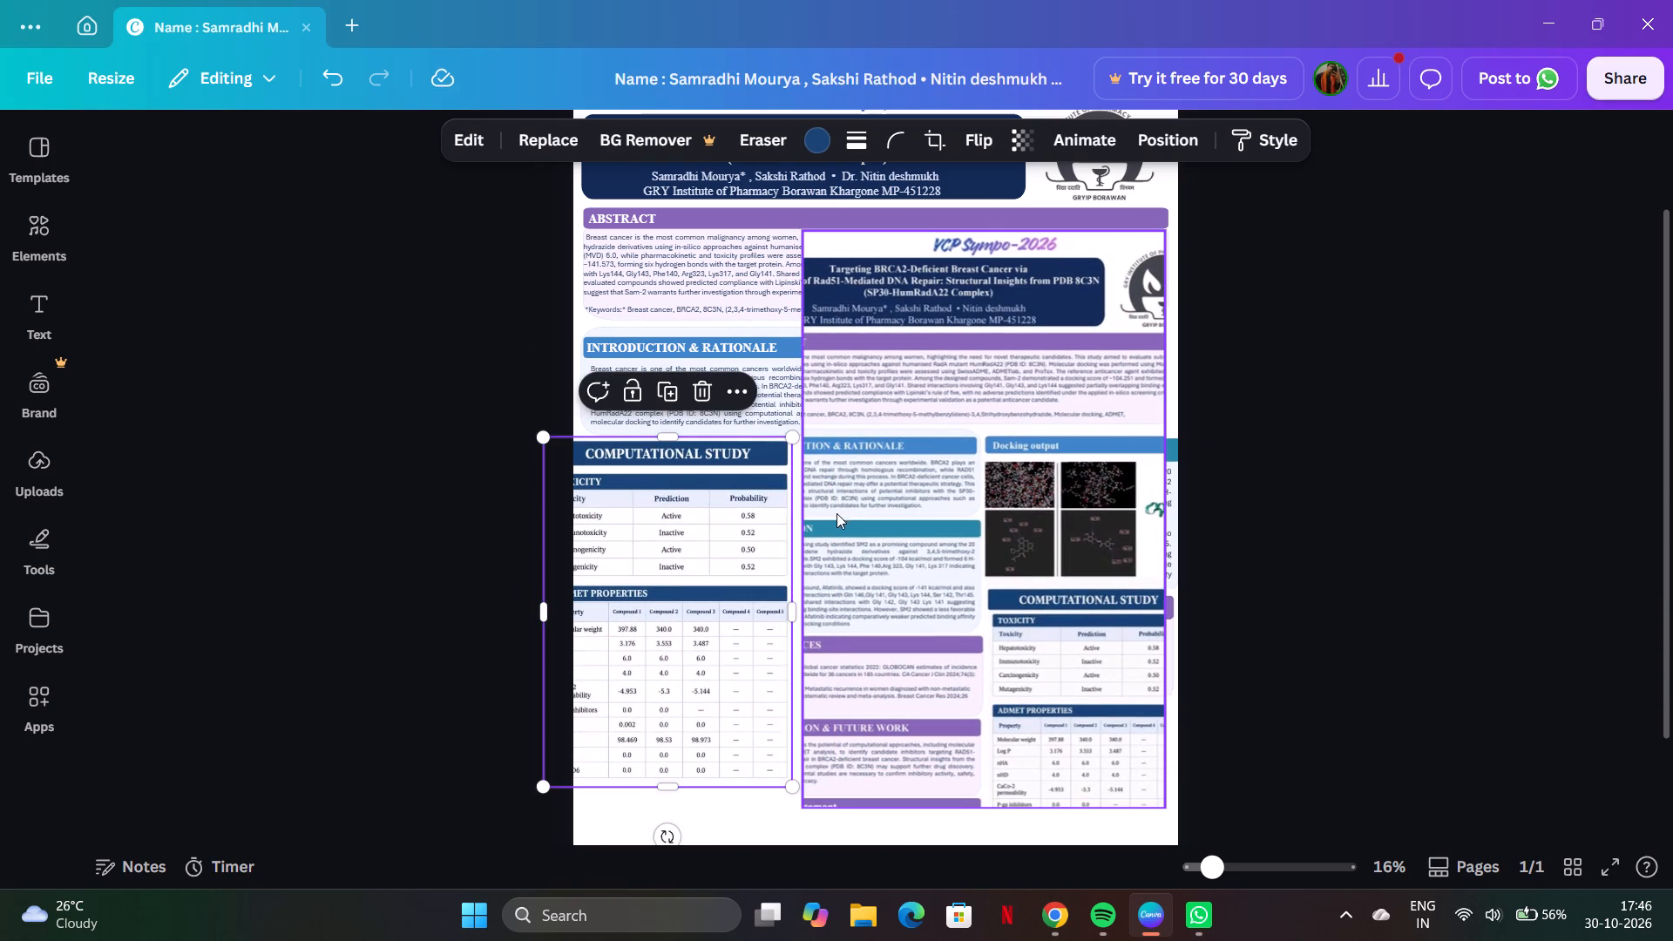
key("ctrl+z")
Move the poster image toward the page's left side and extend its crop leftward and downward to include the full Acknowledgement section.
left_click_drag(917, 574, 931, 551)
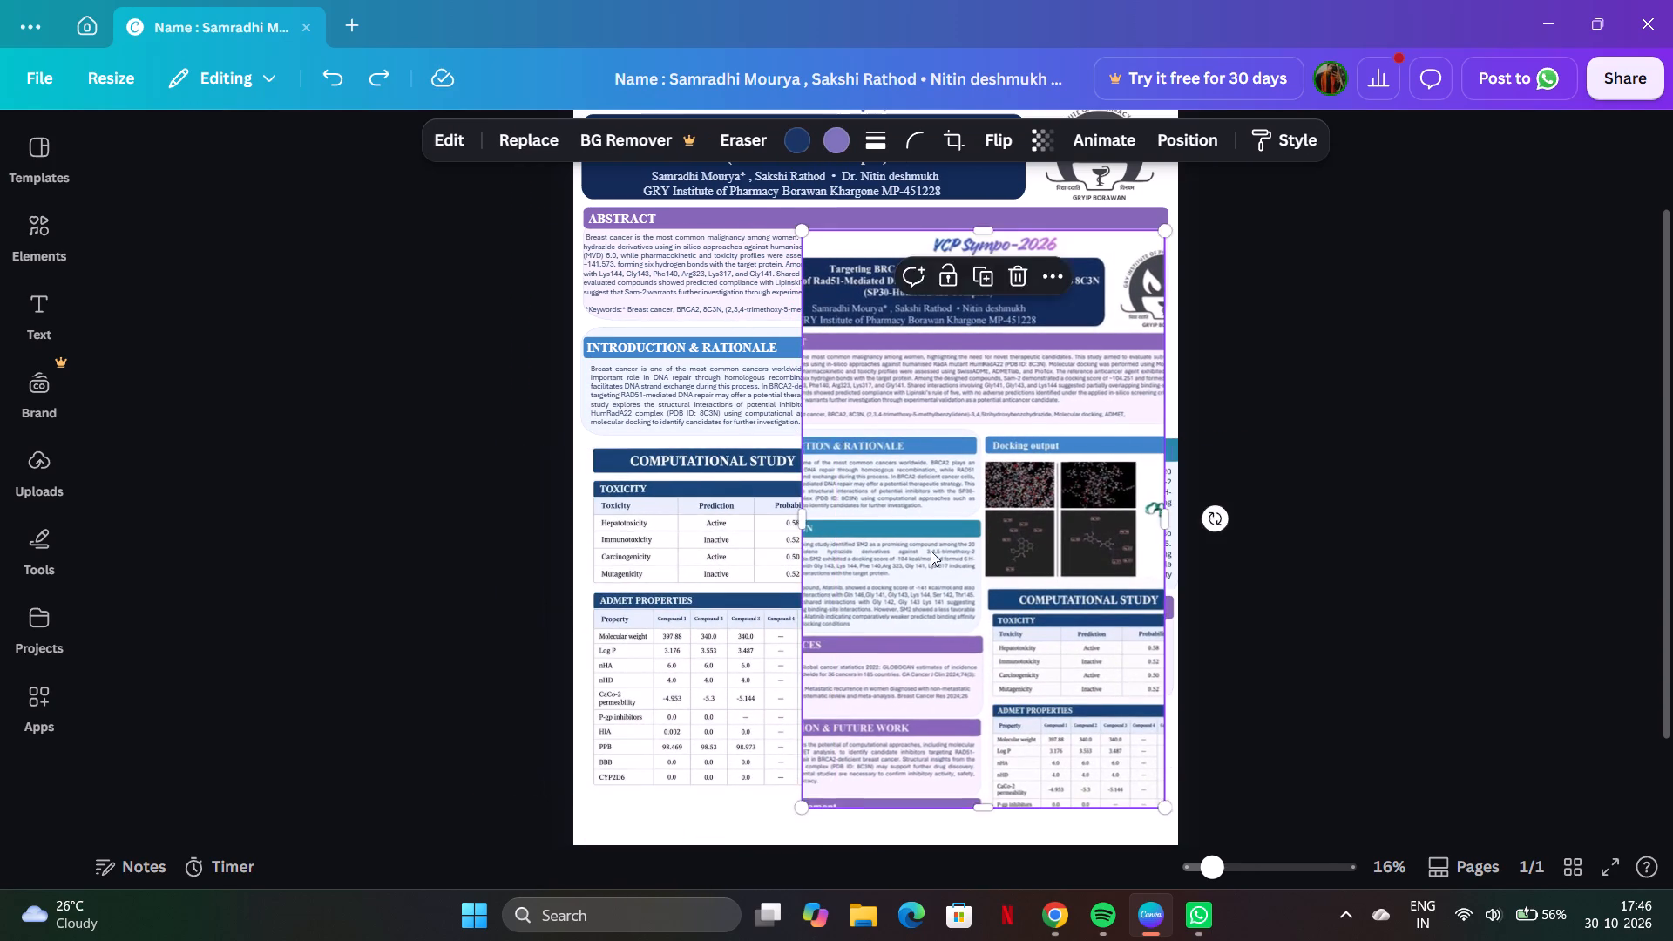
left_click_drag(931, 551, 806, 538)
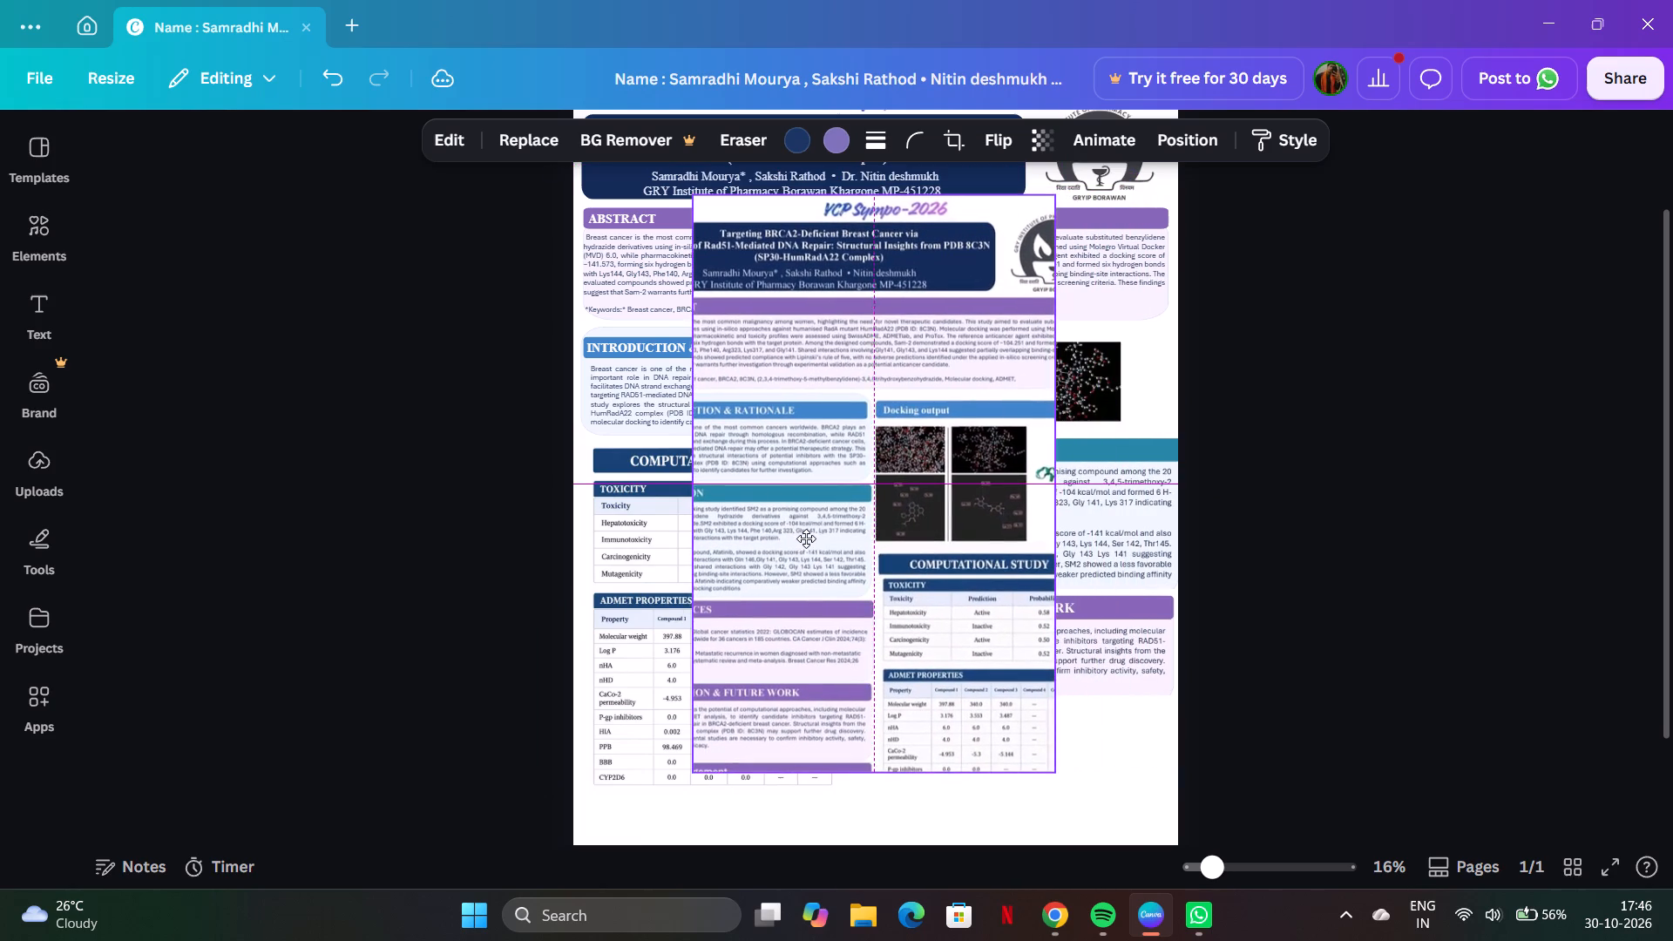
left_click_drag(806, 538, 794, 537)
left_click(794, 537)
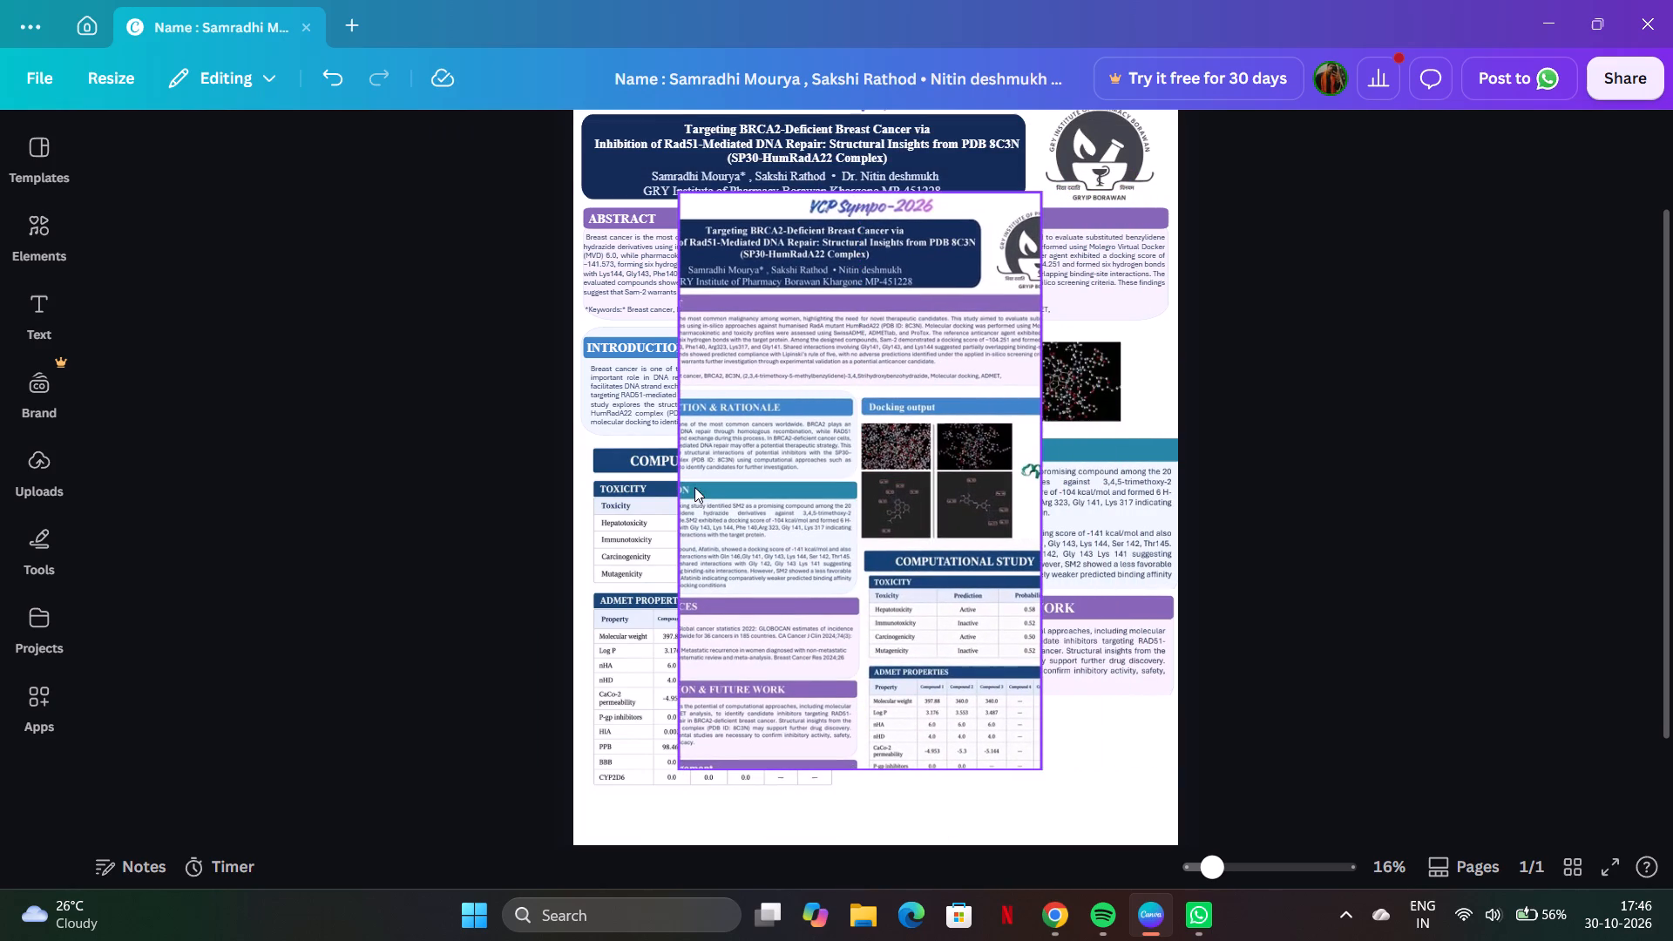
left_click(706, 488)
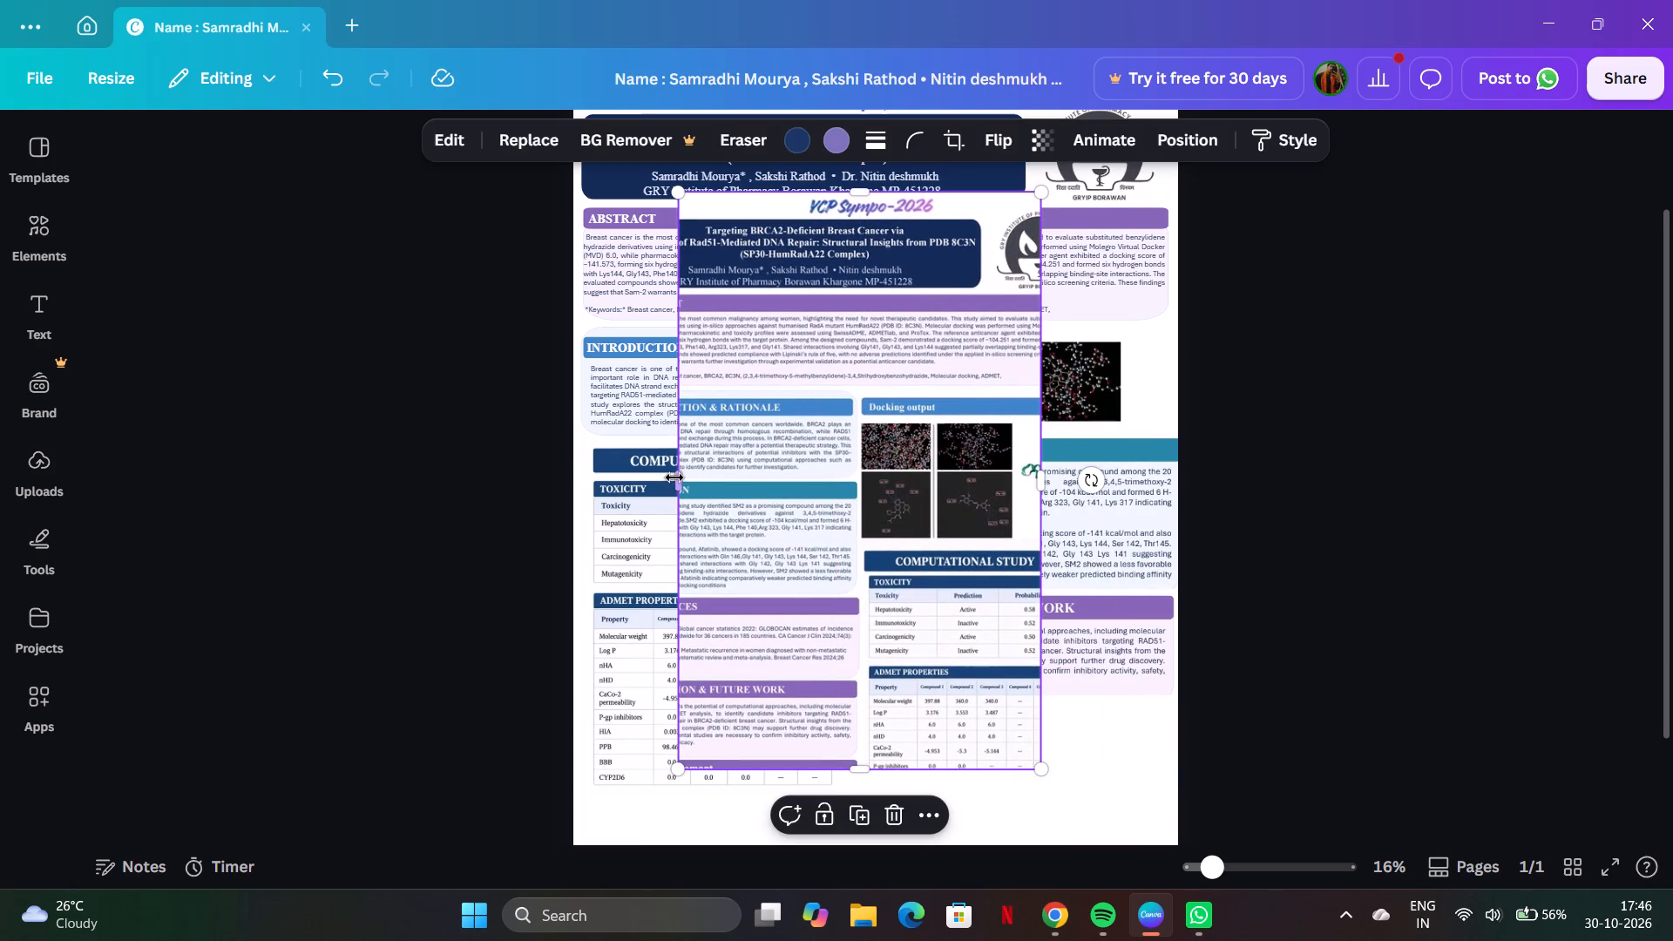
left_click_drag(670, 483, 615, 484)
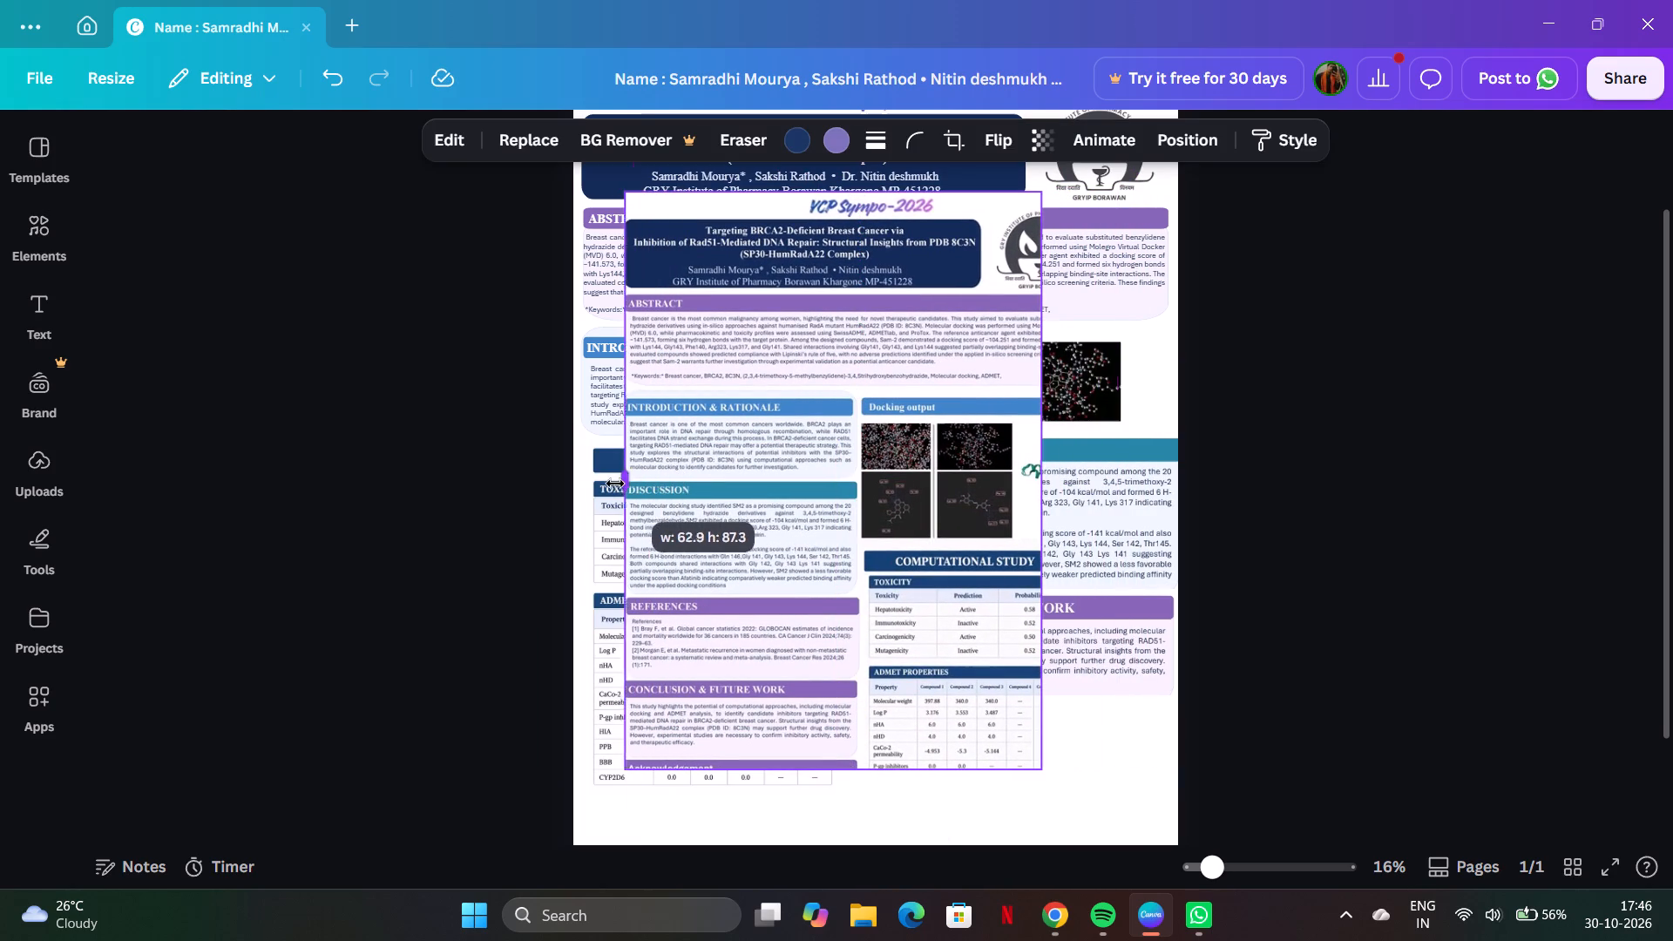
left_click_drag(615, 484, 607, 484)
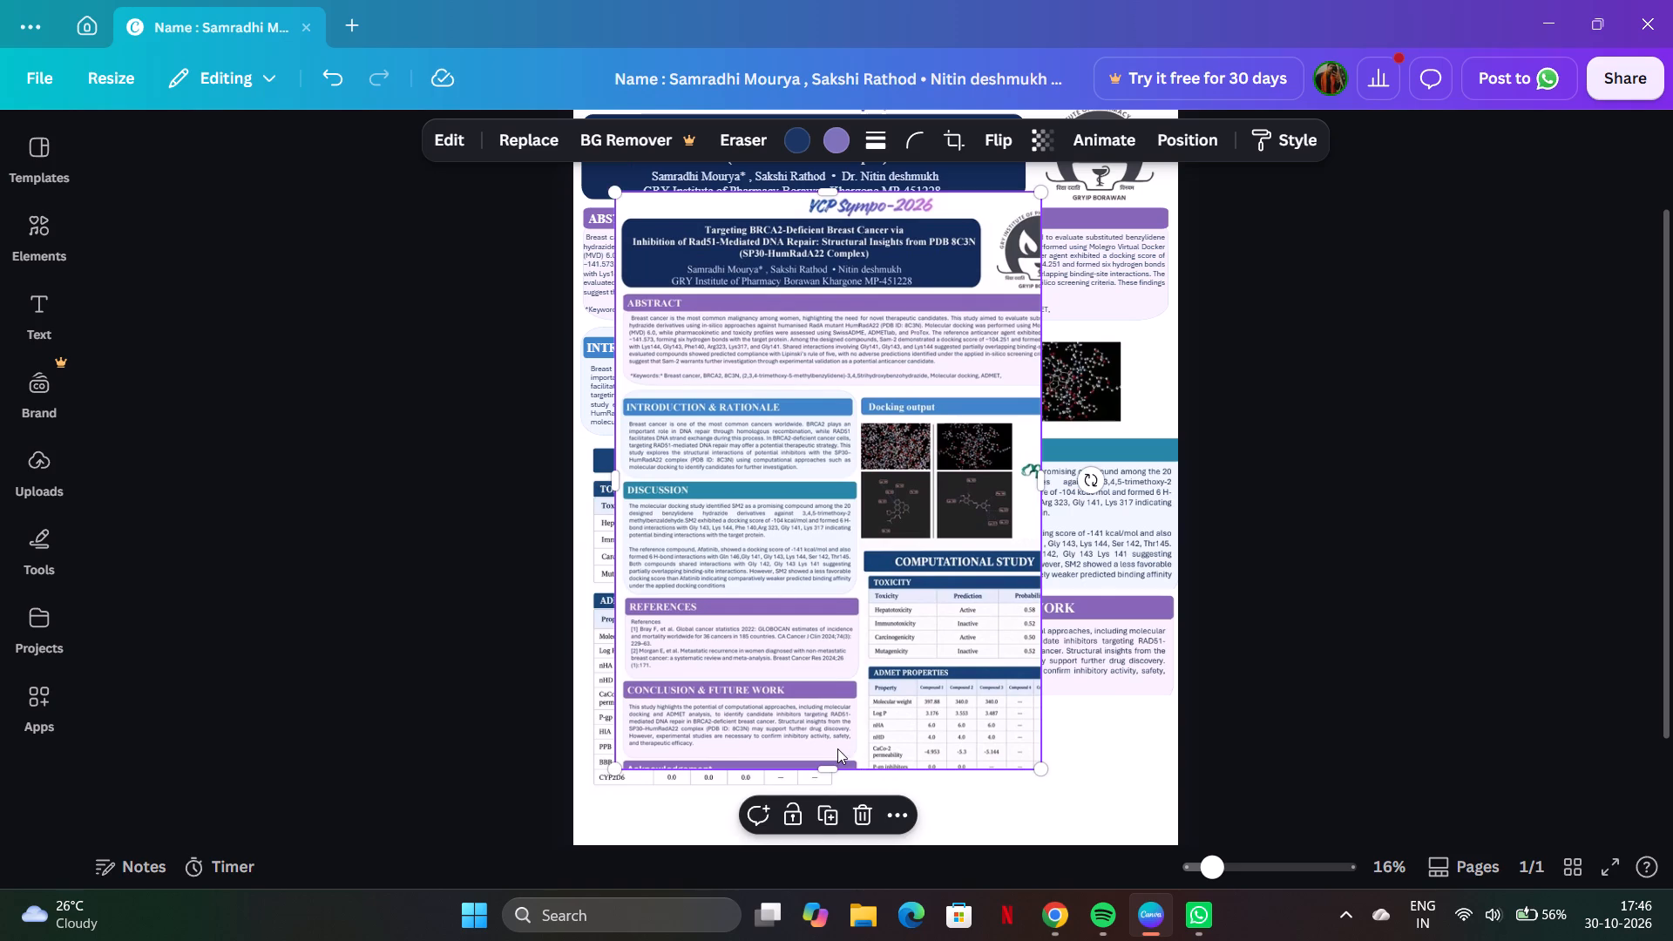
left_click_drag(837, 748, 832, 644)
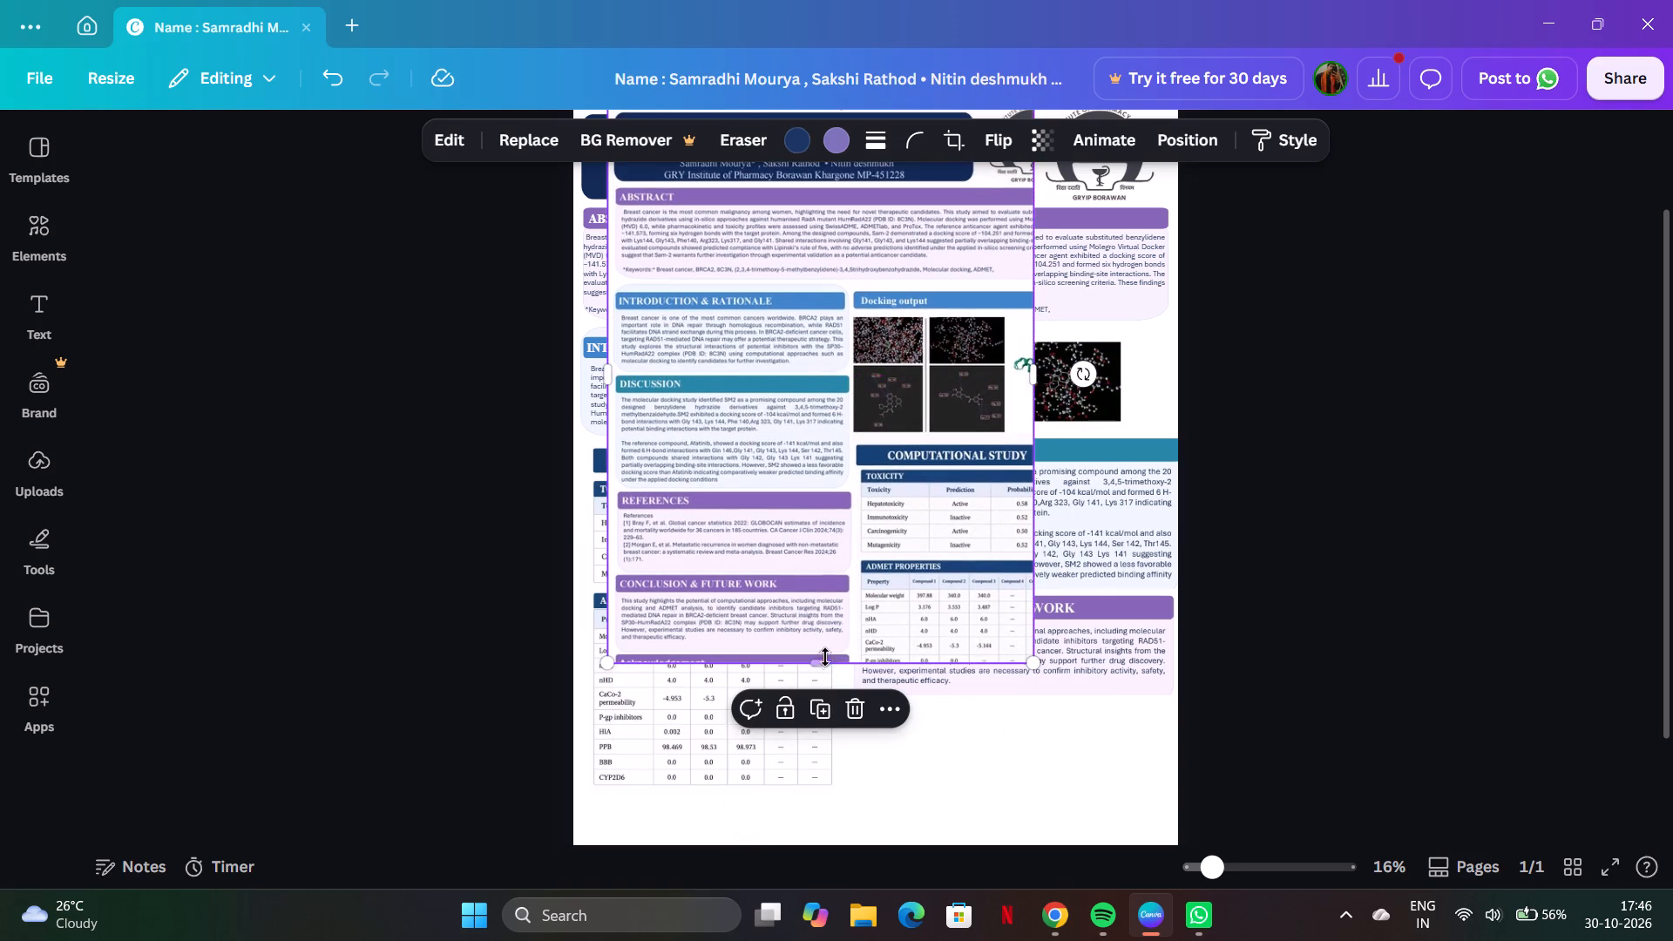
left_click_drag(820, 671, 830, 752)
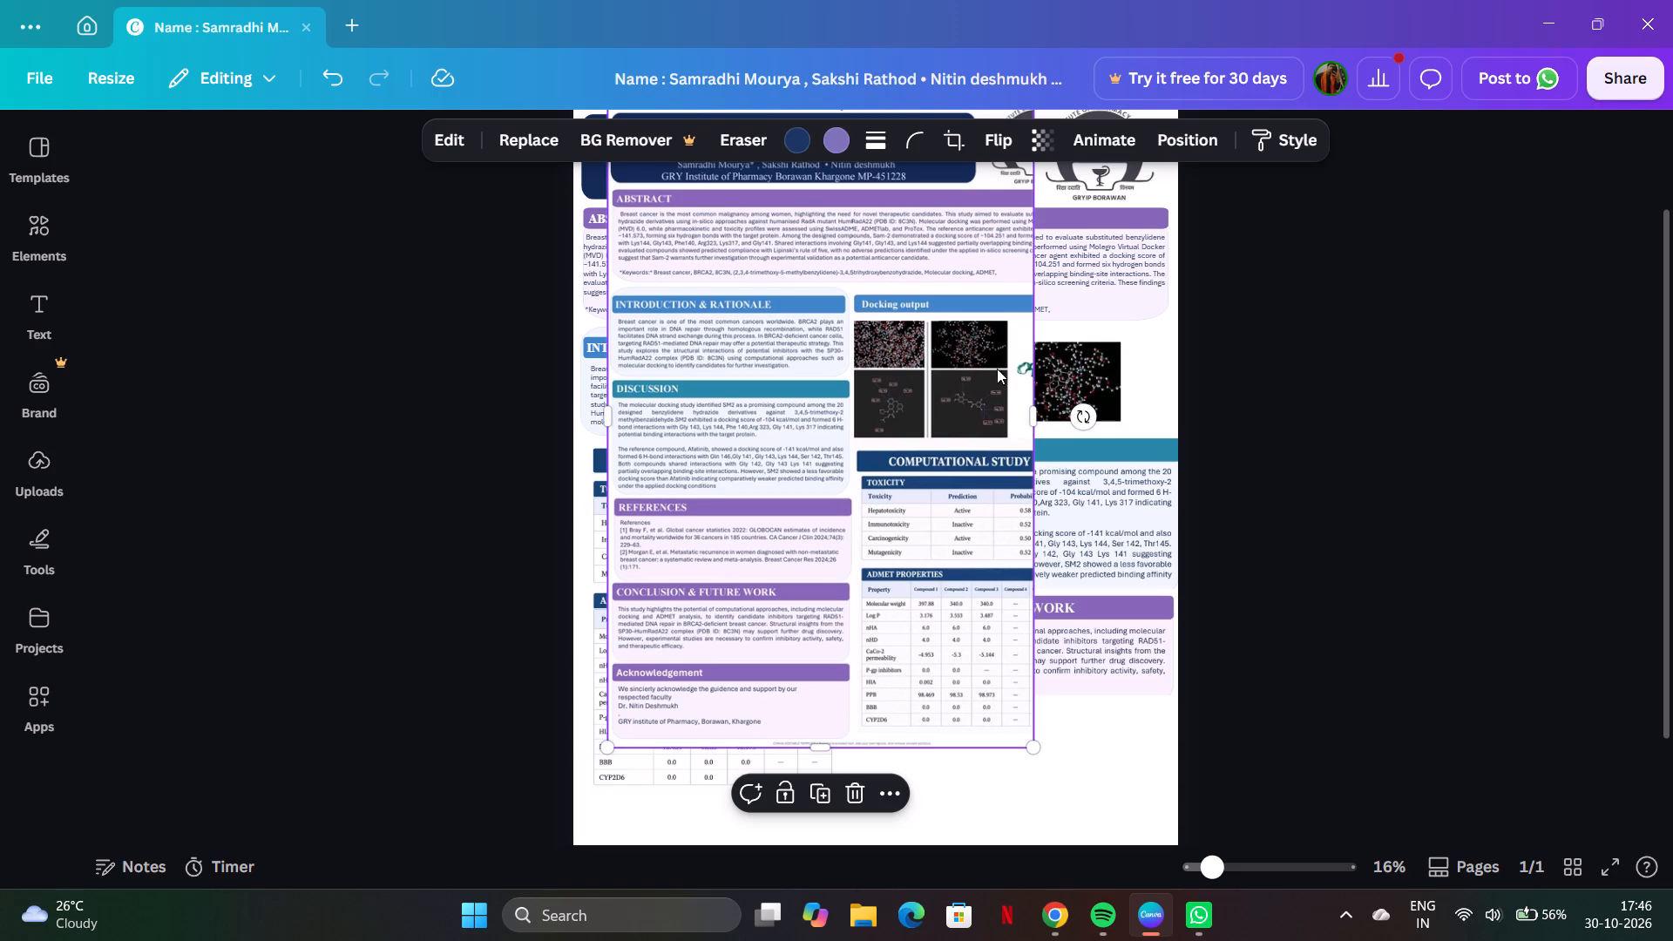
Crop the poster image's right edge inward toward its left column of sections and move it over the page's right column.
left_click_drag(1035, 418, 900, 423)
left_click_drag(794, 382, 850, 442)
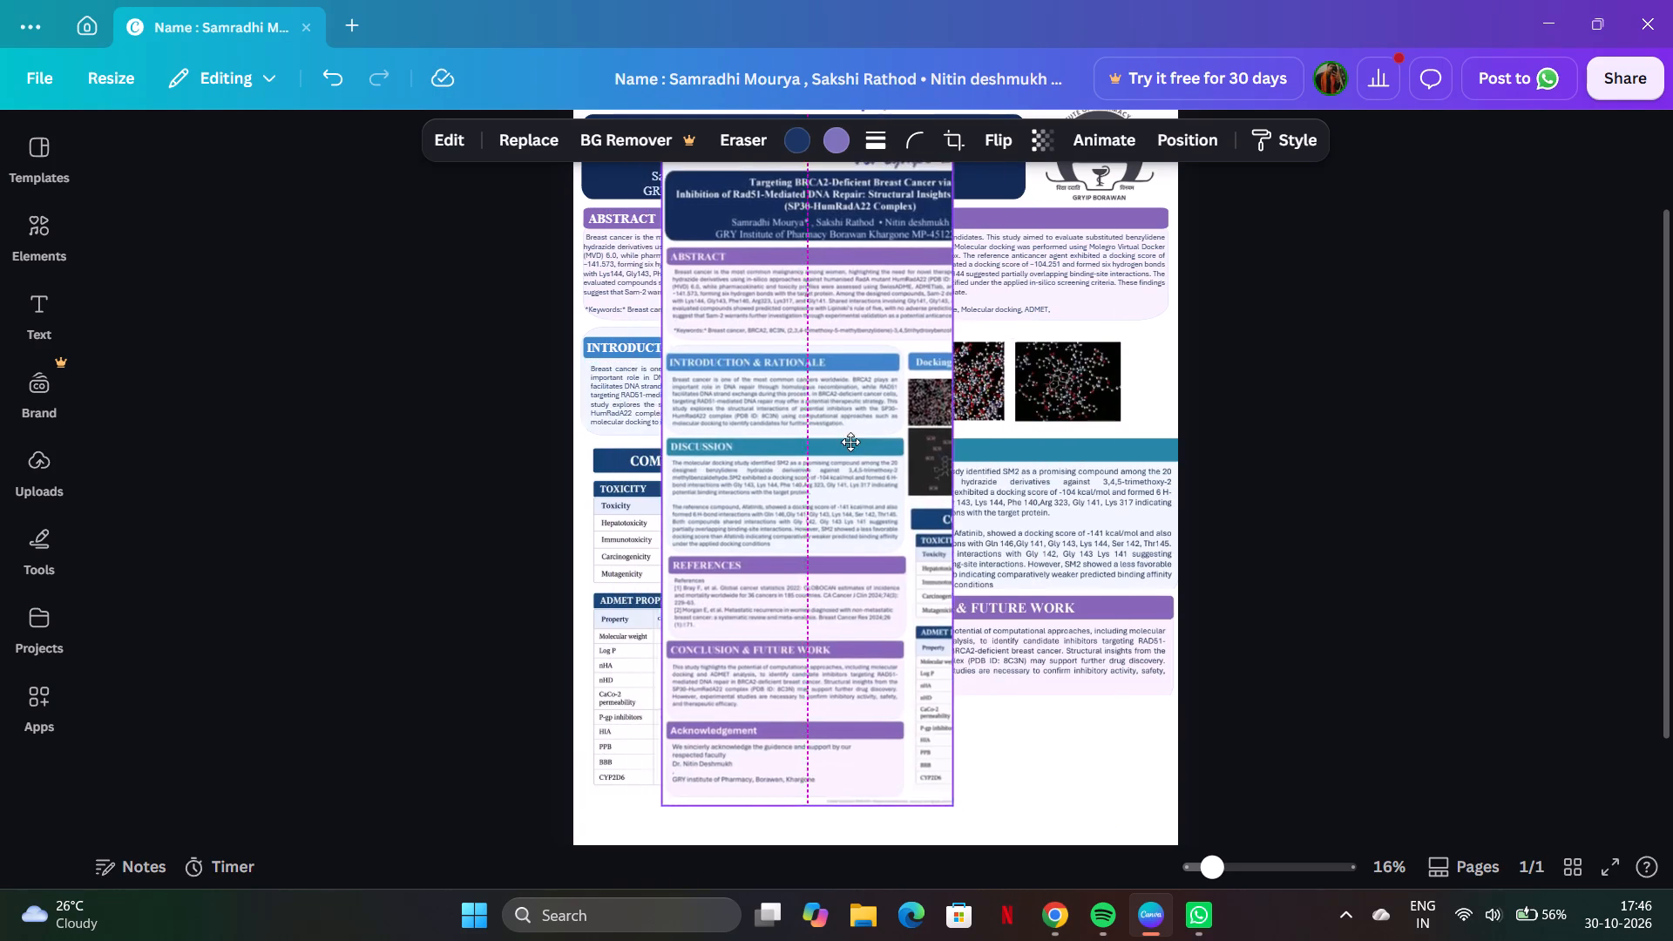
left_click_drag(850, 442, 1019, 416)
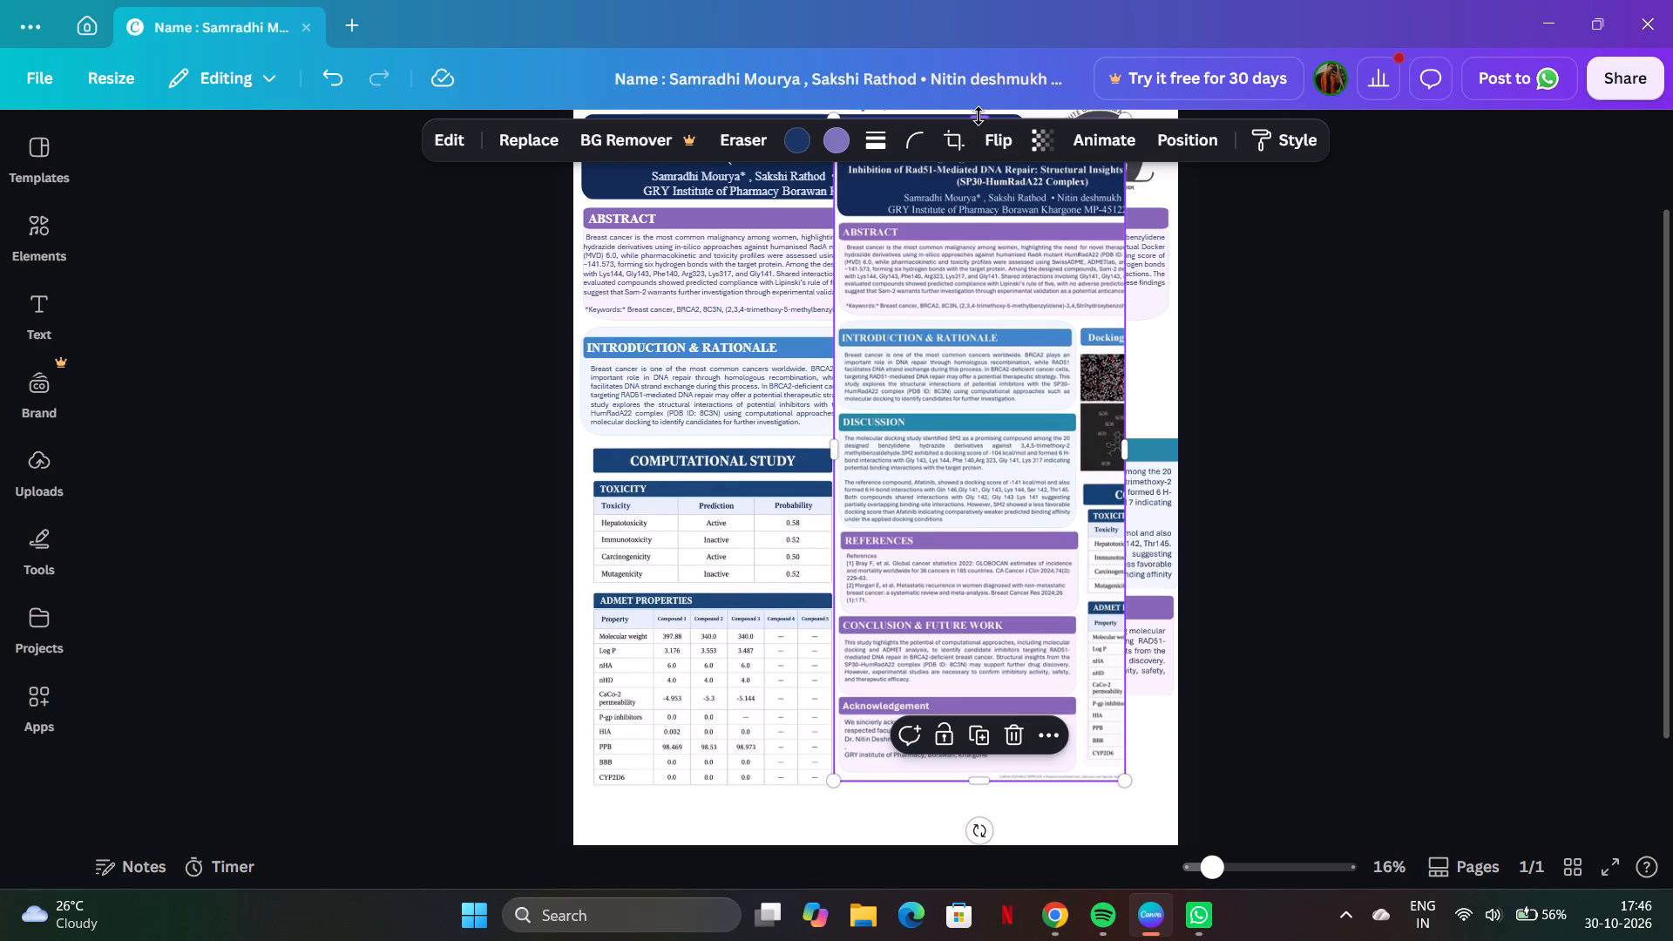
Crop the poster image's top edge down to the Acknowledgement heading, so the section sits directly under Conclusion & Future Work.
left_click_drag(977, 112, 983, 364)
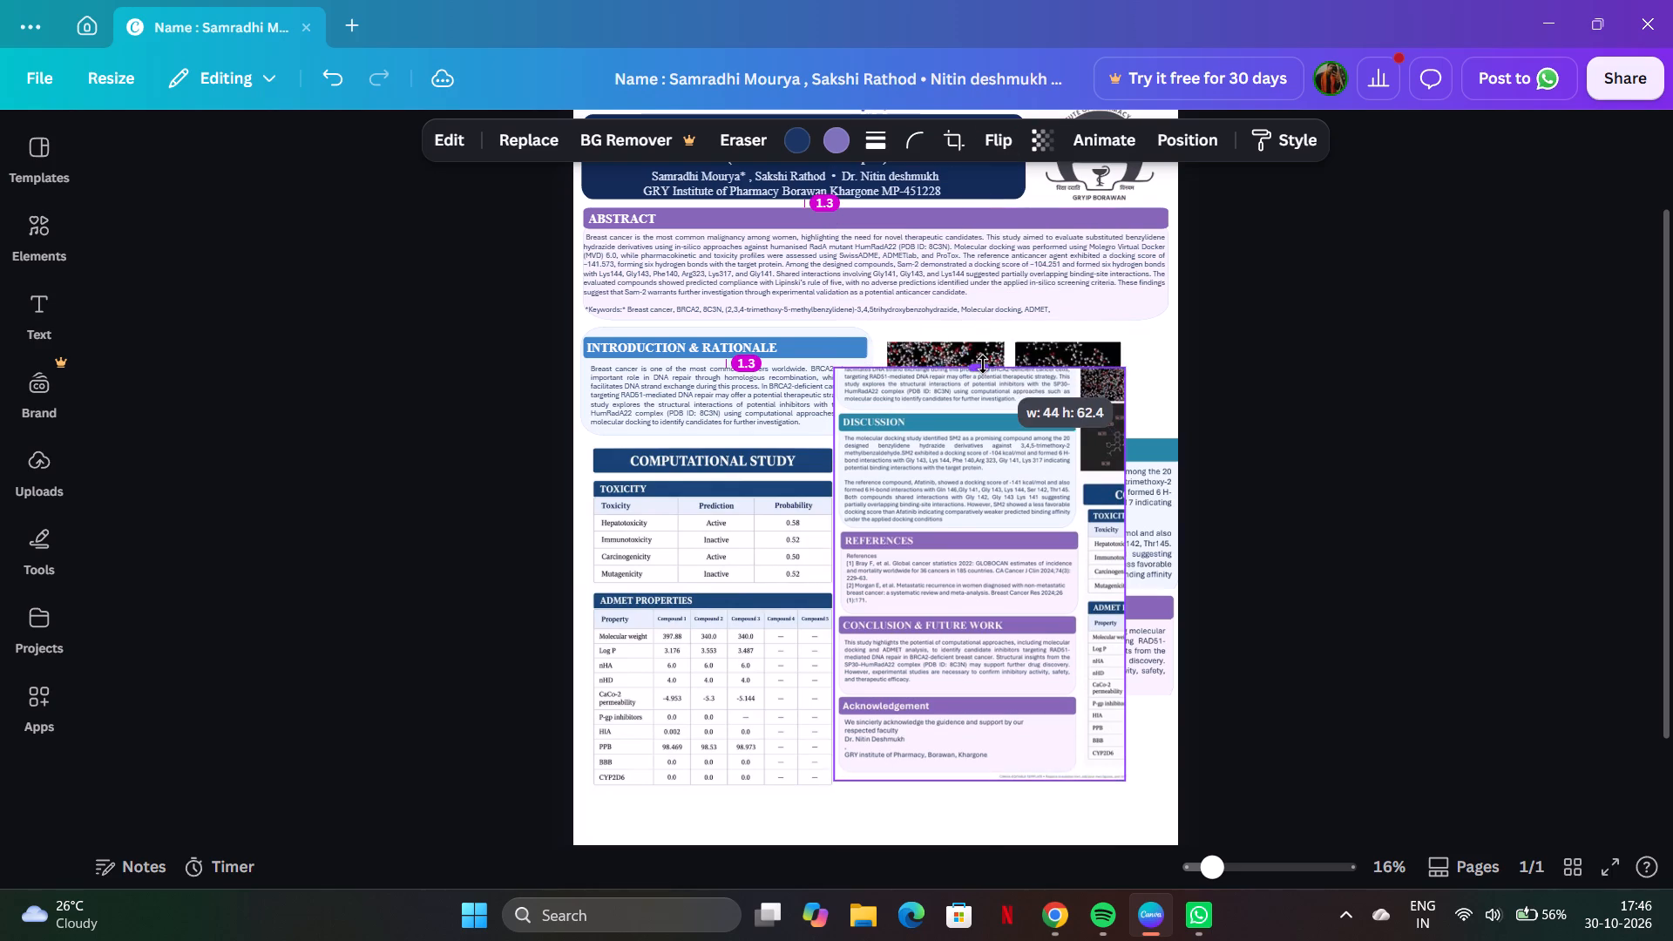
left_click_drag(983, 364, 1015, 601)
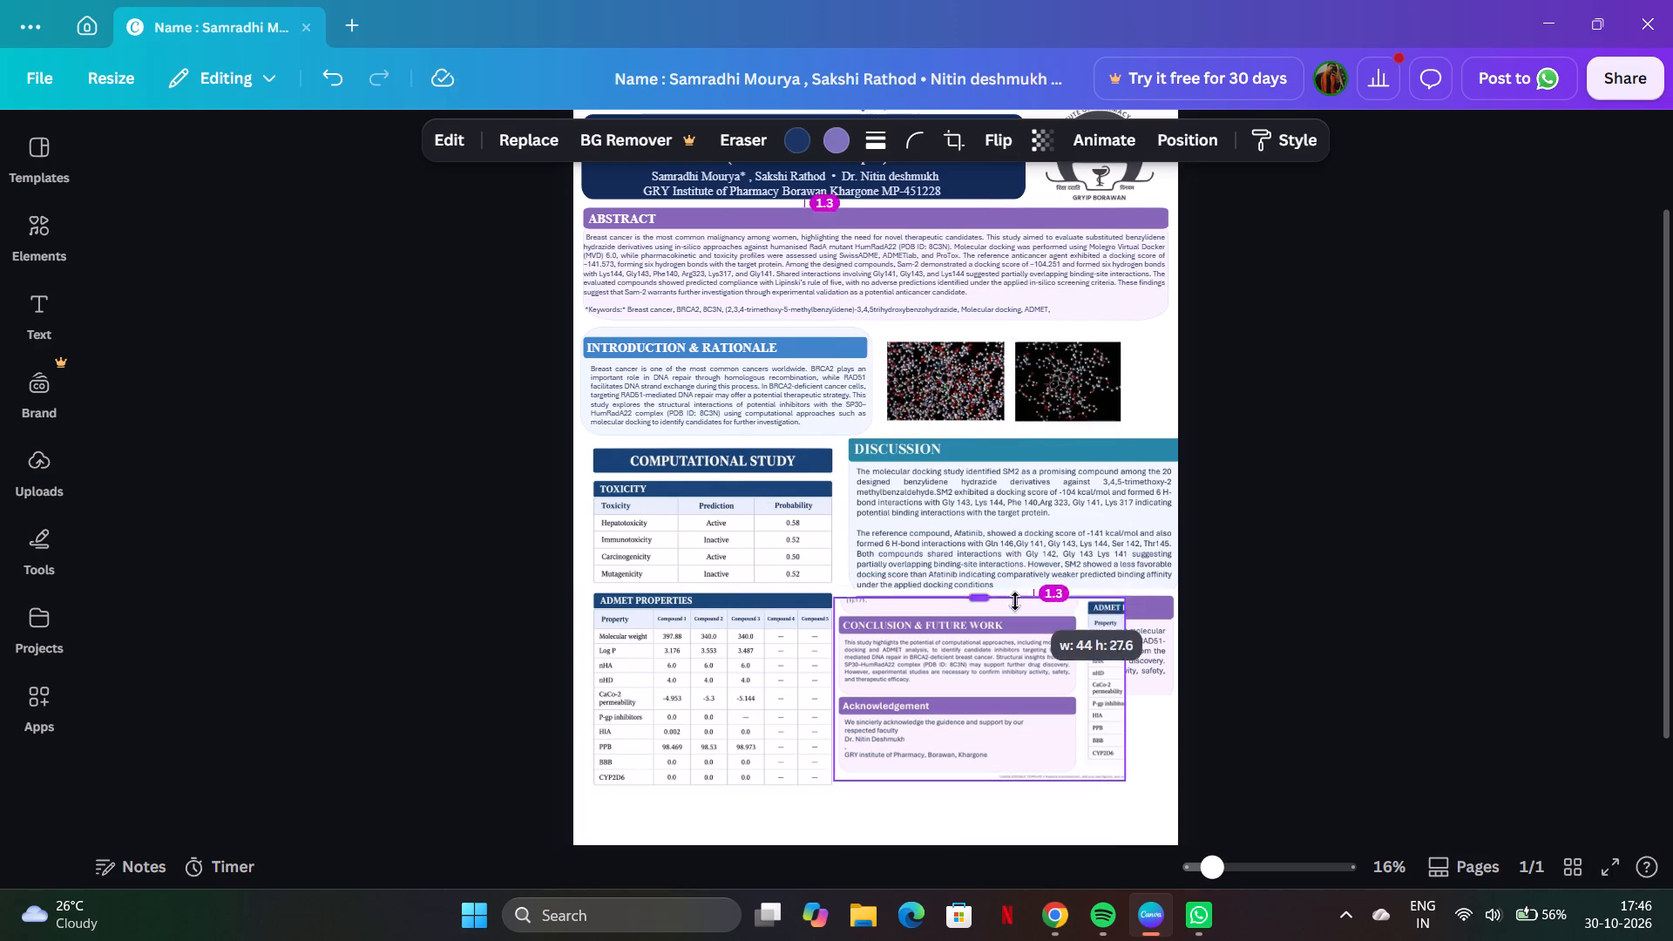
left_click_drag(1015, 601, 1016, 654)
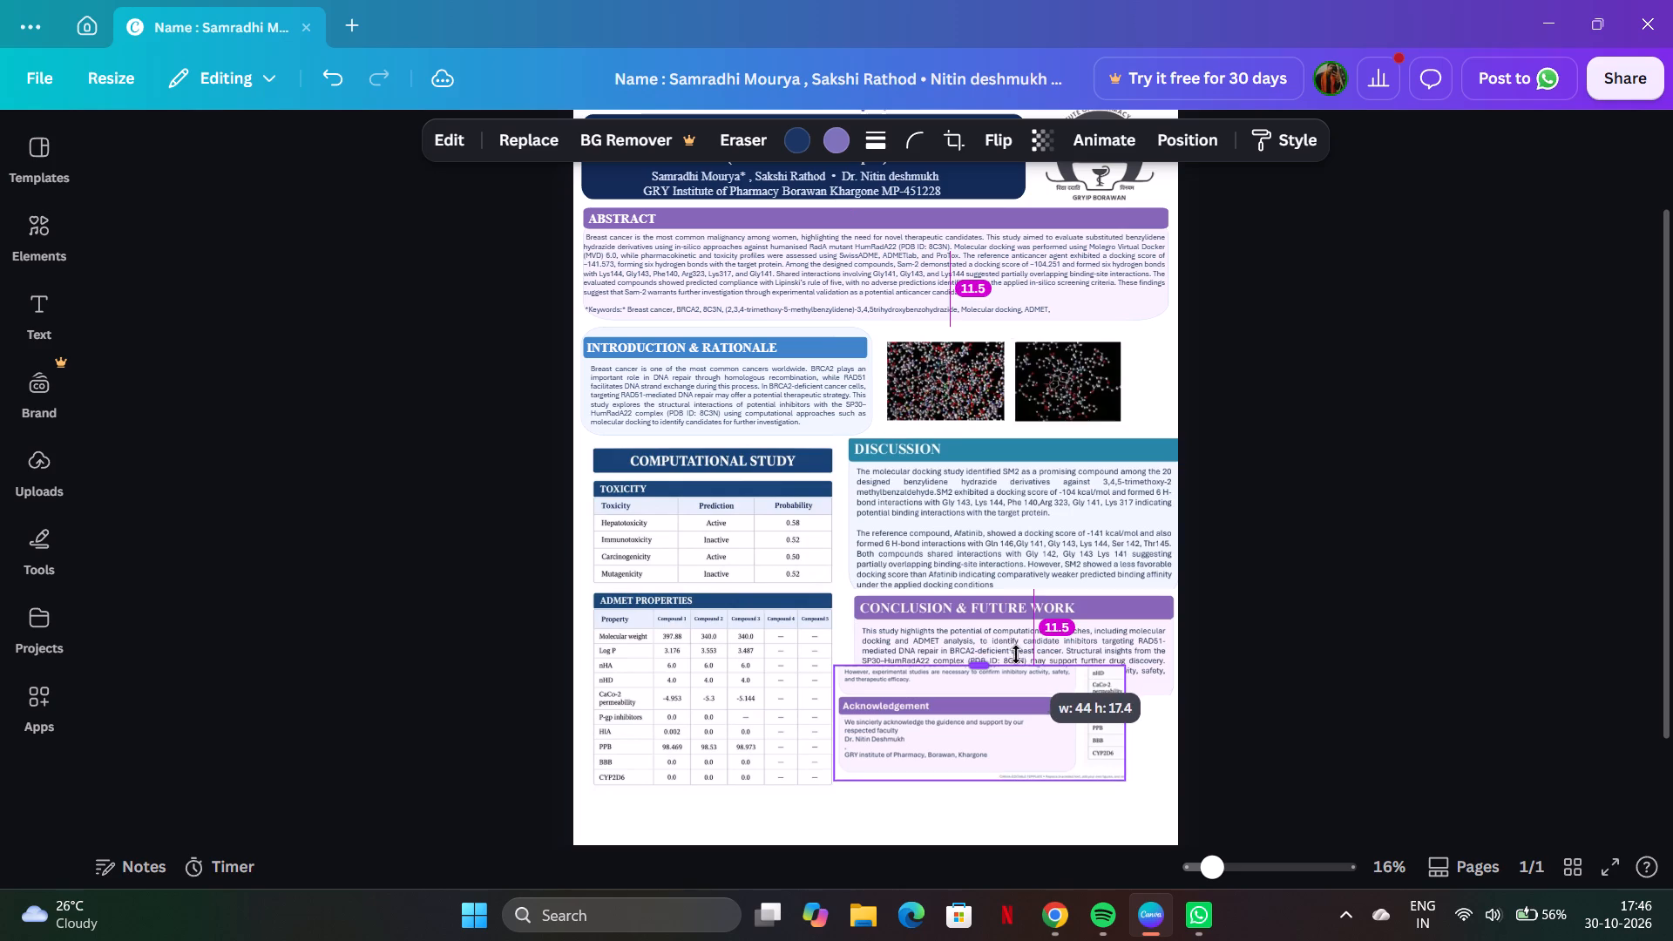
left_click_drag(1016, 654, 1021, 723)
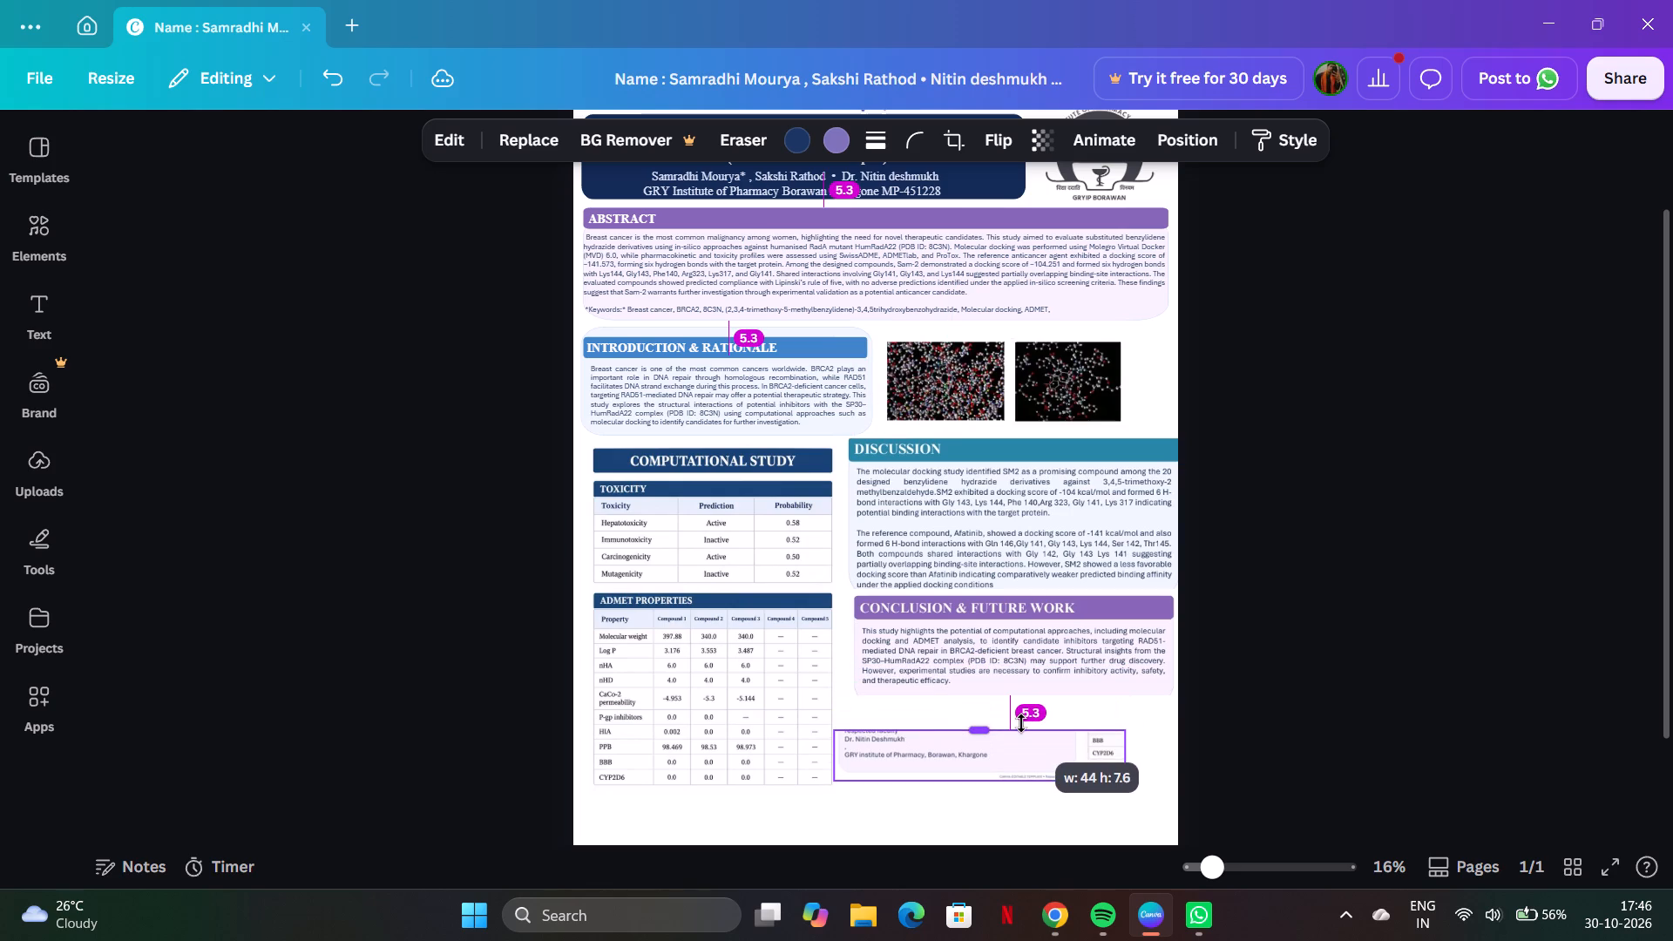
left_click_drag(1021, 723, 1020, 709)
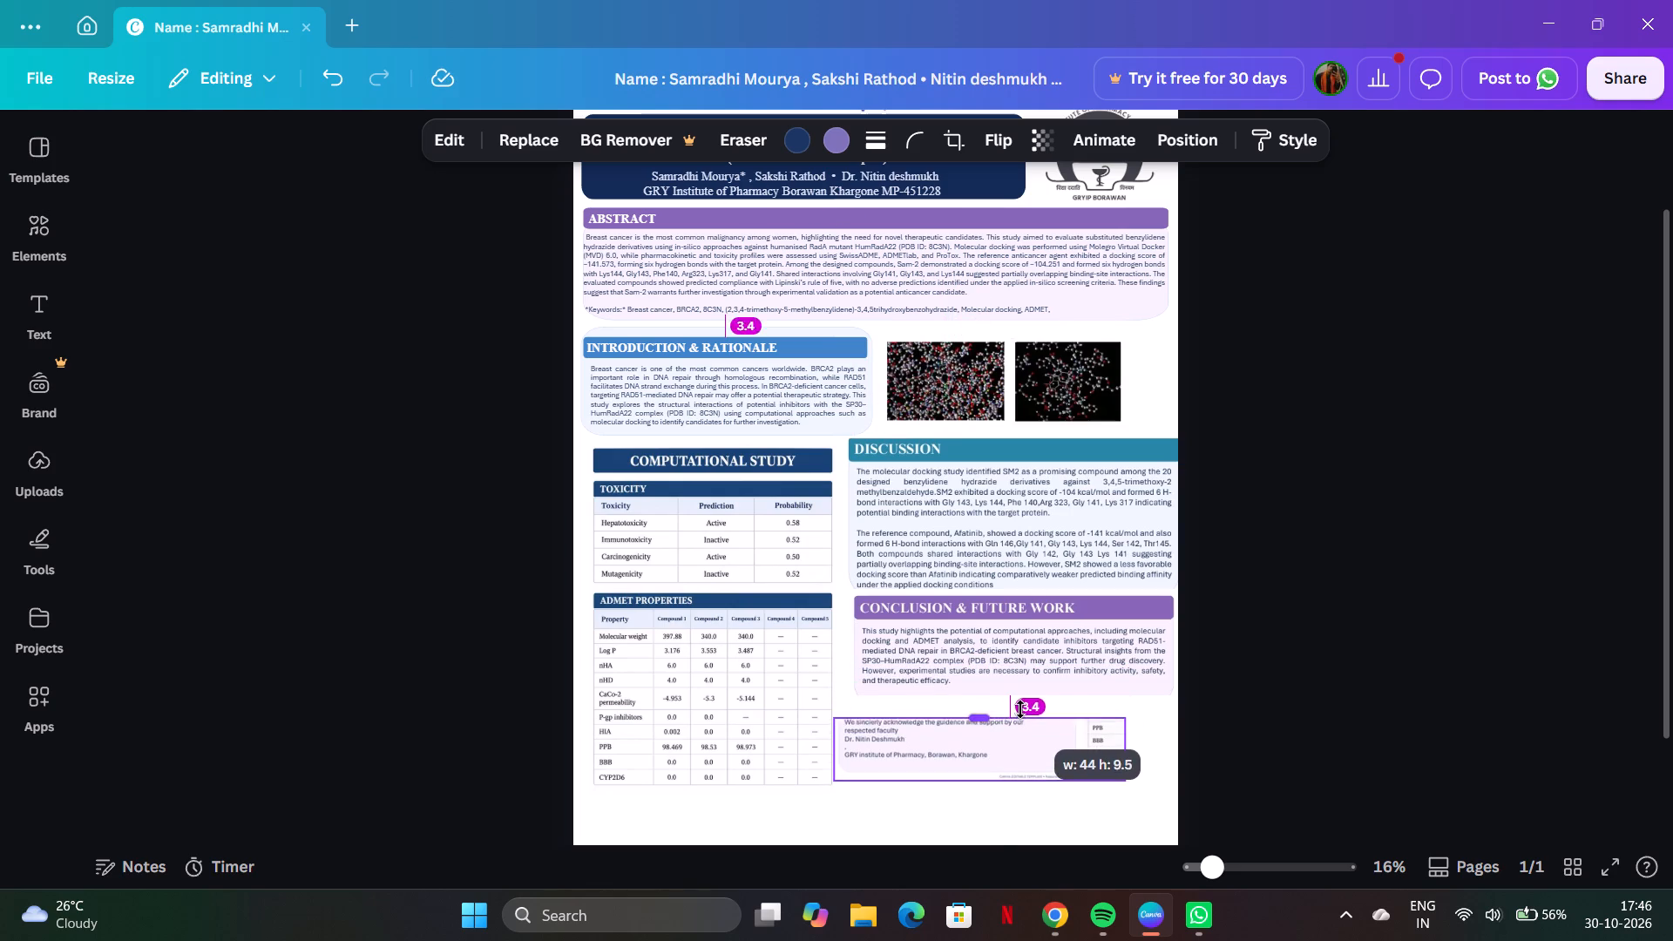
left_click_drag(1020, 709, 1019, 706)
double_click(1019, 706)
left_click_drag(1019, 706, 1019, 693)
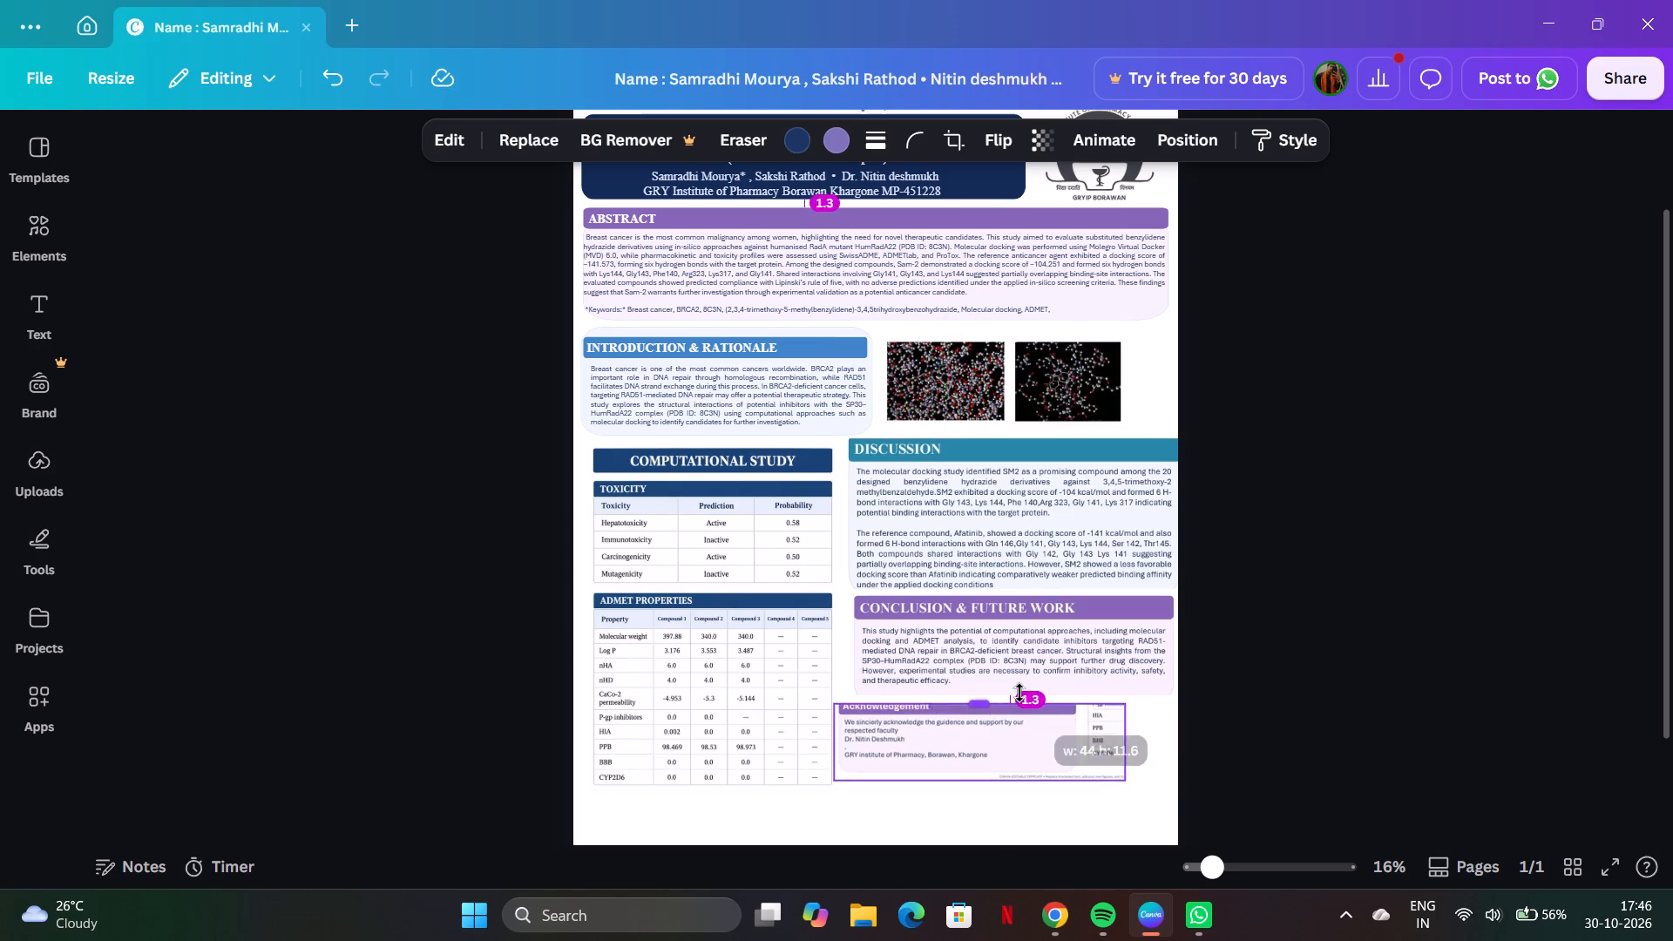
left_click_drag(1019, 693, 1019, 687)
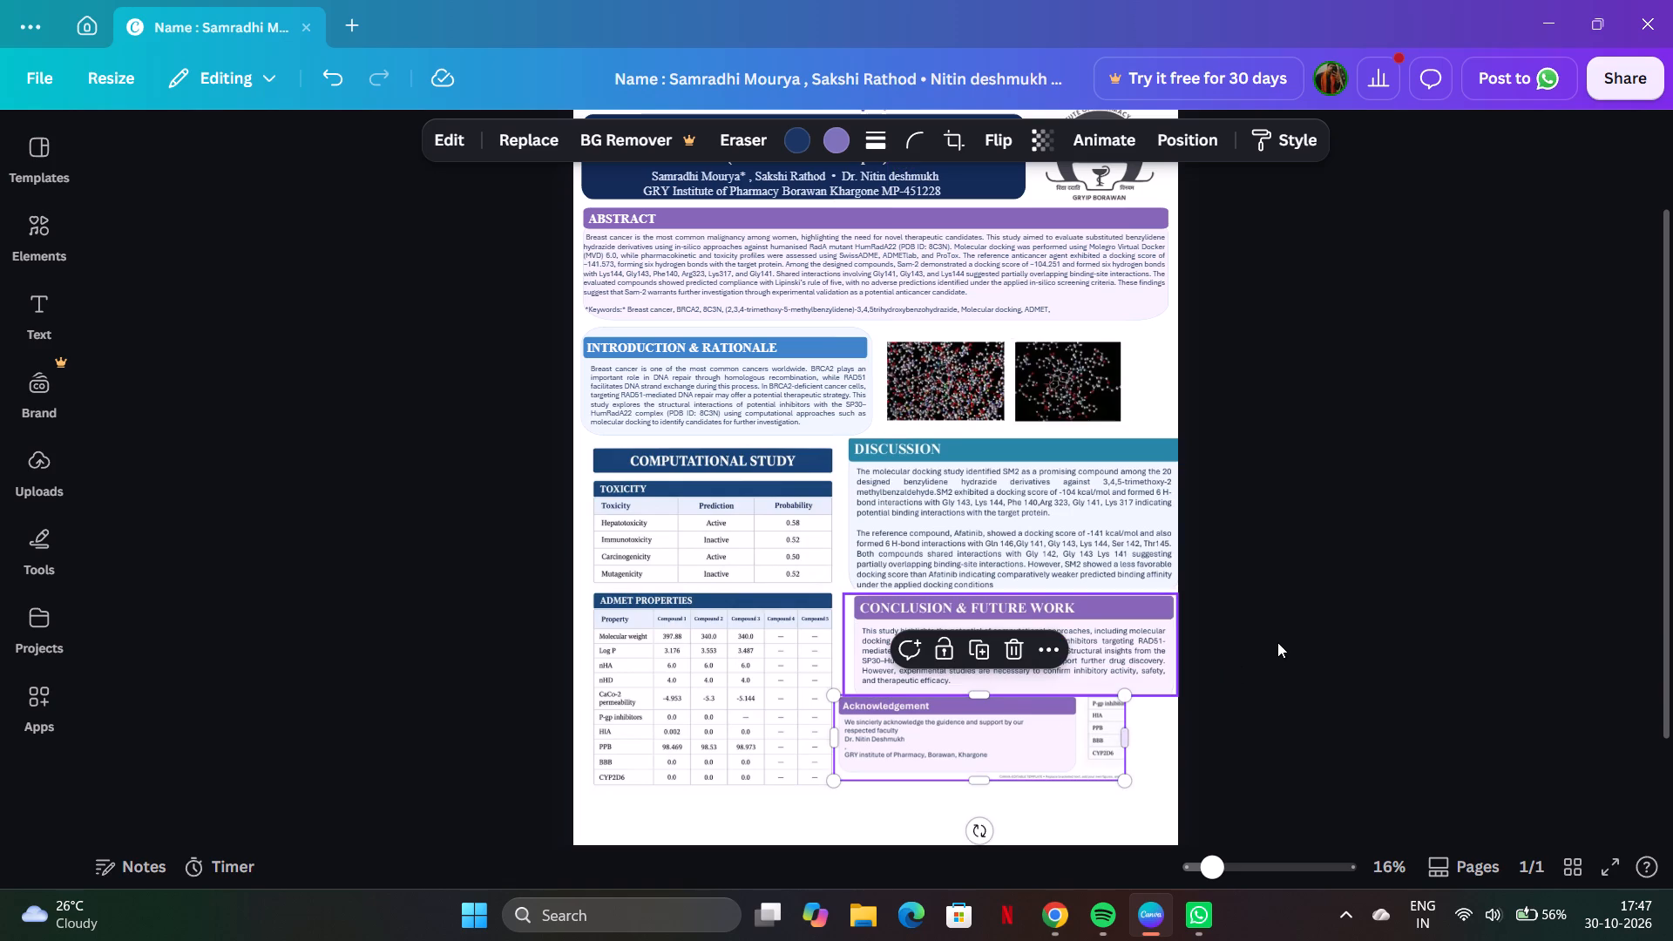
Crop the Acknowledgement image's right edge inward to cut off the strip of table beside the section.
scroll(1277, 642, "left", 1)
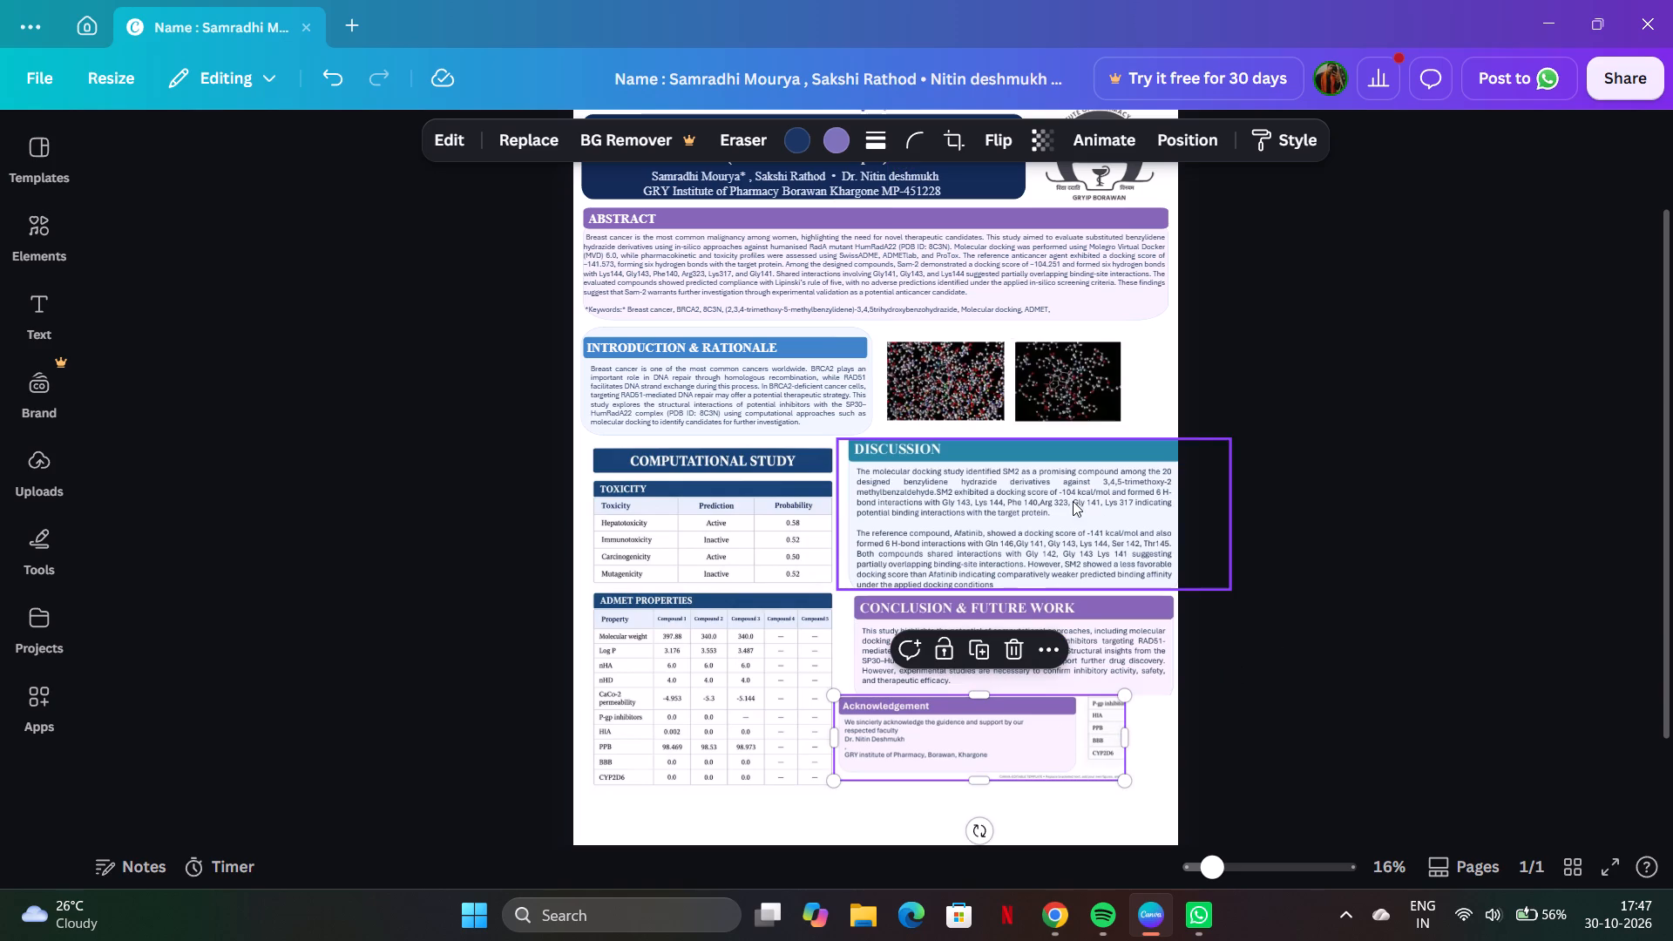
scroll(1047, 497, "down", 1)
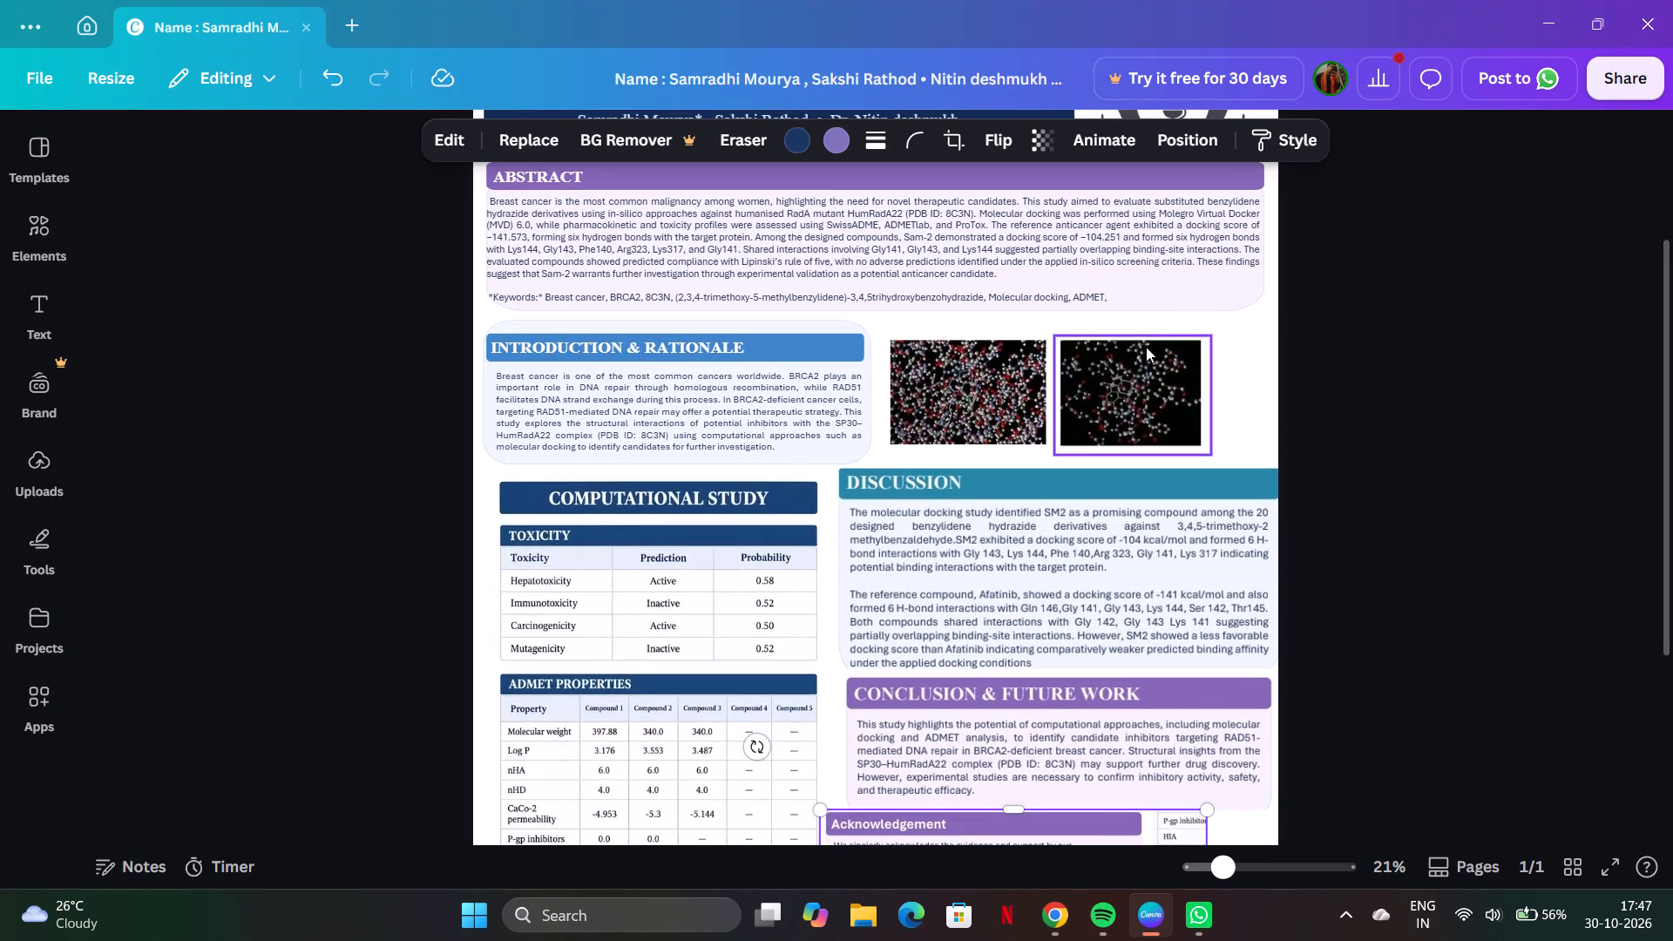
scroll(1099, 550, "down", 3)
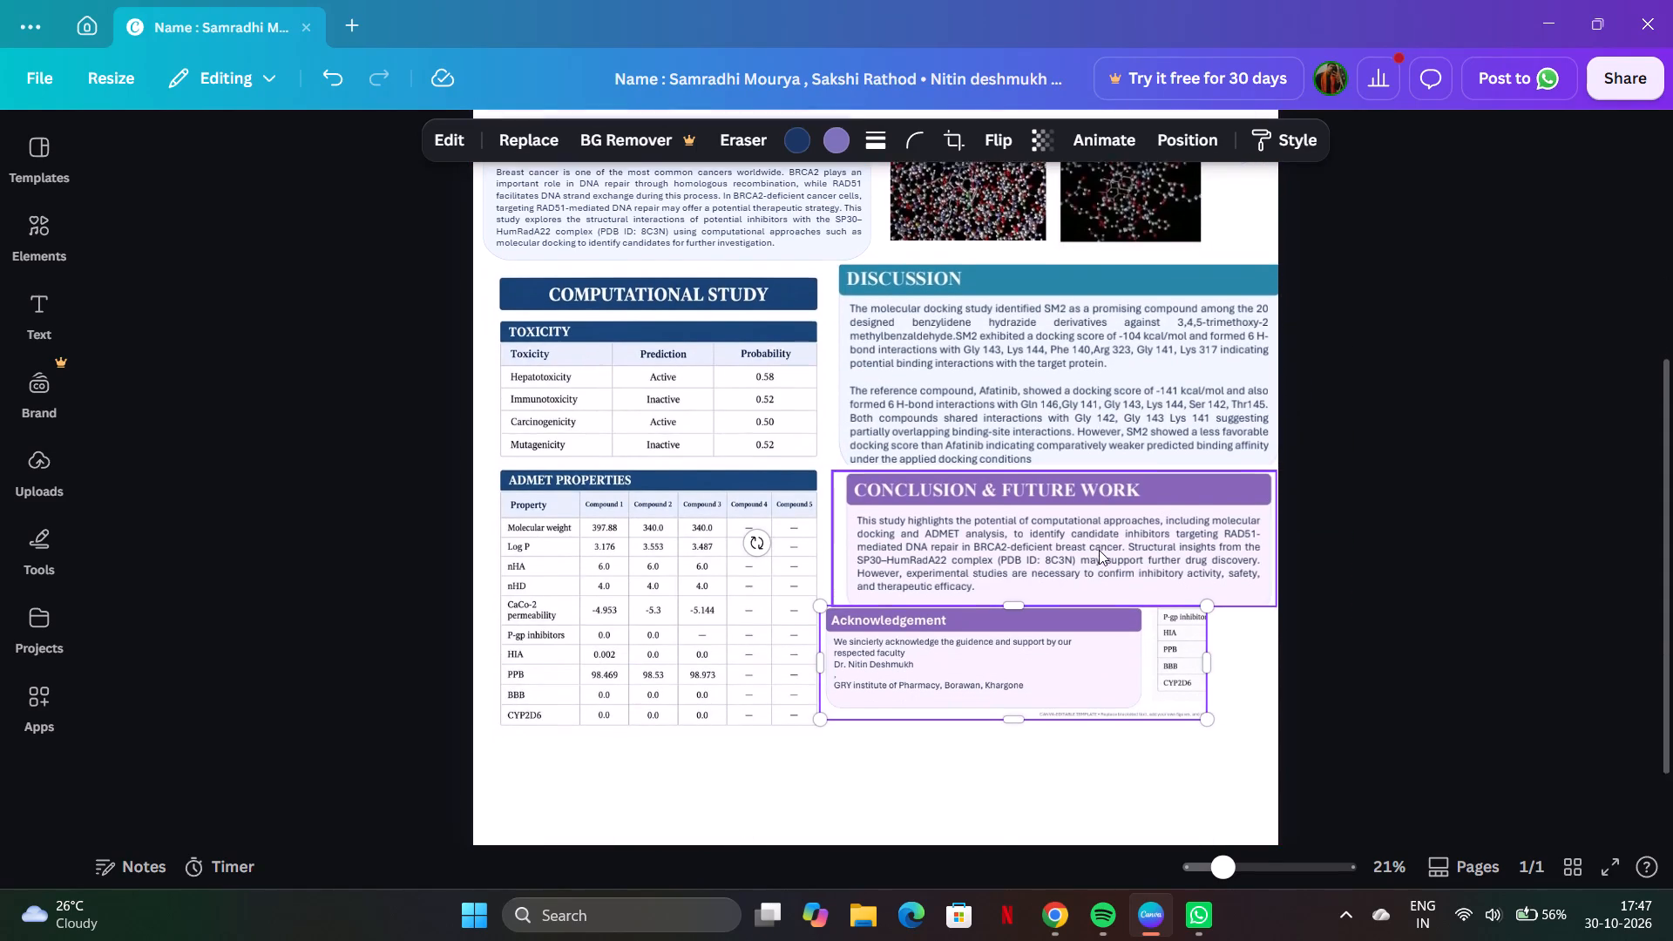
scroll(1099, 550, "down", 1)
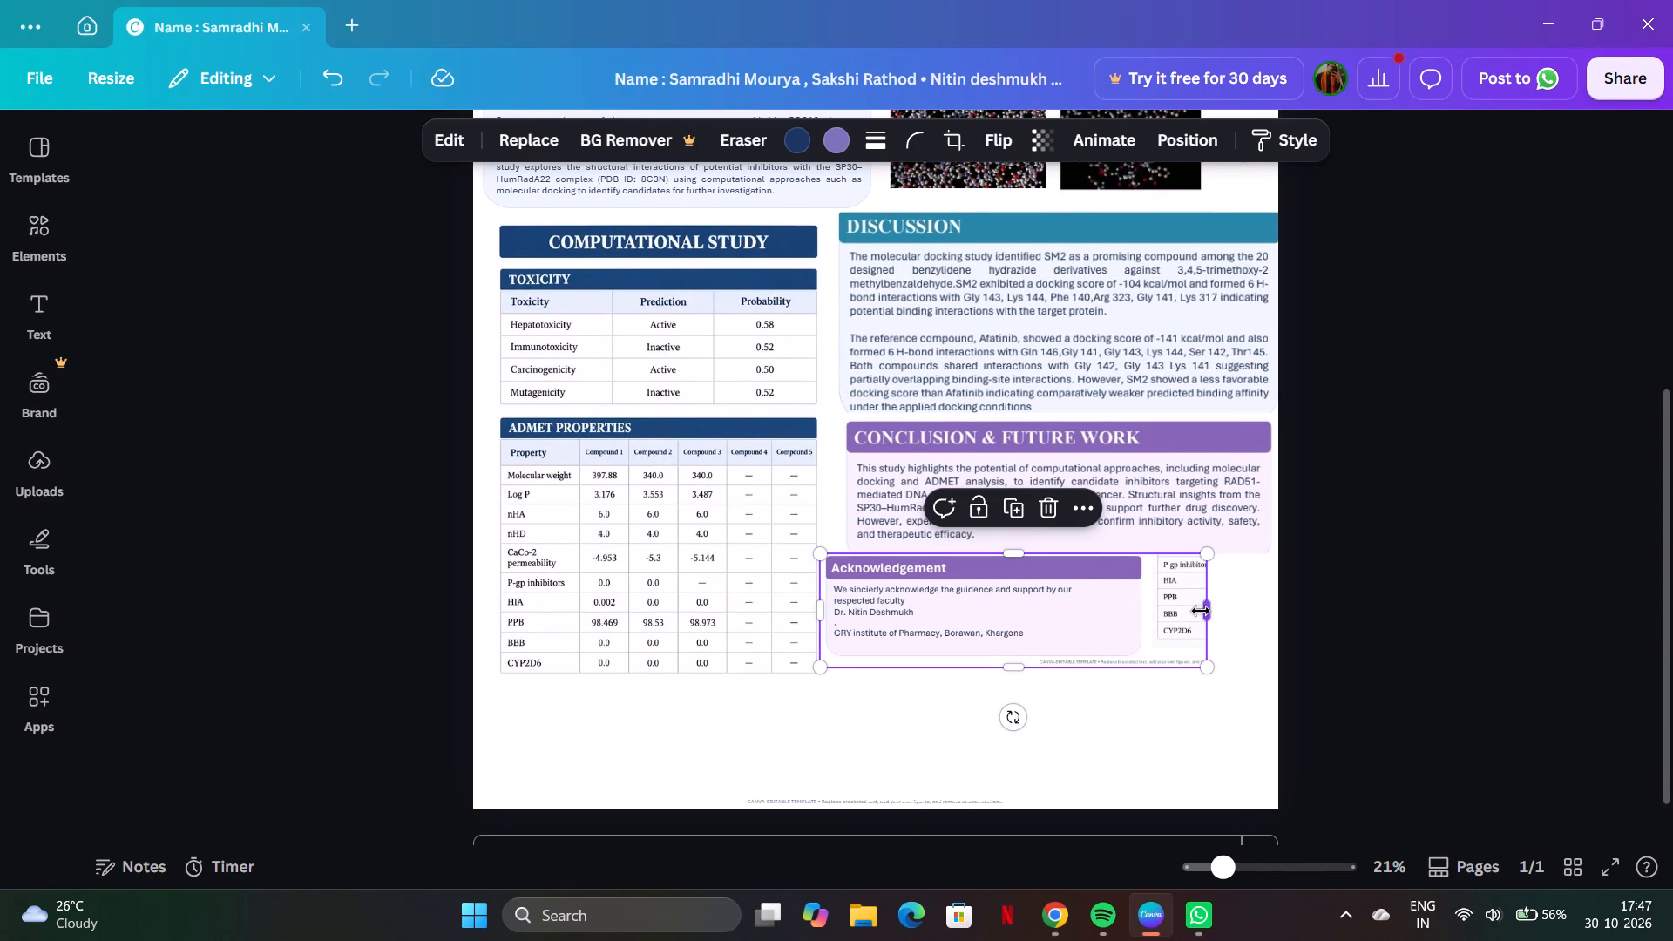
left_click_drag(1200, 611, 1143, 619)
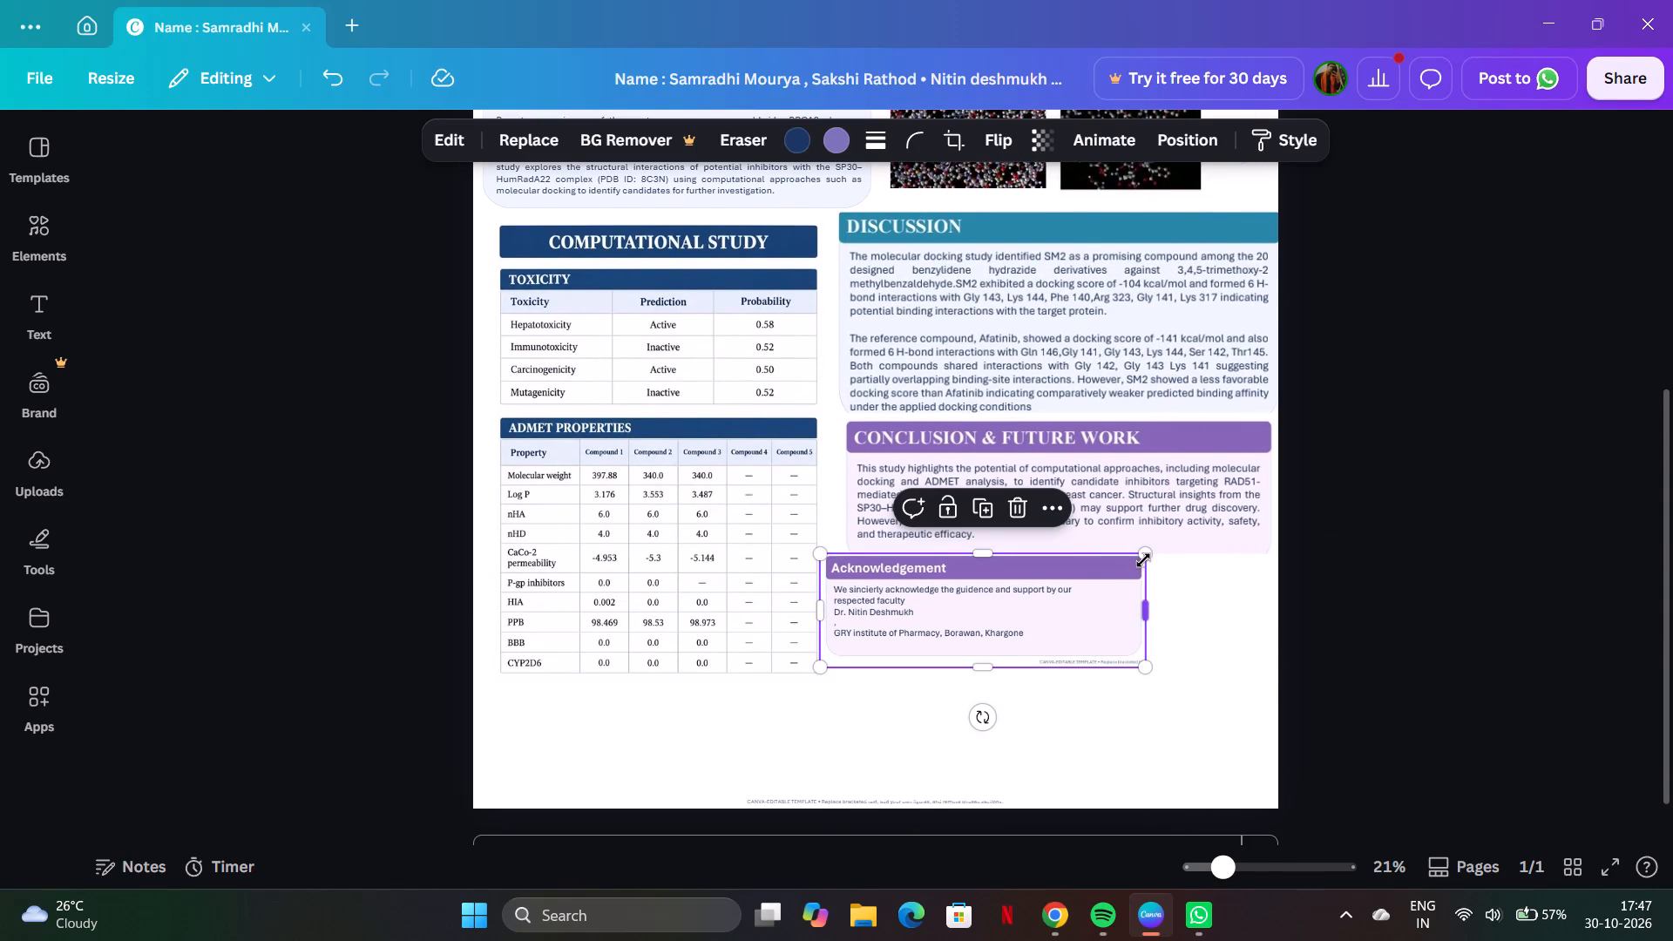
Enlarge the Acknowledgement section to the width of the right column and place it directly below Conclusion & Future Work.
left_click_drag(1141, 558, 1271, 482)
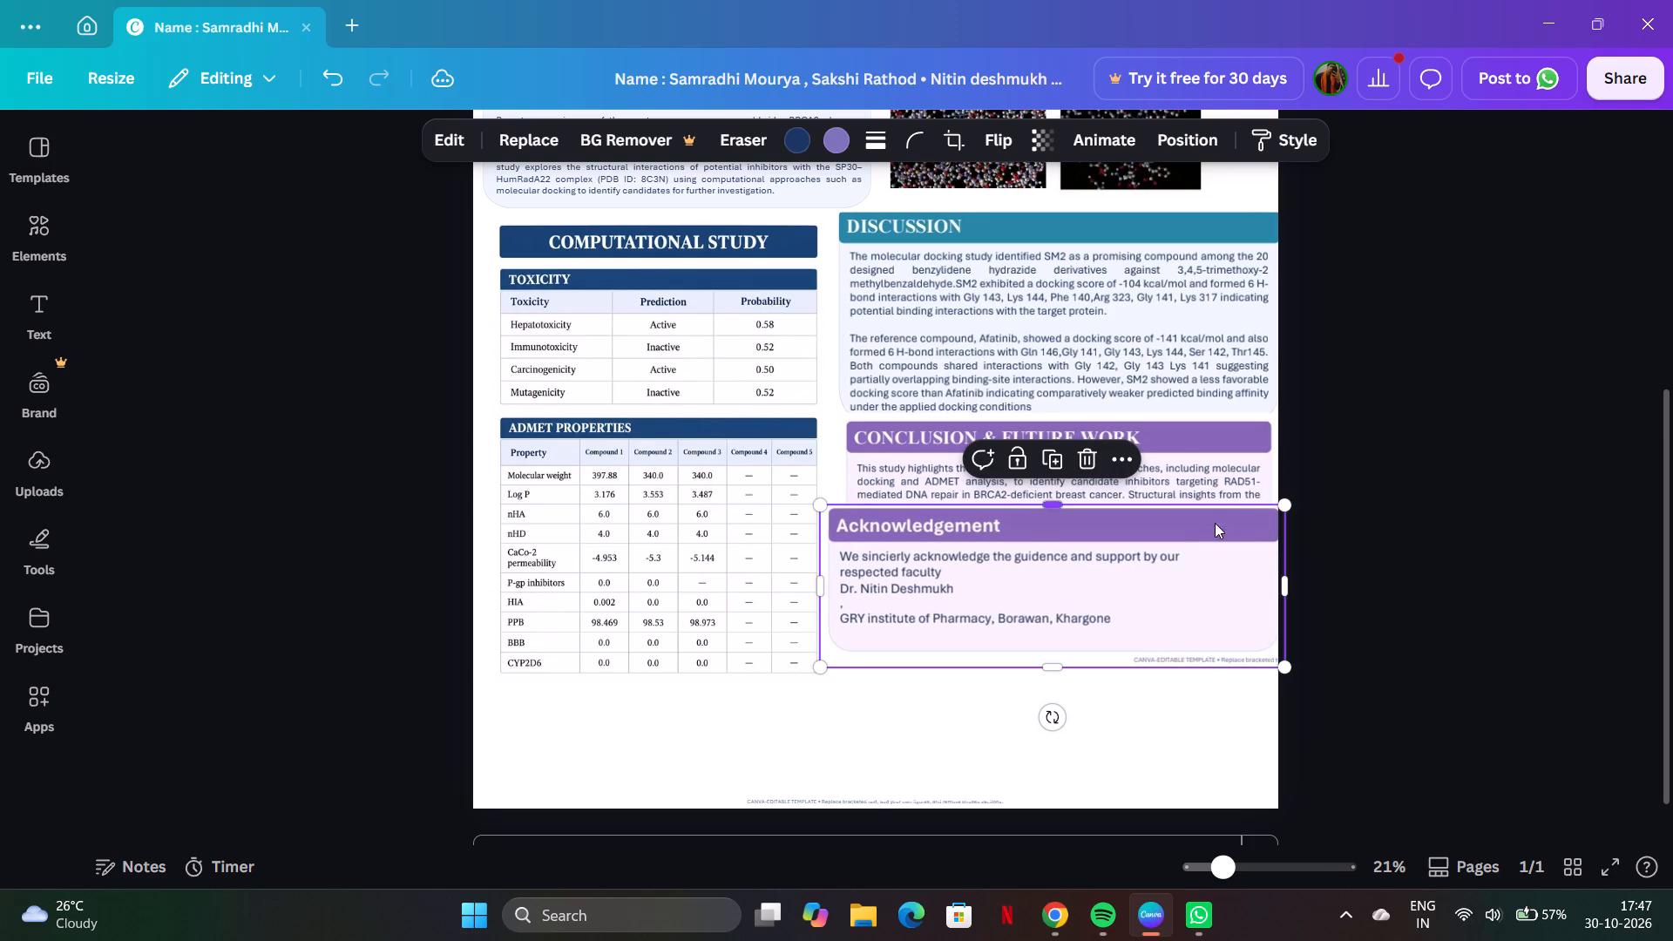
left_click_drag(1091, 606, 1101, 640)
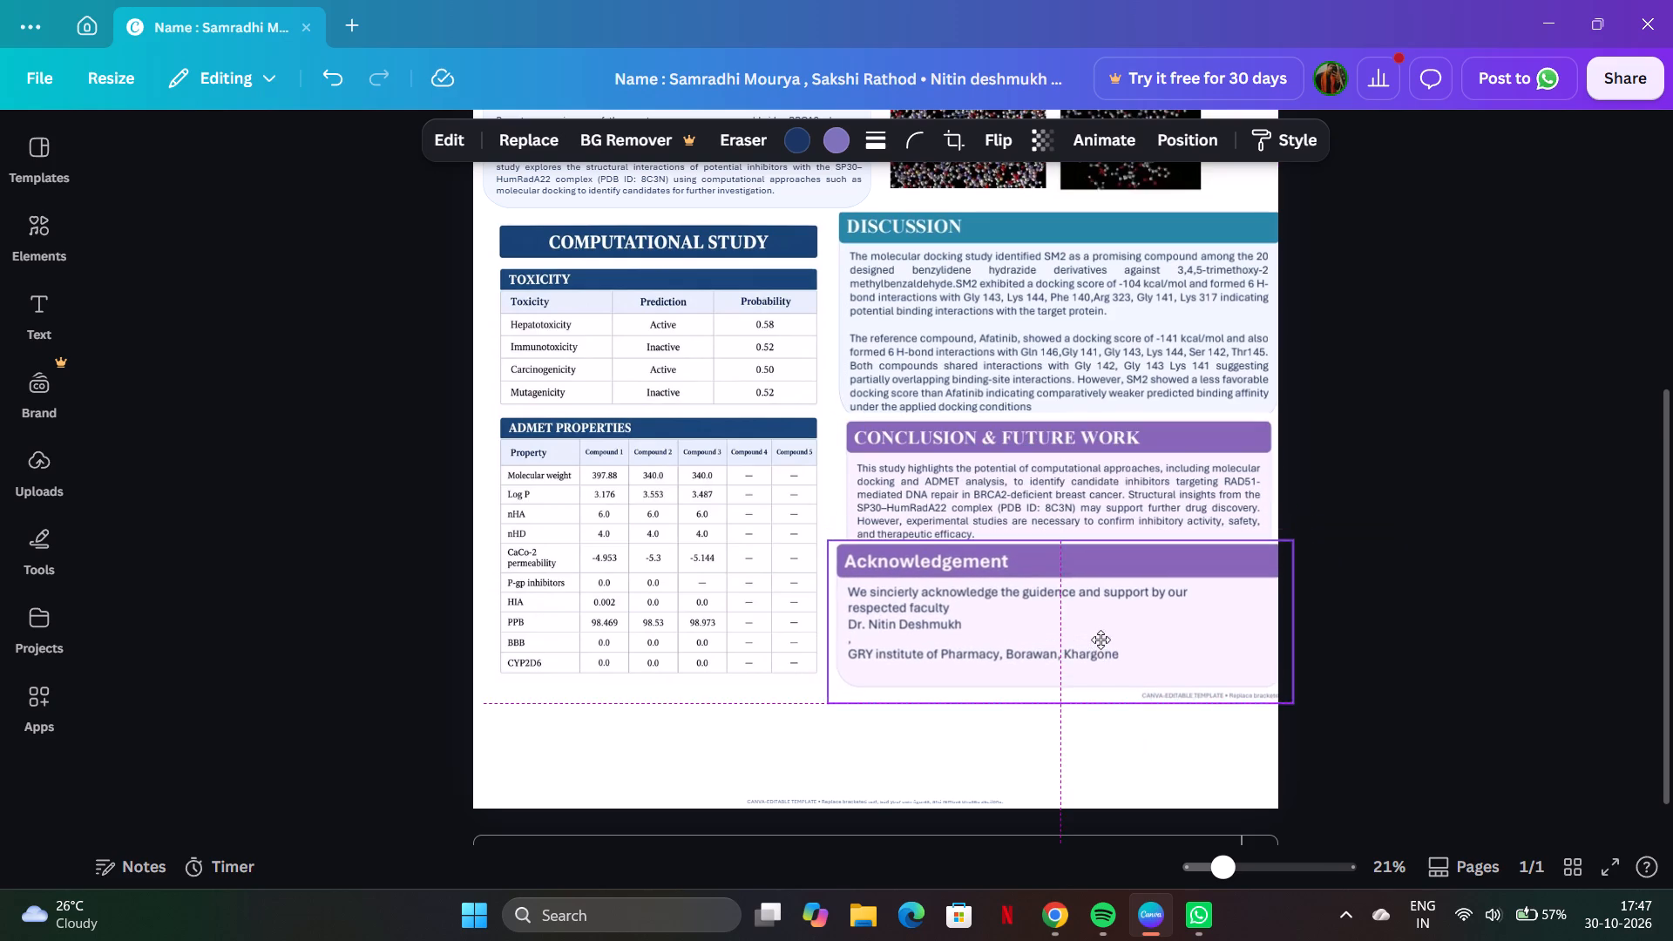
left_click_drag(1101, 640, 1105, 654)
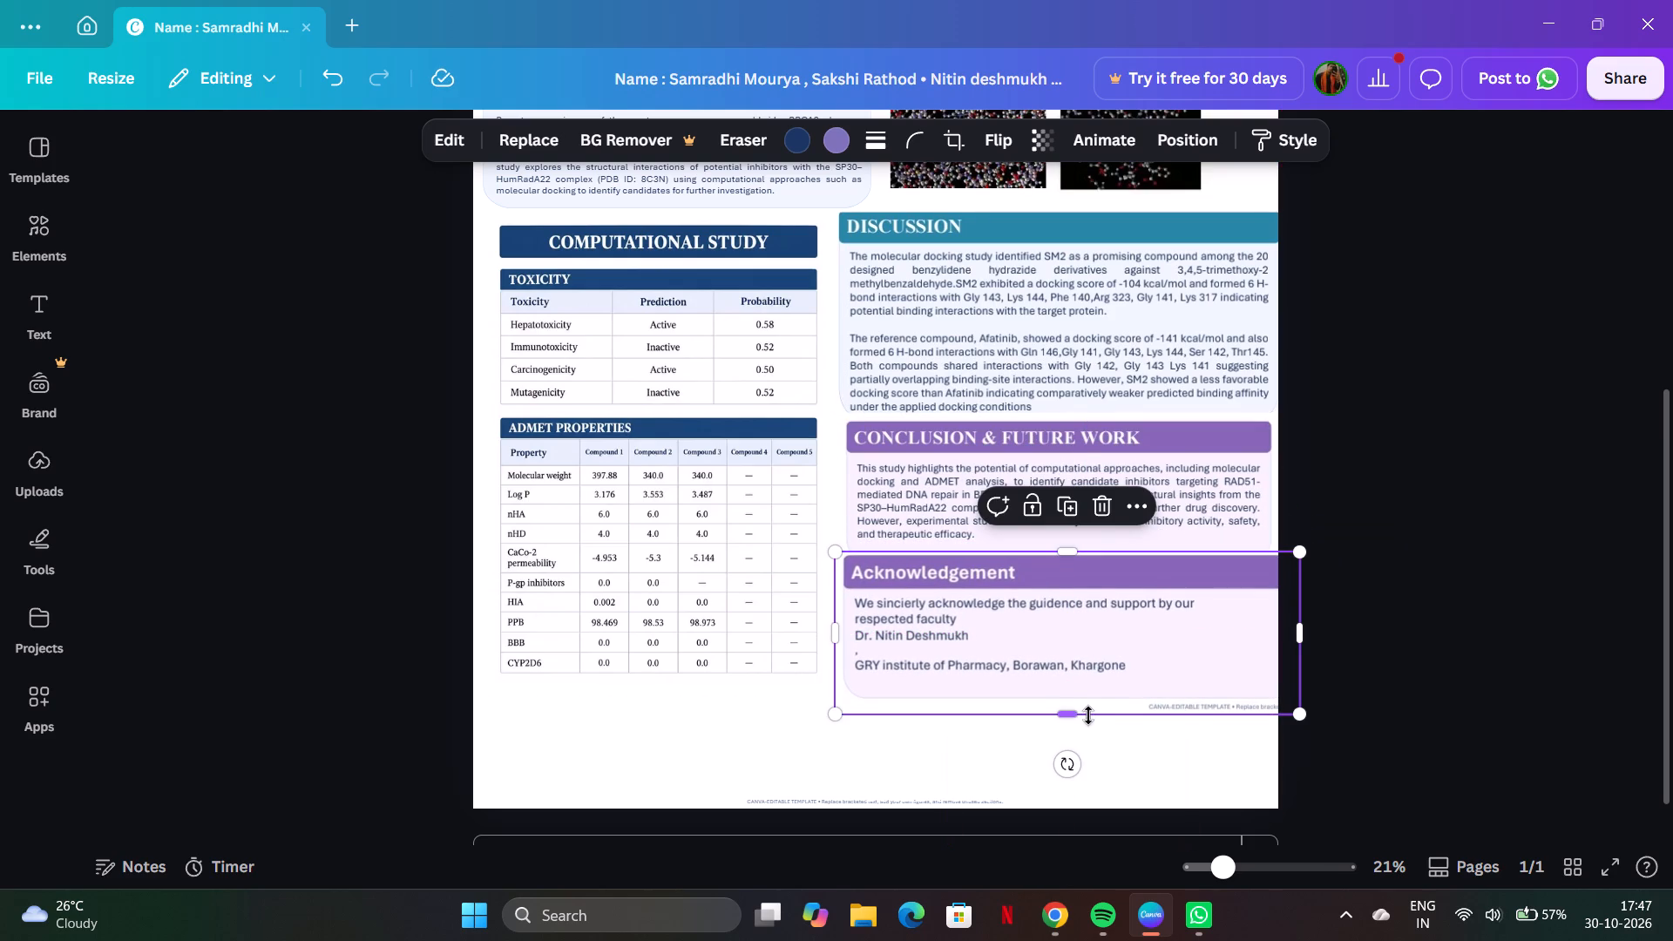
Crop the Acknowledgement image's bottom edge to remove the footer line and its right edge to the page edge.
left_click_drag(1076, 714, 1075, 684)
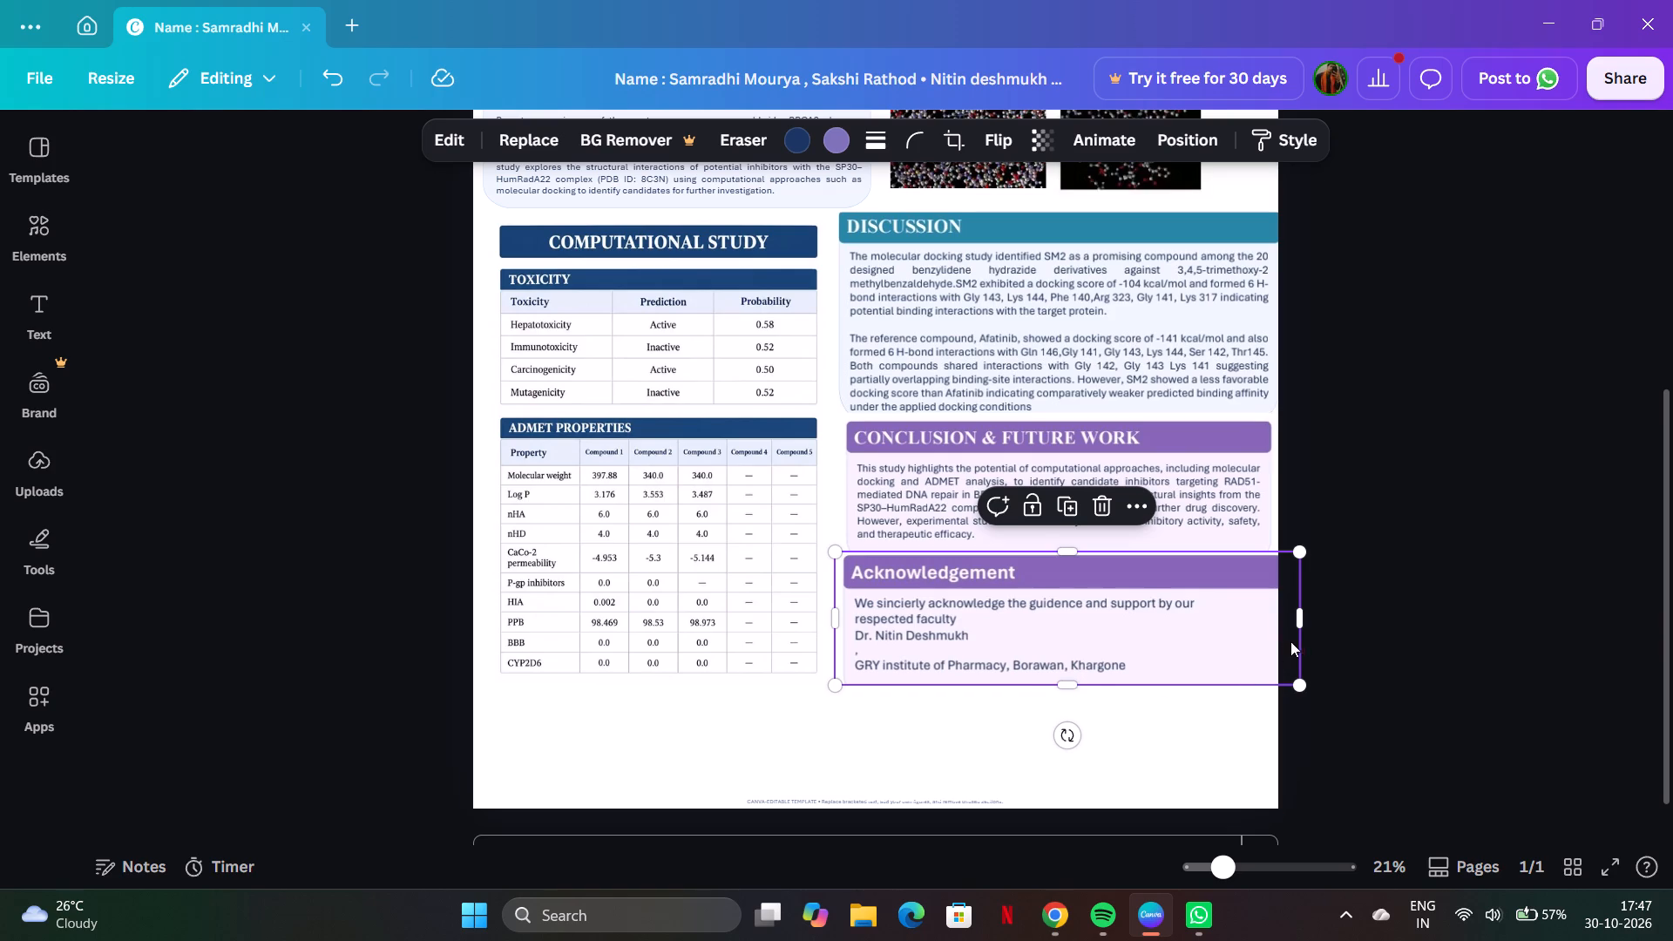
left_click_drag(1297, 625, 1267, 626)
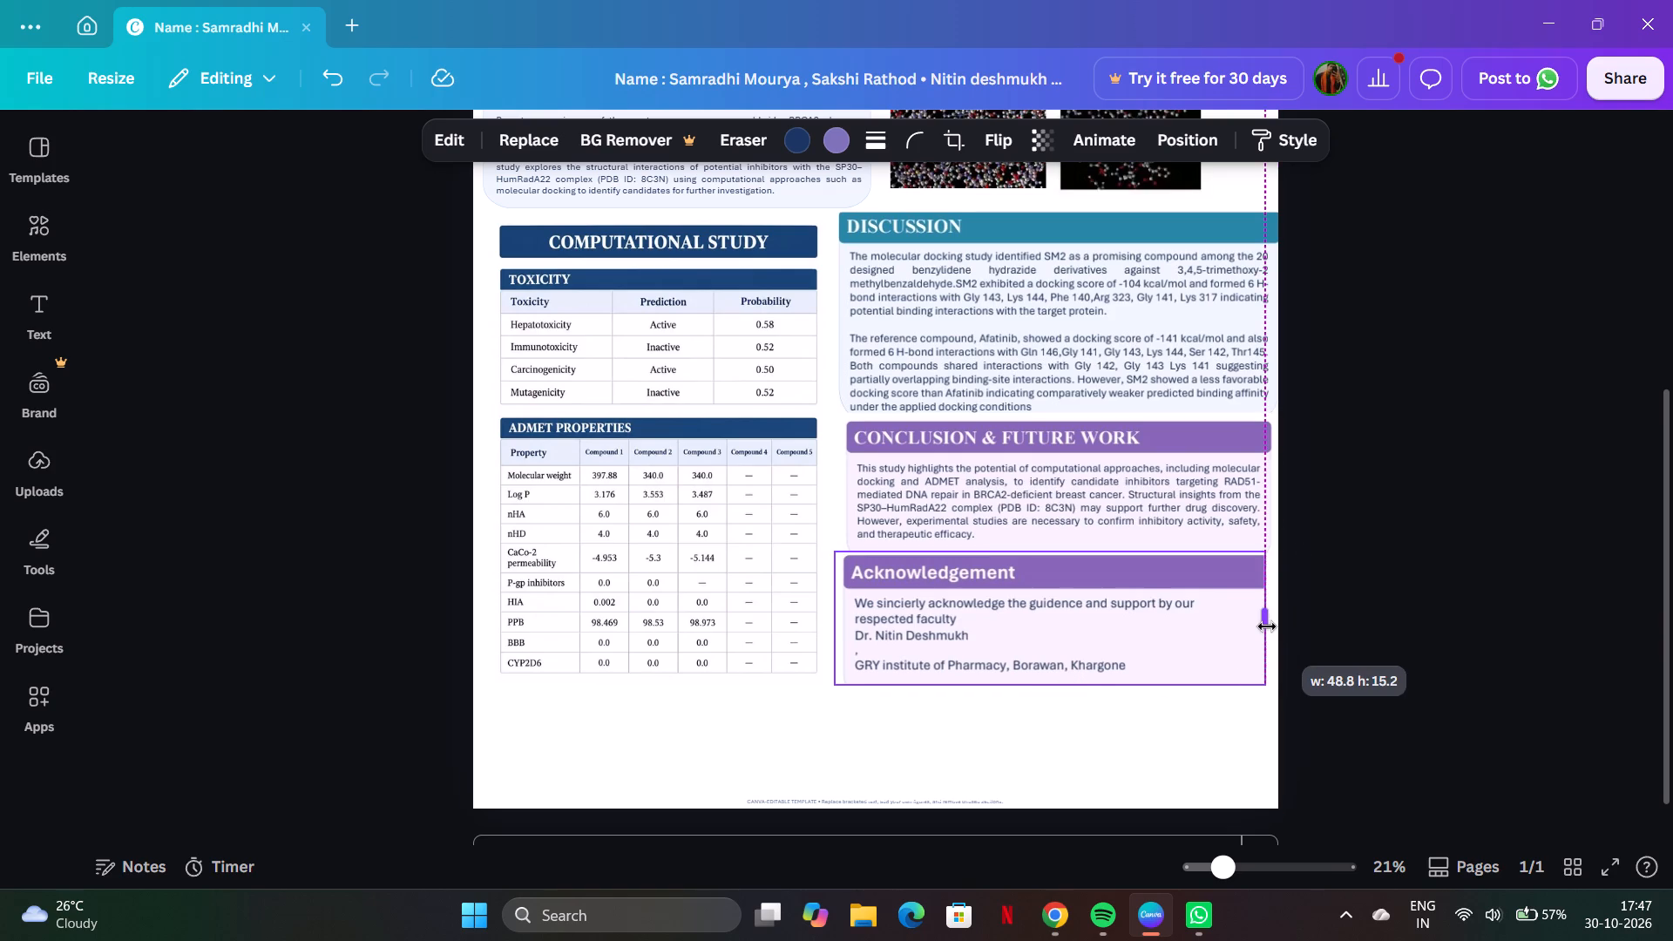
left_click_drag(1267, 626, 1270, 626)
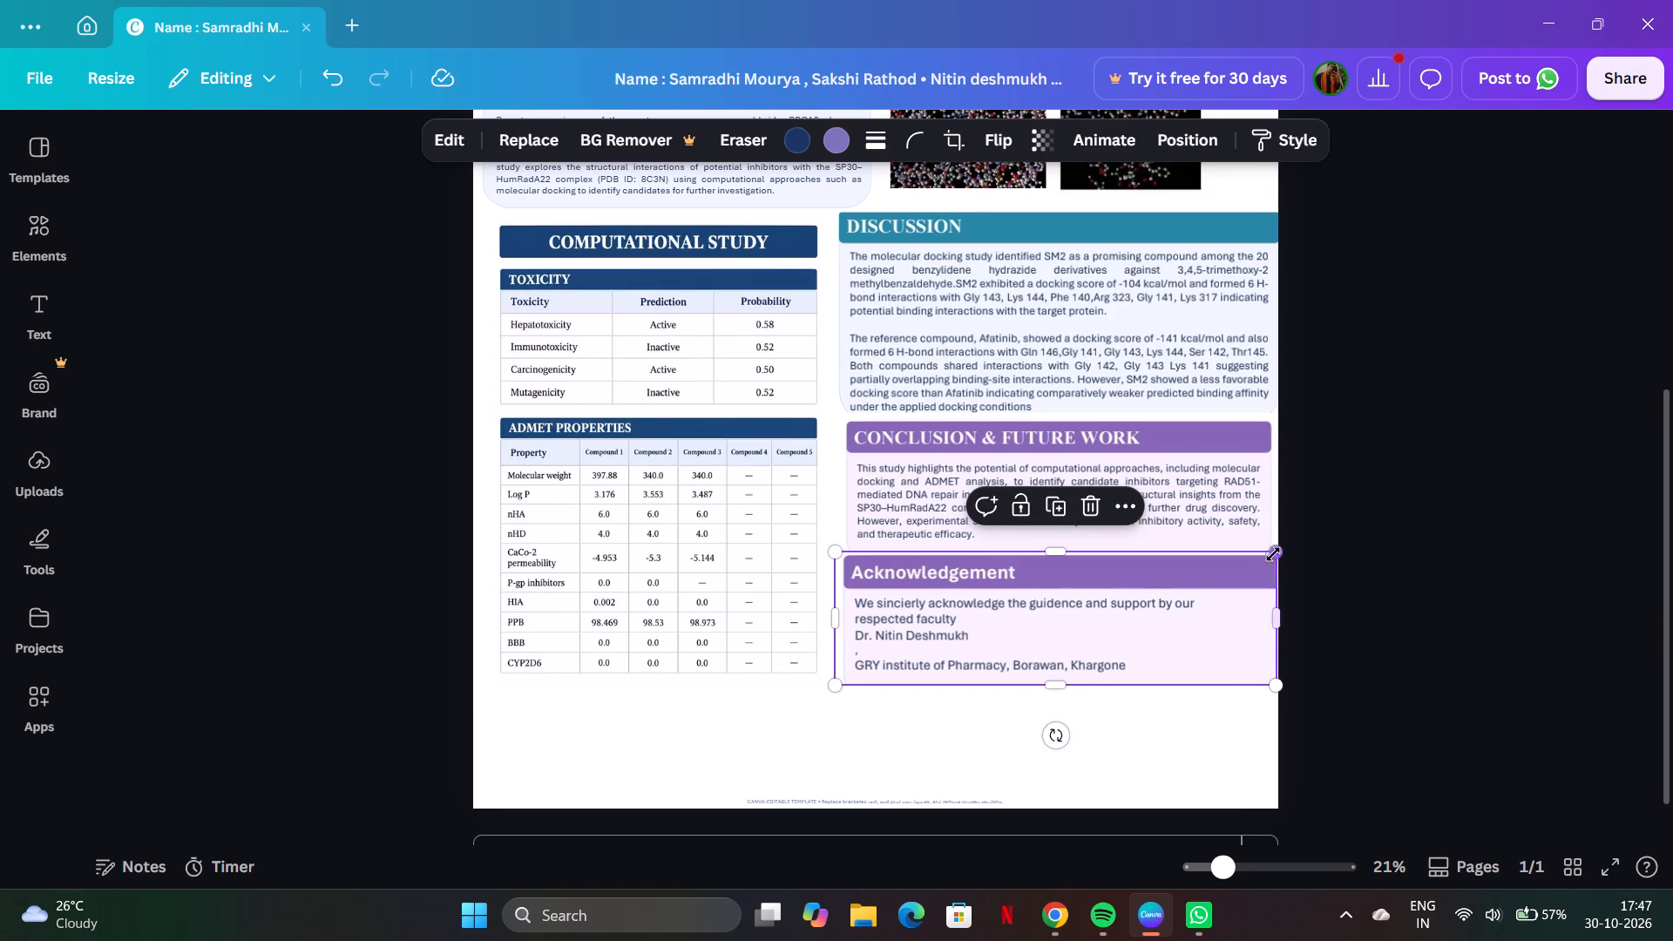
Shrink the Acknowledgement section slightly and shift it right to centre it under the Conclusion & Future Work section.
left_click_drag(1271, 557, 1260, 567)
left_click(1100, 626)
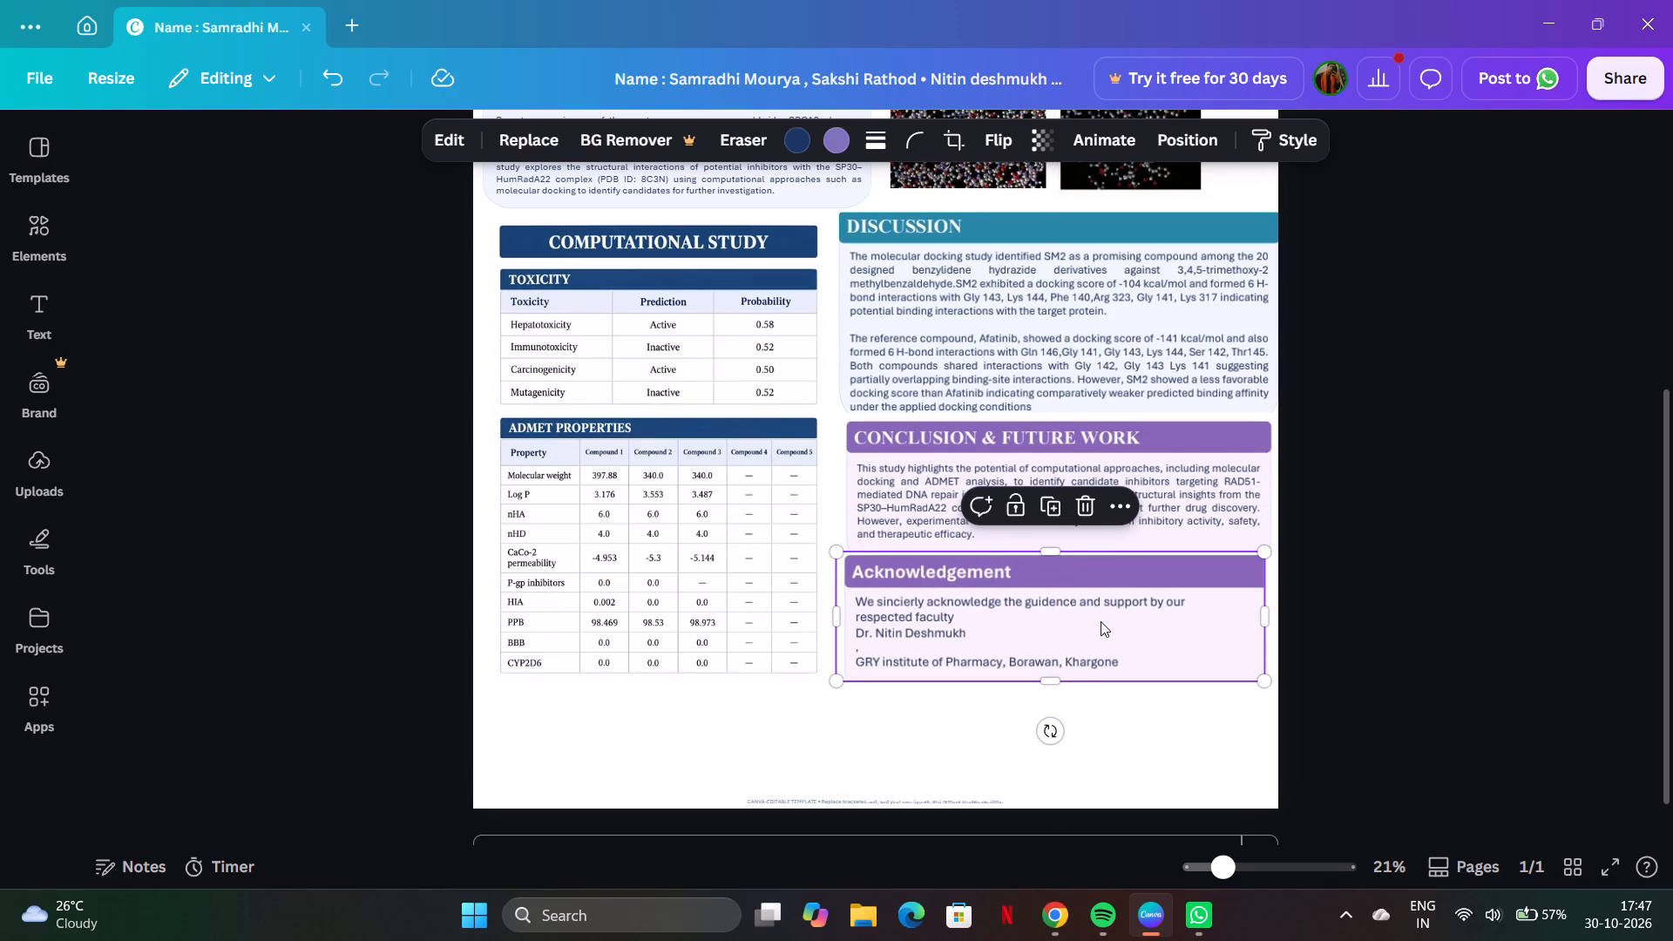
left_click(1426, 538)
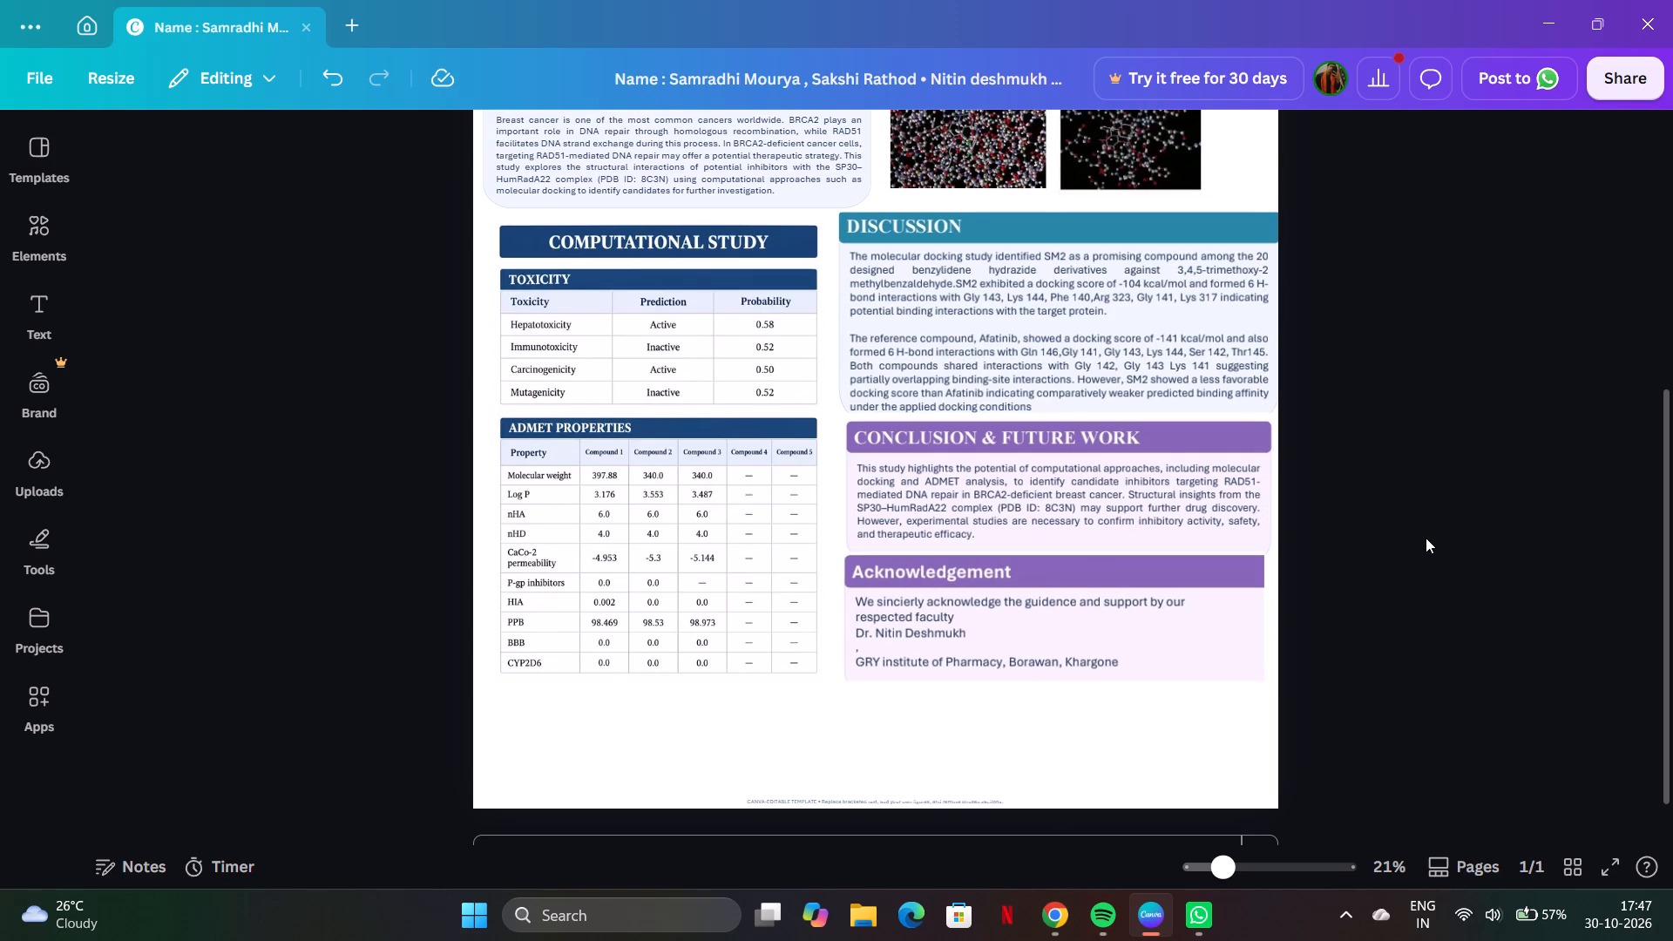
left_click(1172, 638)
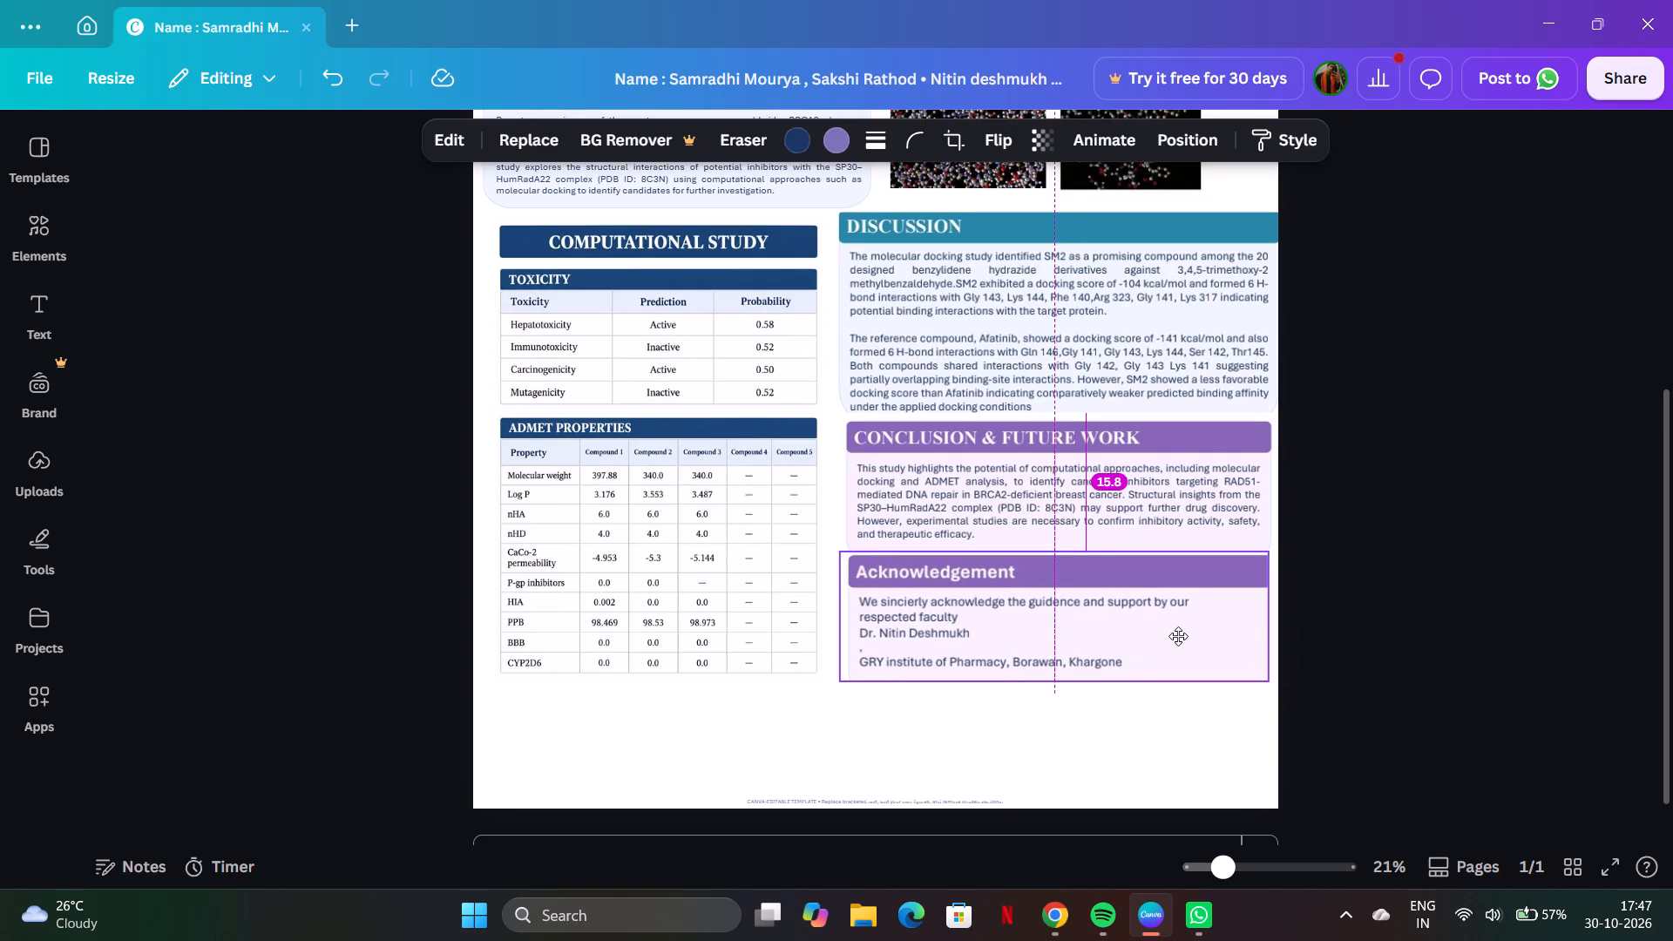
left_click(1295, 574)
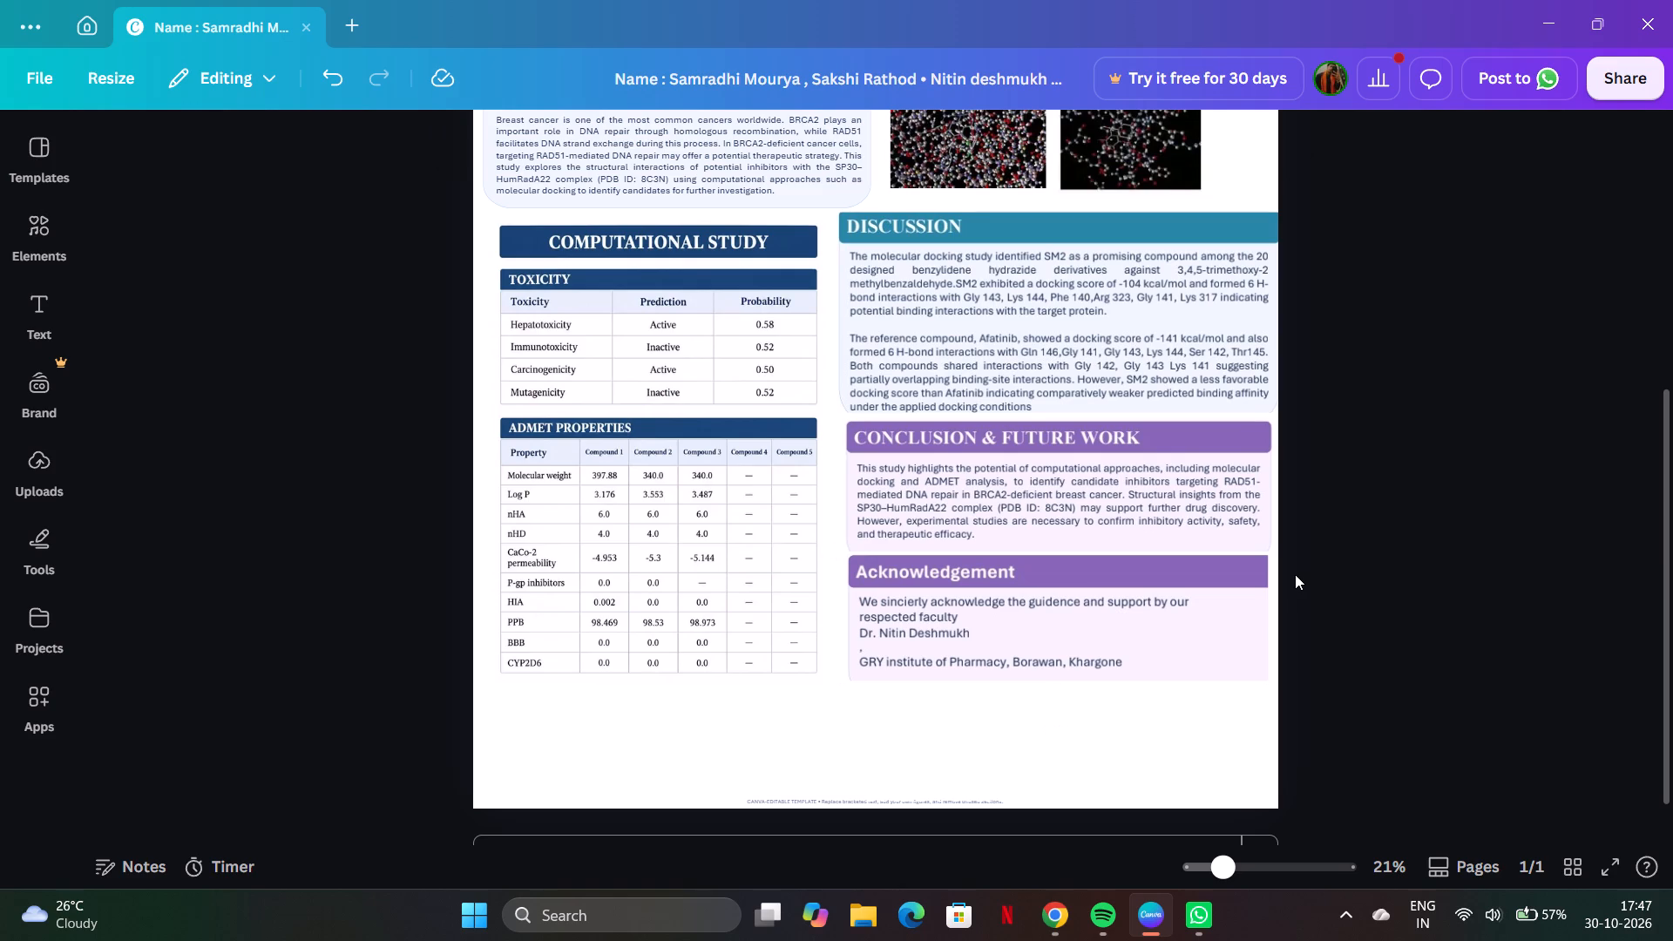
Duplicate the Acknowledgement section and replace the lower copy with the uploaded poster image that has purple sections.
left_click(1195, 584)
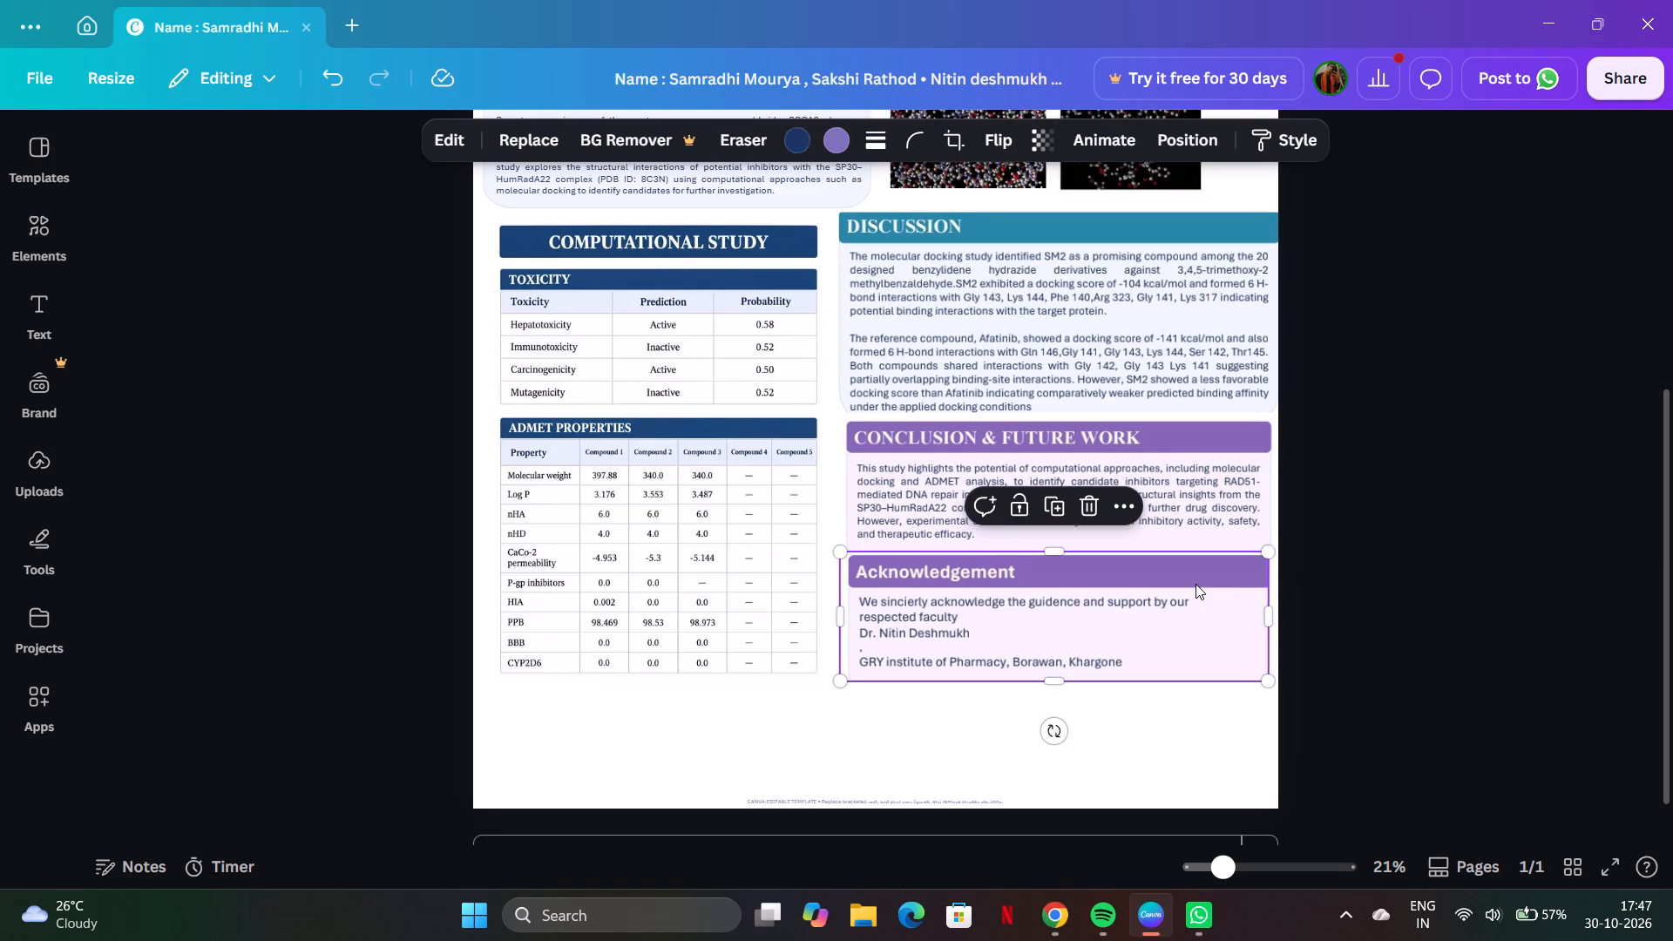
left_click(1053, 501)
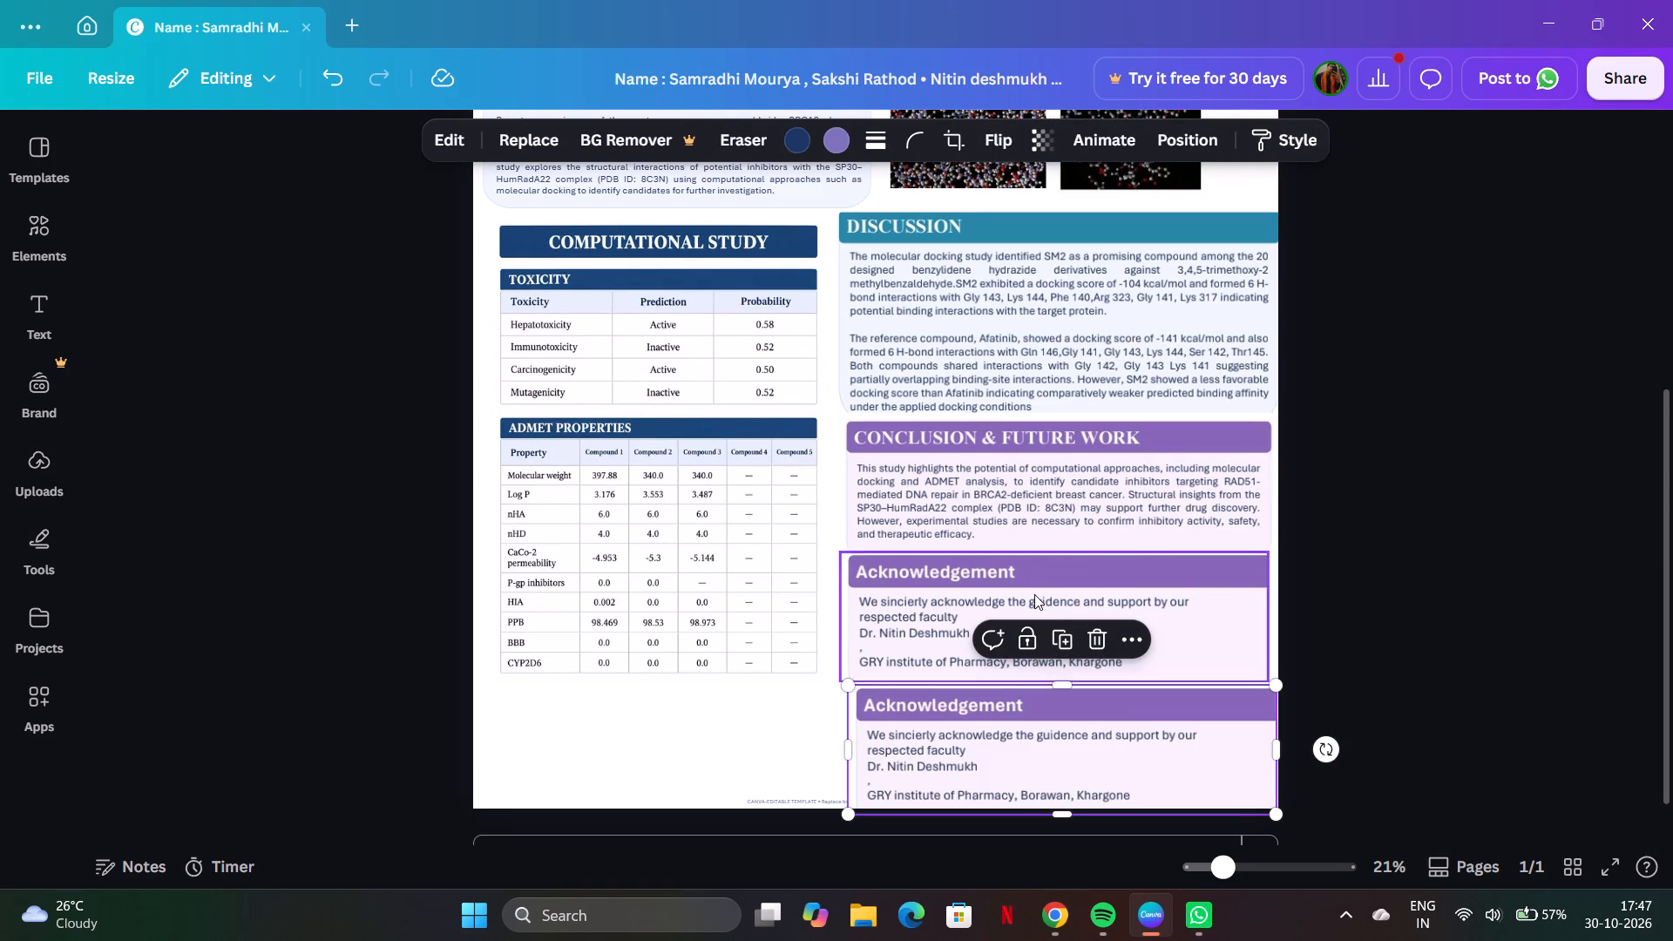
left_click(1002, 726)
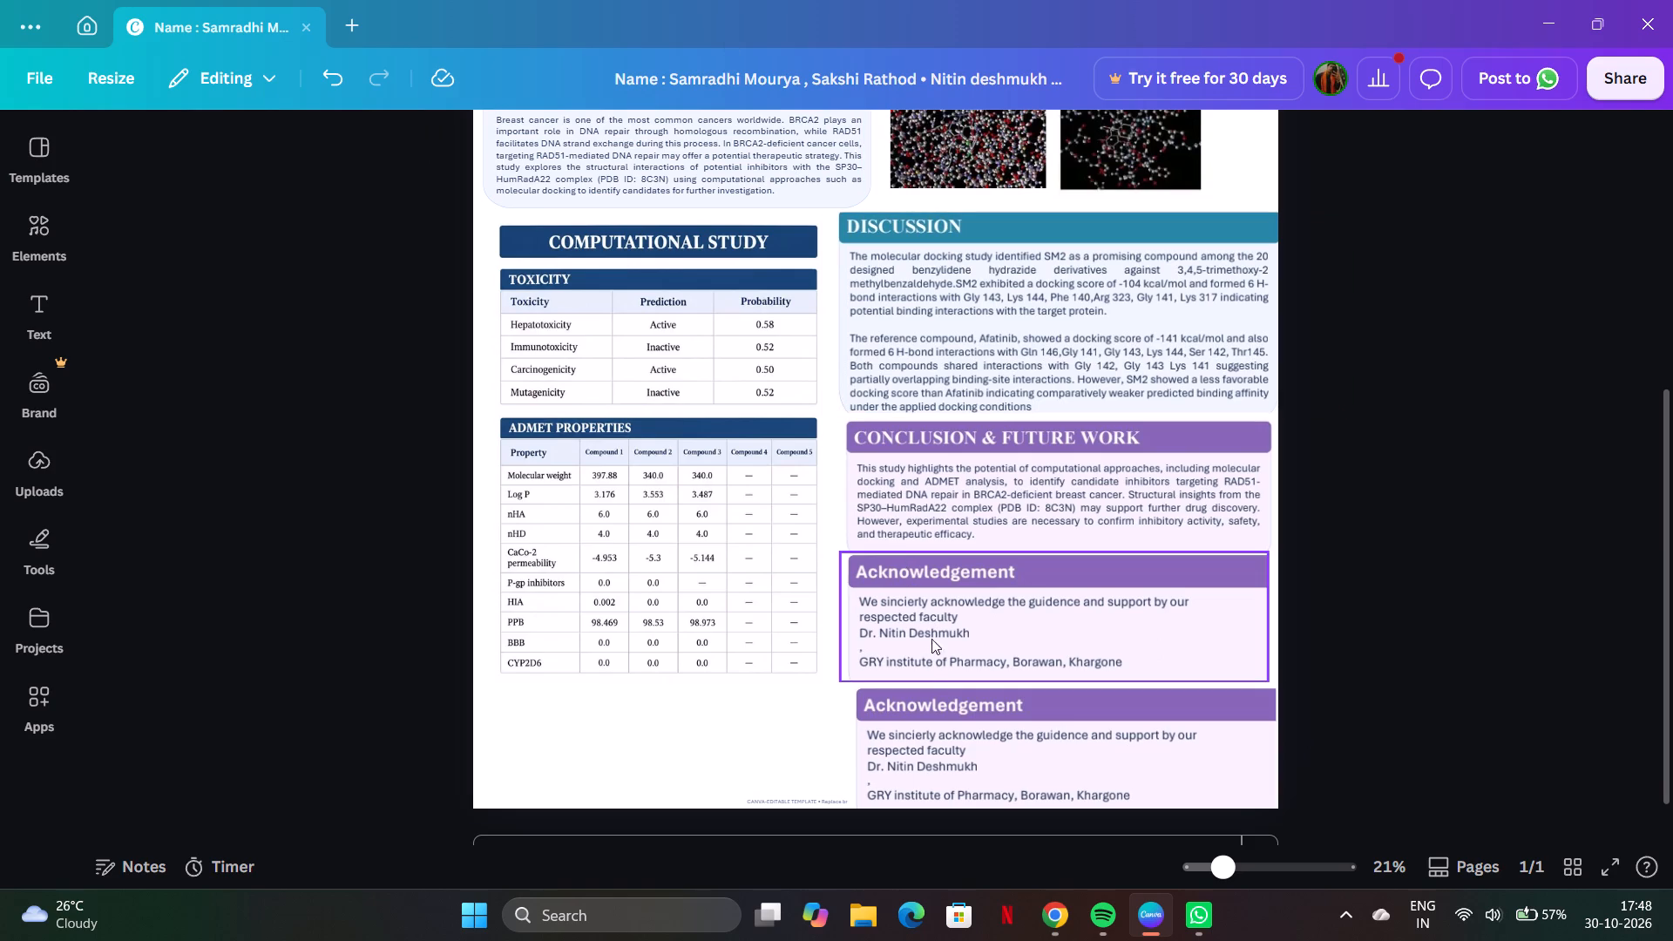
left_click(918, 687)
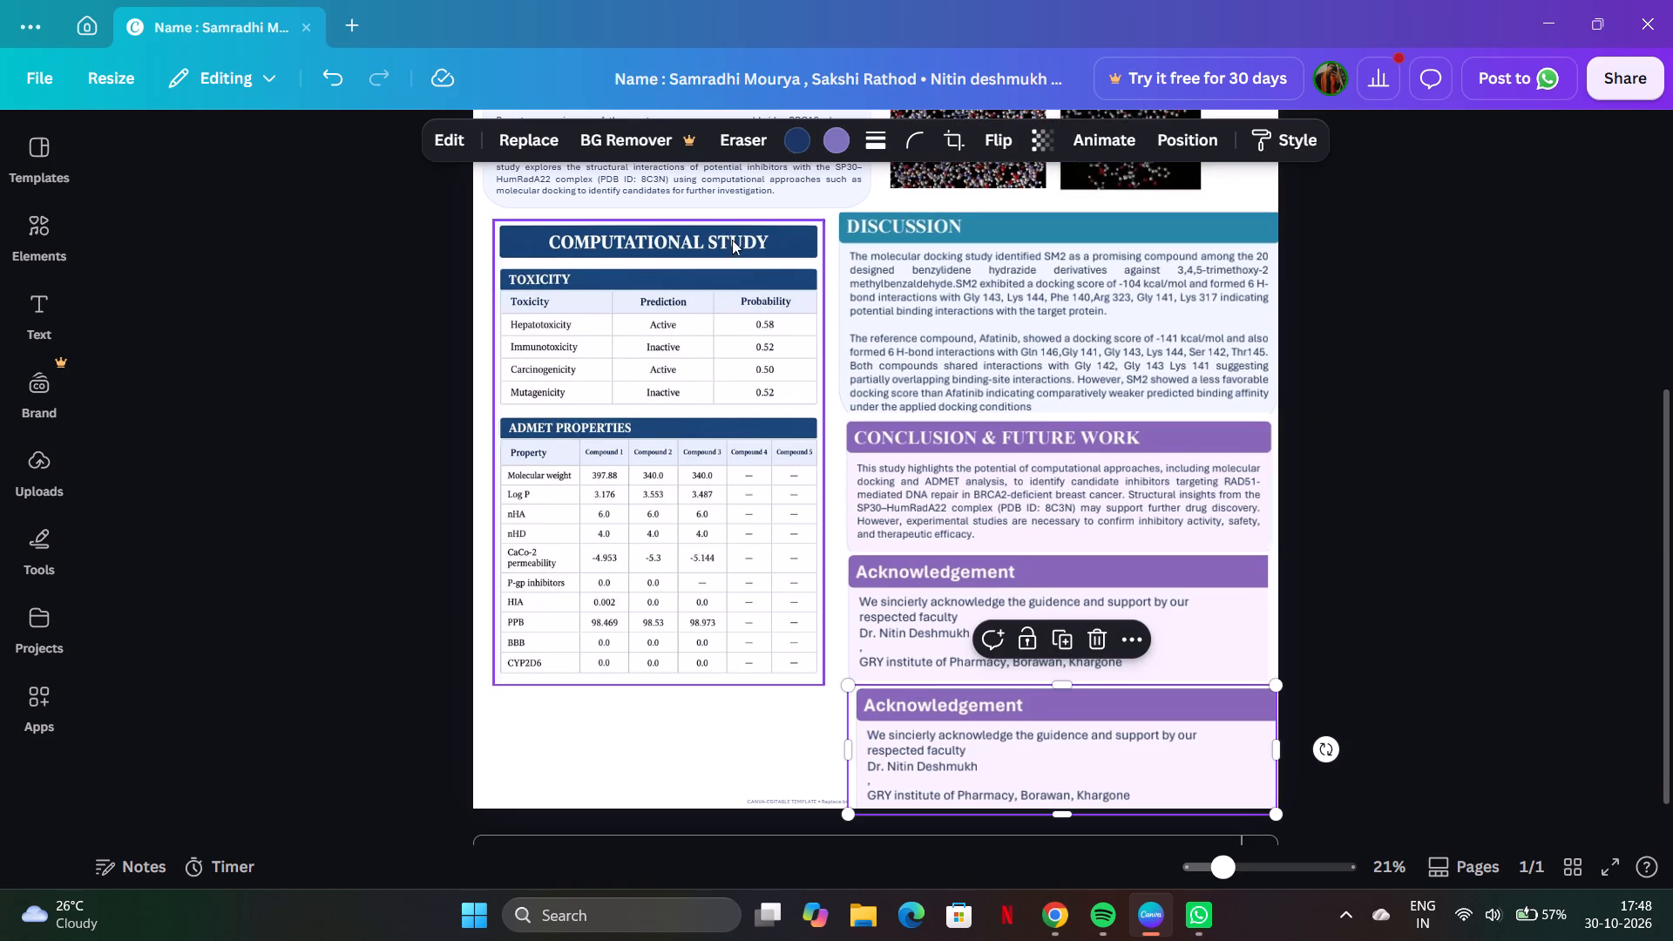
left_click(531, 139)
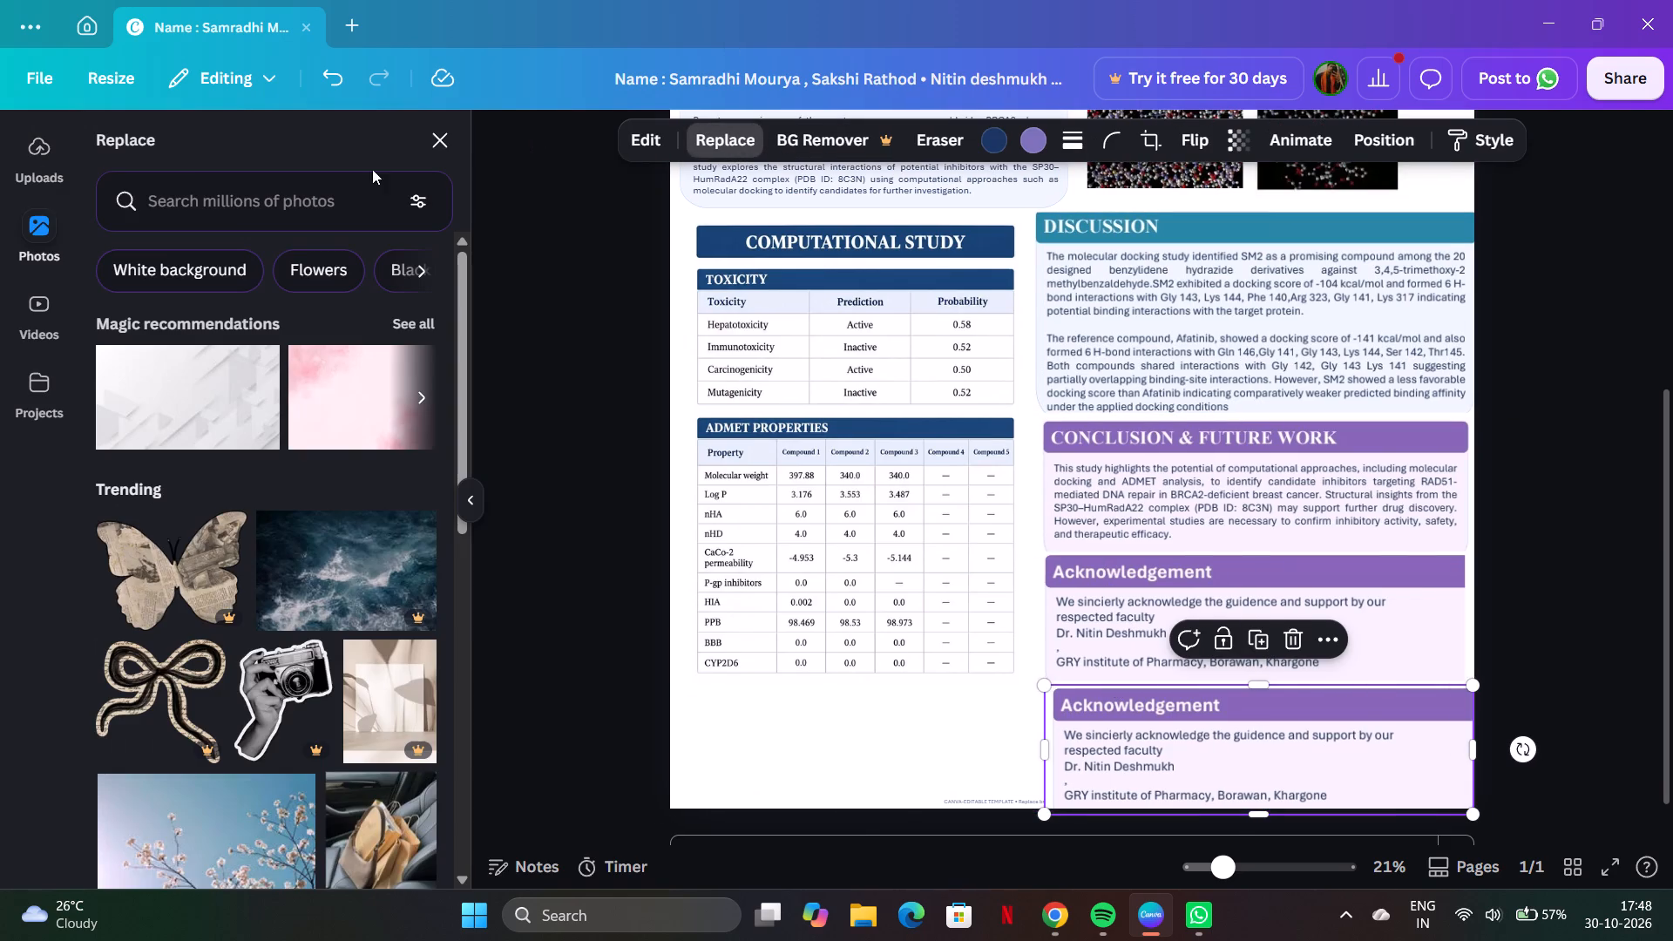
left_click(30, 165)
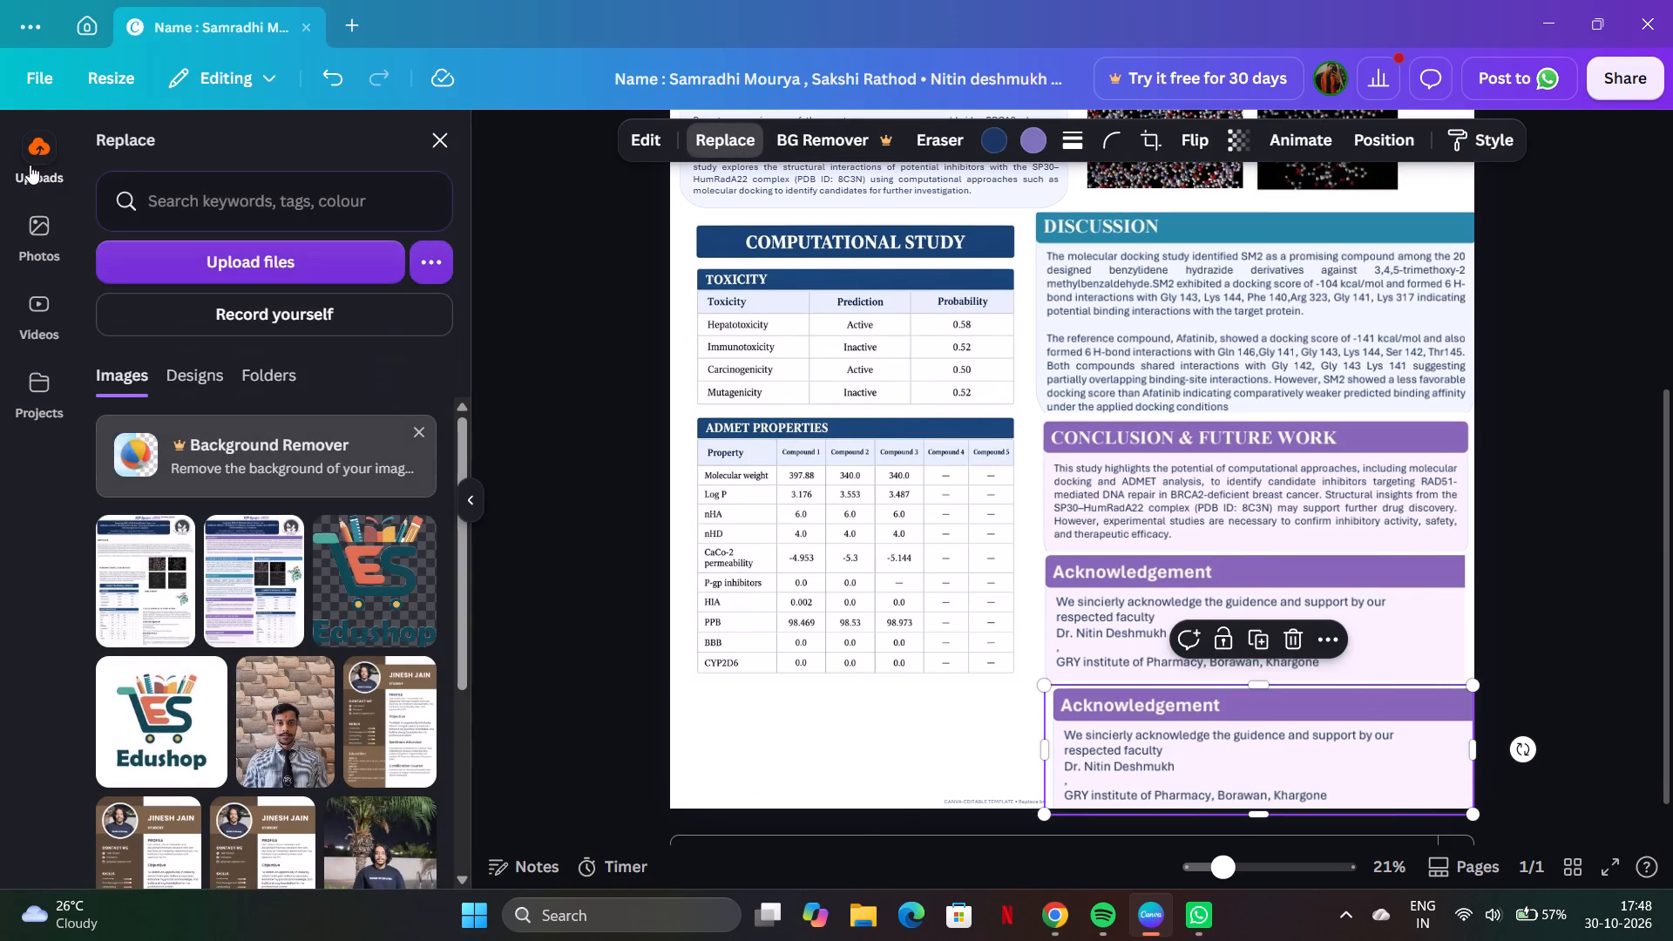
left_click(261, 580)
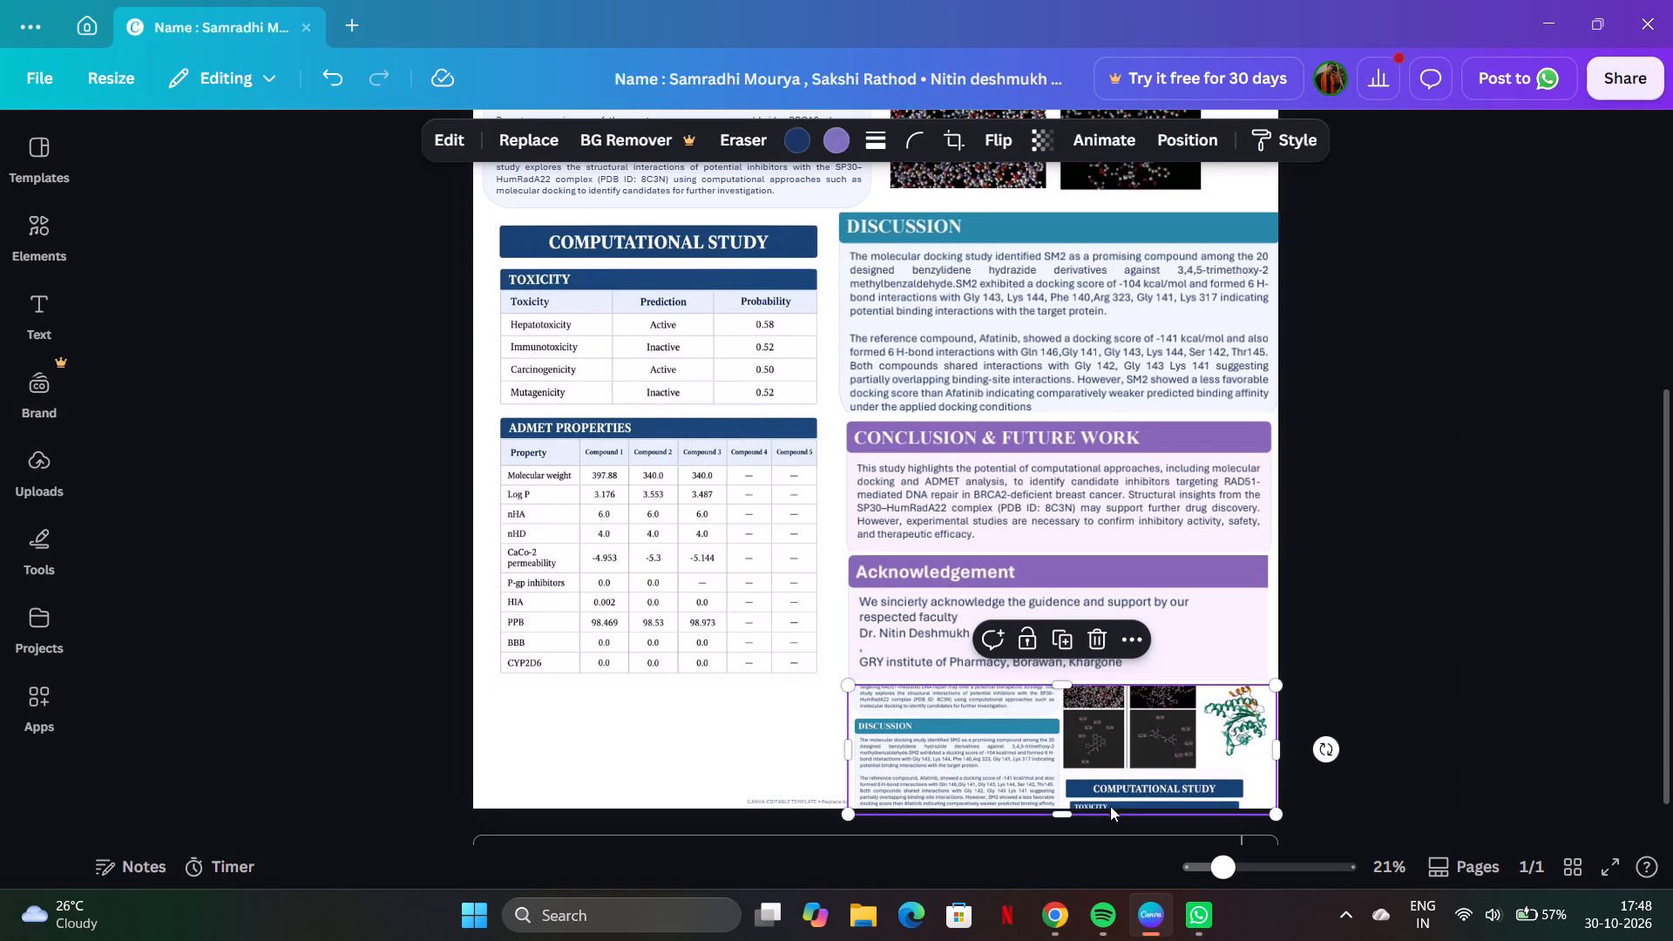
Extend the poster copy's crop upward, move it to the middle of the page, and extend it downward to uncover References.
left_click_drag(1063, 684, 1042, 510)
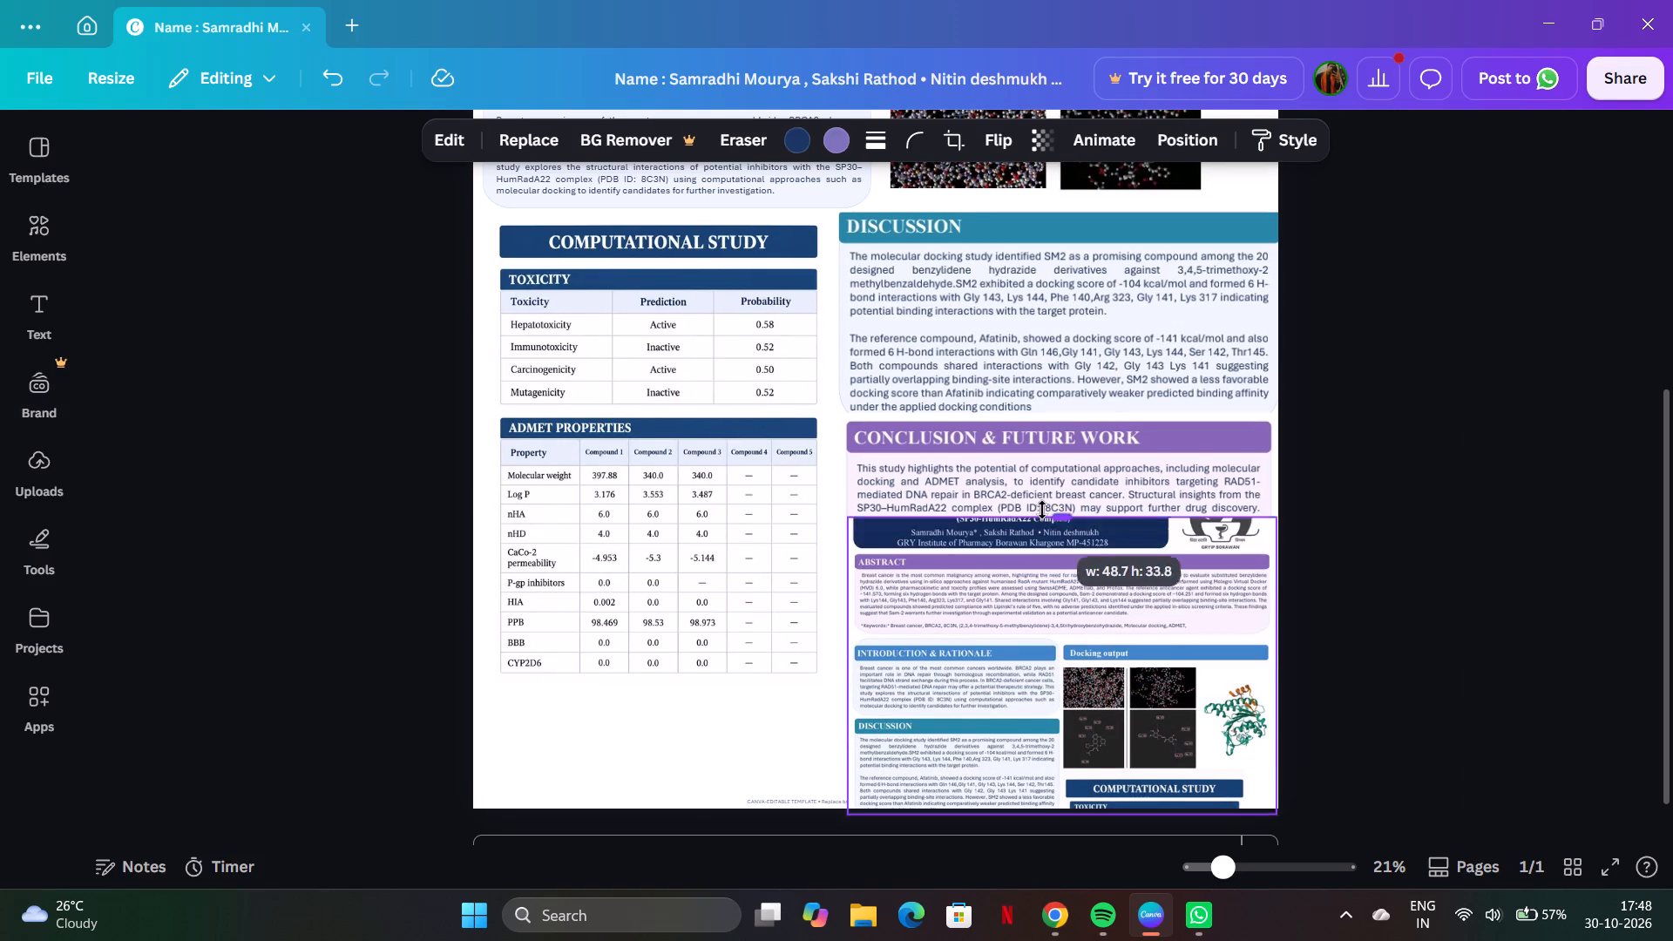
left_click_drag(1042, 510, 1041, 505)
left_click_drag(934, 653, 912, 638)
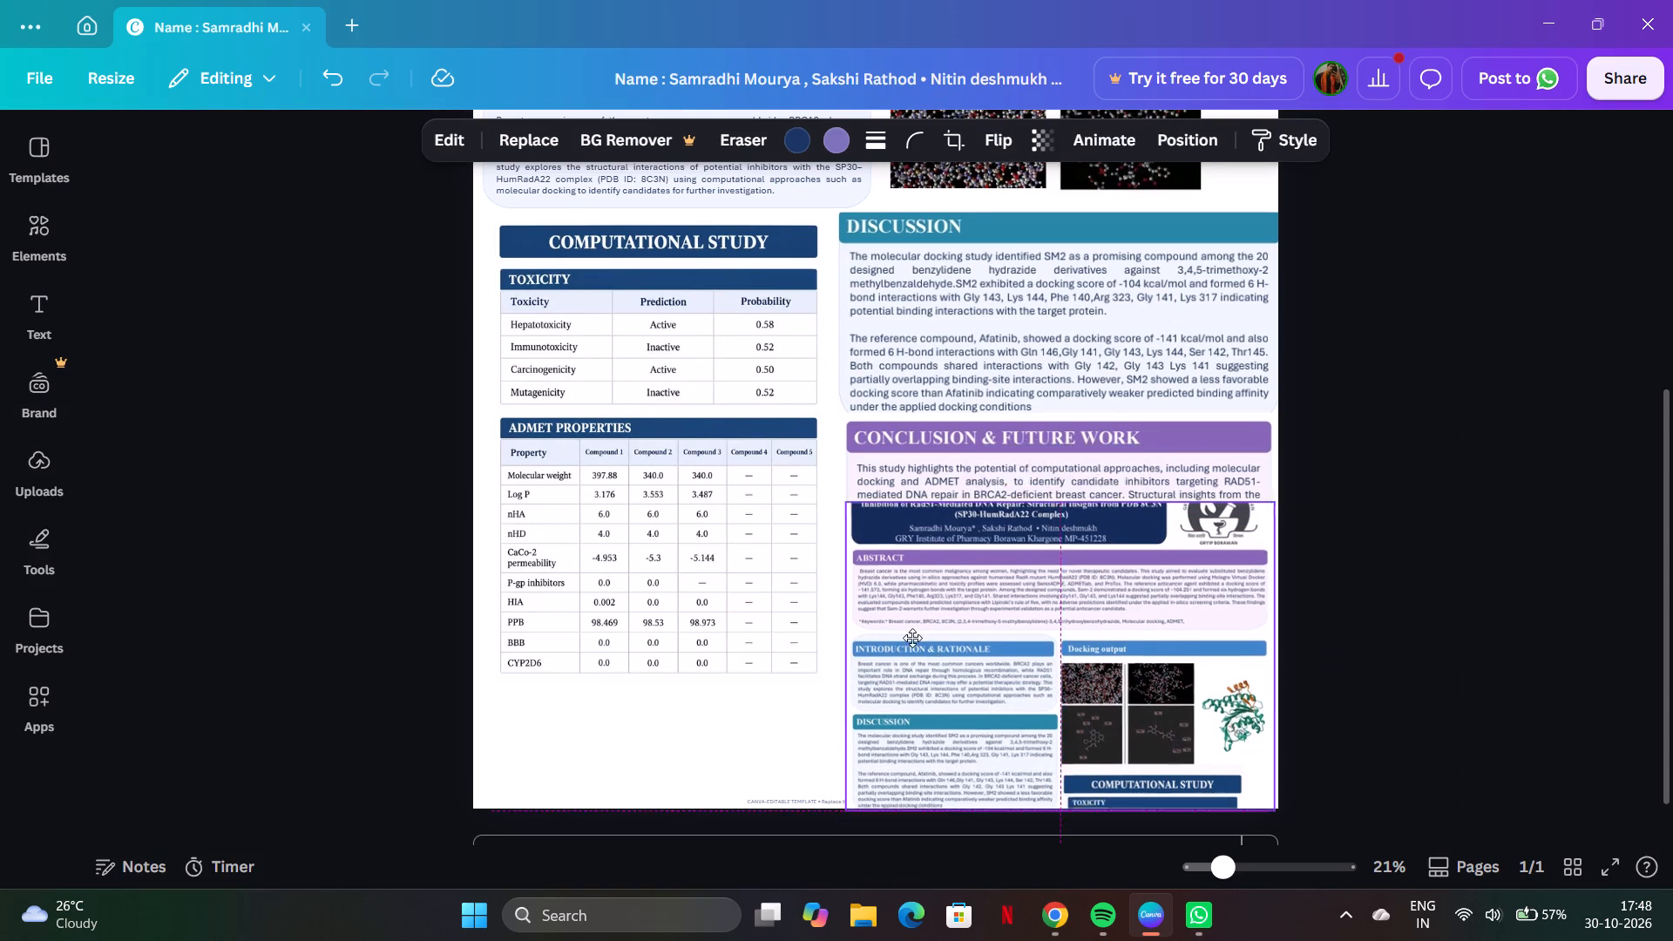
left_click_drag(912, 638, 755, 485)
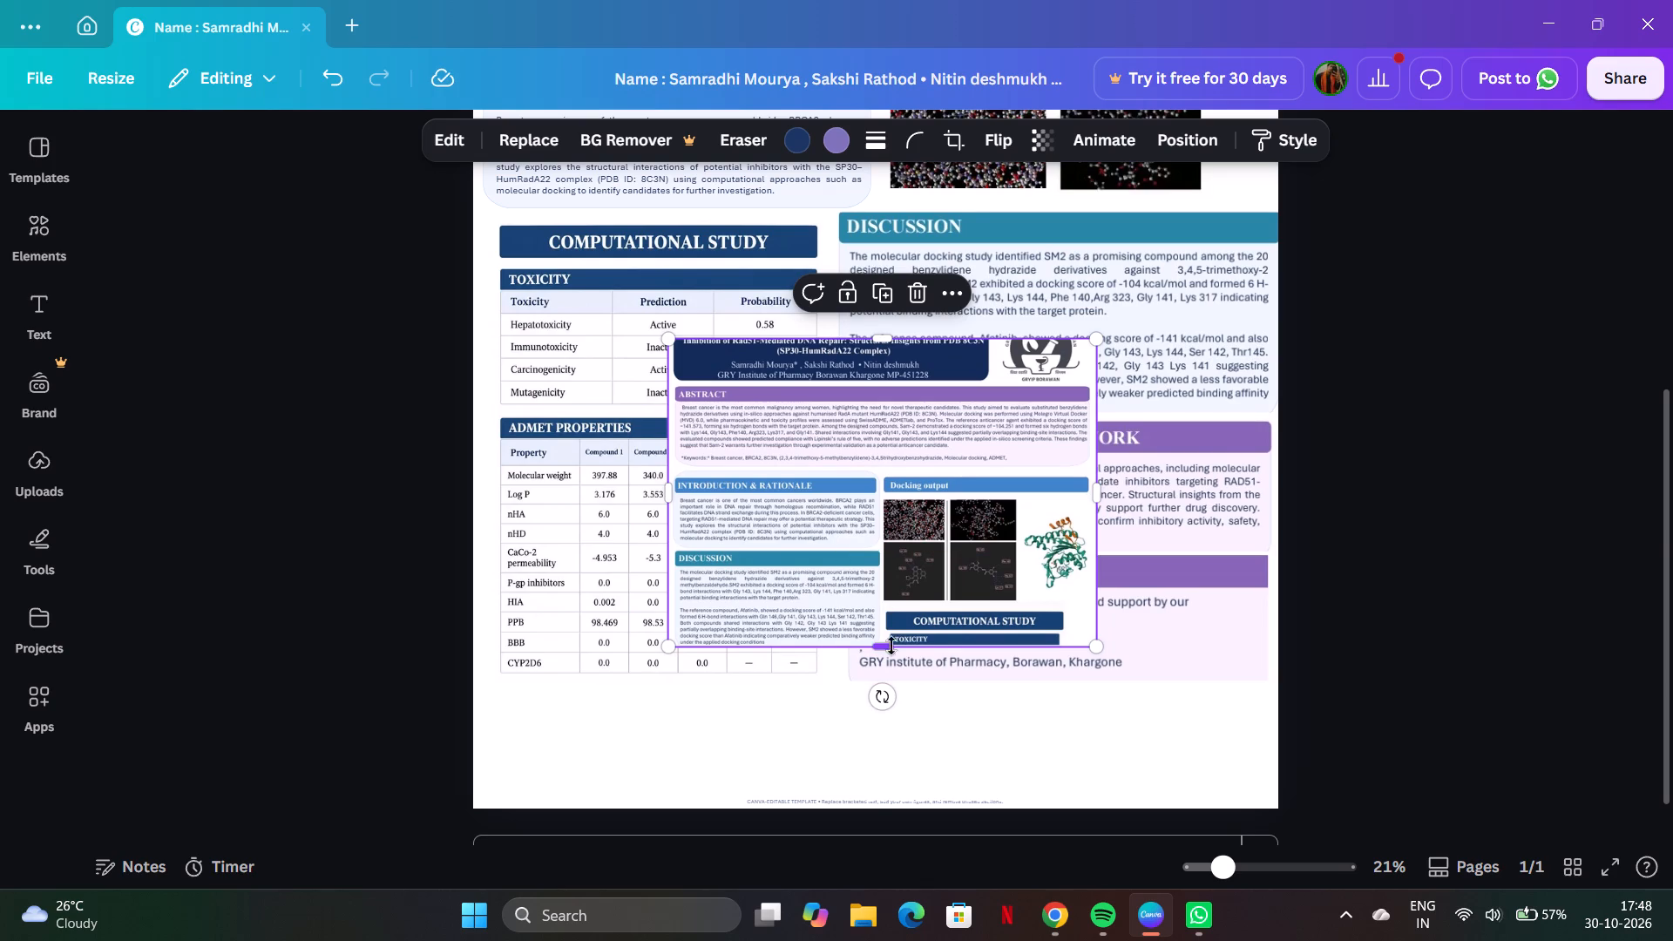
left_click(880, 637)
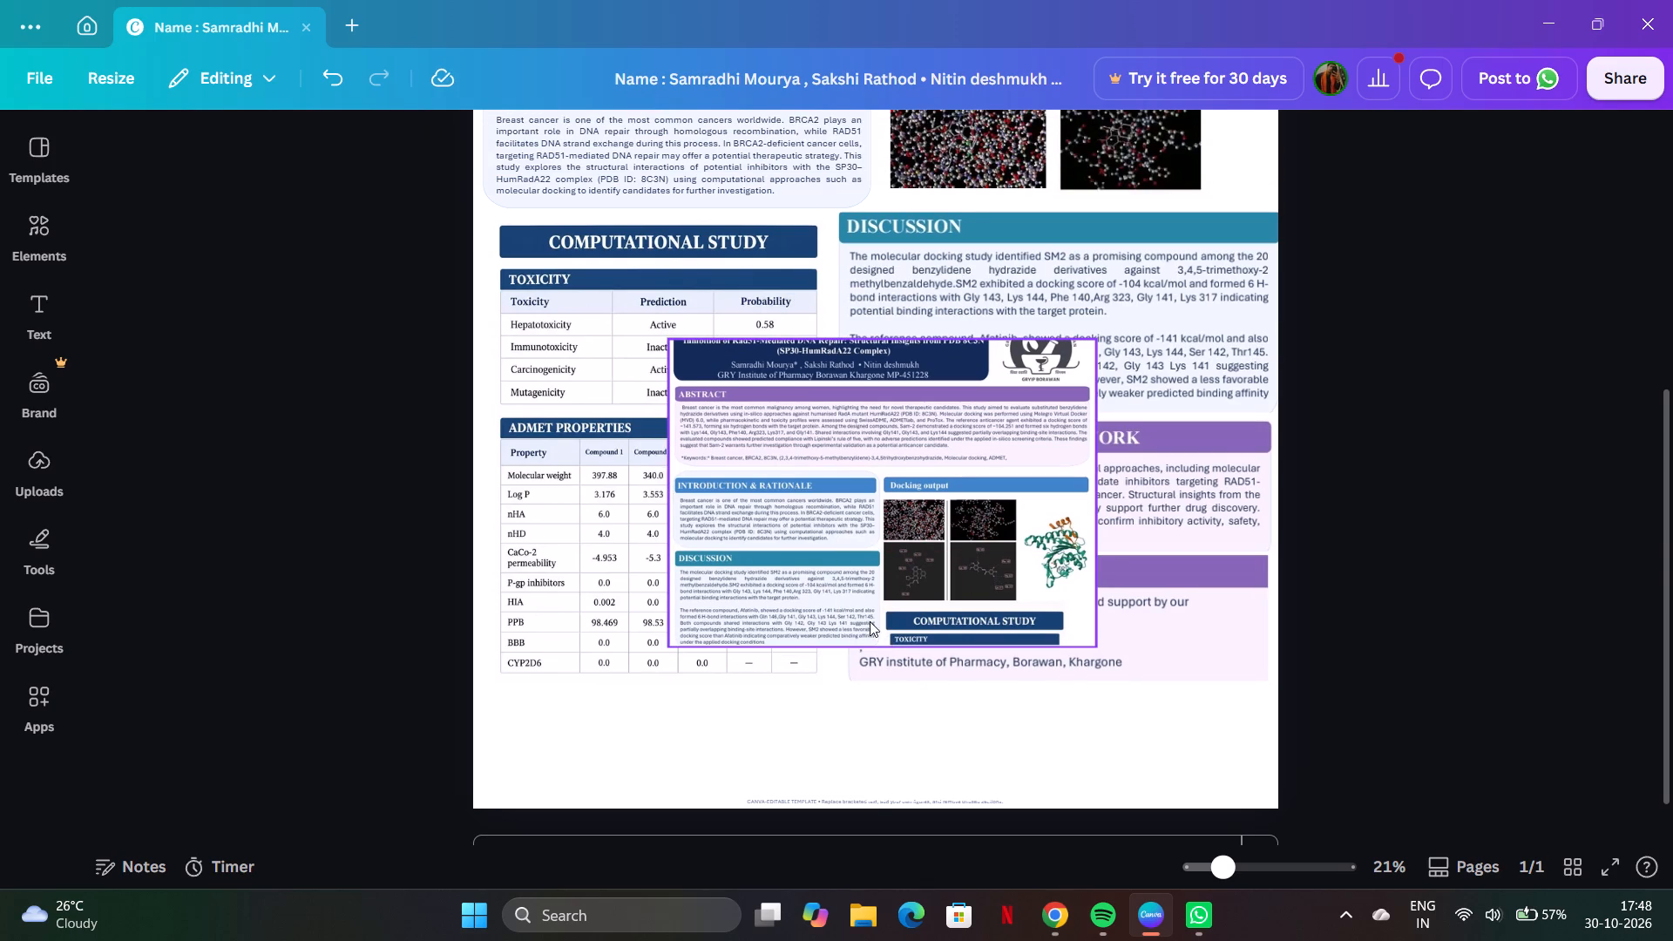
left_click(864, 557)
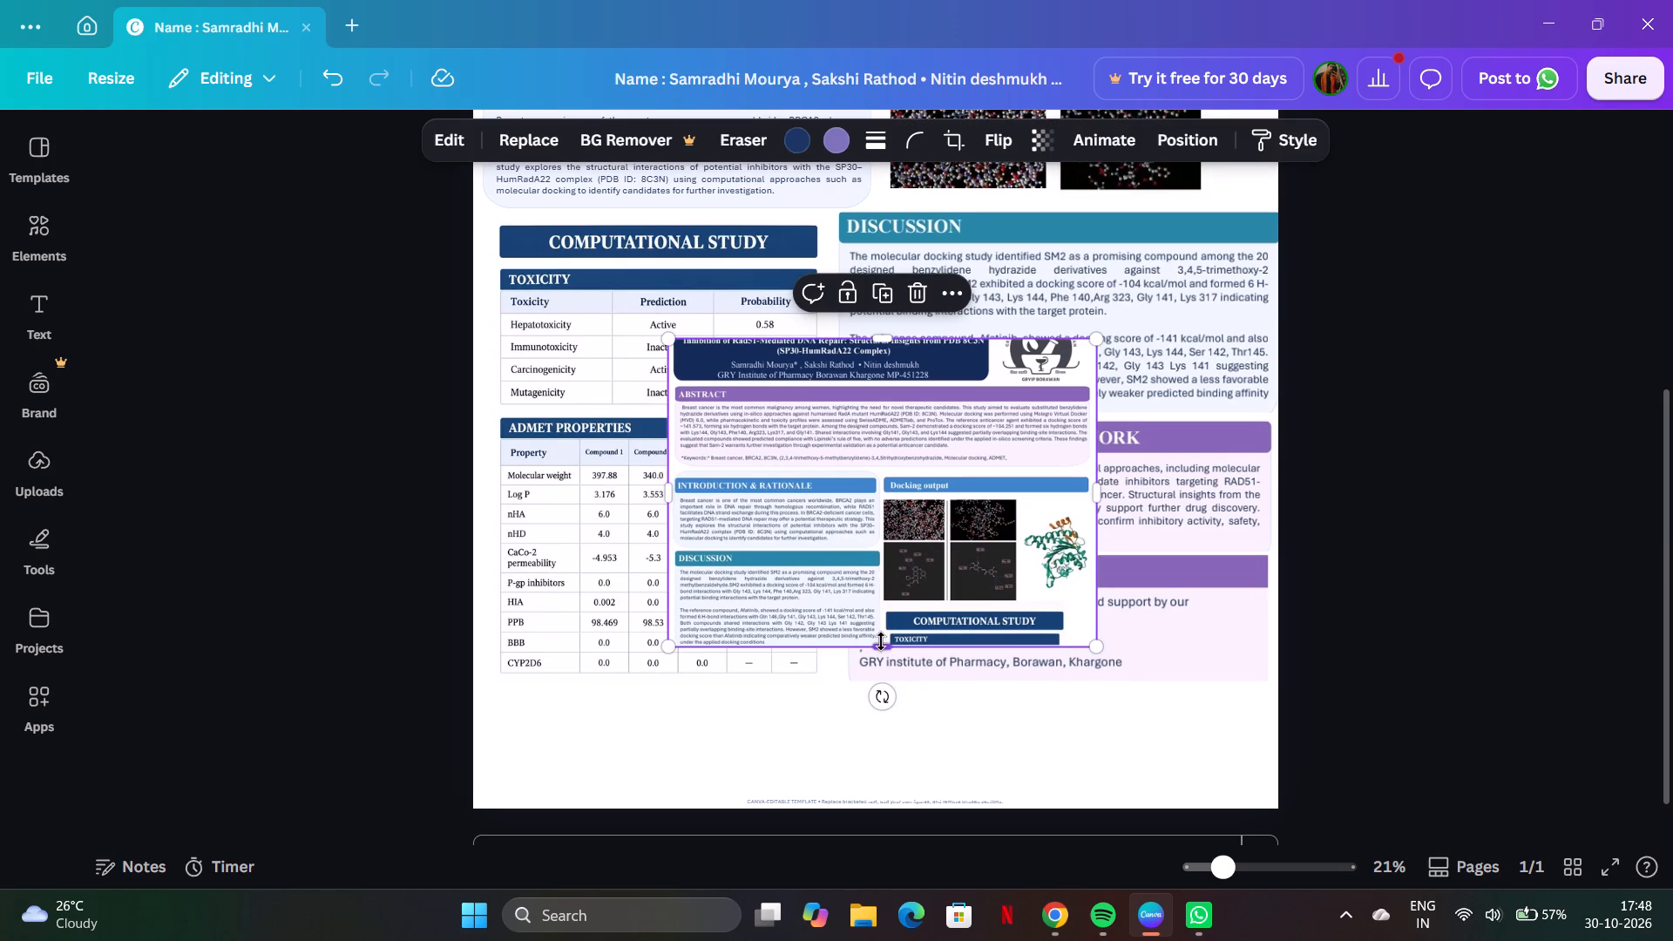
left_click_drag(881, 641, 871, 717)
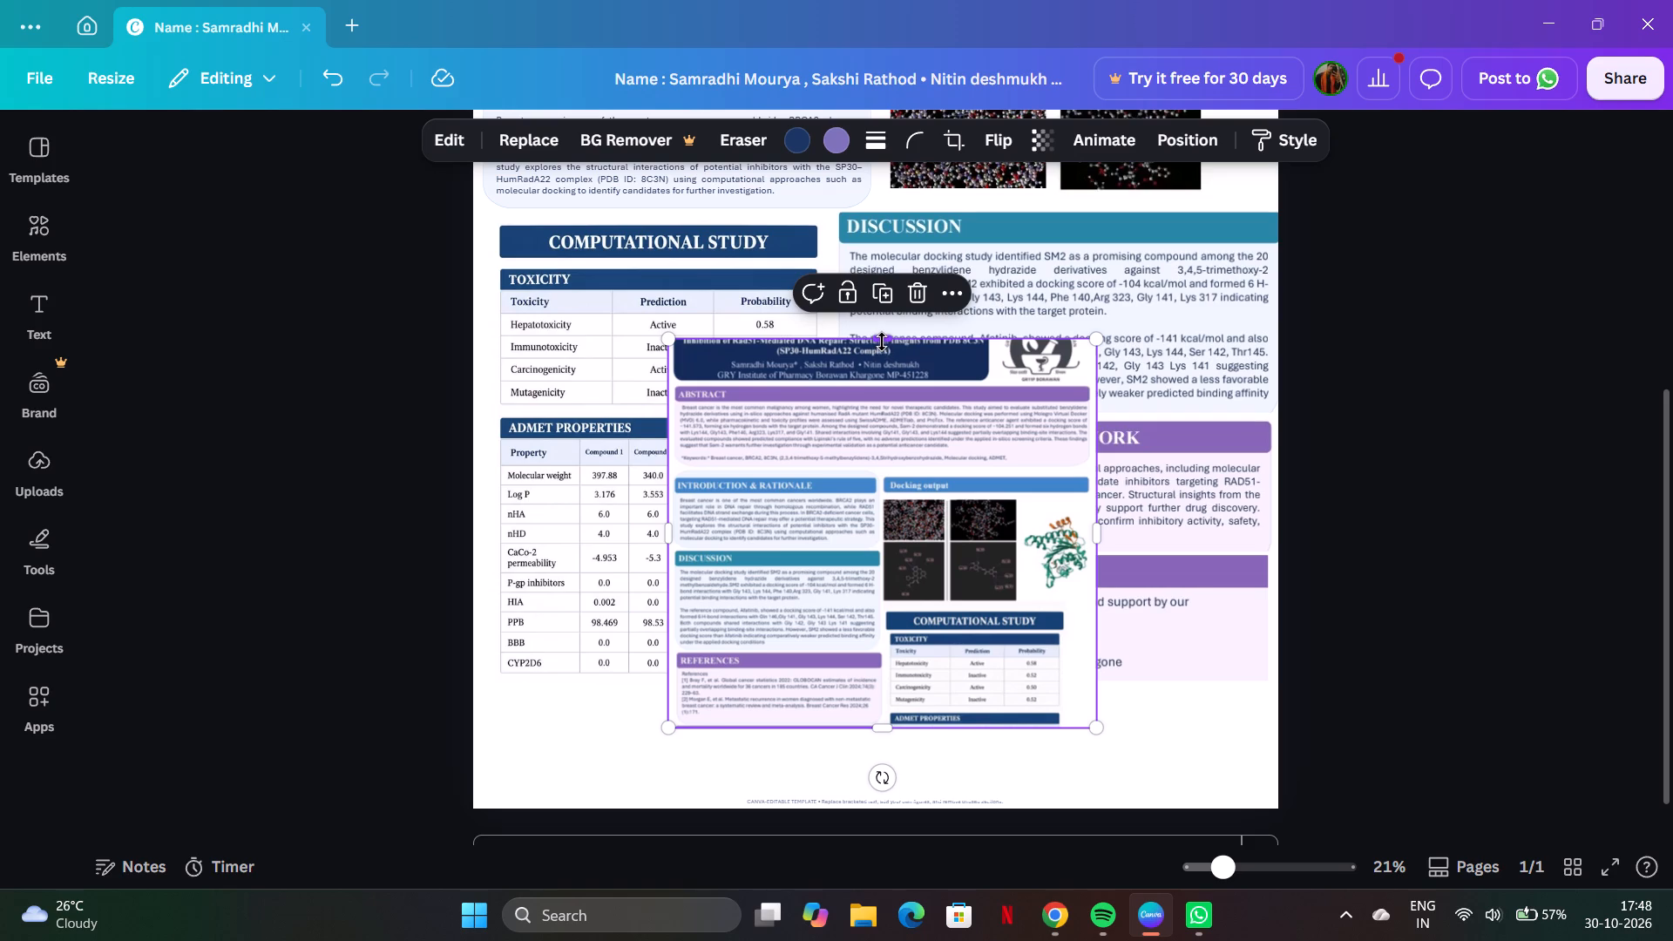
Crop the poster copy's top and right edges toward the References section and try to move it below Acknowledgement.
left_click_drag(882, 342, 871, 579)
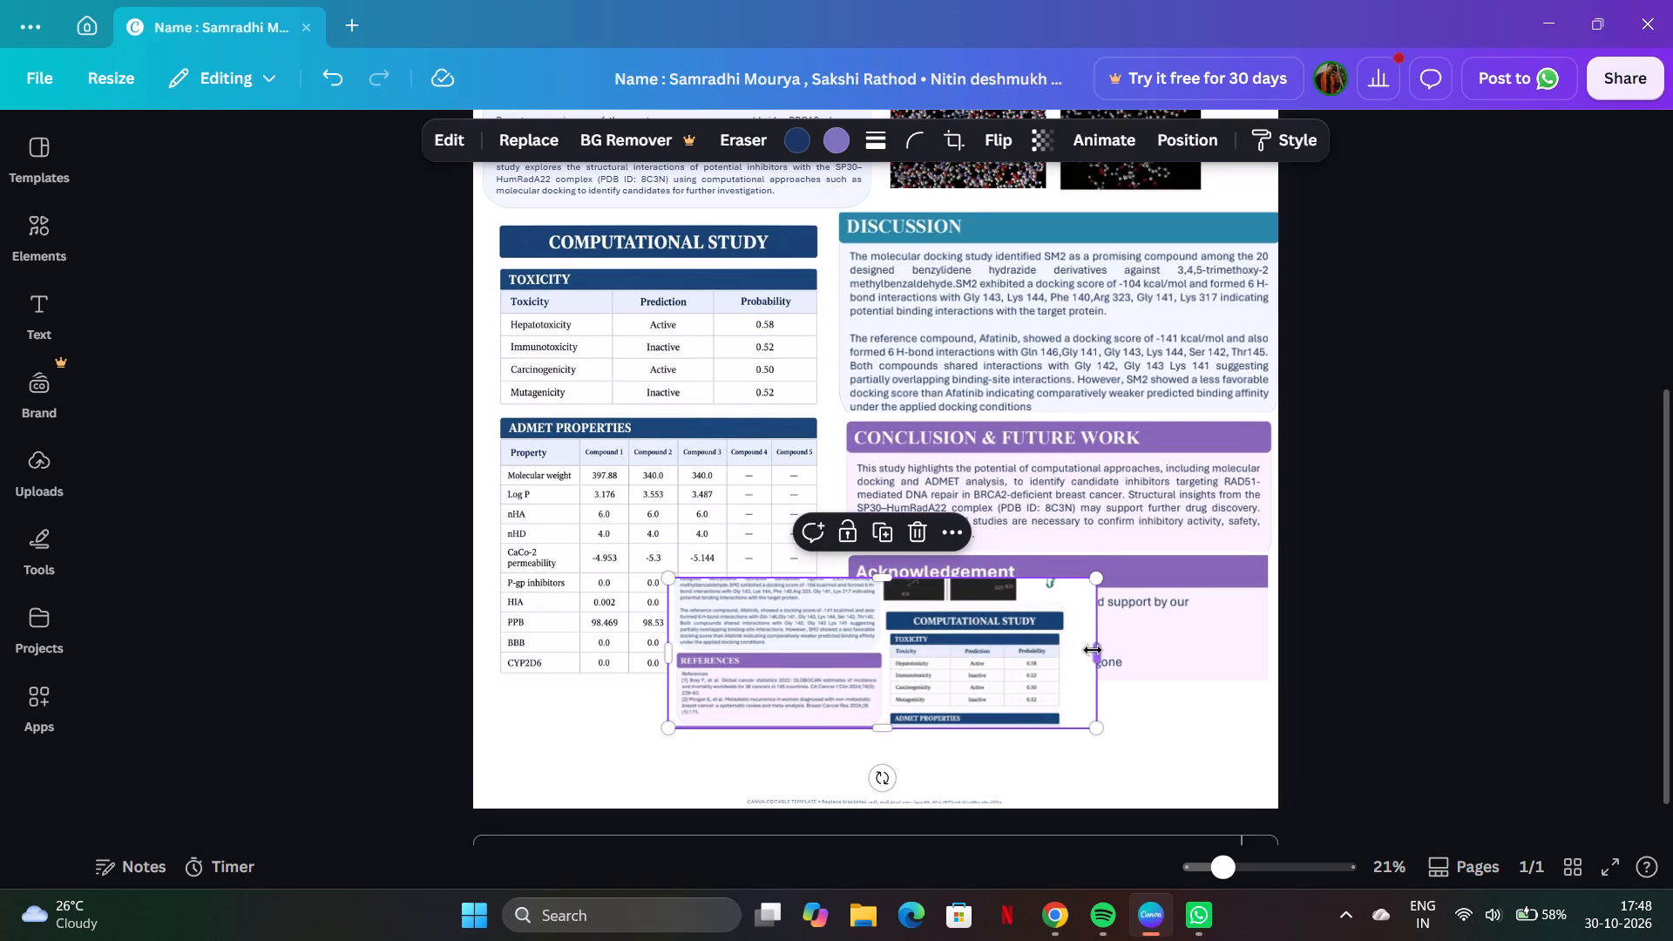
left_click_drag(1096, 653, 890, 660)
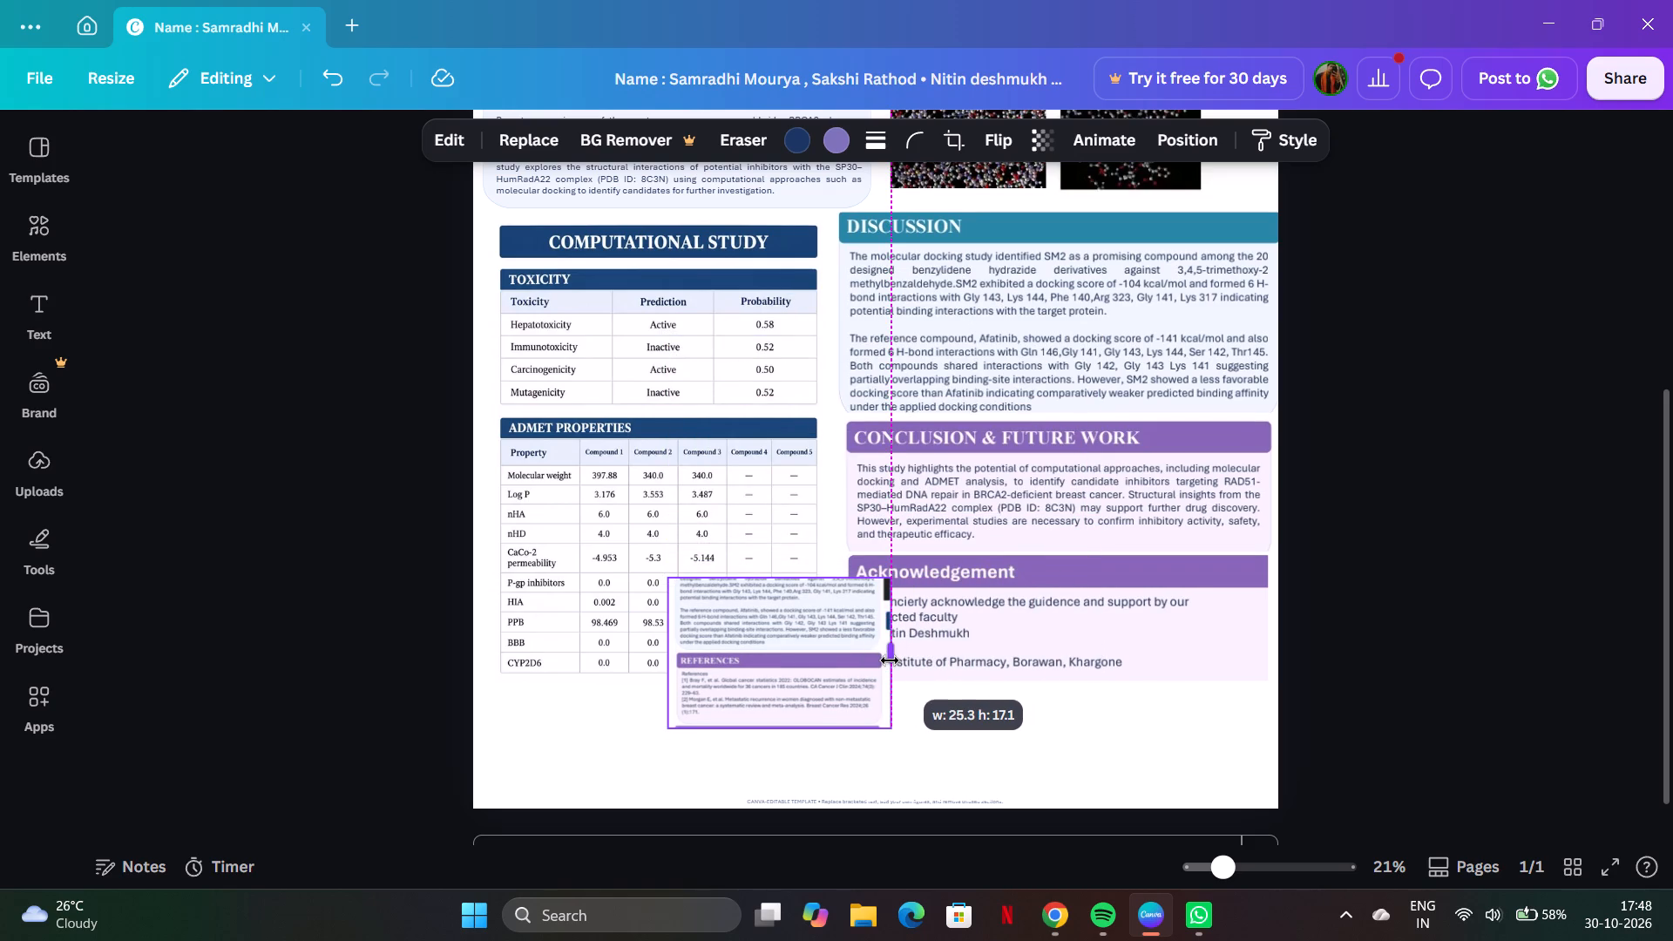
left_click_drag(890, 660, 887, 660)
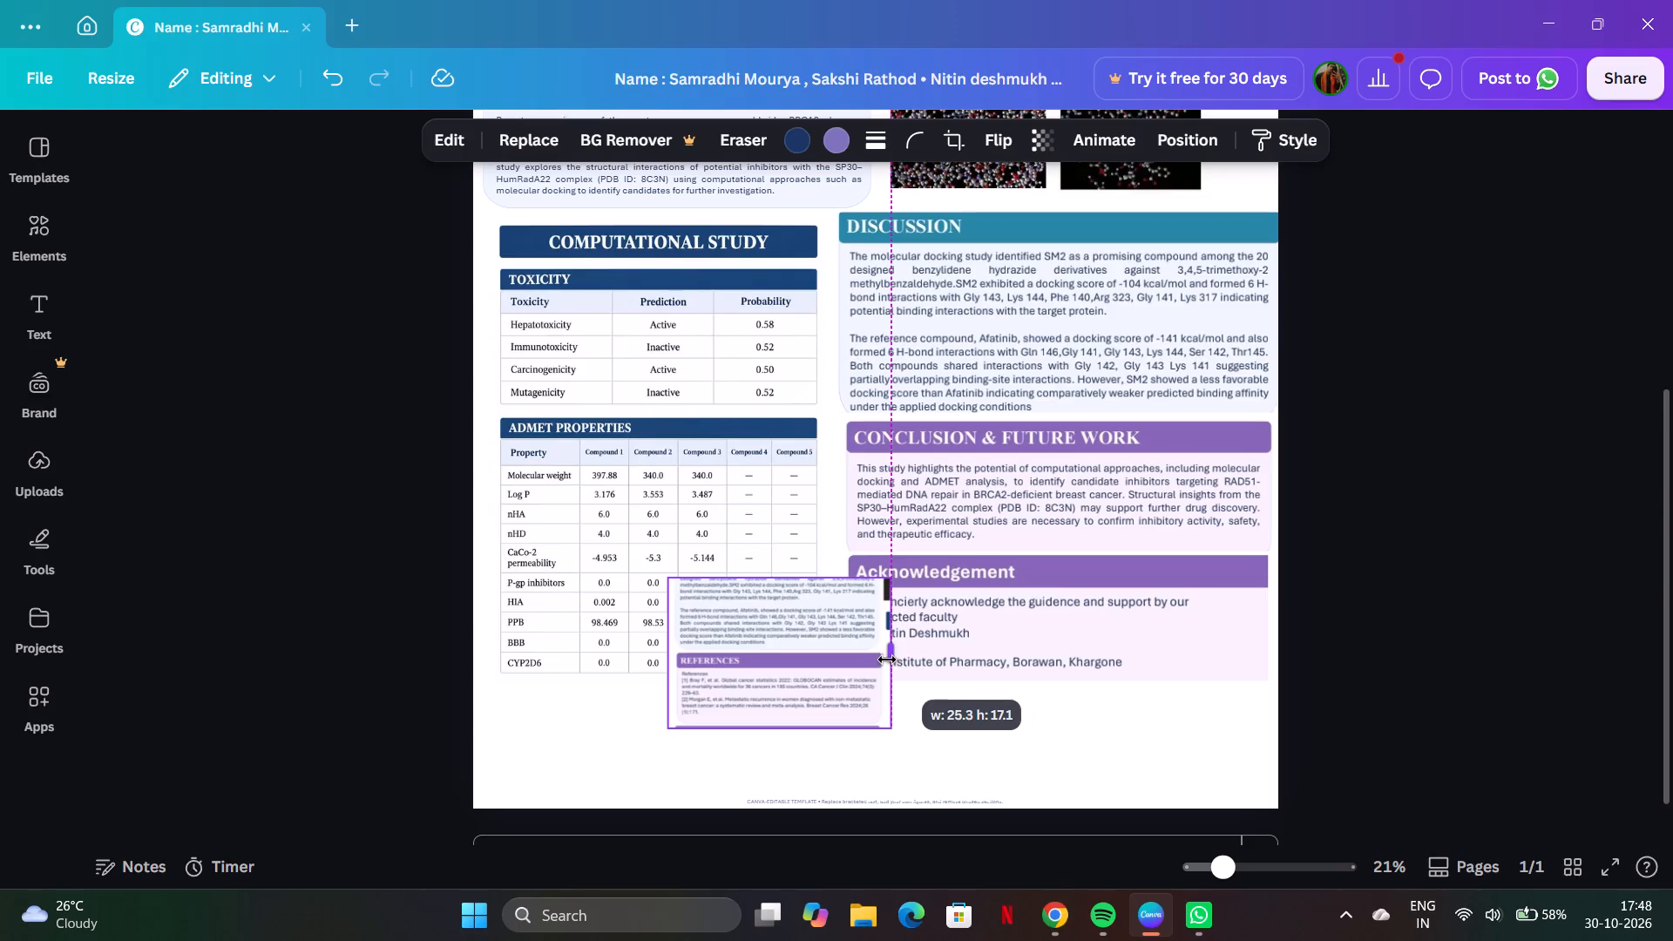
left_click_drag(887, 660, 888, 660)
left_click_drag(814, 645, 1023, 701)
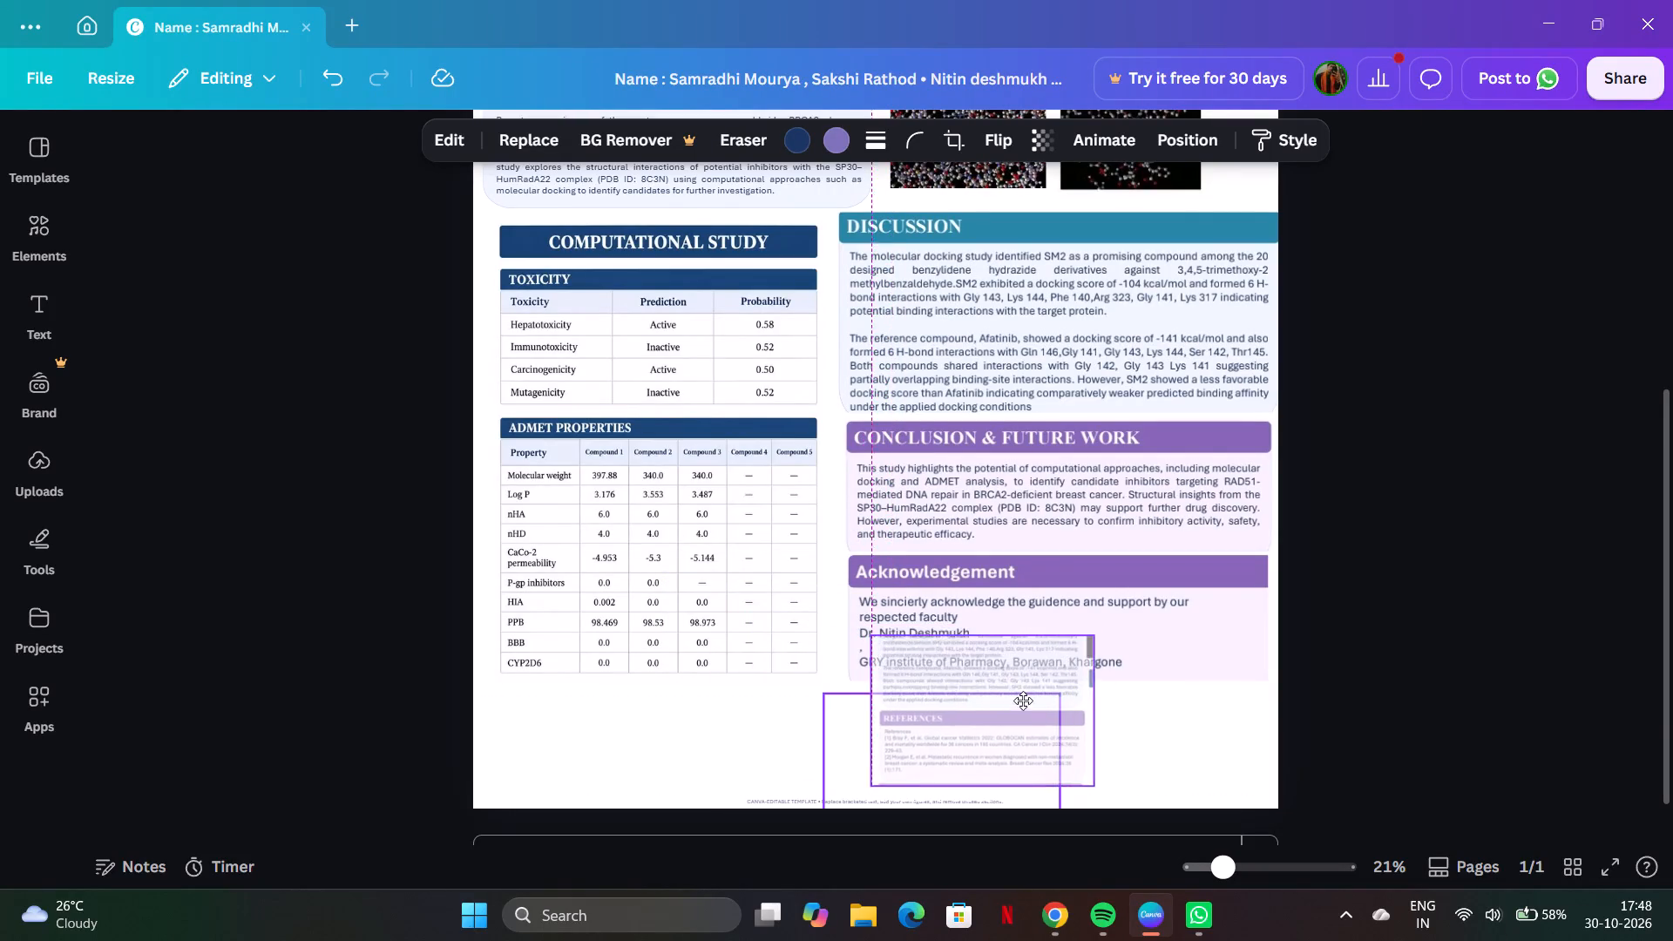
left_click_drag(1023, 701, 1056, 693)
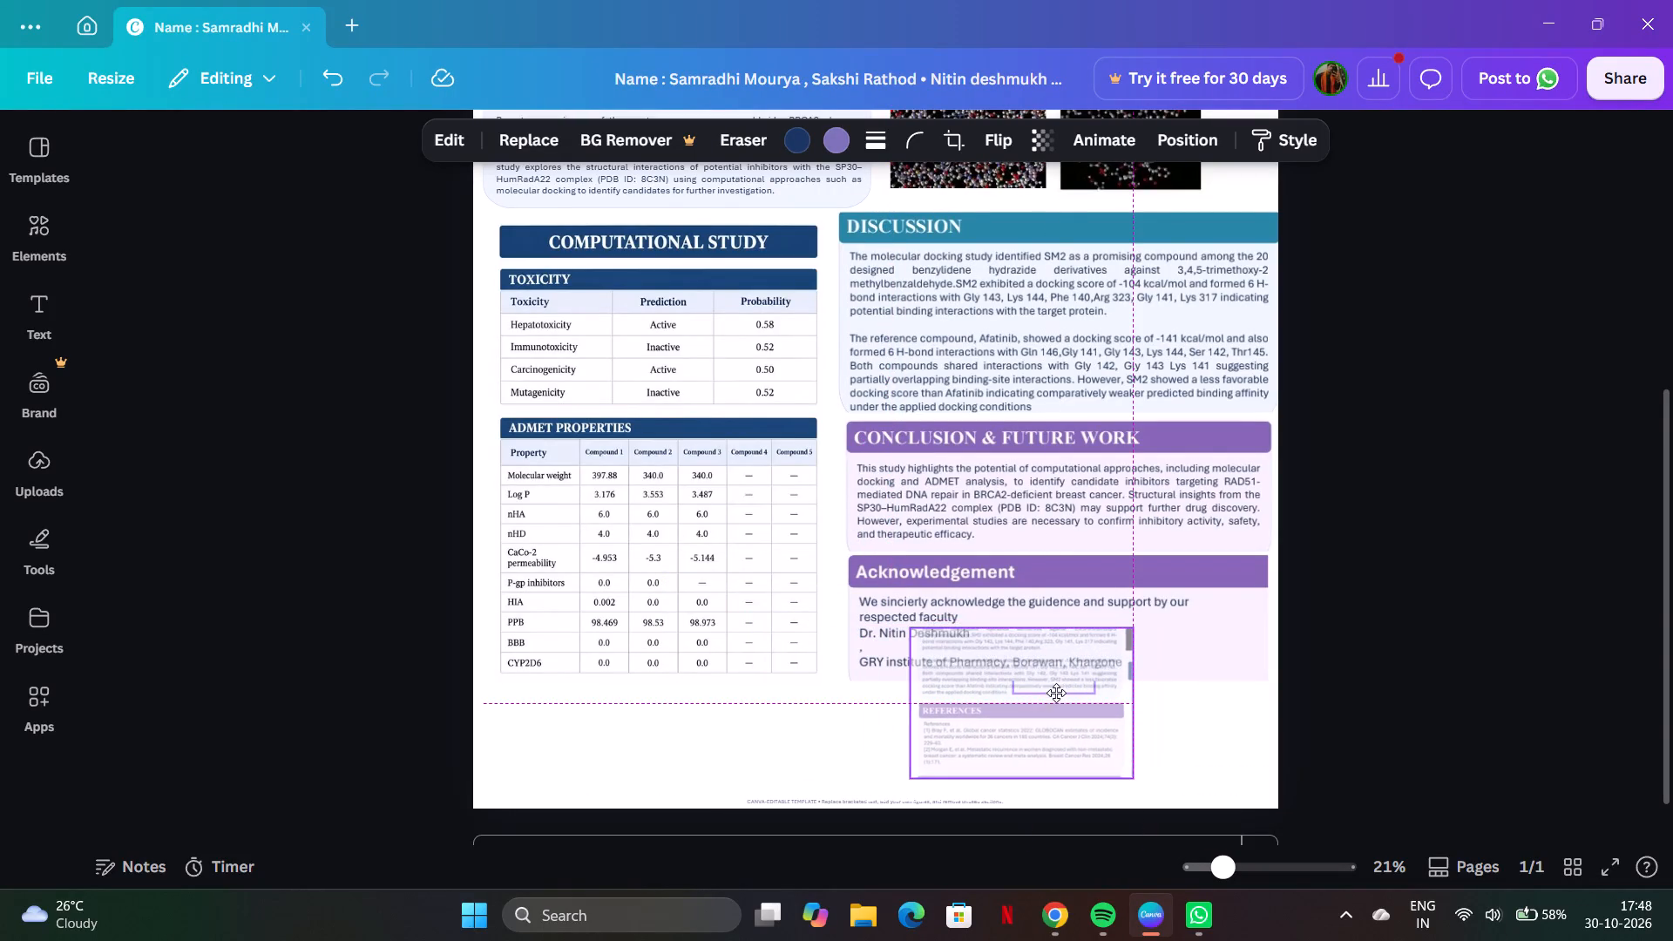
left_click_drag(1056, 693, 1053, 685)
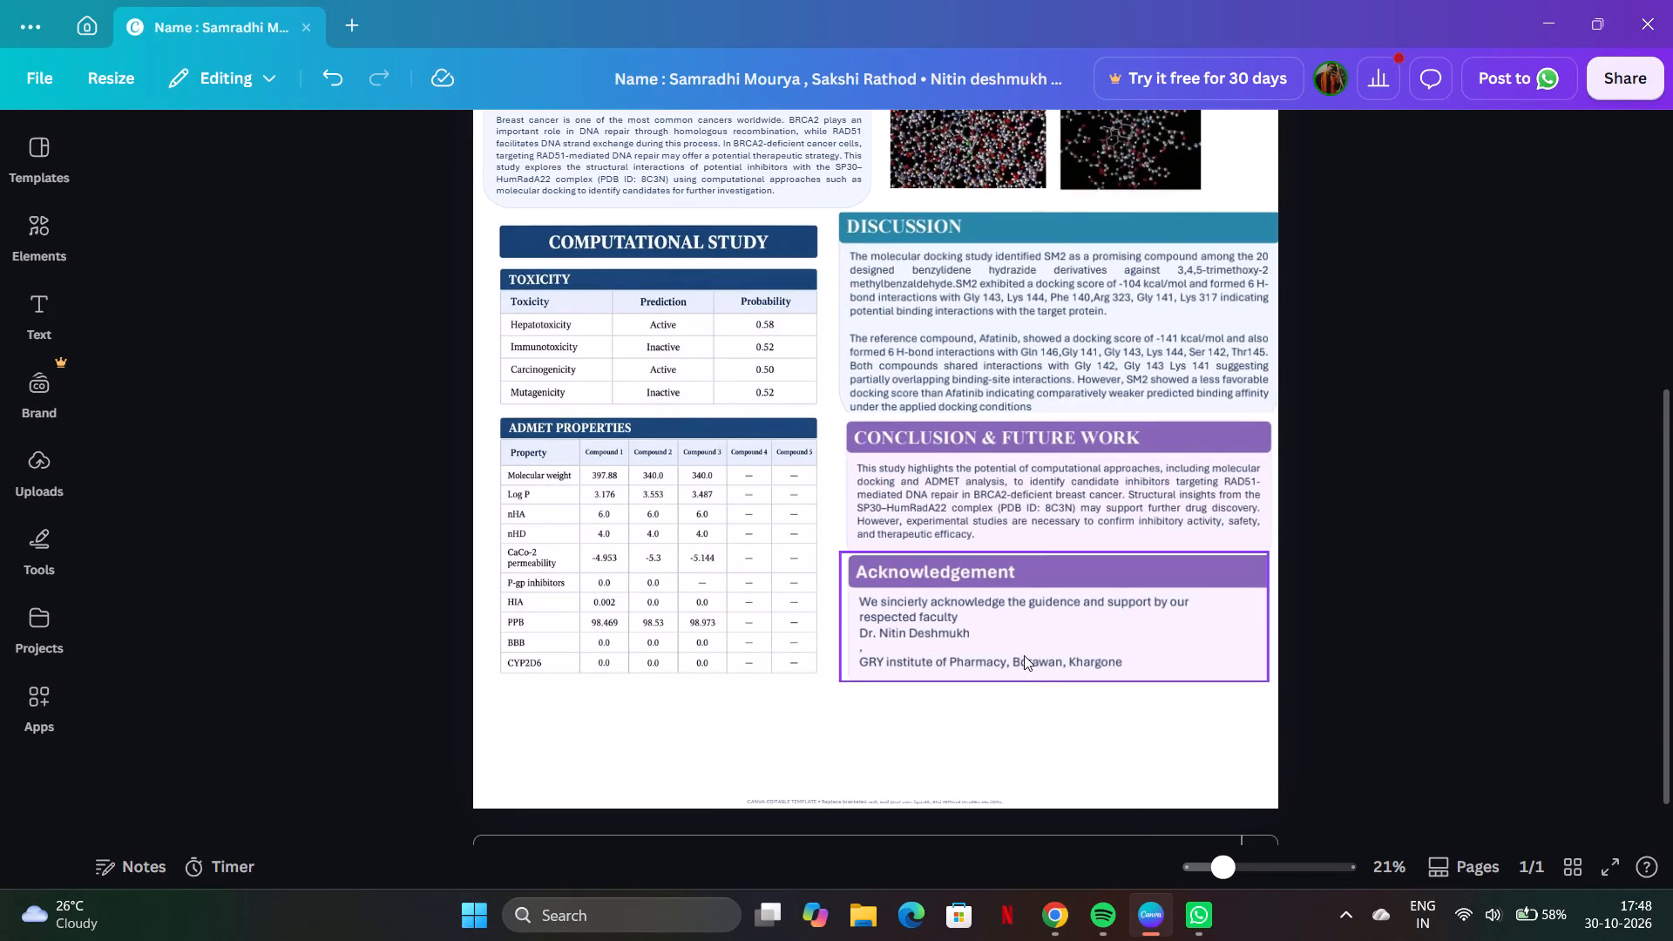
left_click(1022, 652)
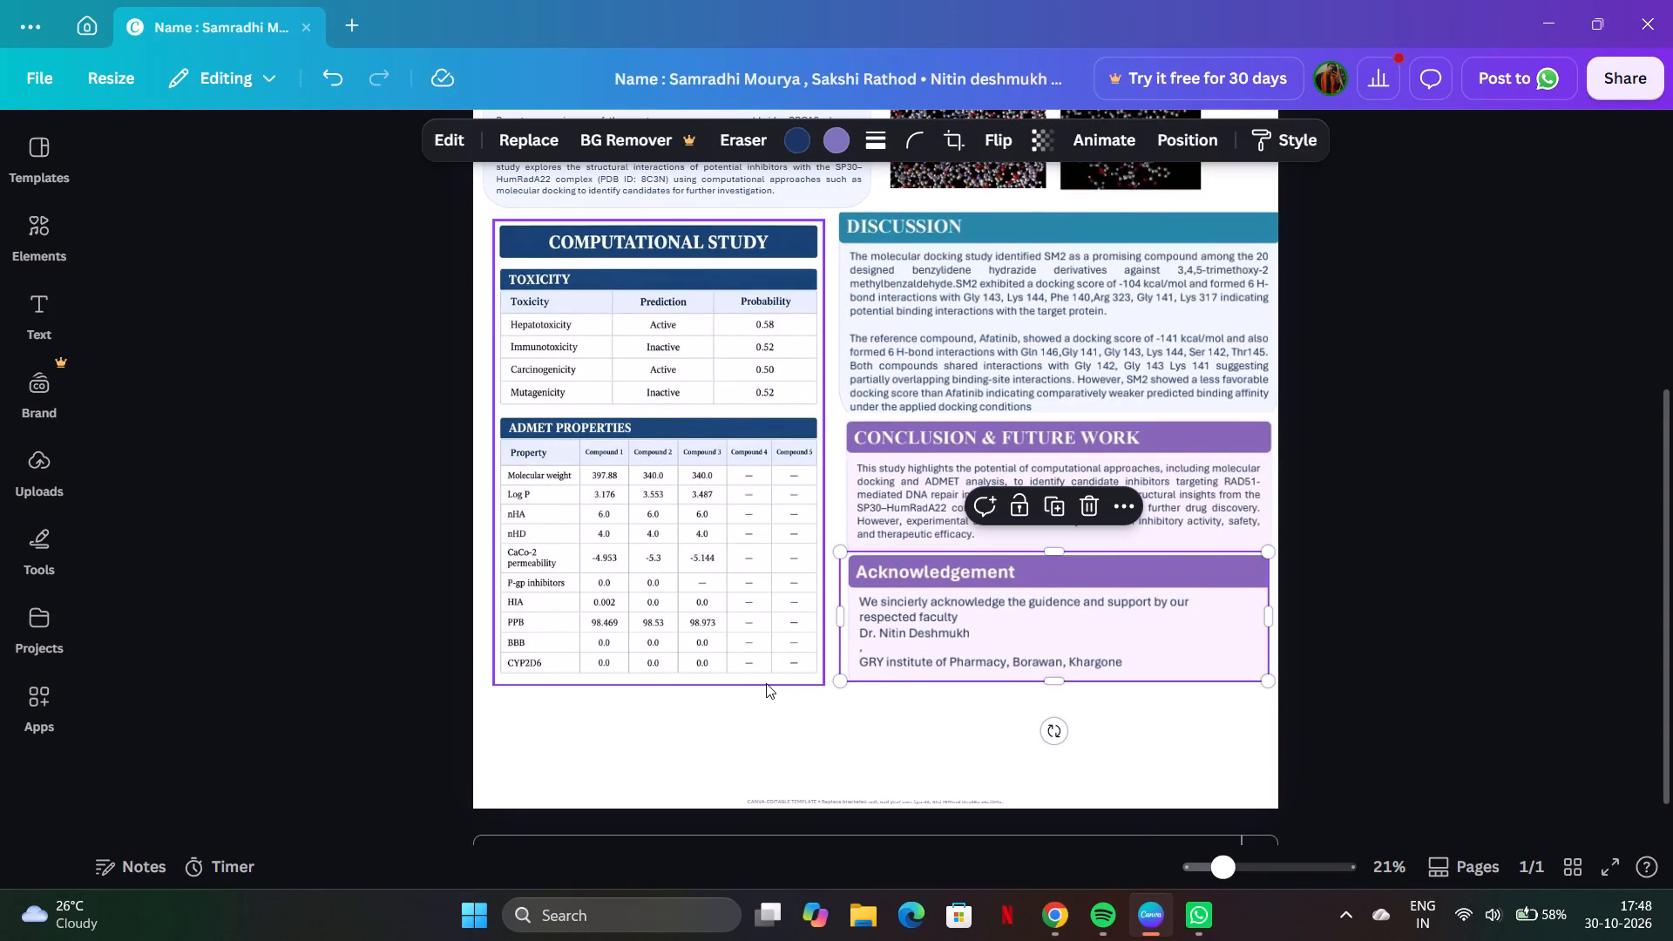
Undo the poster copy's last move and crop its top edge down to the References heading.
key("ctrl+z")
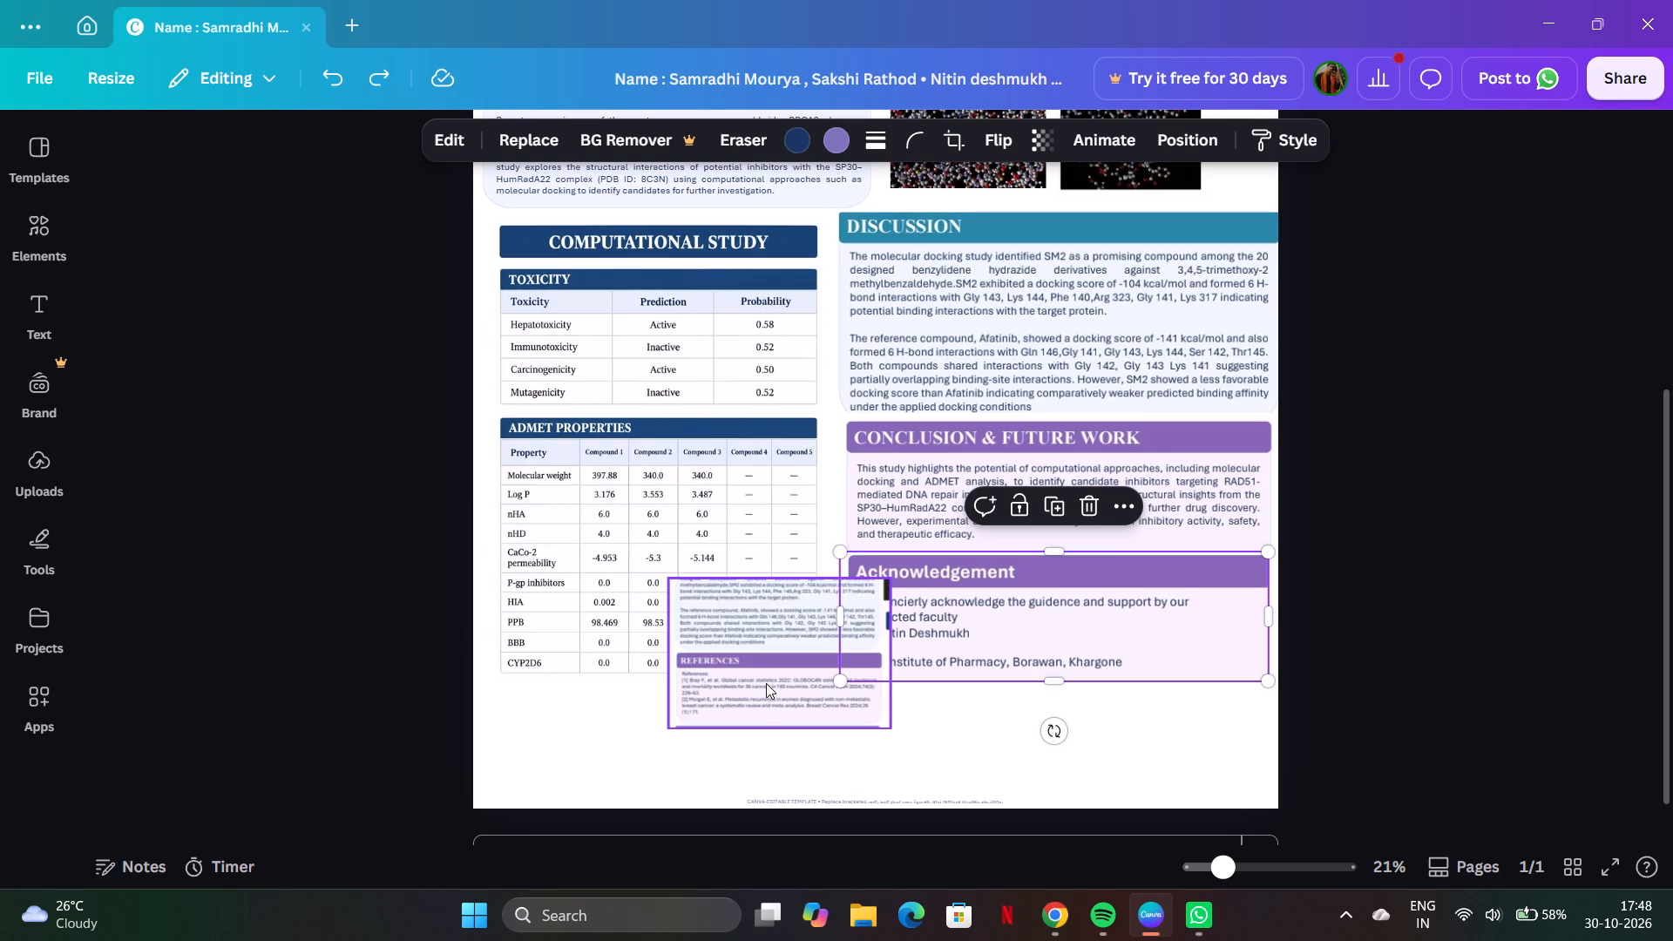
left_click(797, 670)
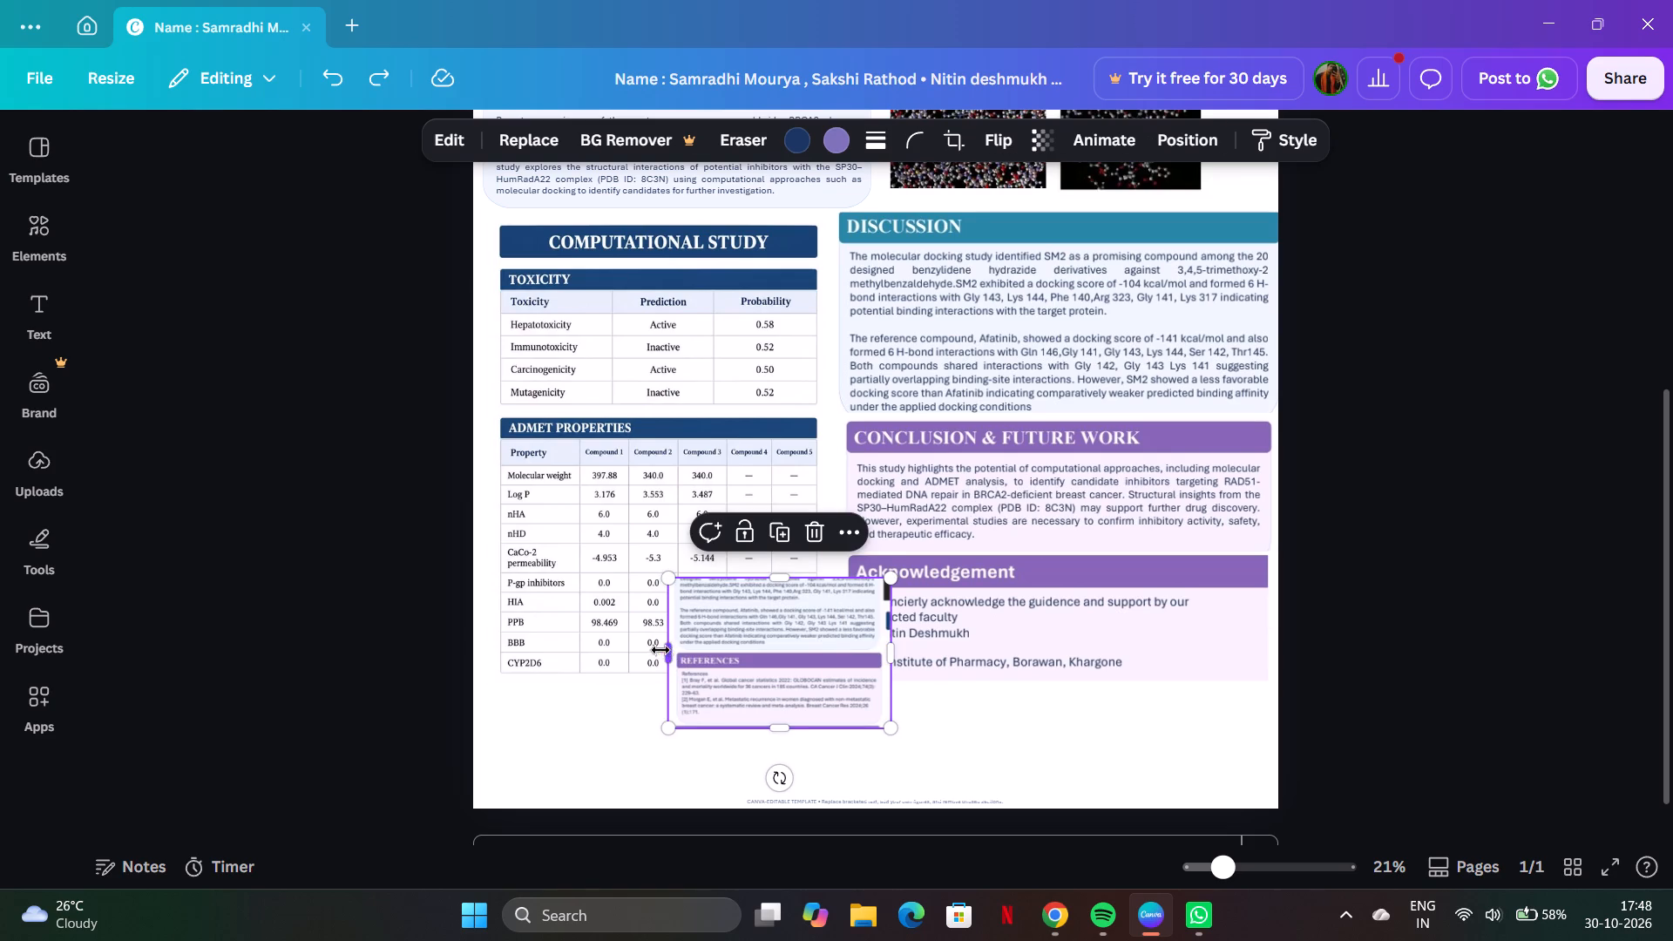
left_click(660, 650)
left_click(776, 715)
left_click_drag(782, 575, 786, 646)
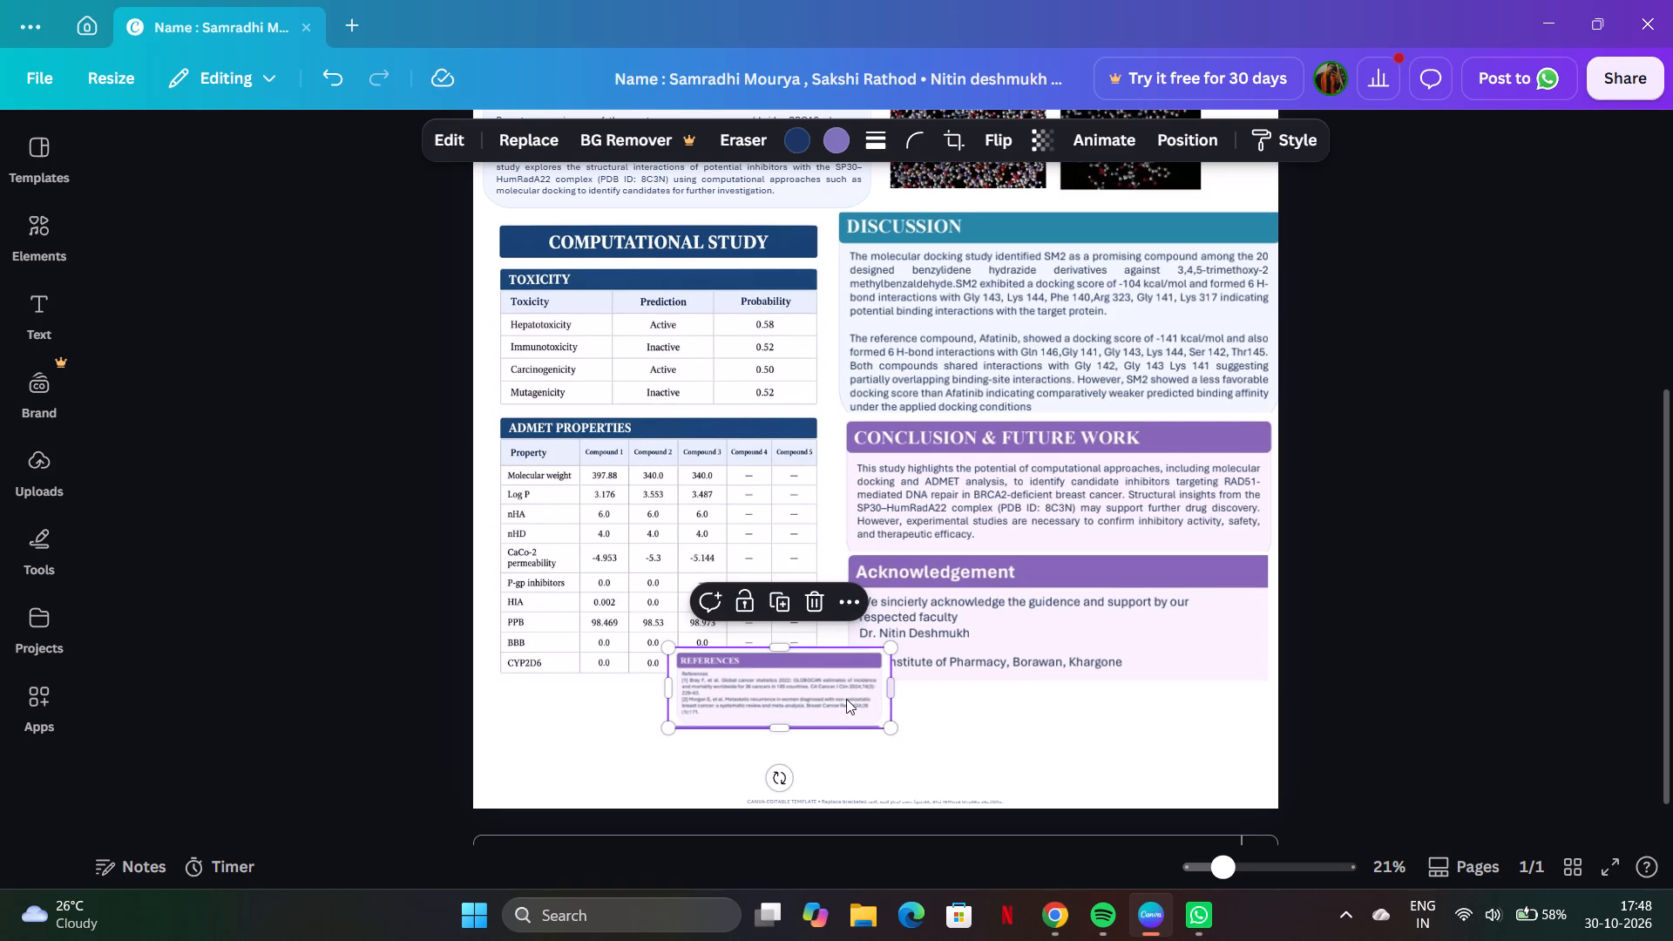
Enlarge the cropped References section, move it beneath the Acknowledgement text, and shrink it slightly to fit above the page's lower edge.
left_click_drag(829, 698, 963, 713)
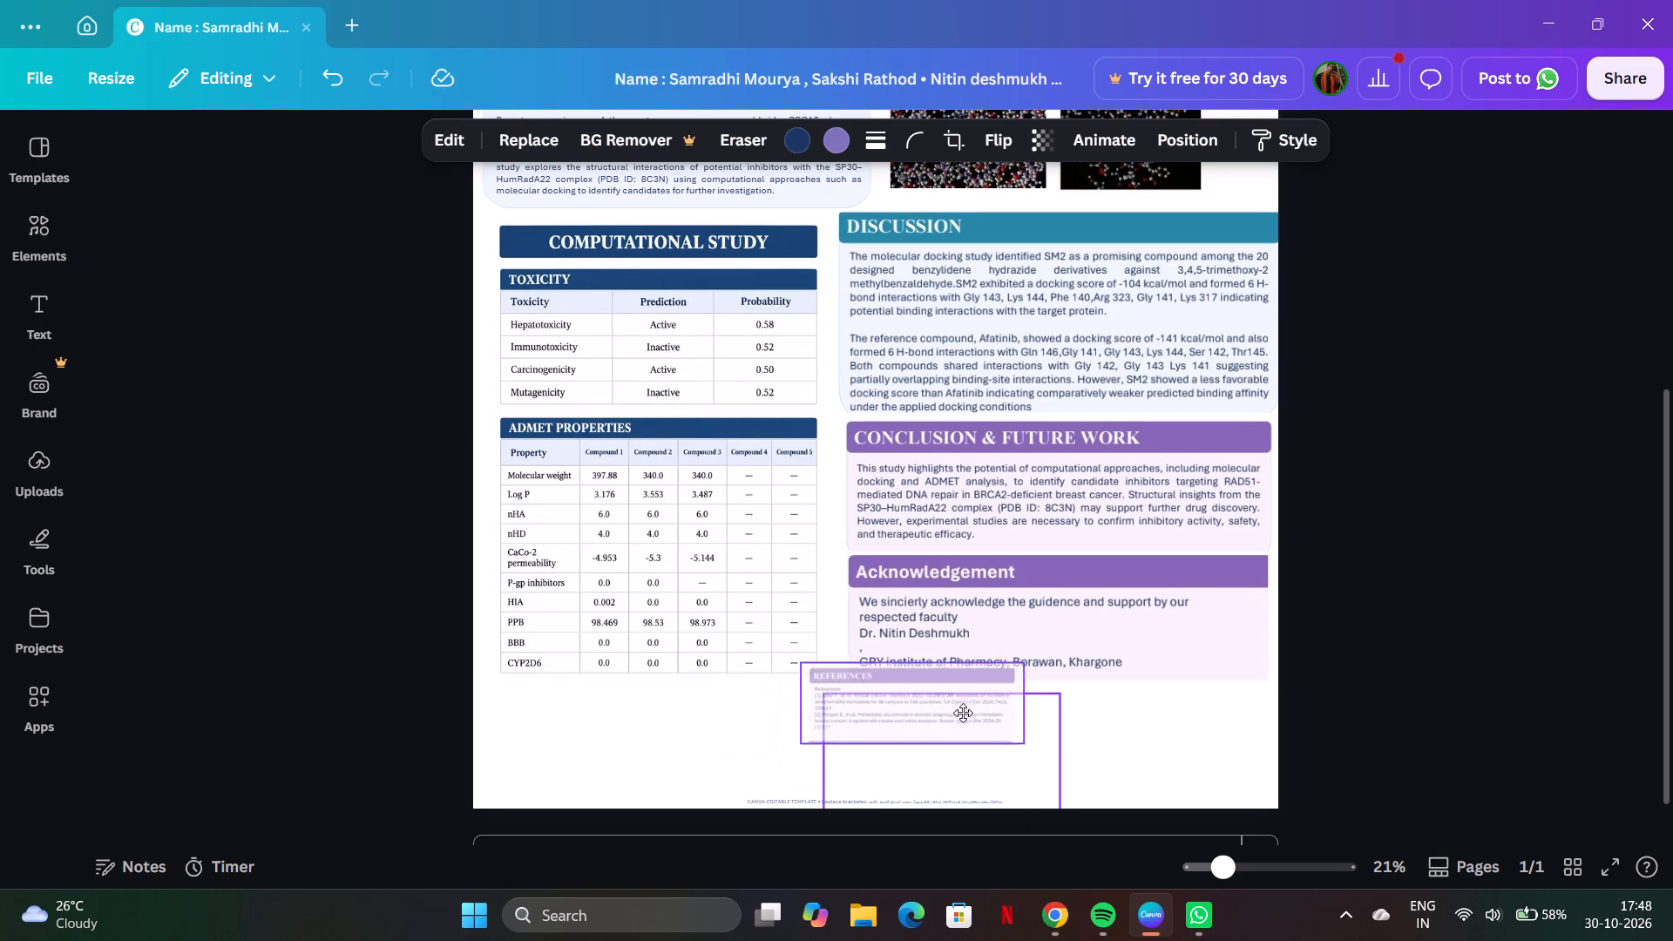
left_click_drag(963, 713, 889, 673)
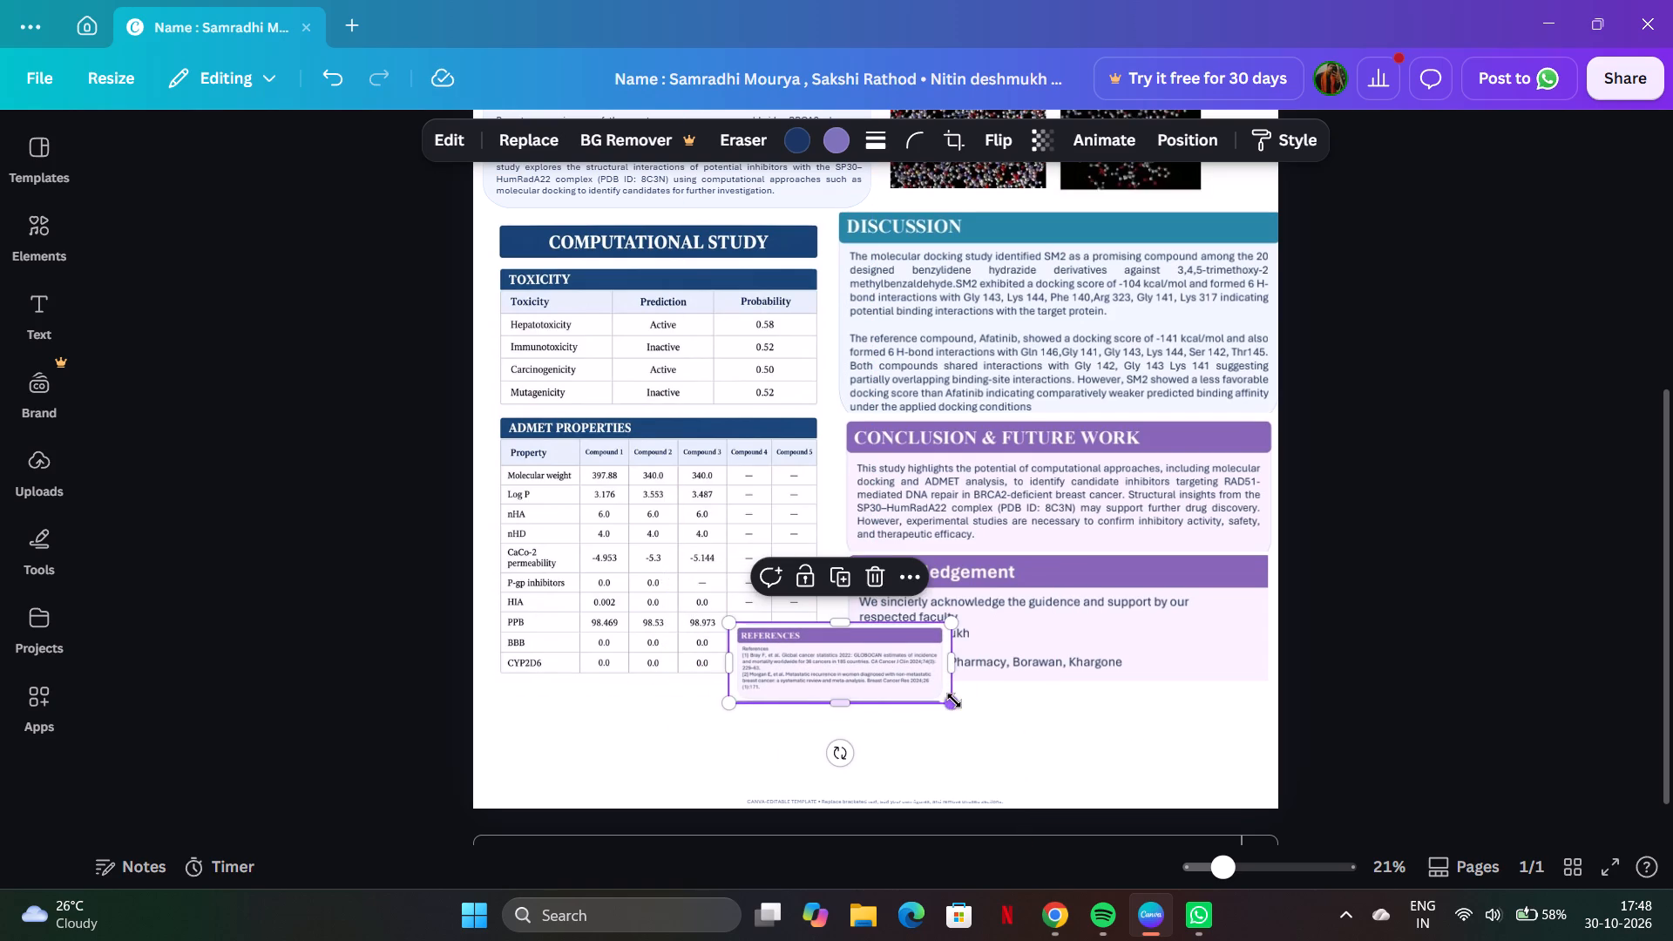
left_click_drag(954, 701, 1072, 768)
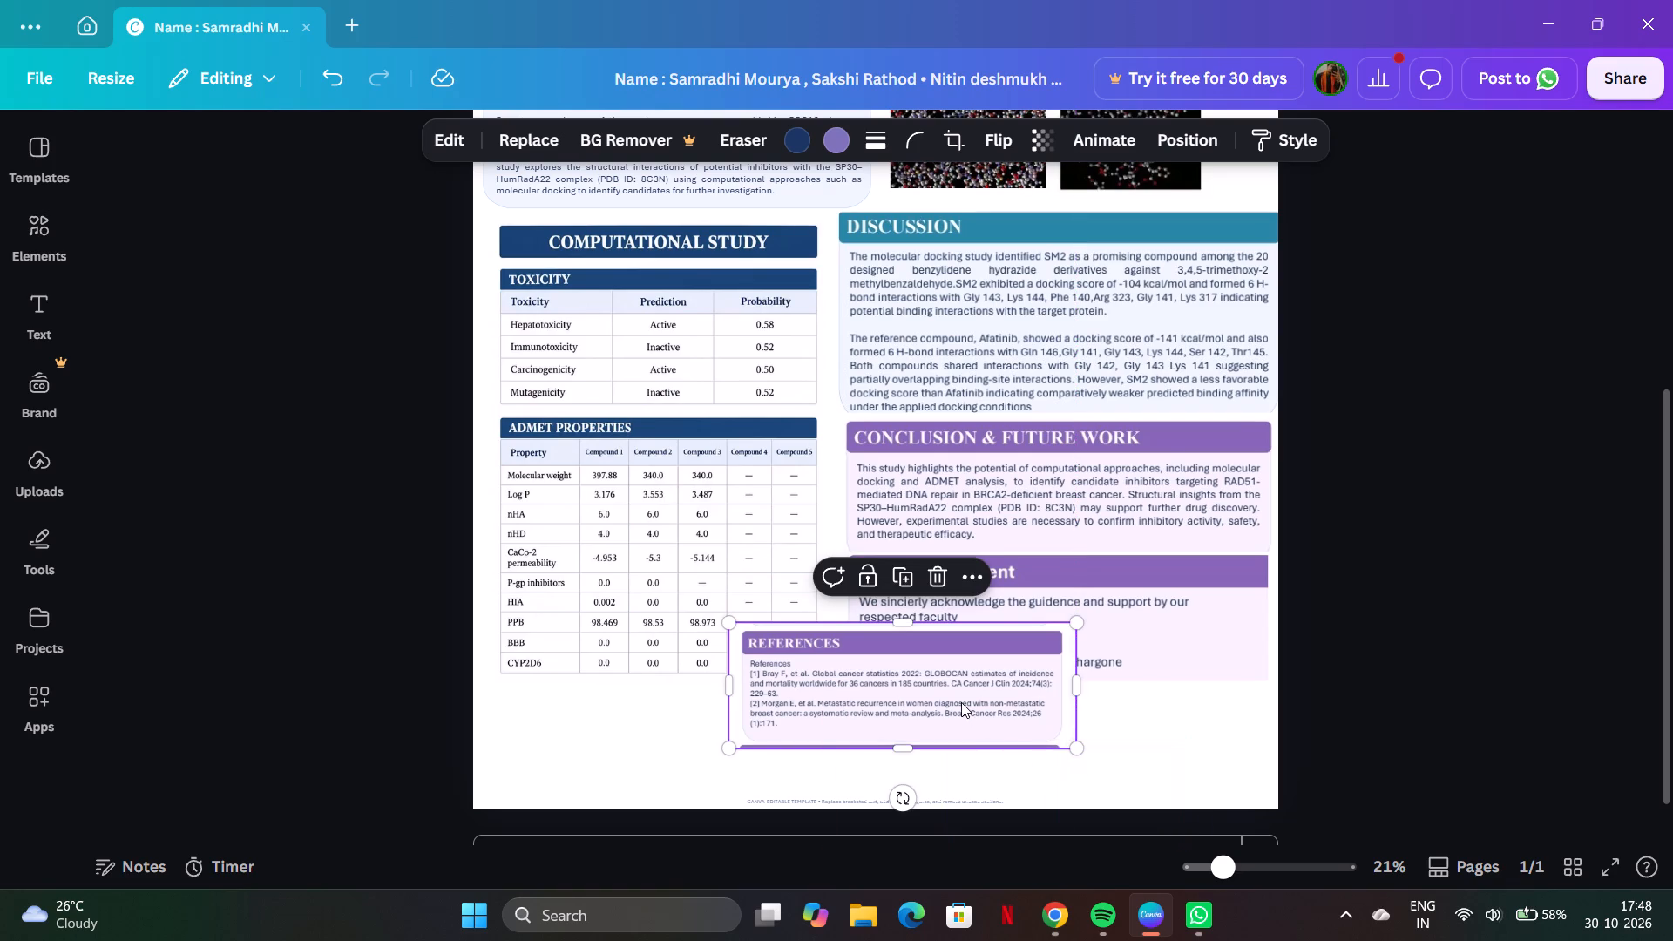
left_click_drag(961, 702, 1095, 698)
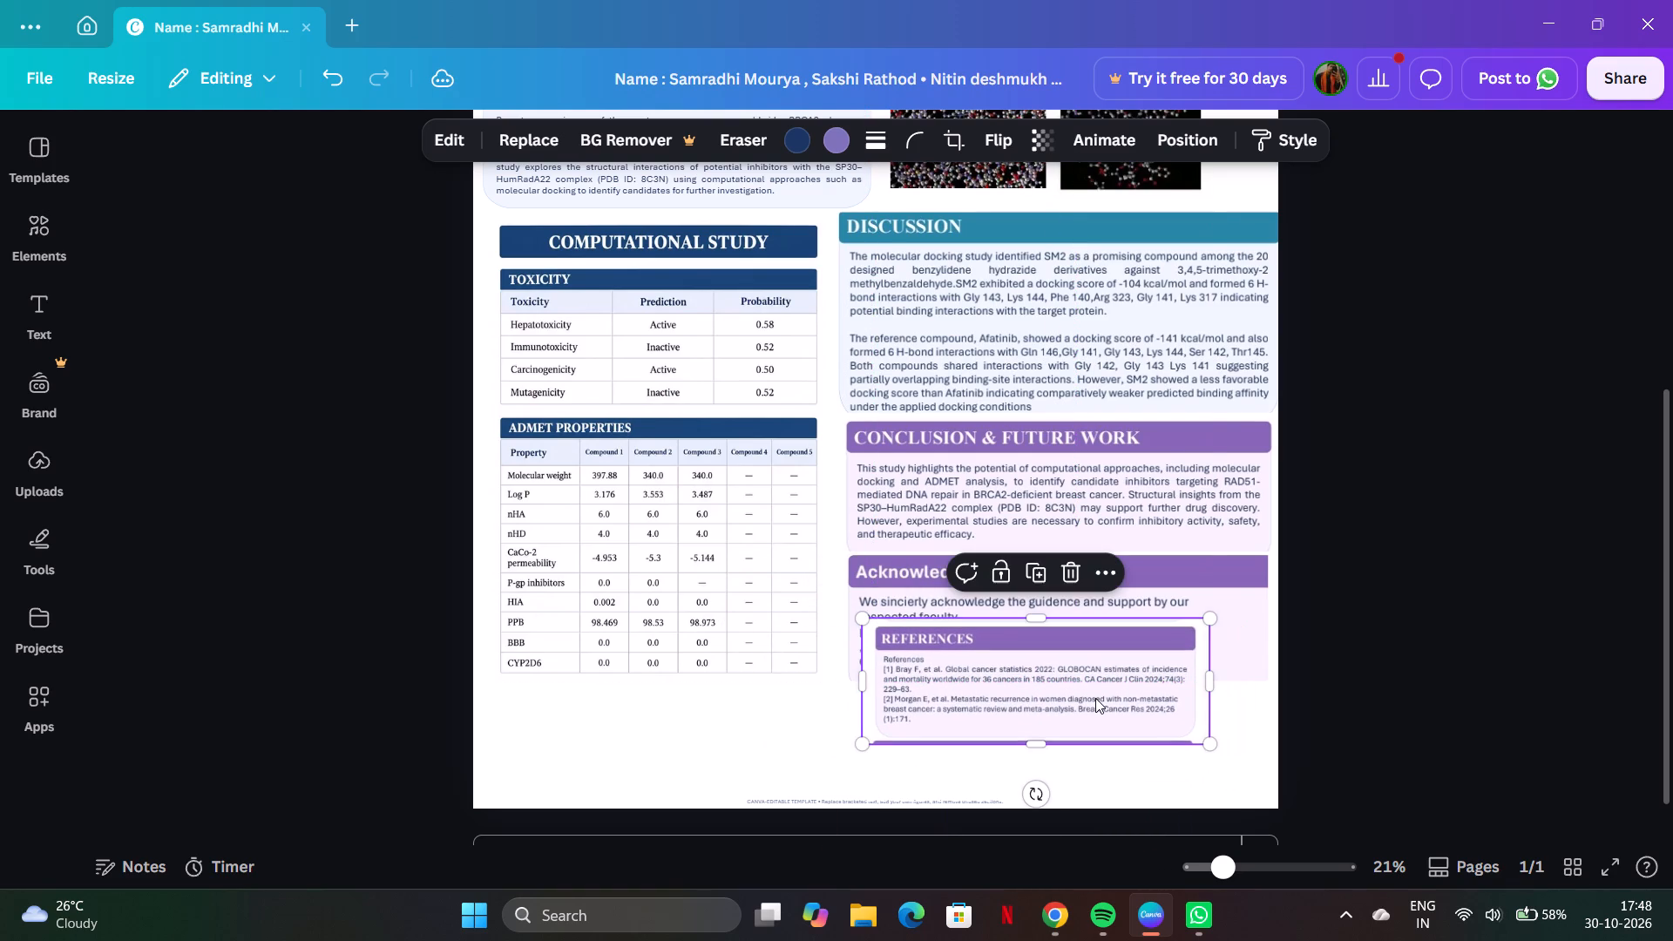
left_click_drag(1095, 698, 1101, 742)
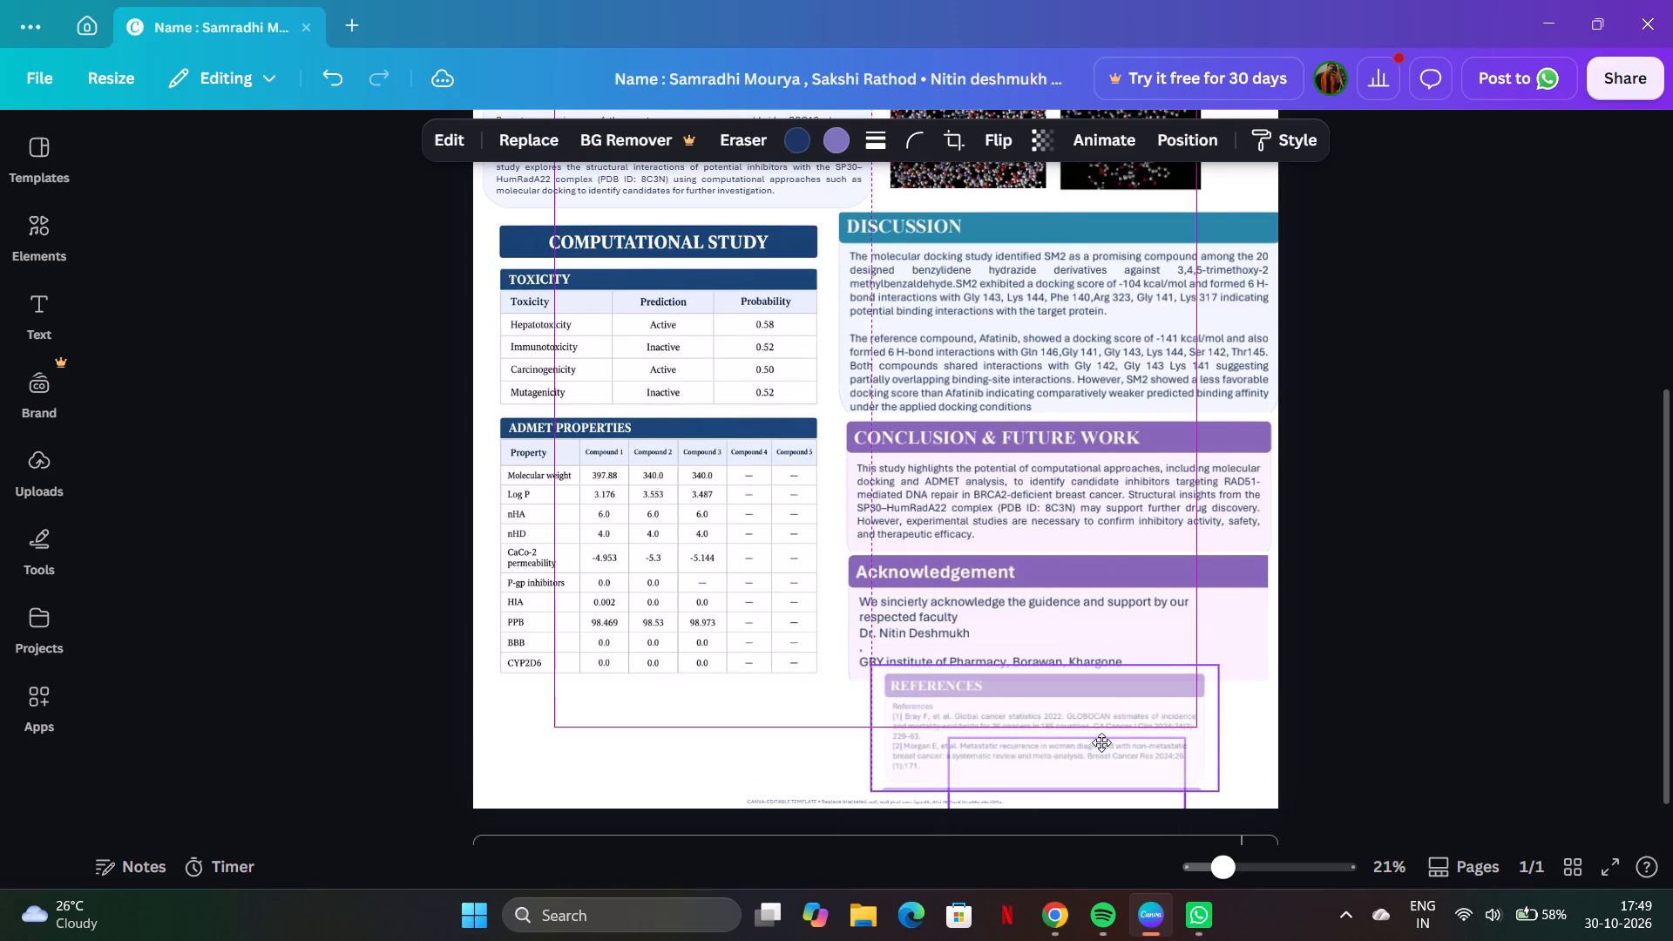
left_click_drag(1101, 742, 1095, 735)
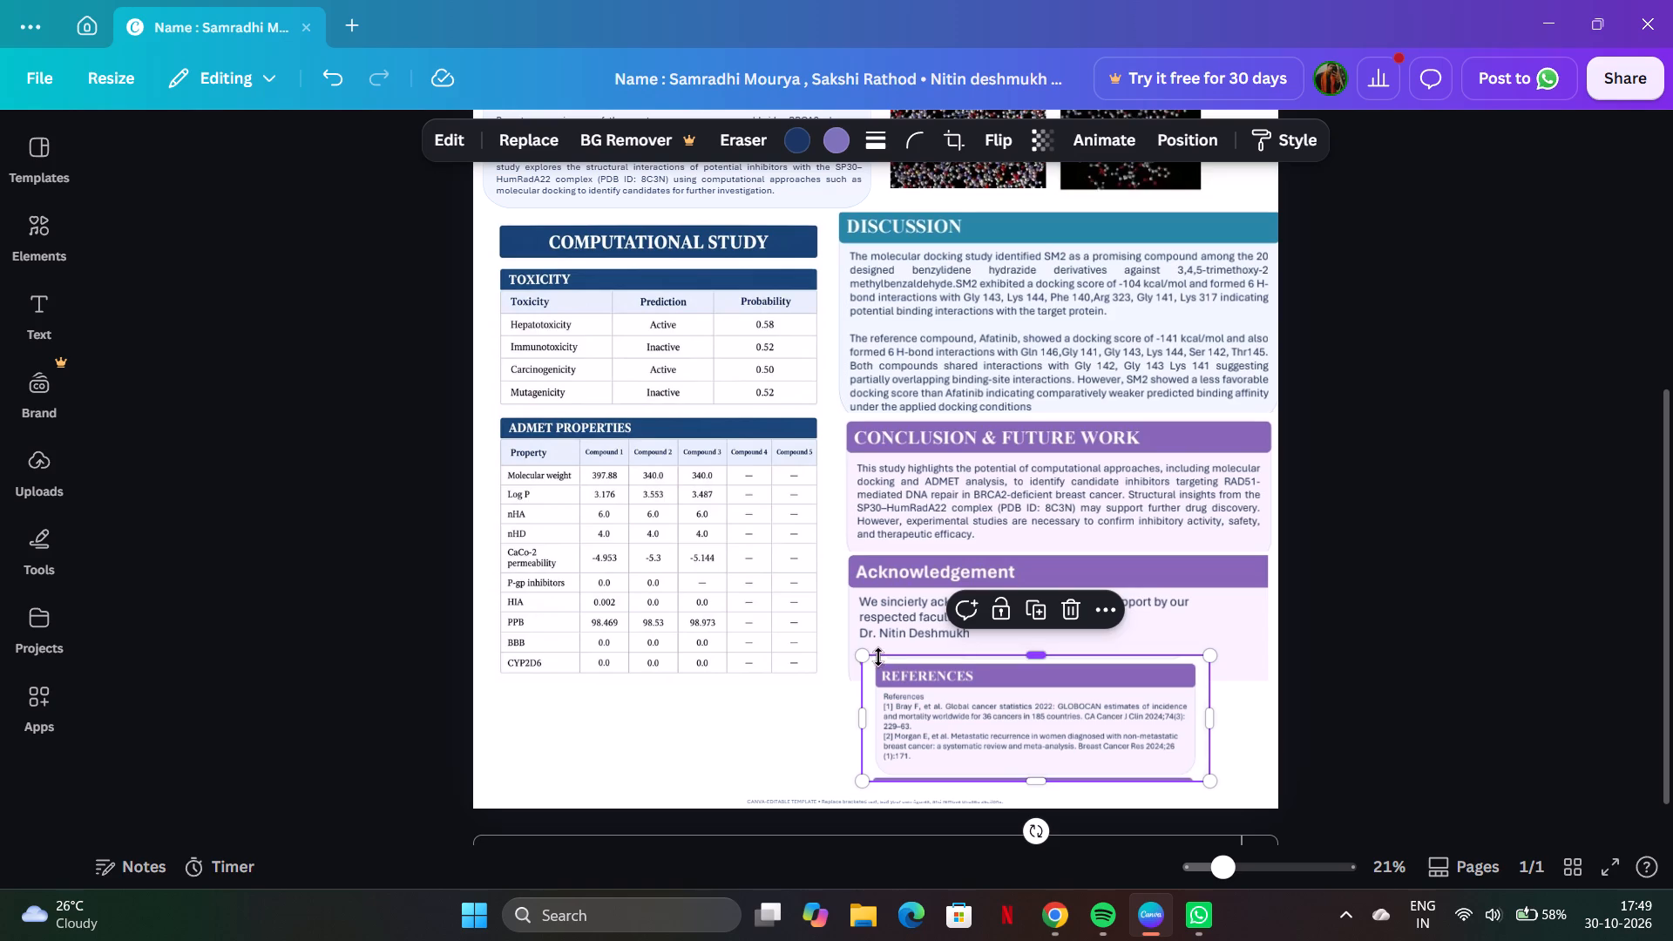
left_click_drag(869, 655, 911, 709)
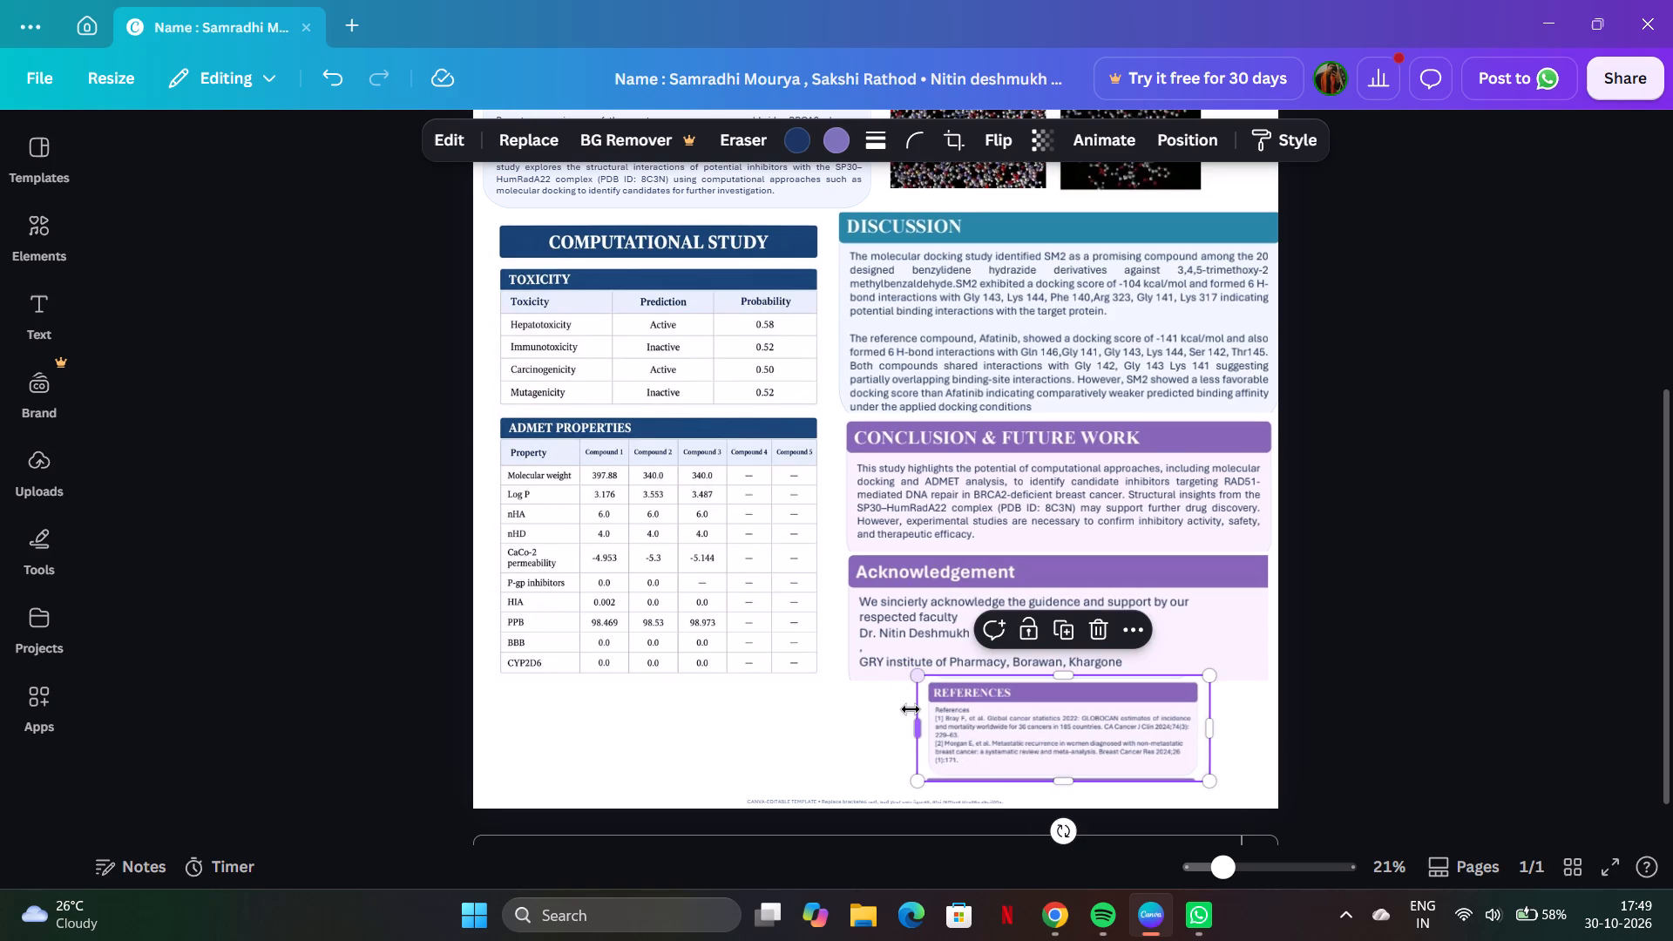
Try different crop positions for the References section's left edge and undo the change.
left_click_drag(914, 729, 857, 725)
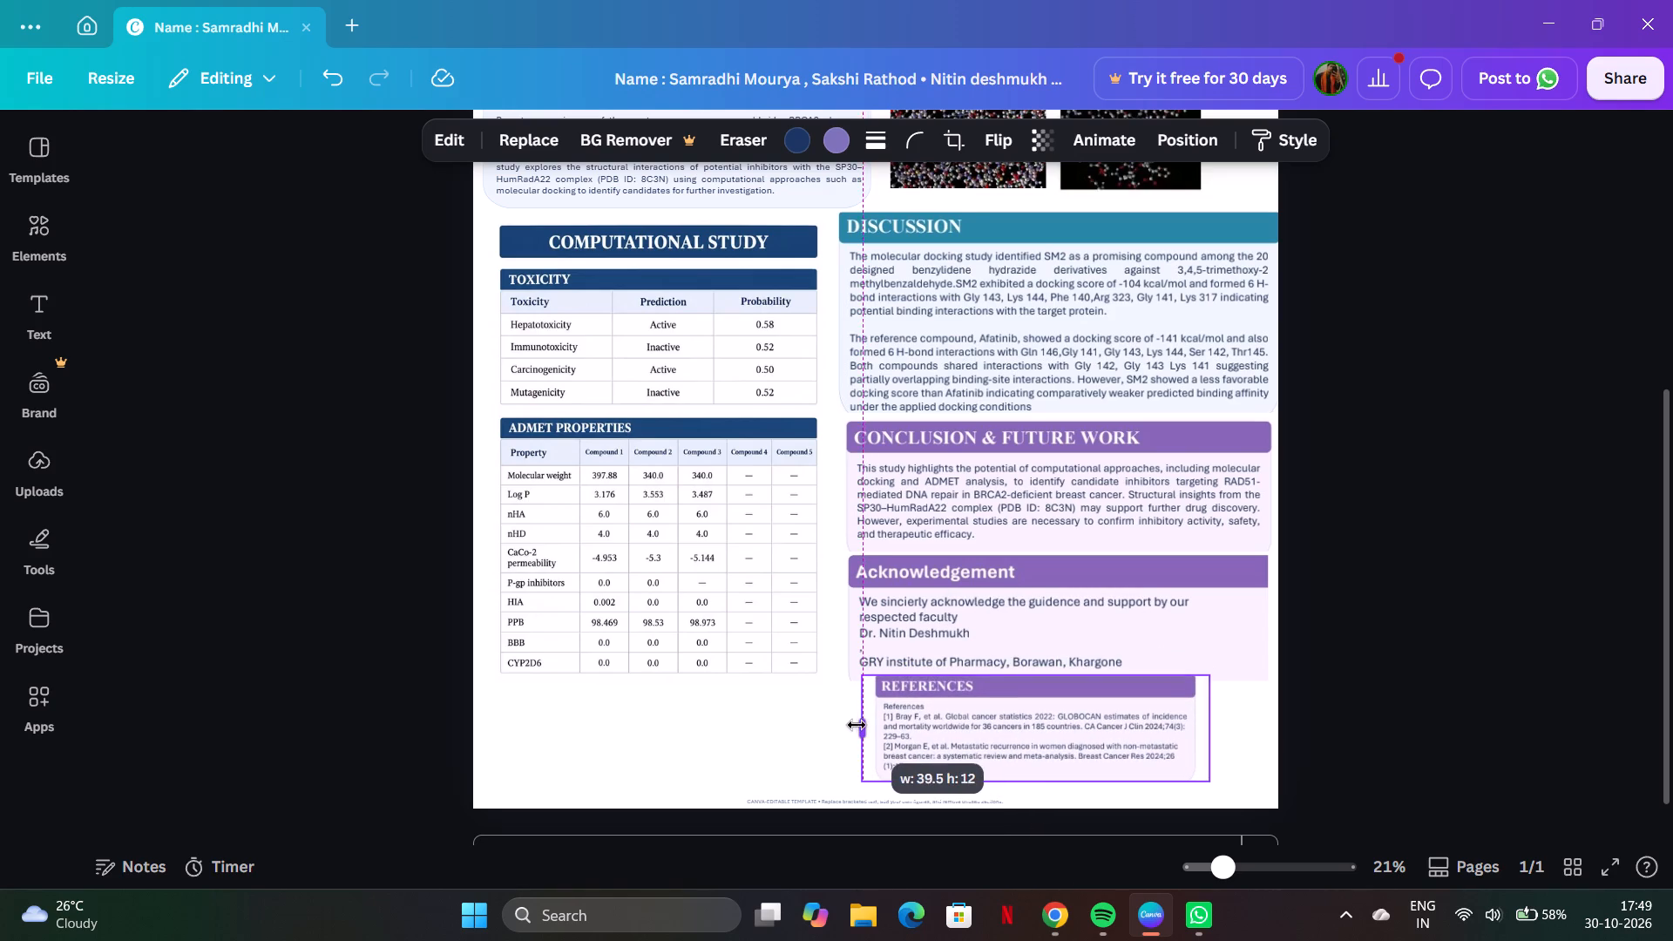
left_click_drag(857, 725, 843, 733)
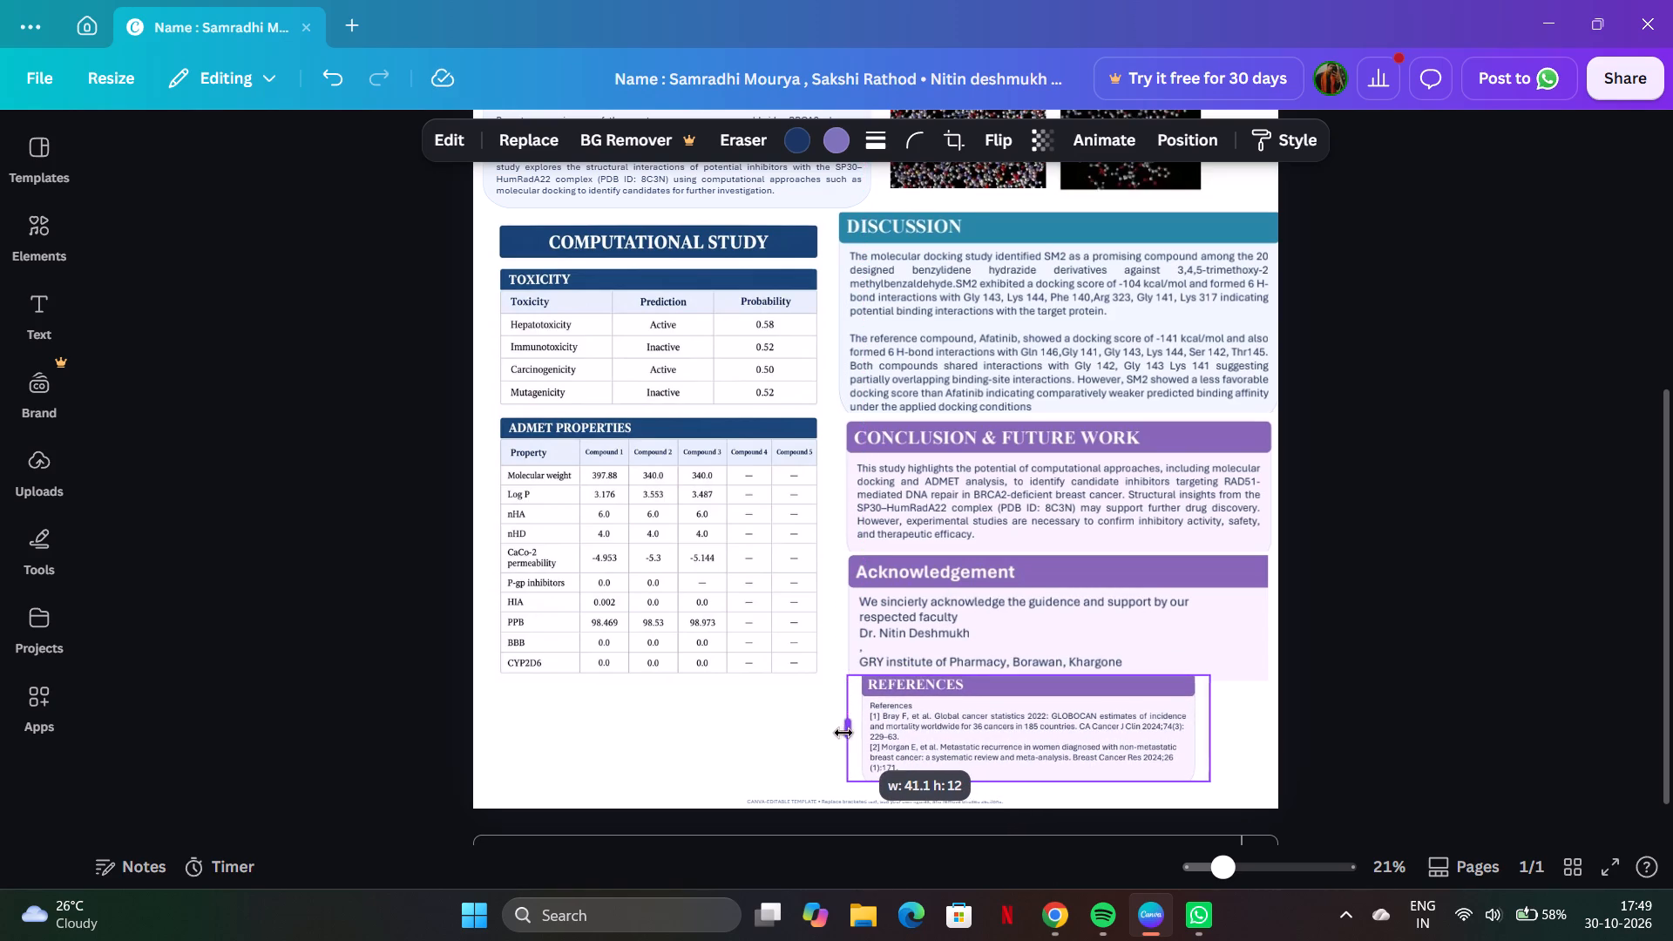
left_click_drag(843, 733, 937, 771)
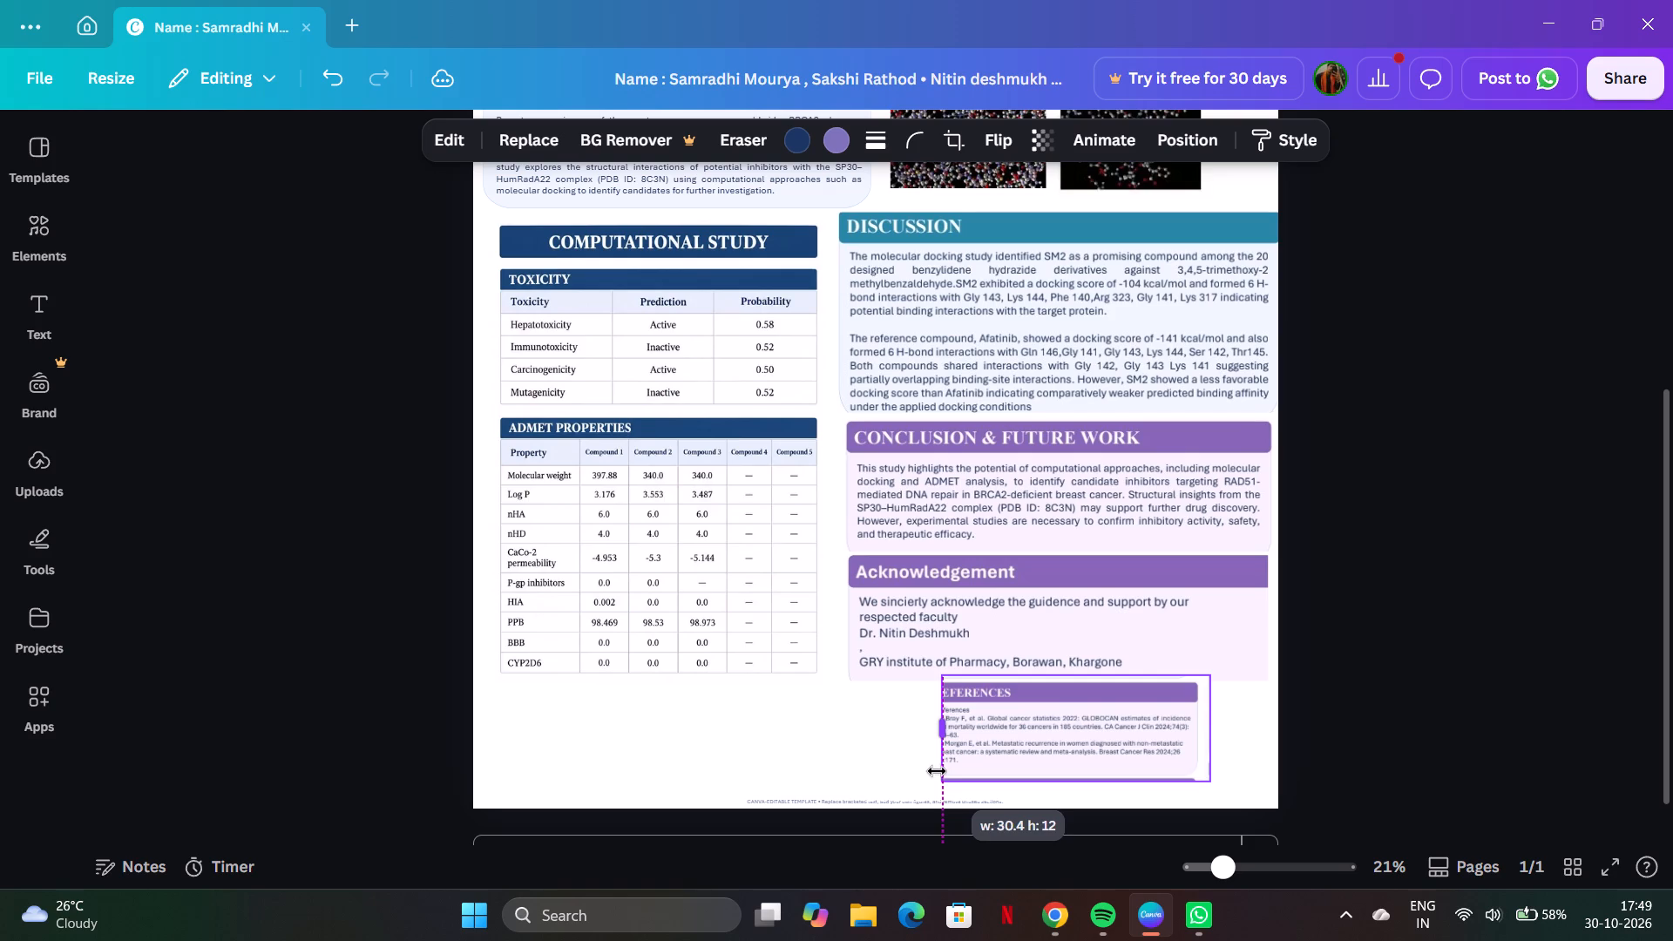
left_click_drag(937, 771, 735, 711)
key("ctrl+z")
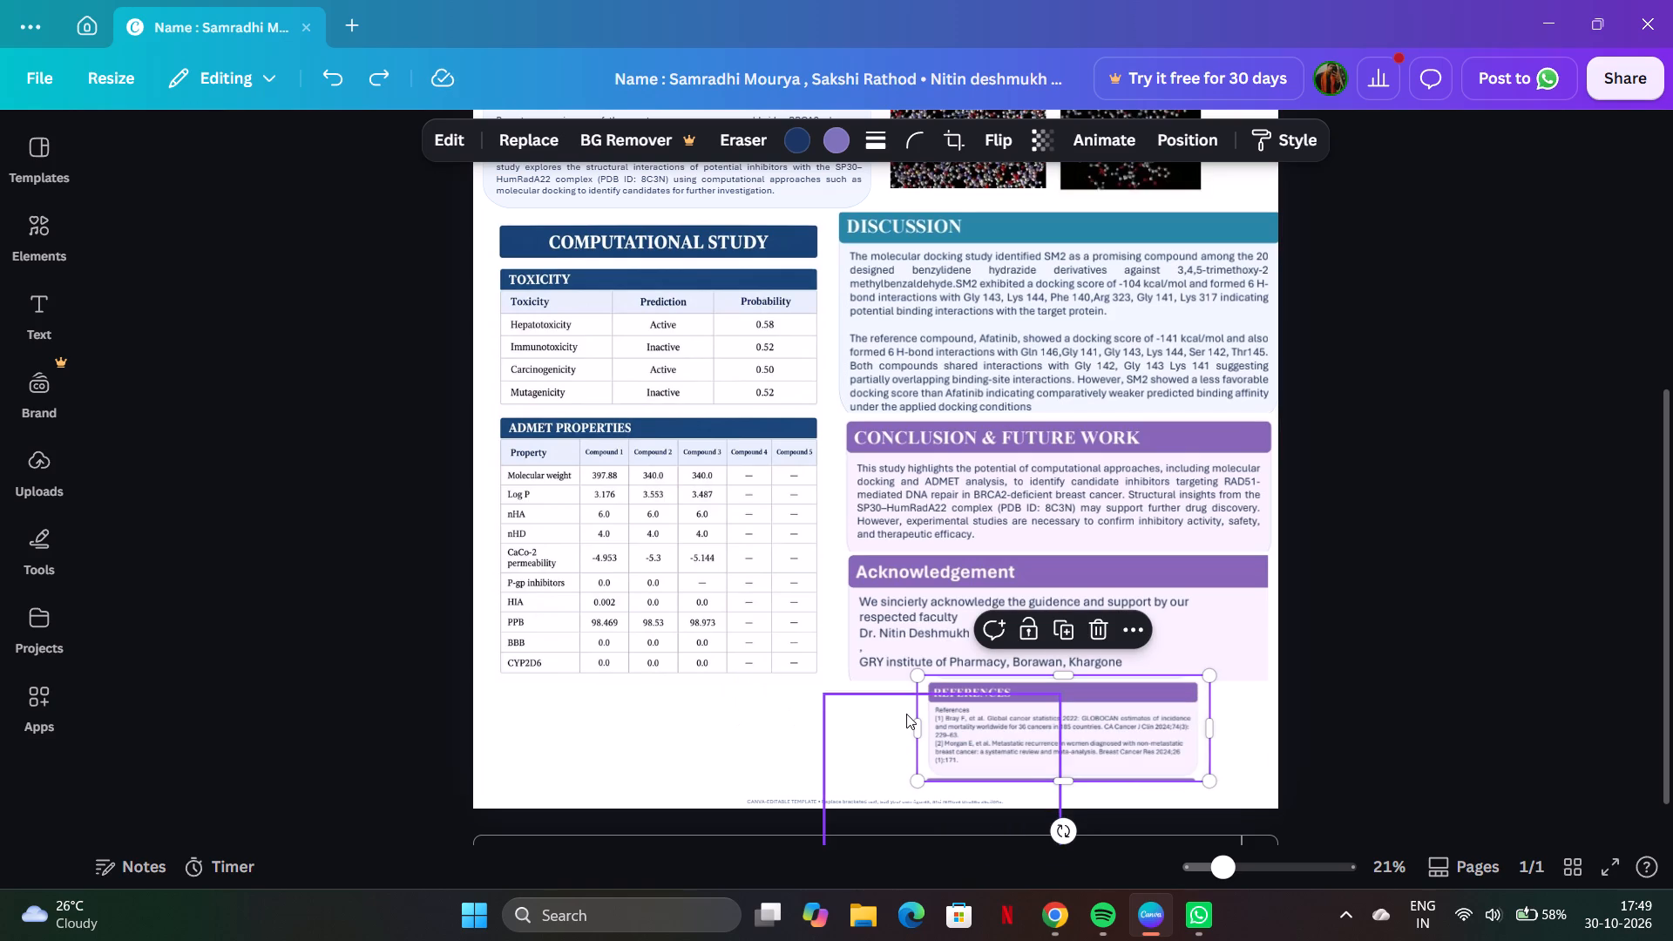
Extend the References crop left to a width of about 40.4, trim its right edge to the purple box, and enlarge the section.
left_click_drag(918, 719, 857, 717)
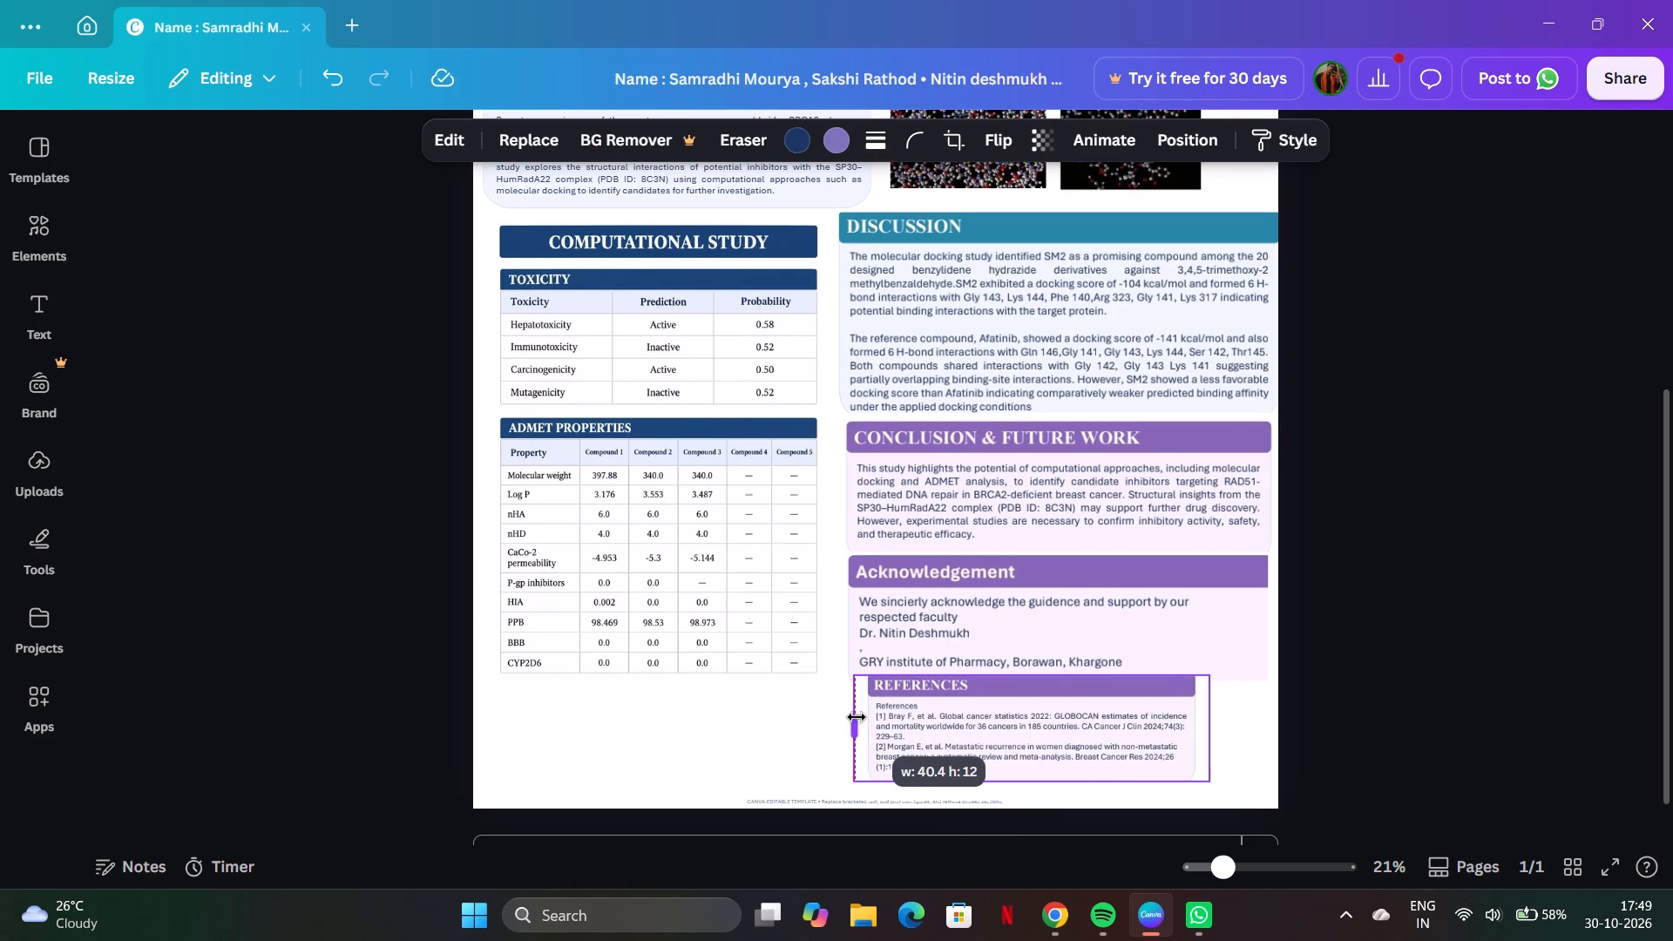
left_click_drag(857, 717, 849, 717)
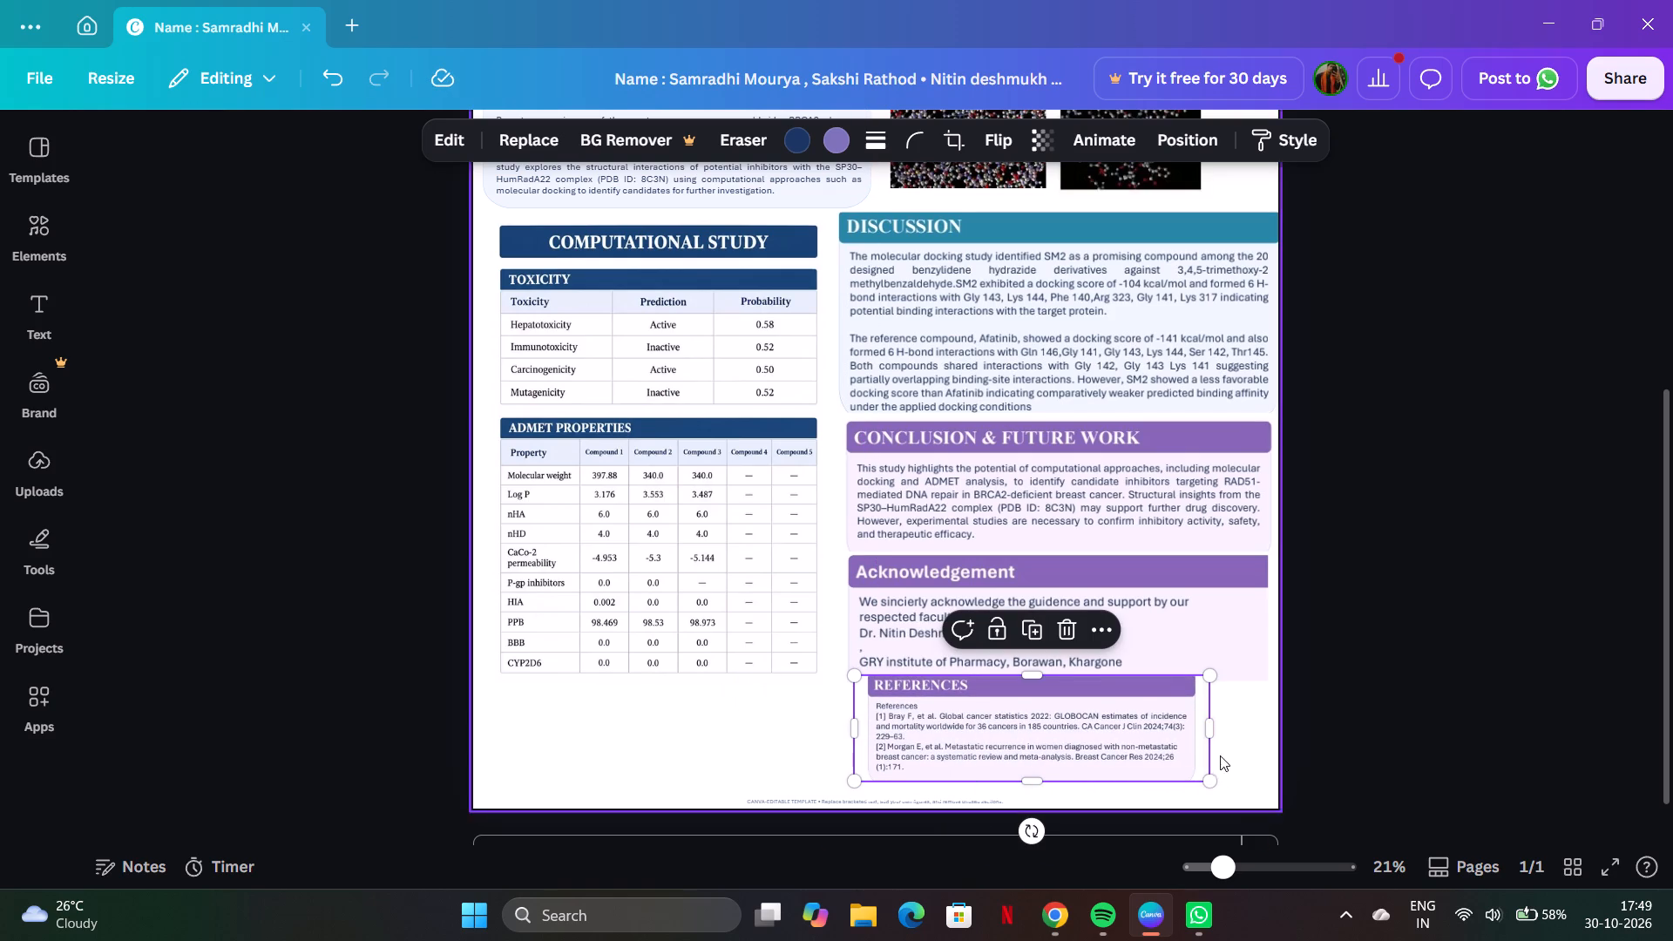
left_click_drag(1207, 728, 1226, 721)
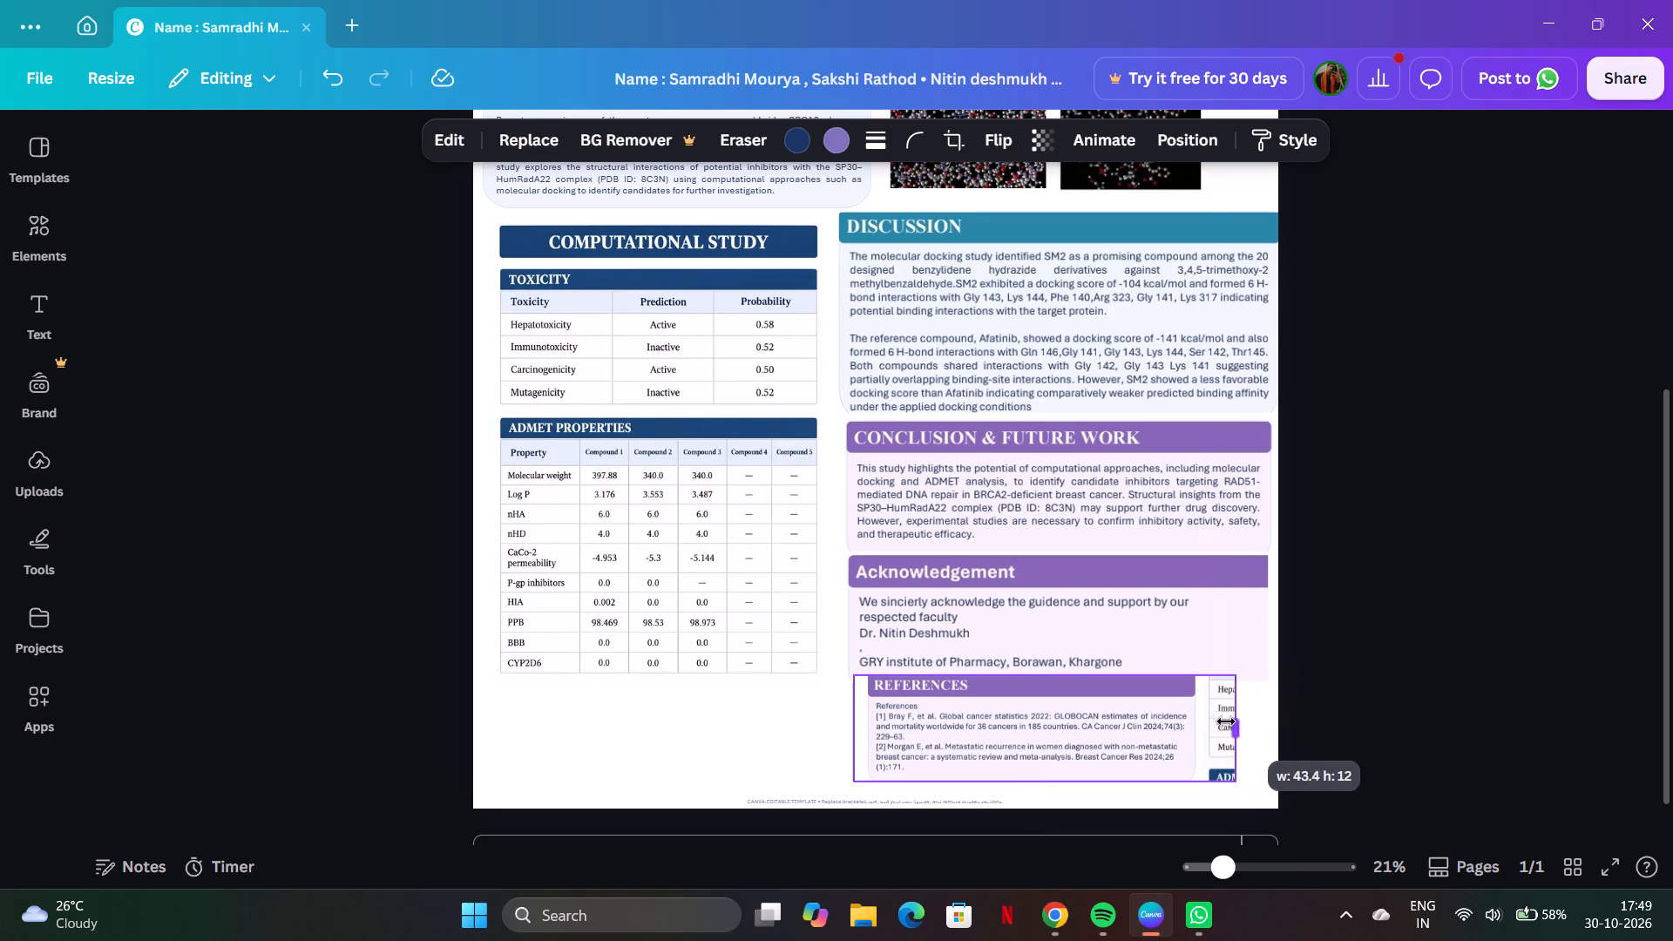
left_click_drag(1226, 721, 1199, 721)
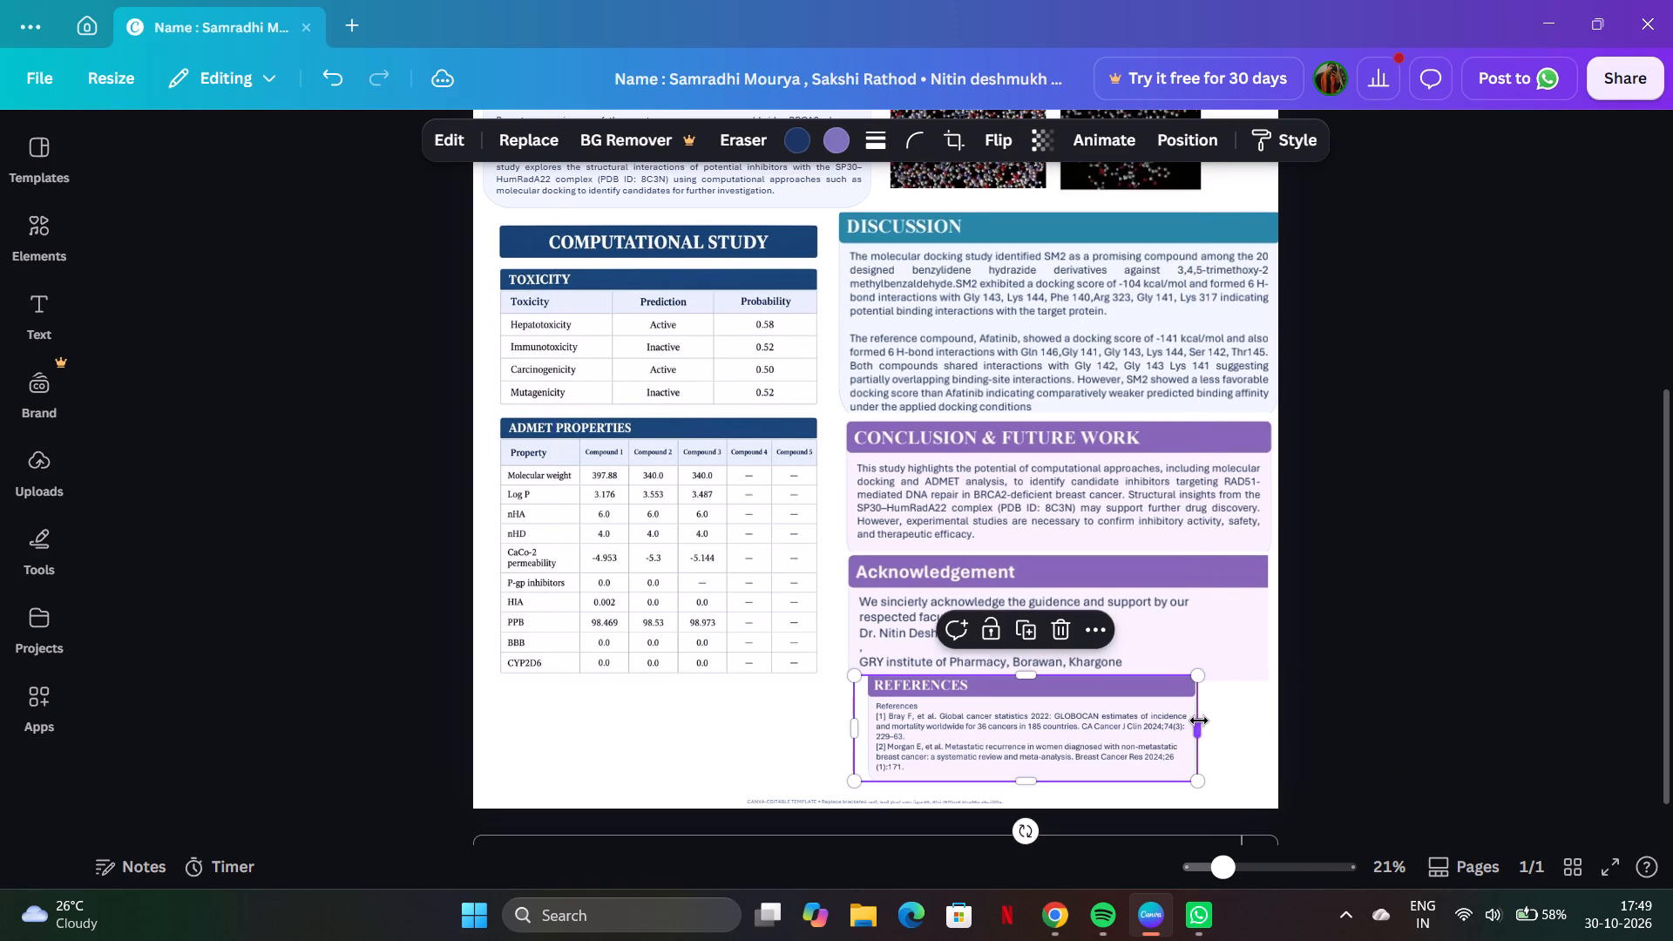
left_click_drag(1201, 674, 1237, 648)
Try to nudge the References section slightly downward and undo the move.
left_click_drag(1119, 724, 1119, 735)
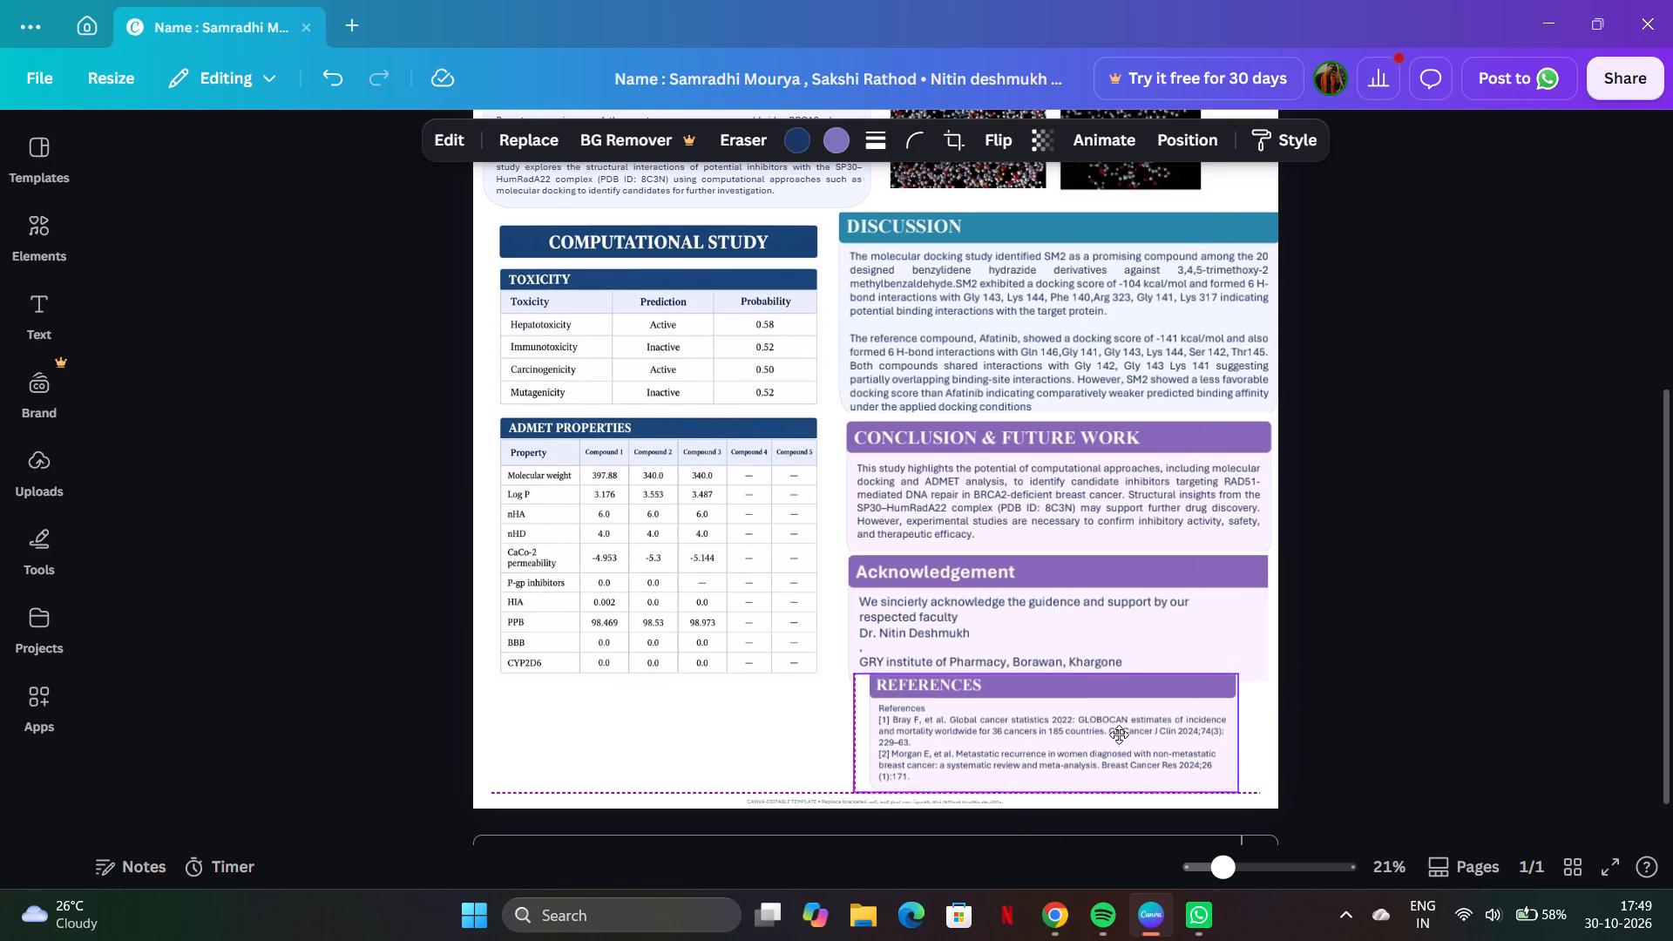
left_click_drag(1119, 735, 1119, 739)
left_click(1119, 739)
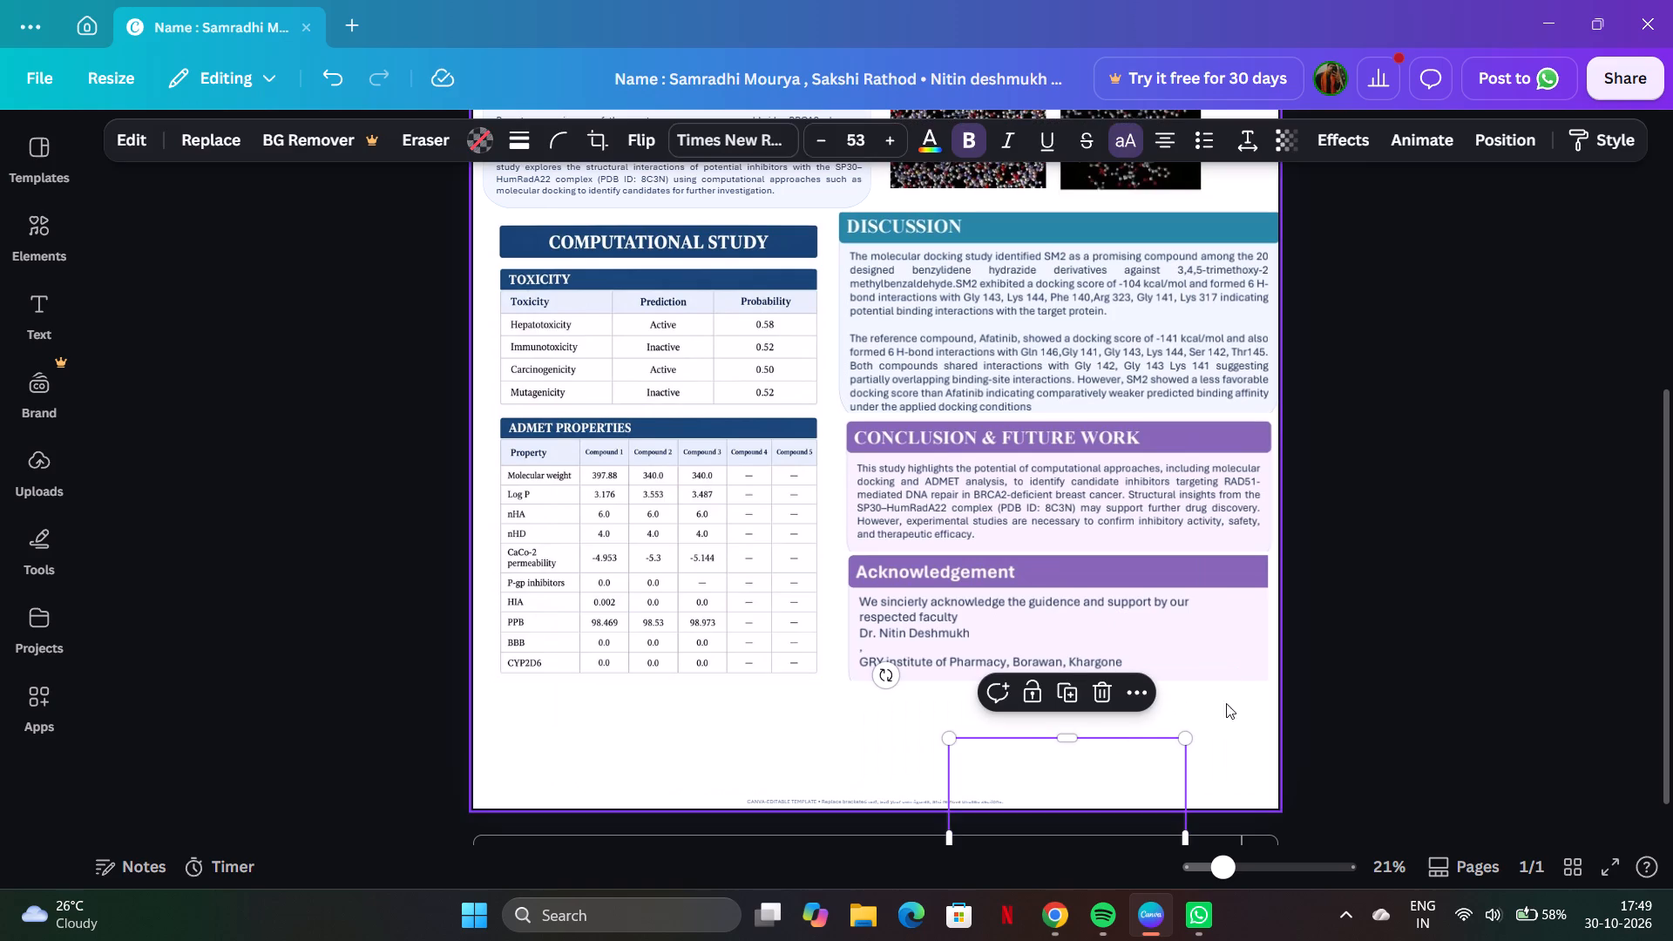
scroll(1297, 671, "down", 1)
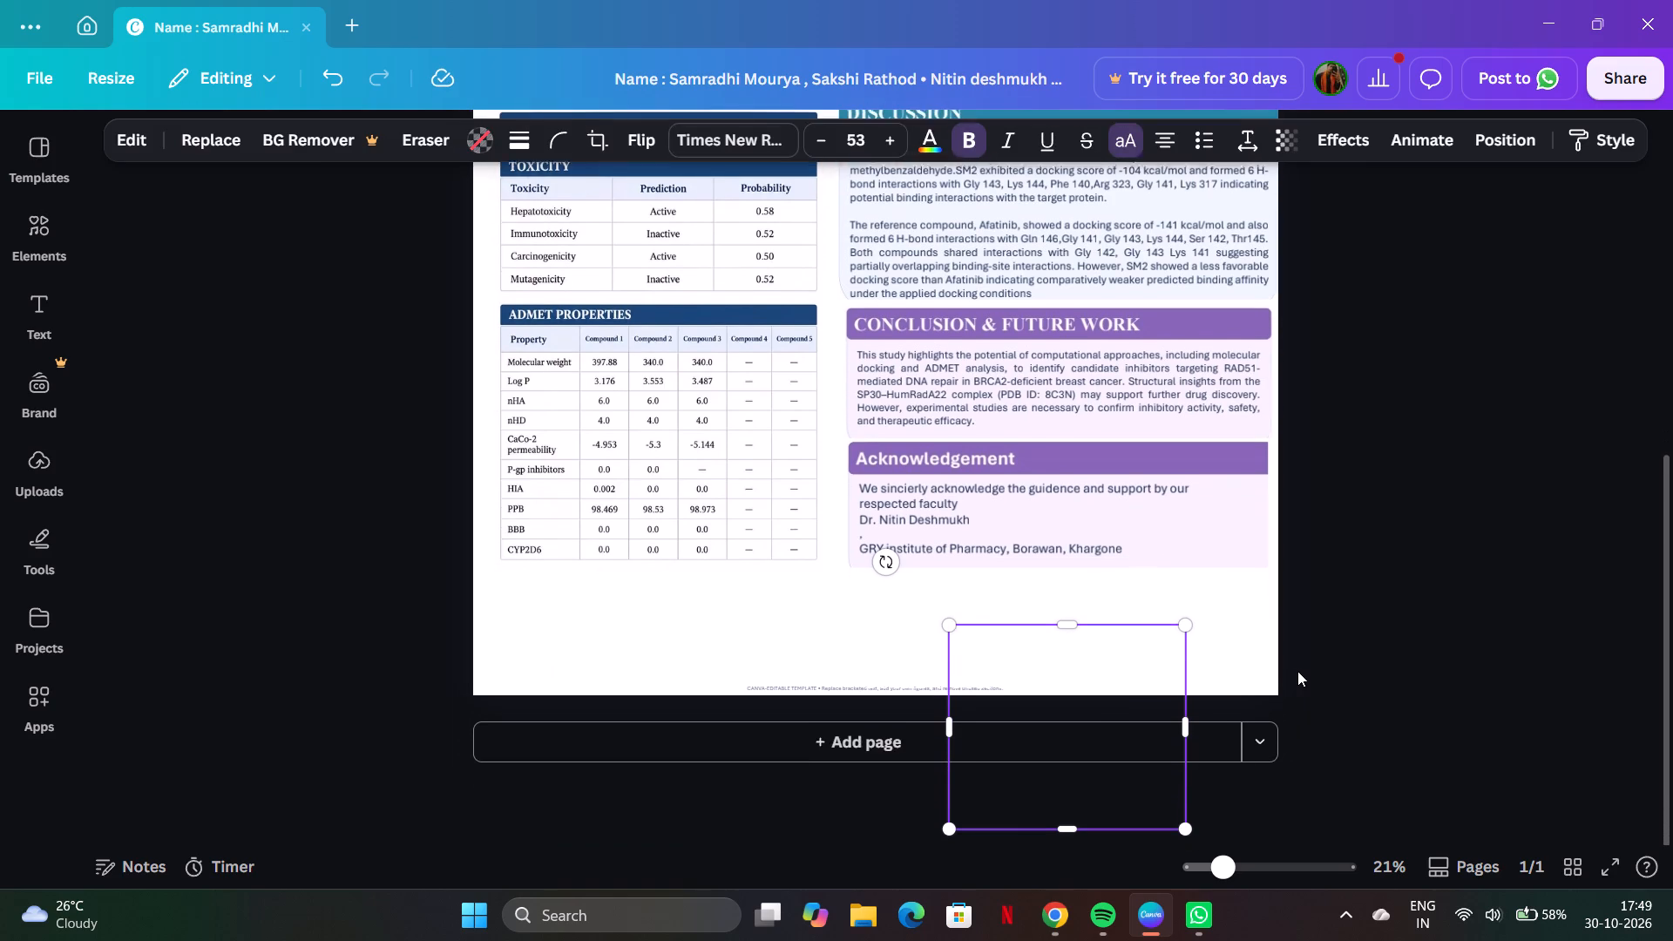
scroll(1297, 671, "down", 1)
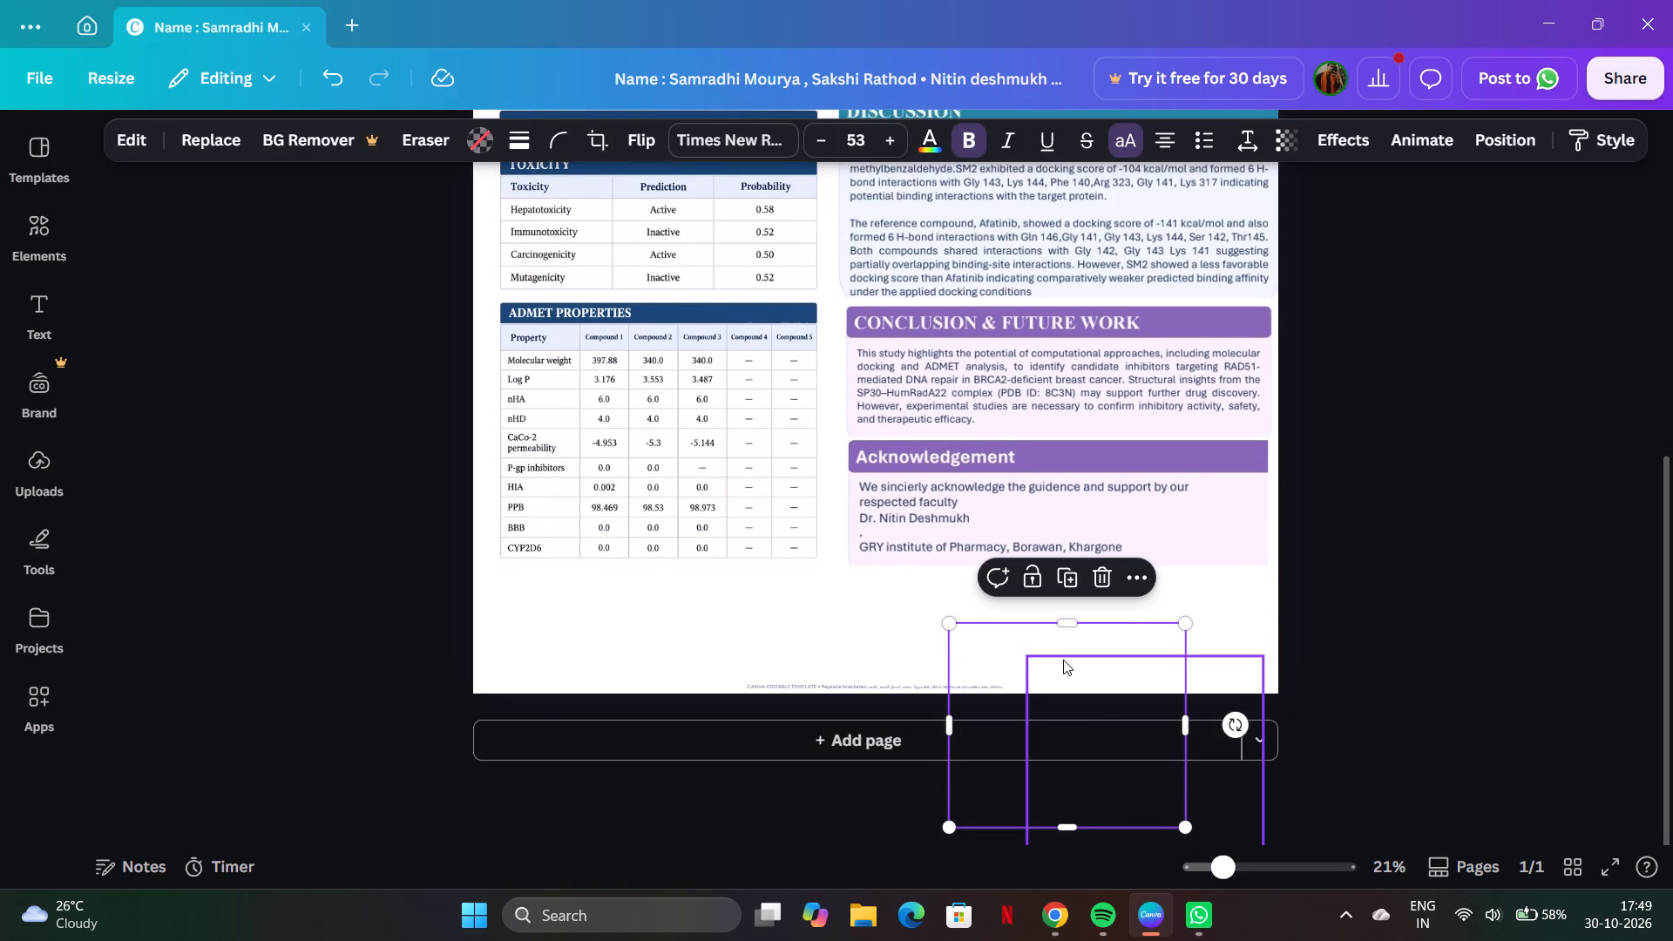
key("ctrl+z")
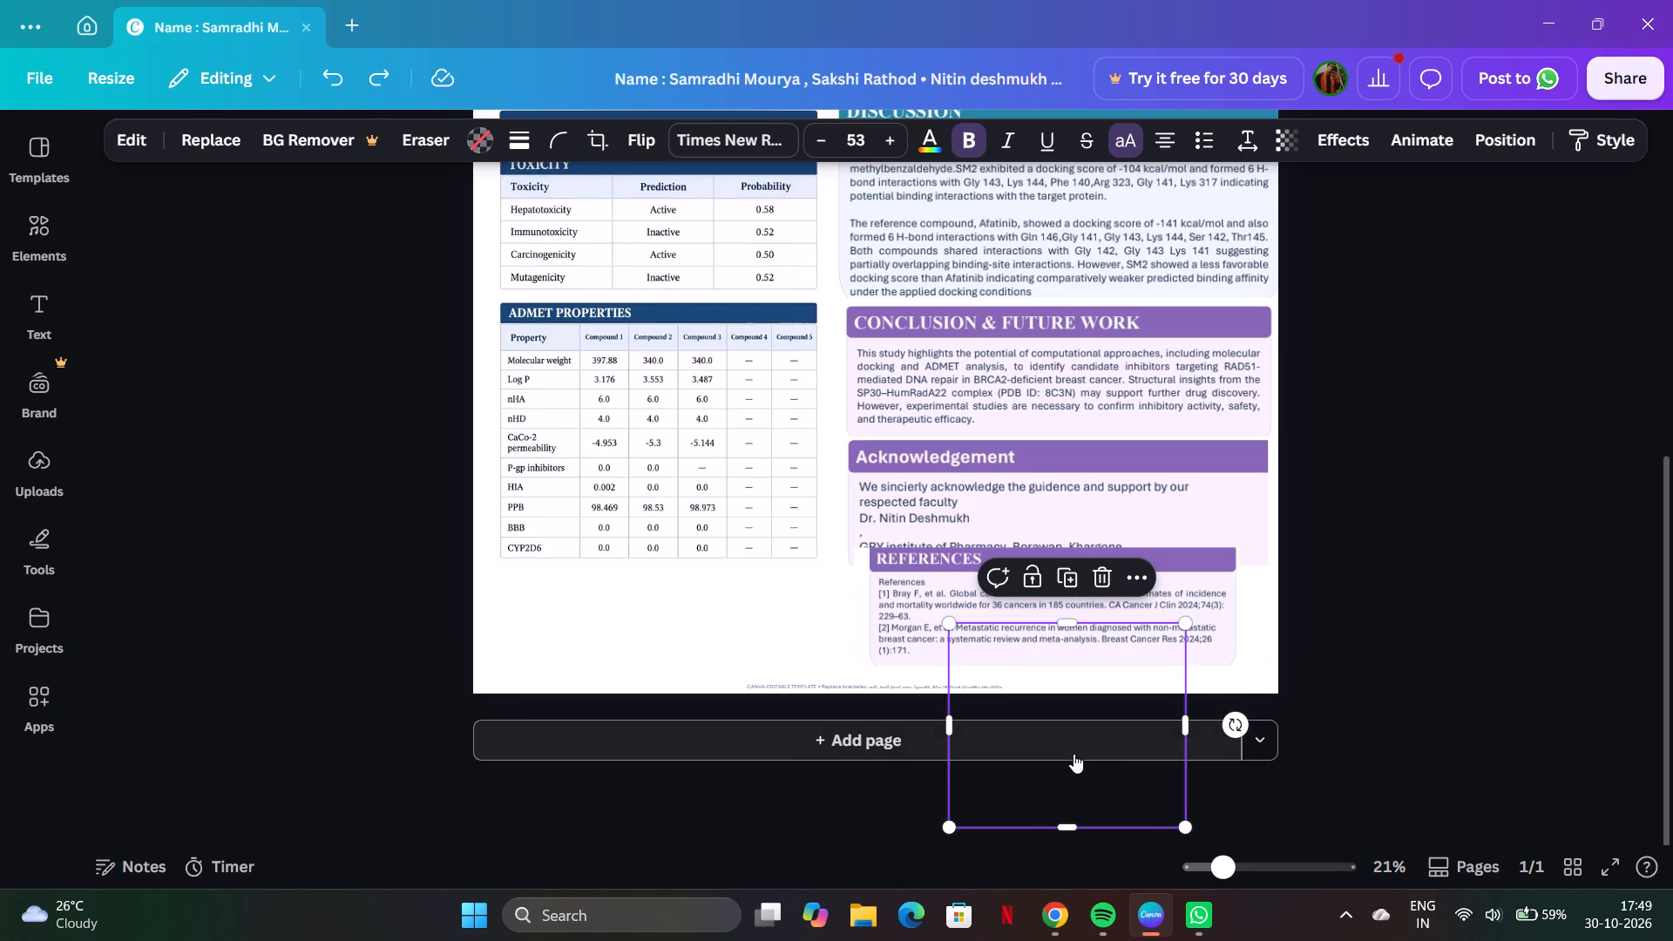
Delete the empty-looking image frame that overlaps References and extends past the page's bottom edge.
left_click(1043, 796)
left_click_drag(1043, 796, 857, 796)
left_click(1100, 586)
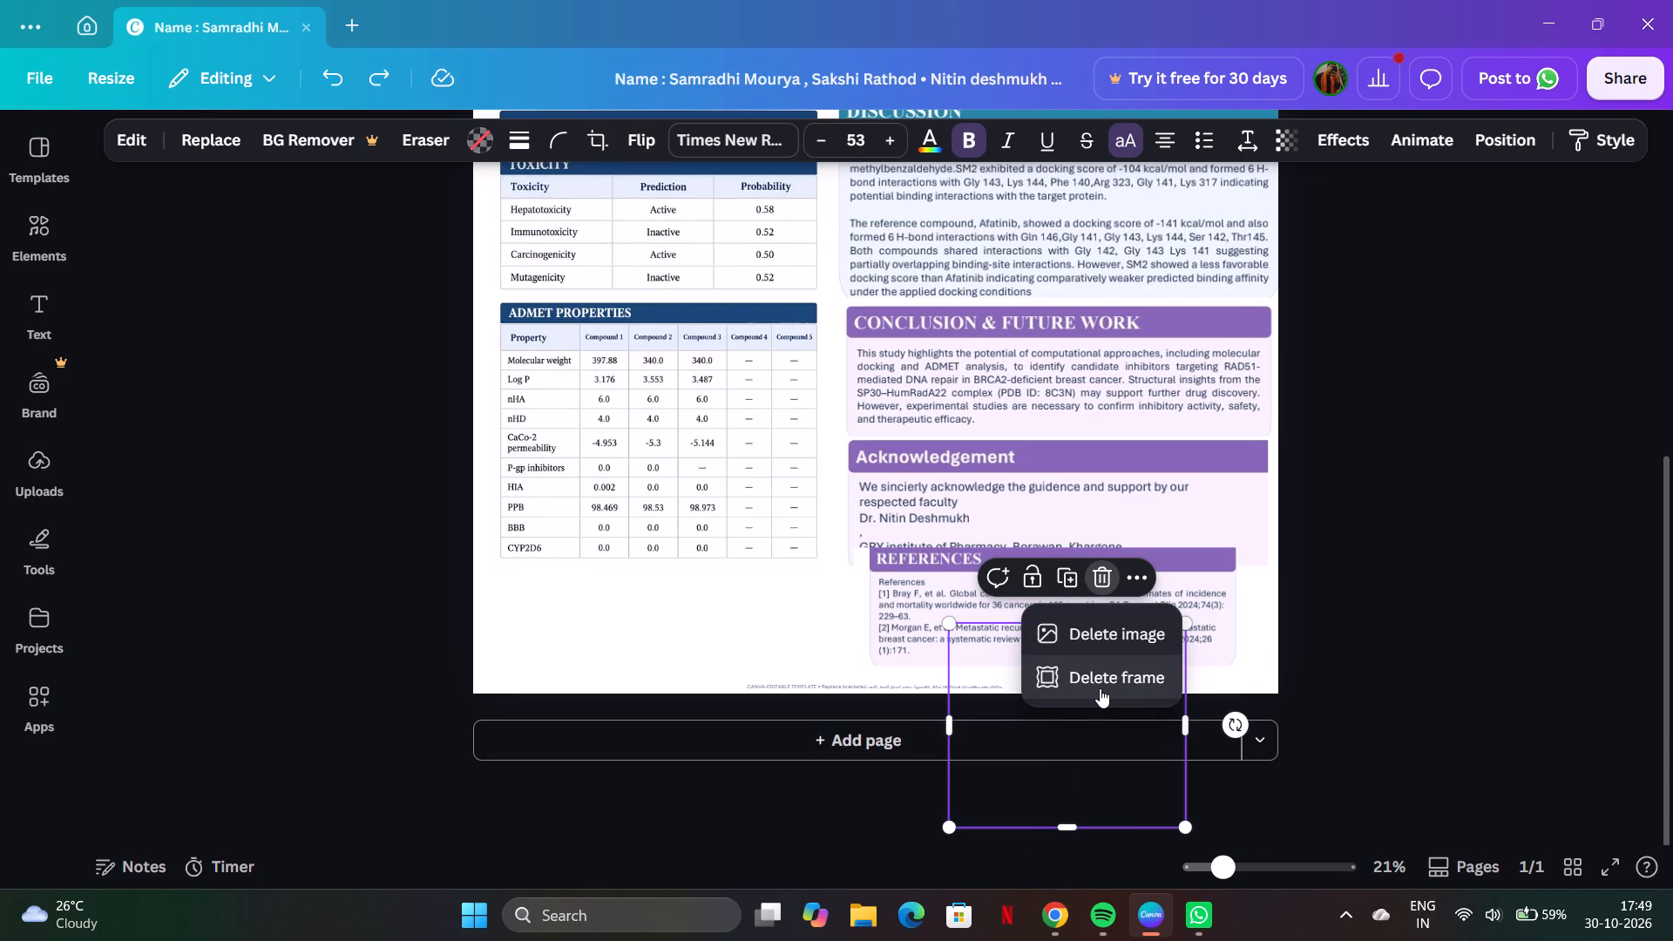
left_click(1100, 688)
Crop the References section's left edge in to the border of its purple box.
left_click(1043, 662)
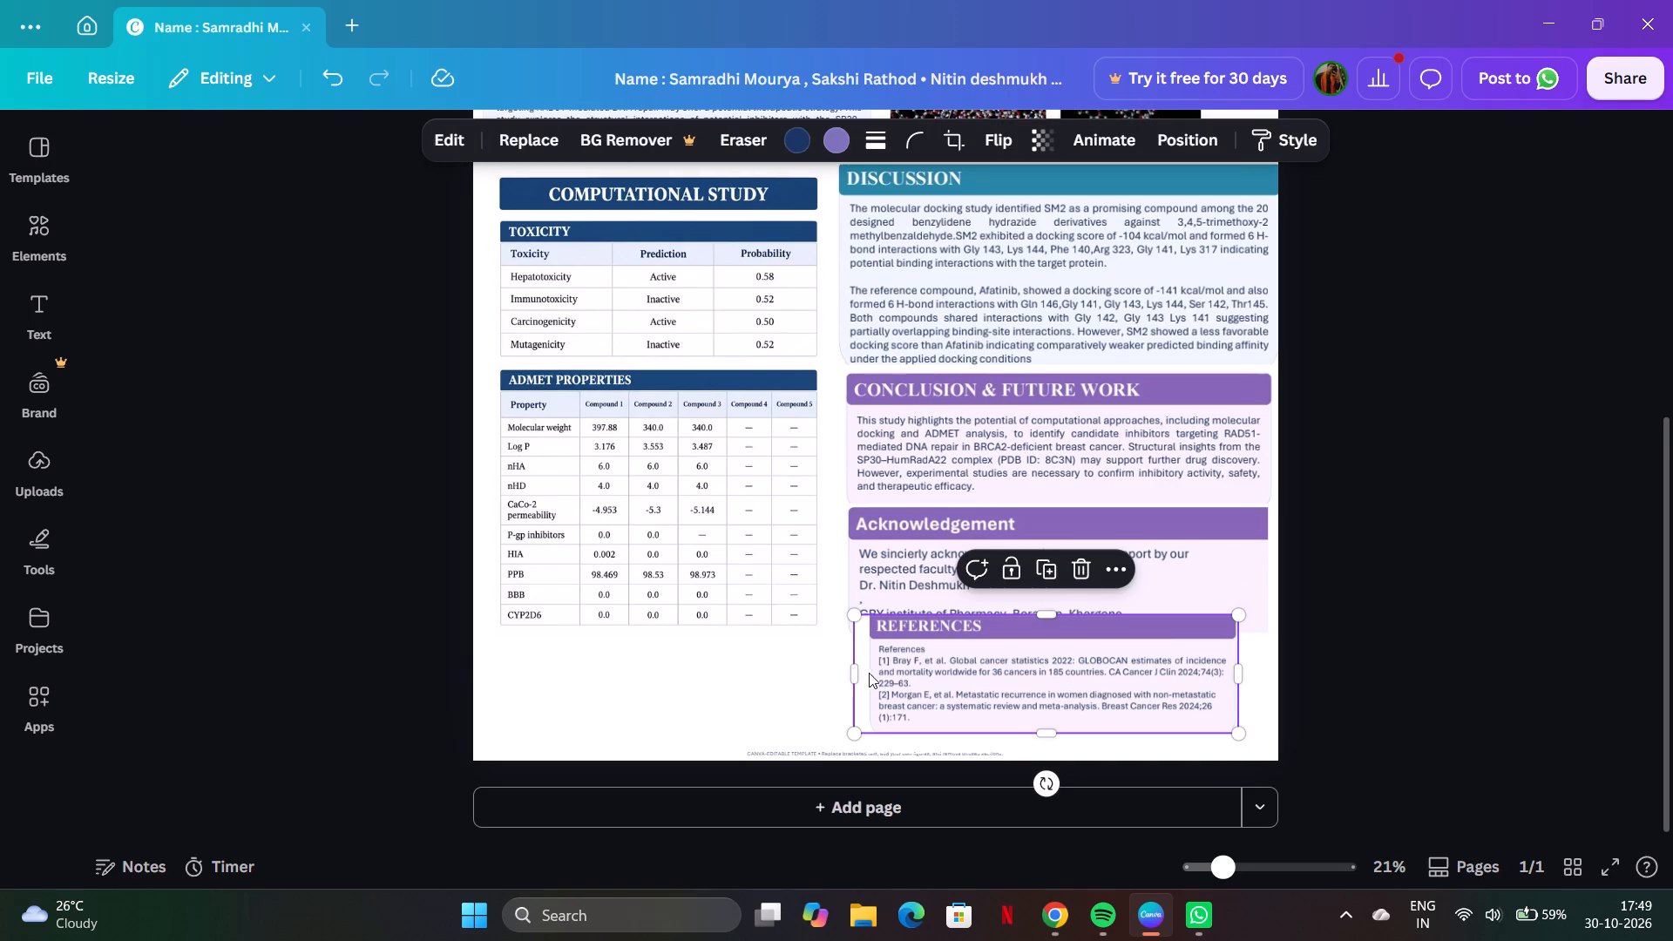
left_click_drag(857, 674, 869, 674)
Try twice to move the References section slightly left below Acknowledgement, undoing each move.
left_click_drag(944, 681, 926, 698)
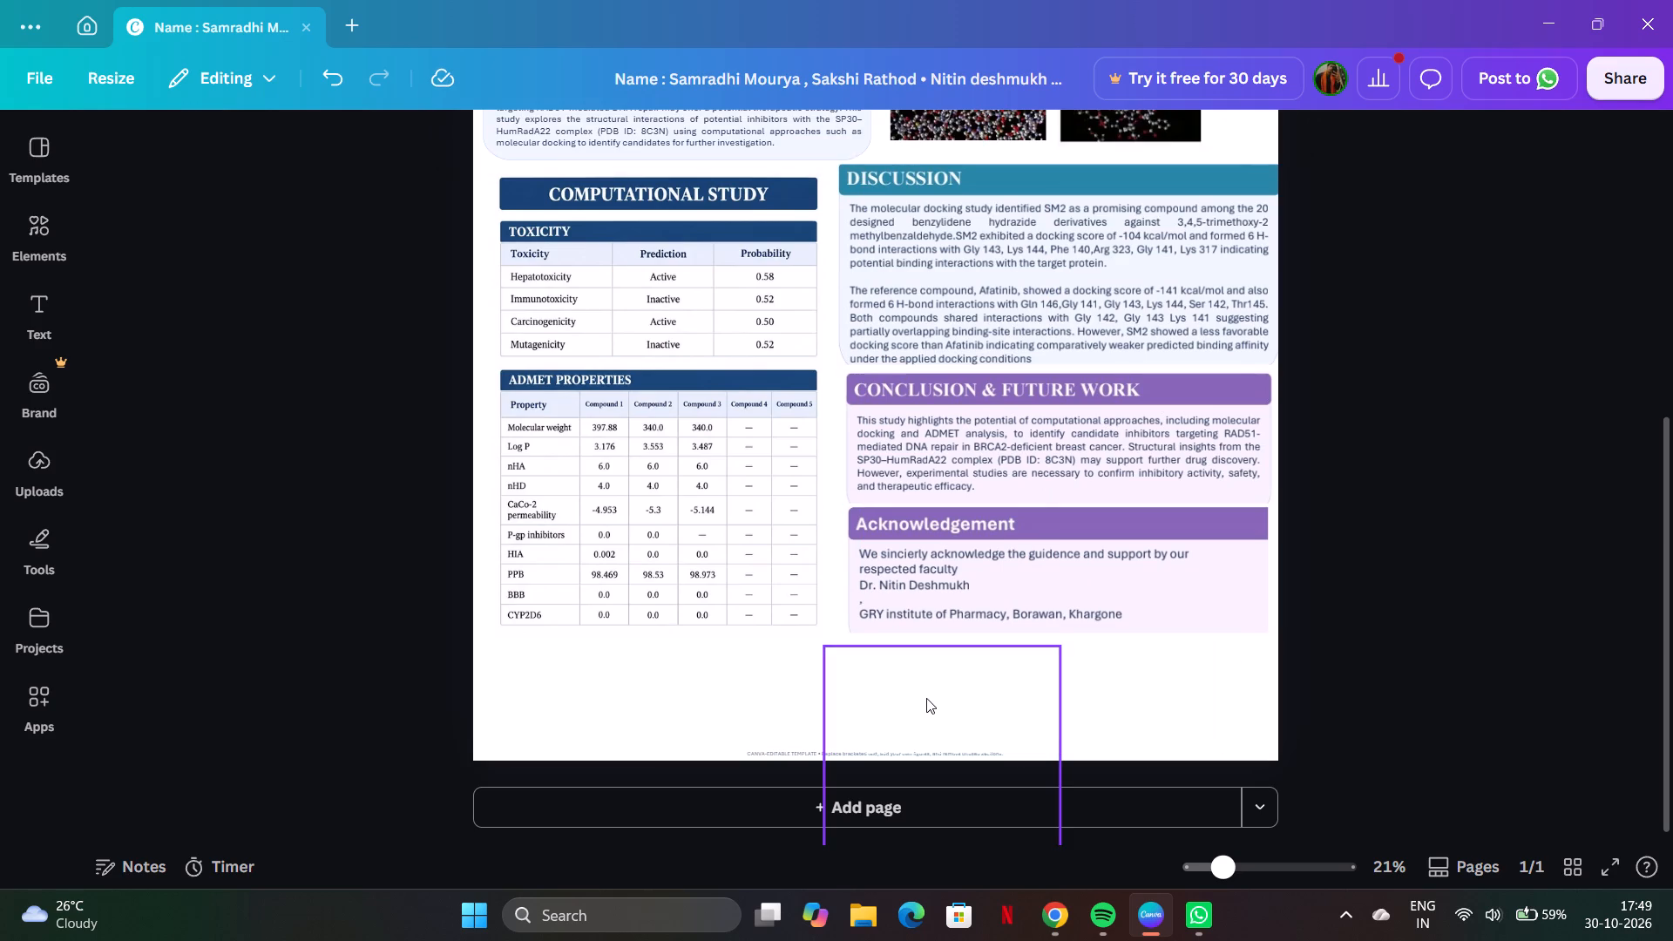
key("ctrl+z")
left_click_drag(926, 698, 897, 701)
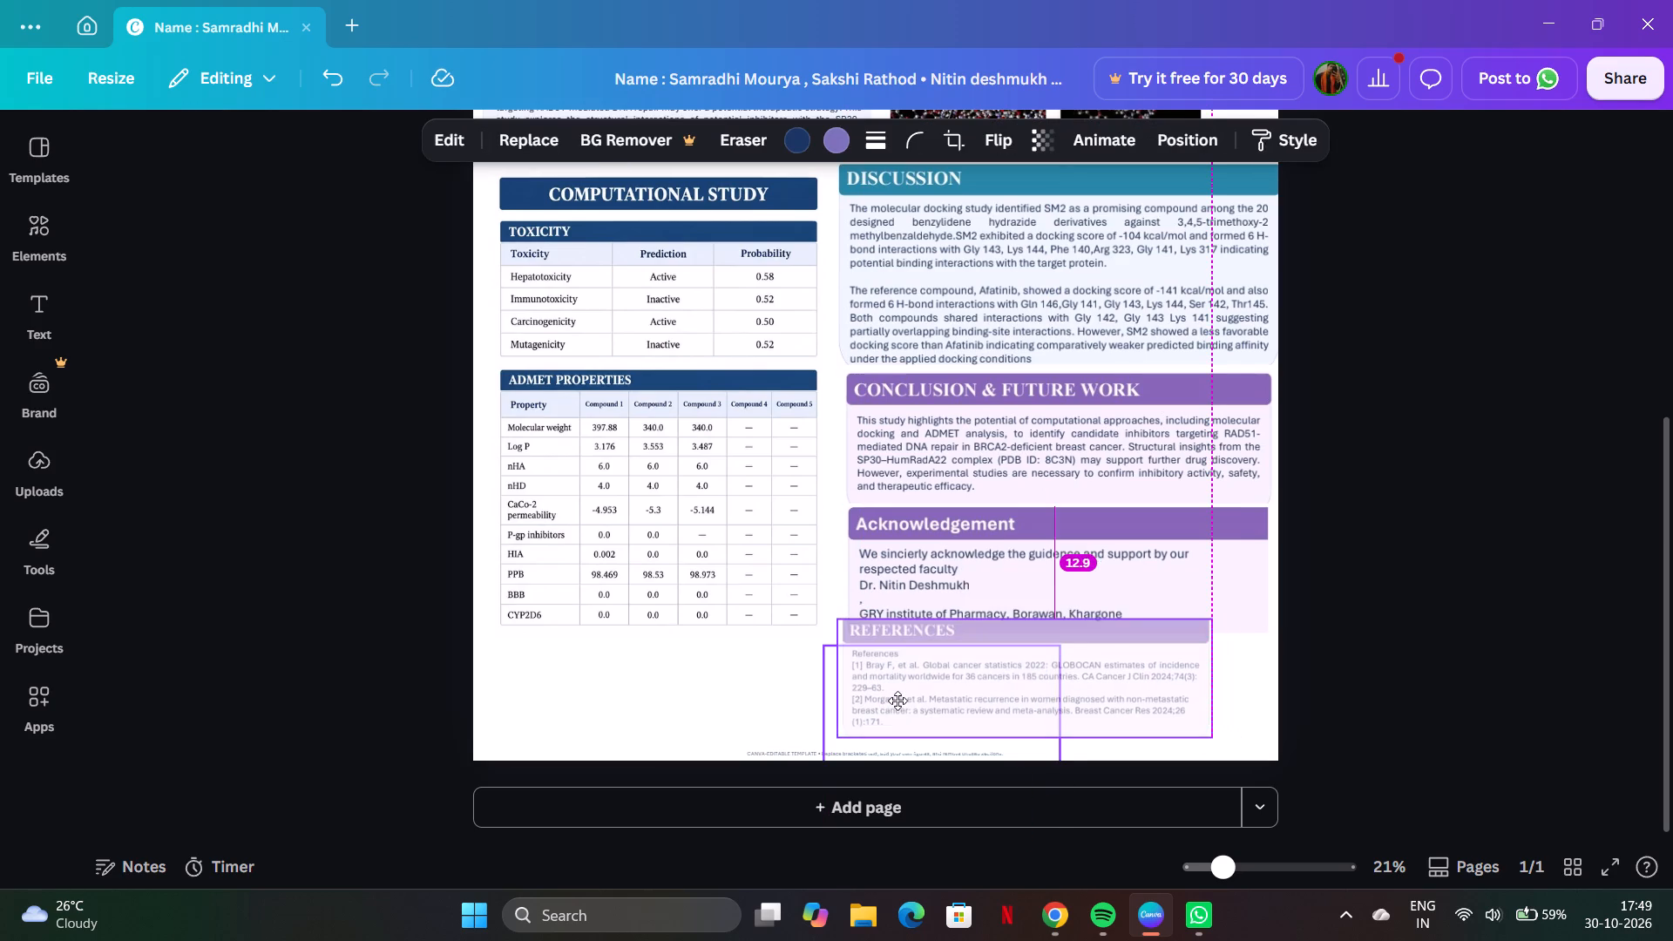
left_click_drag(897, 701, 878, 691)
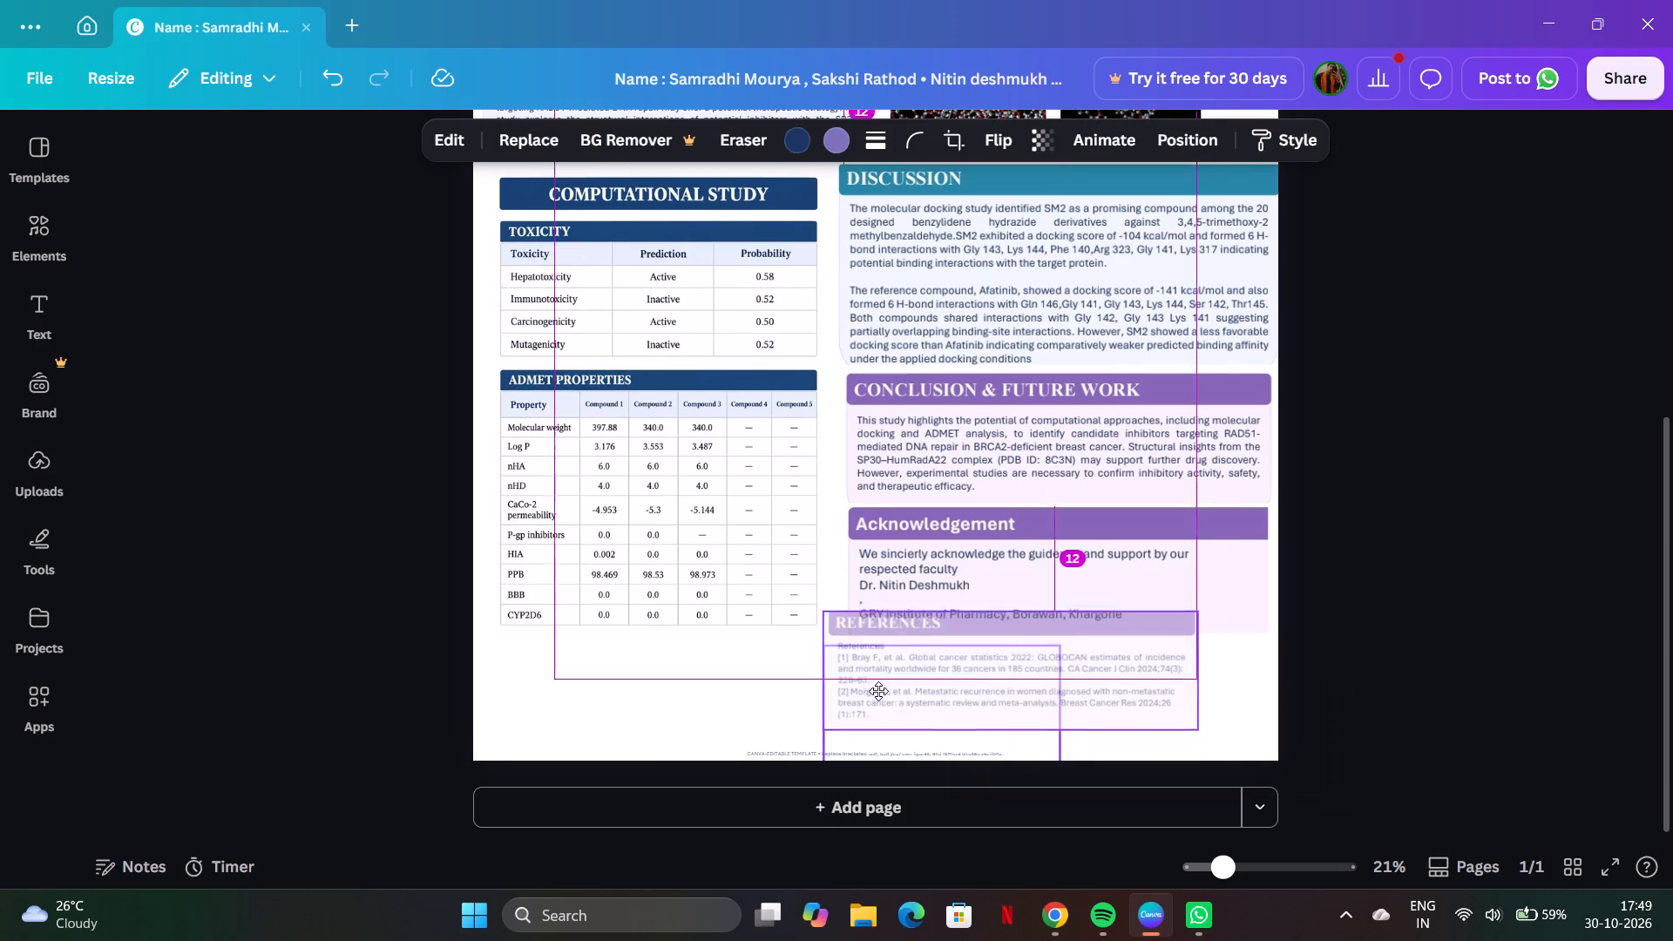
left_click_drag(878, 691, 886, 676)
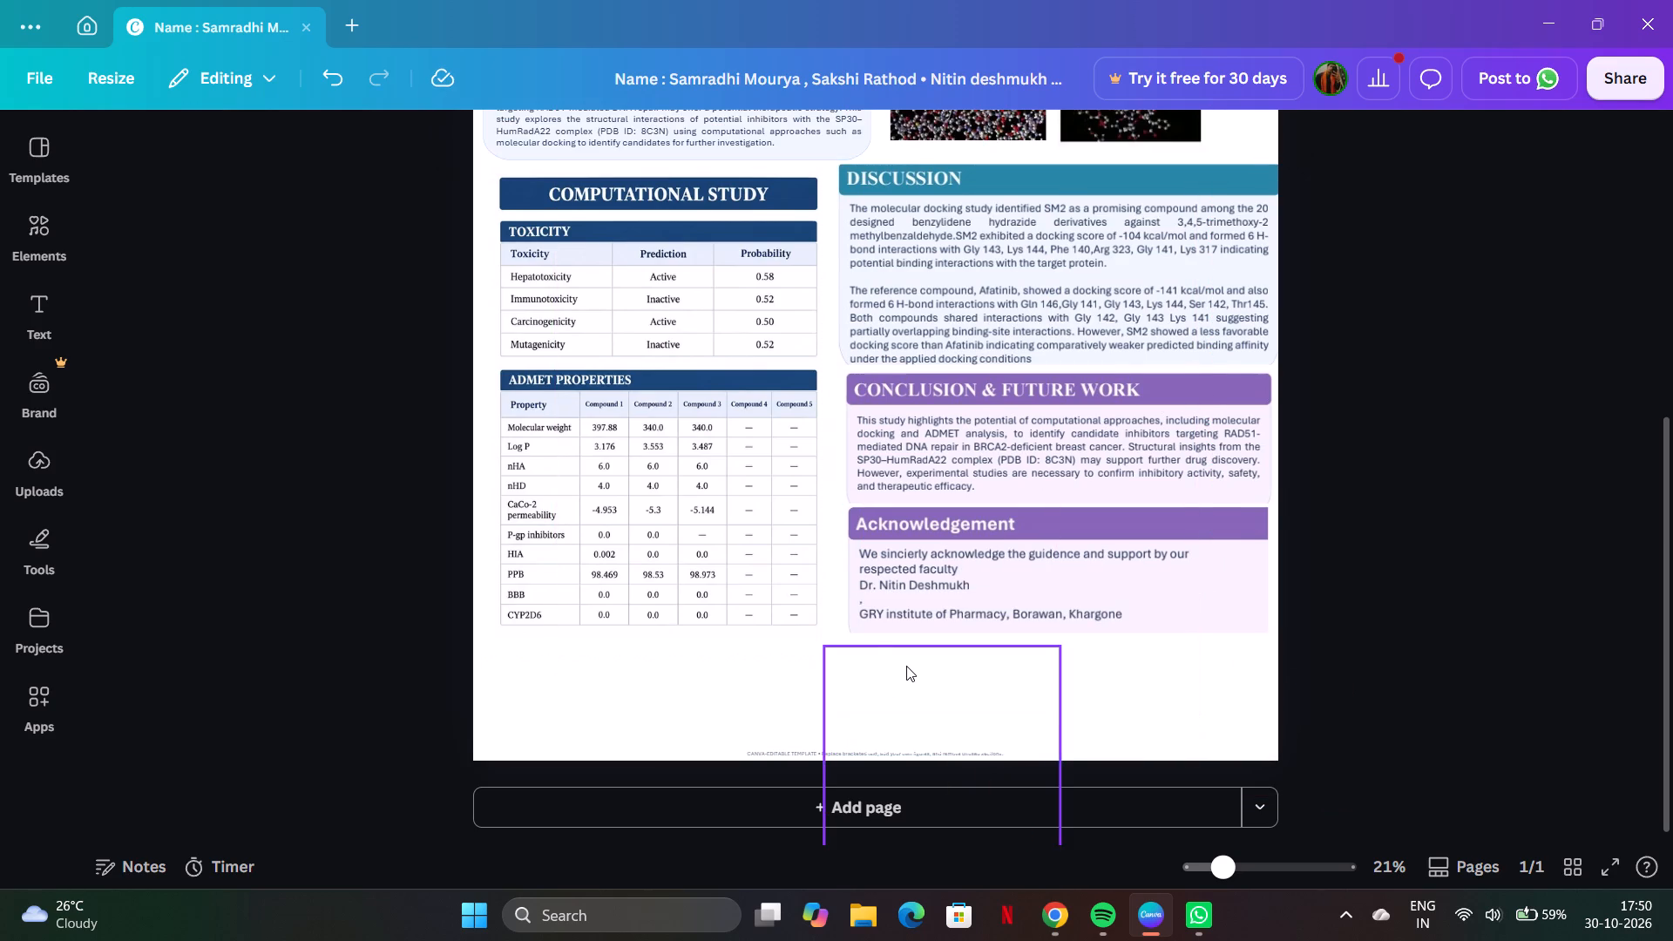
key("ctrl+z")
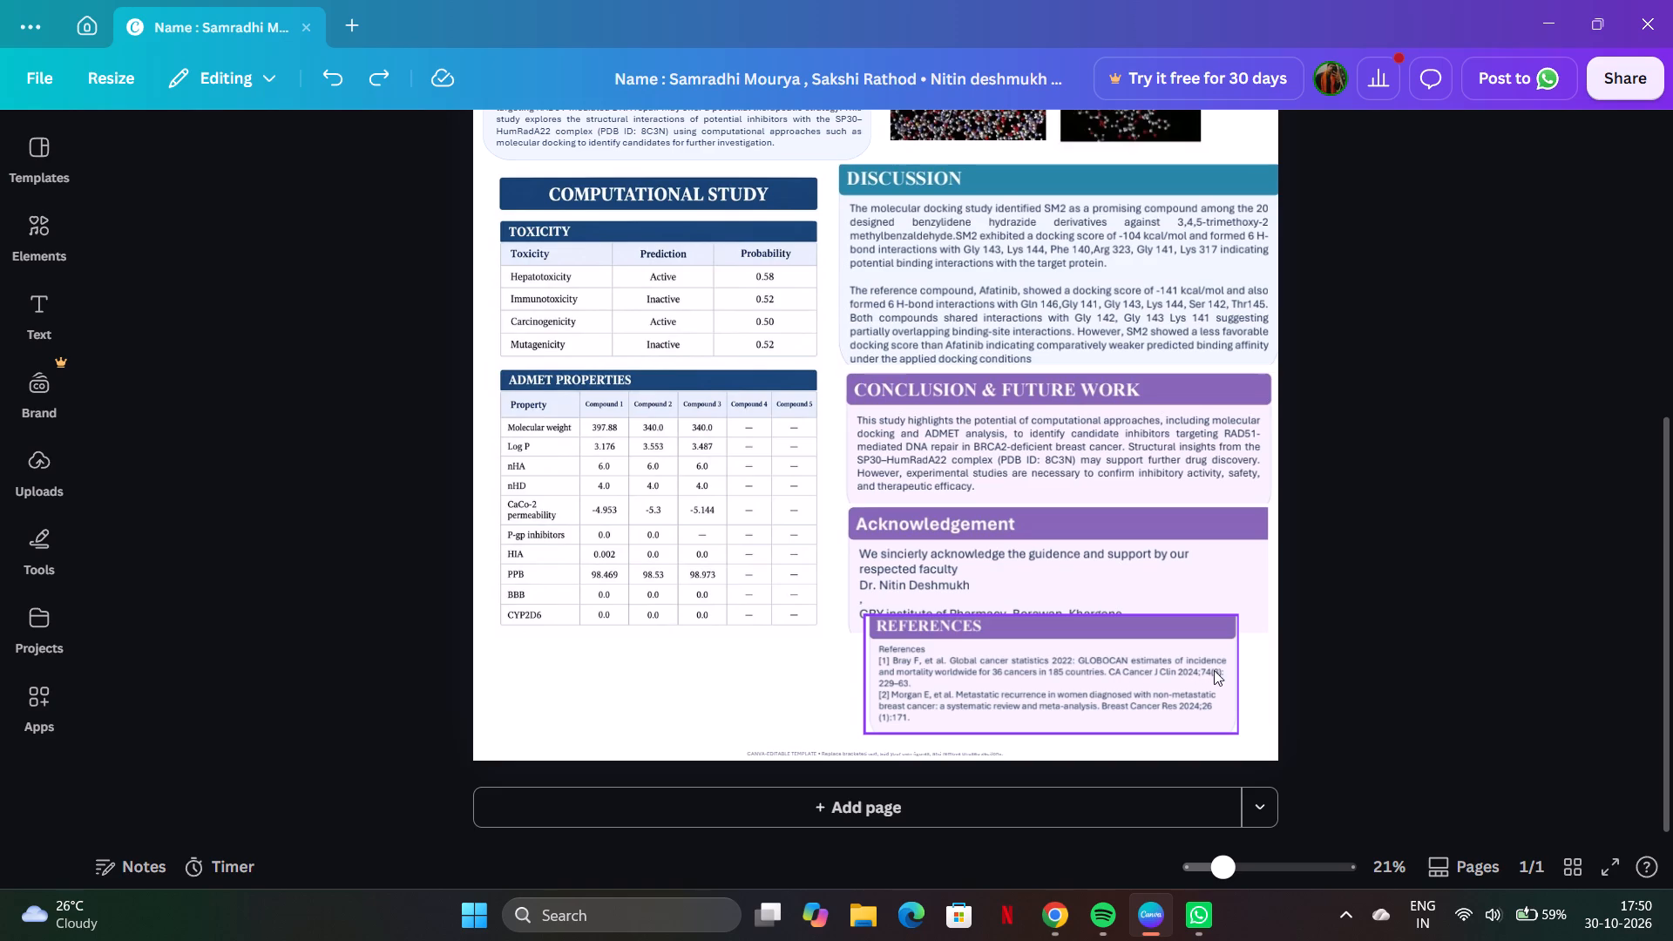
Enlarge the References section to about the Acknowledgement box's width and fit it directly beneath that section without overlap.
left_click(1230, 660)
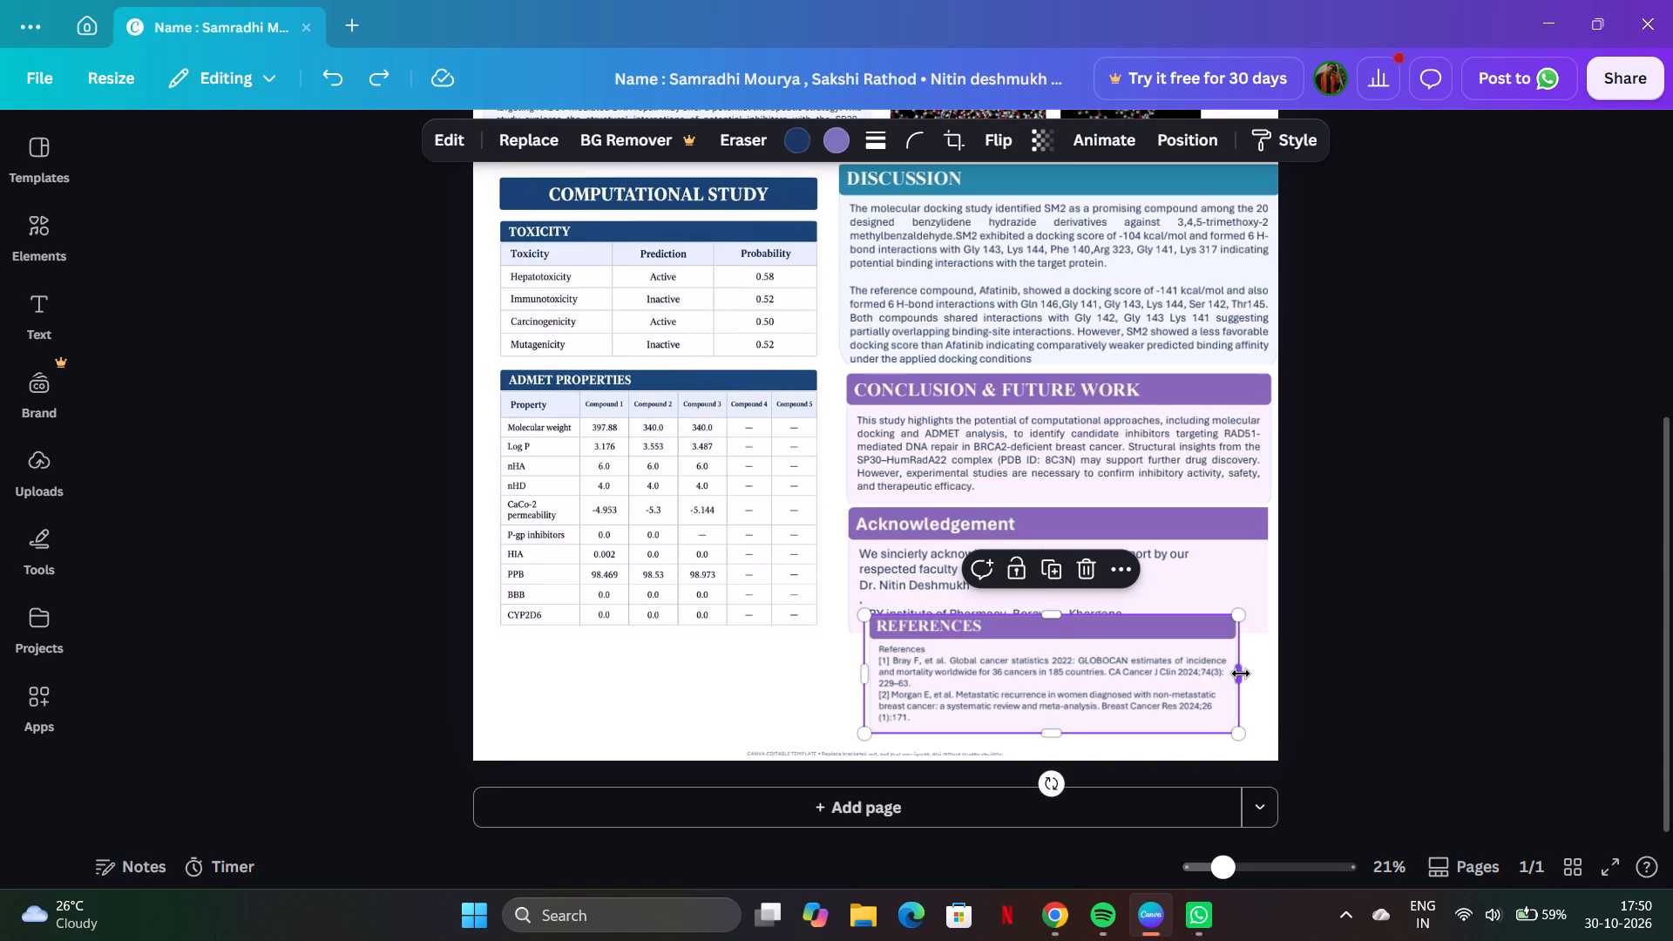
left_click(1249, 611)
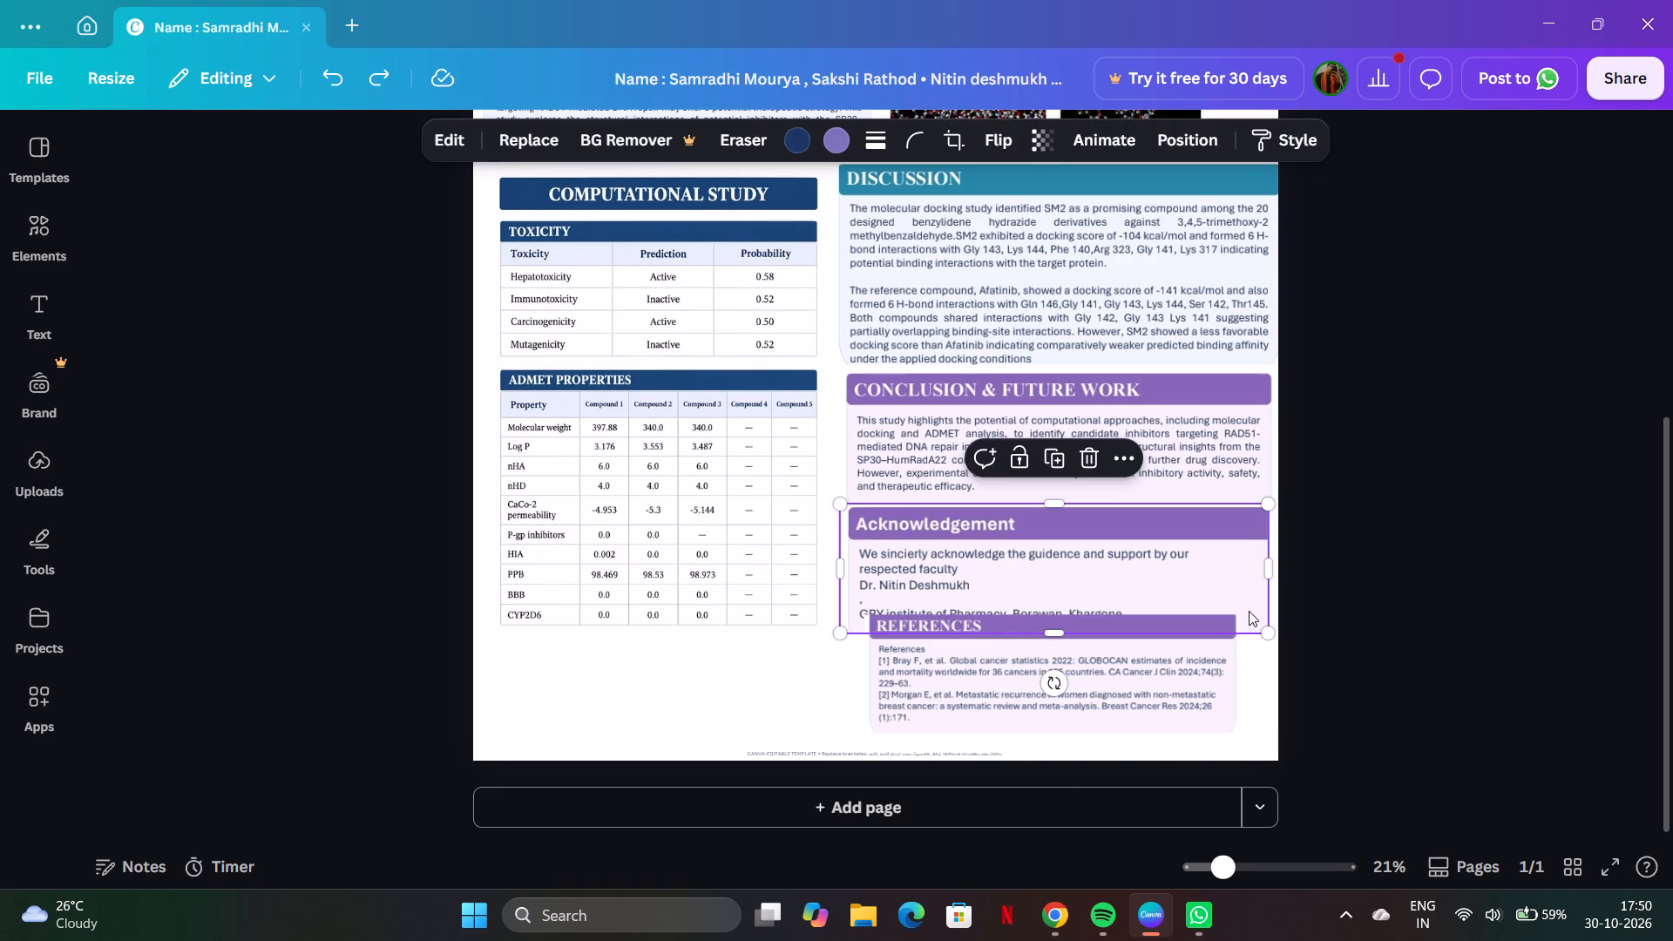
left_click(1195, 650)
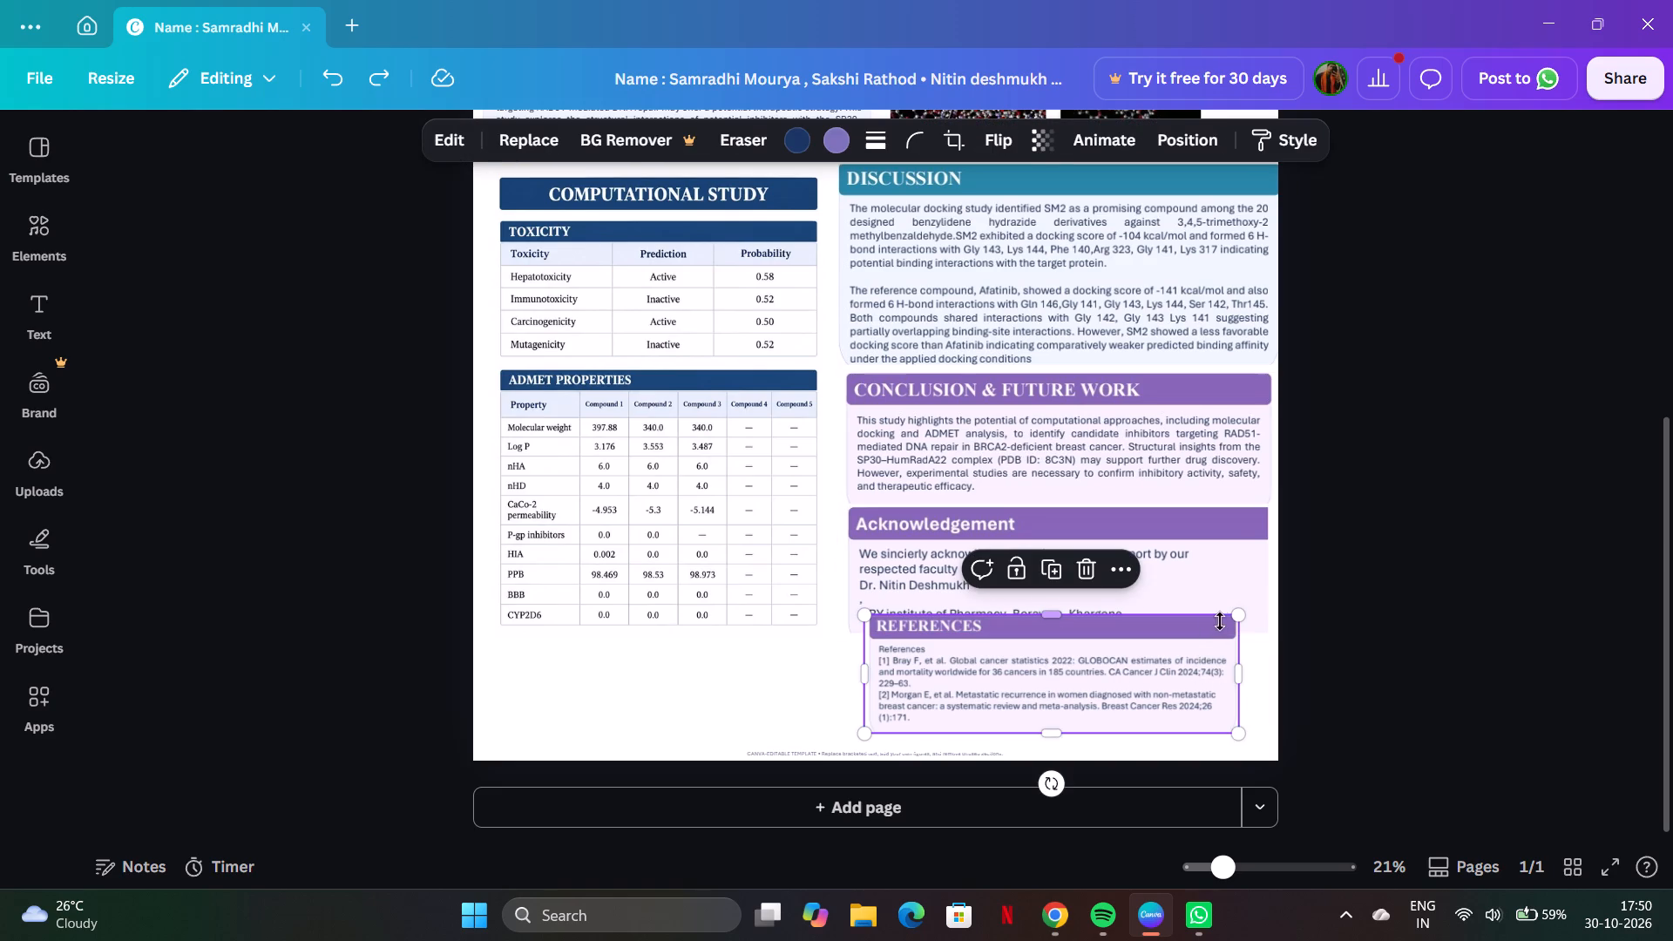
left_click_drag(1243, 614, 1263, 600)
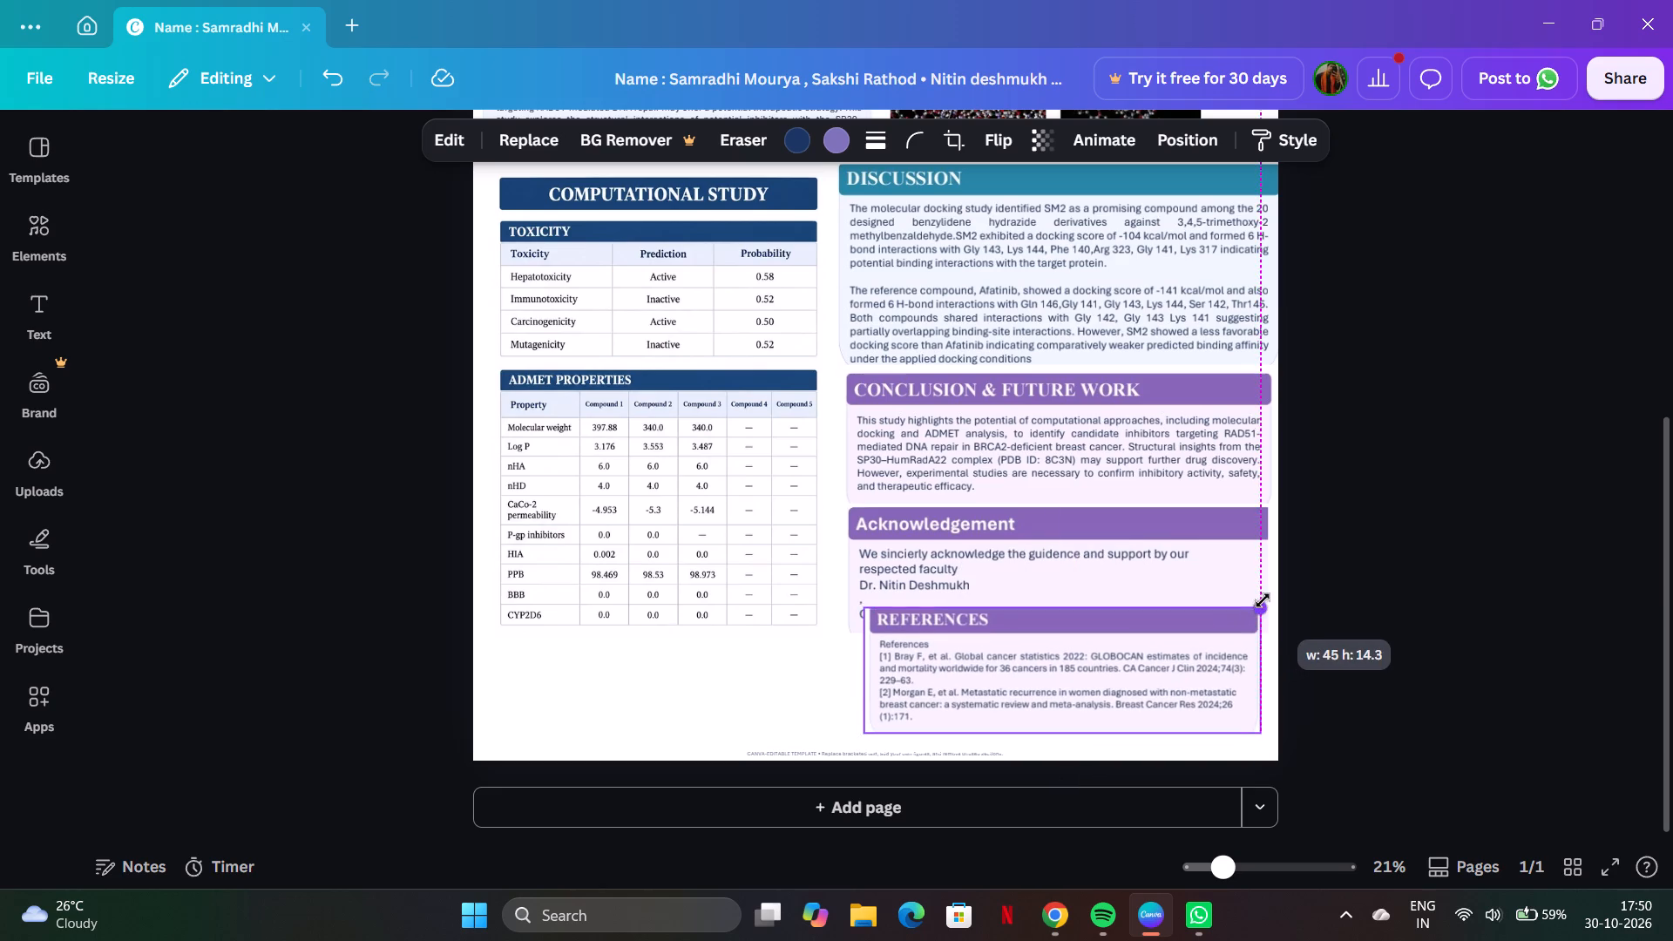
left_click_drag(1263, 600, 1270, 596)
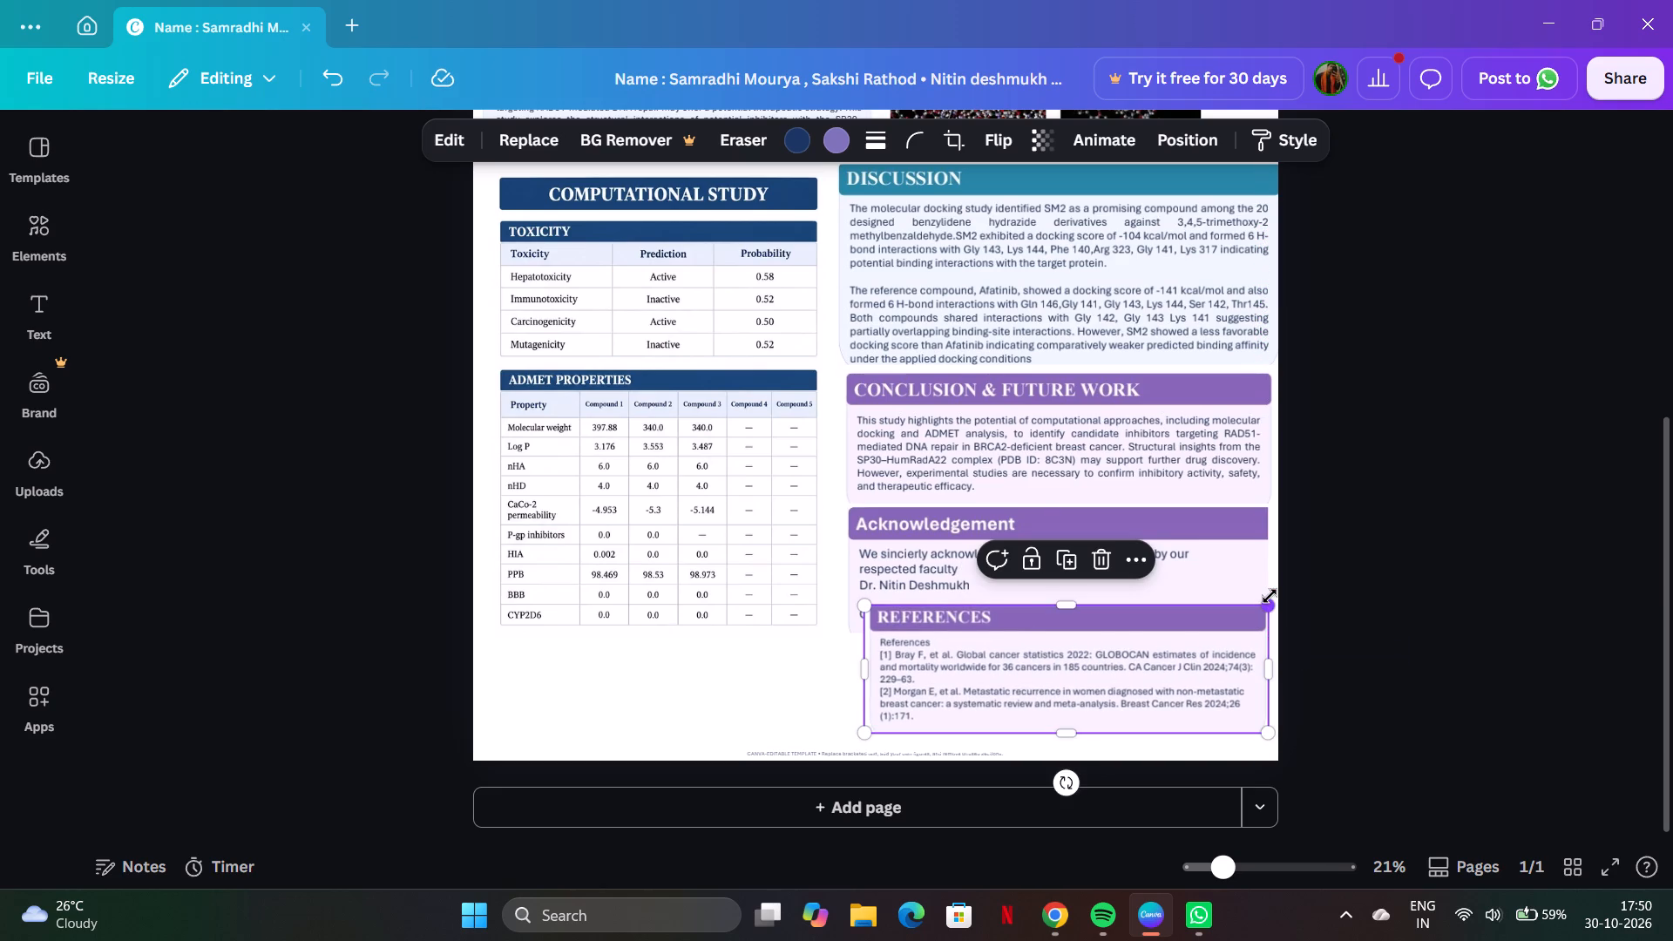
left_click_drag(868, 602, 843, 596)
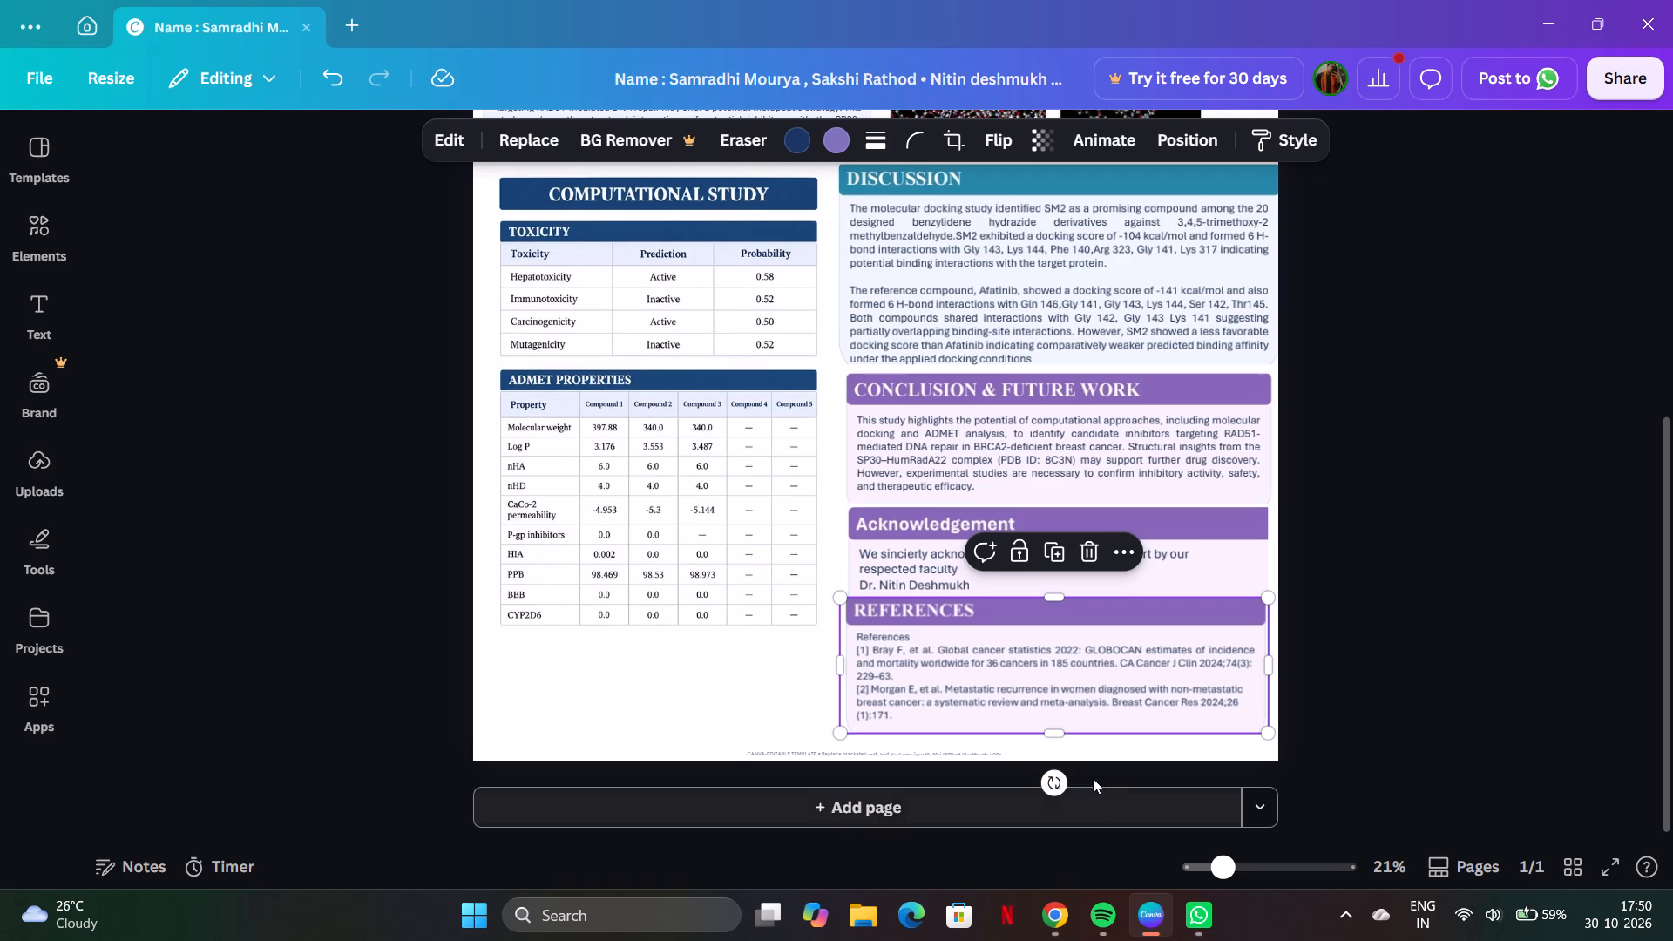
Crop the bottom edge of the References section to just beneath its last reference line, keeping the next heading hidden.
left_click_drag(1054, 733, 1048, 775)
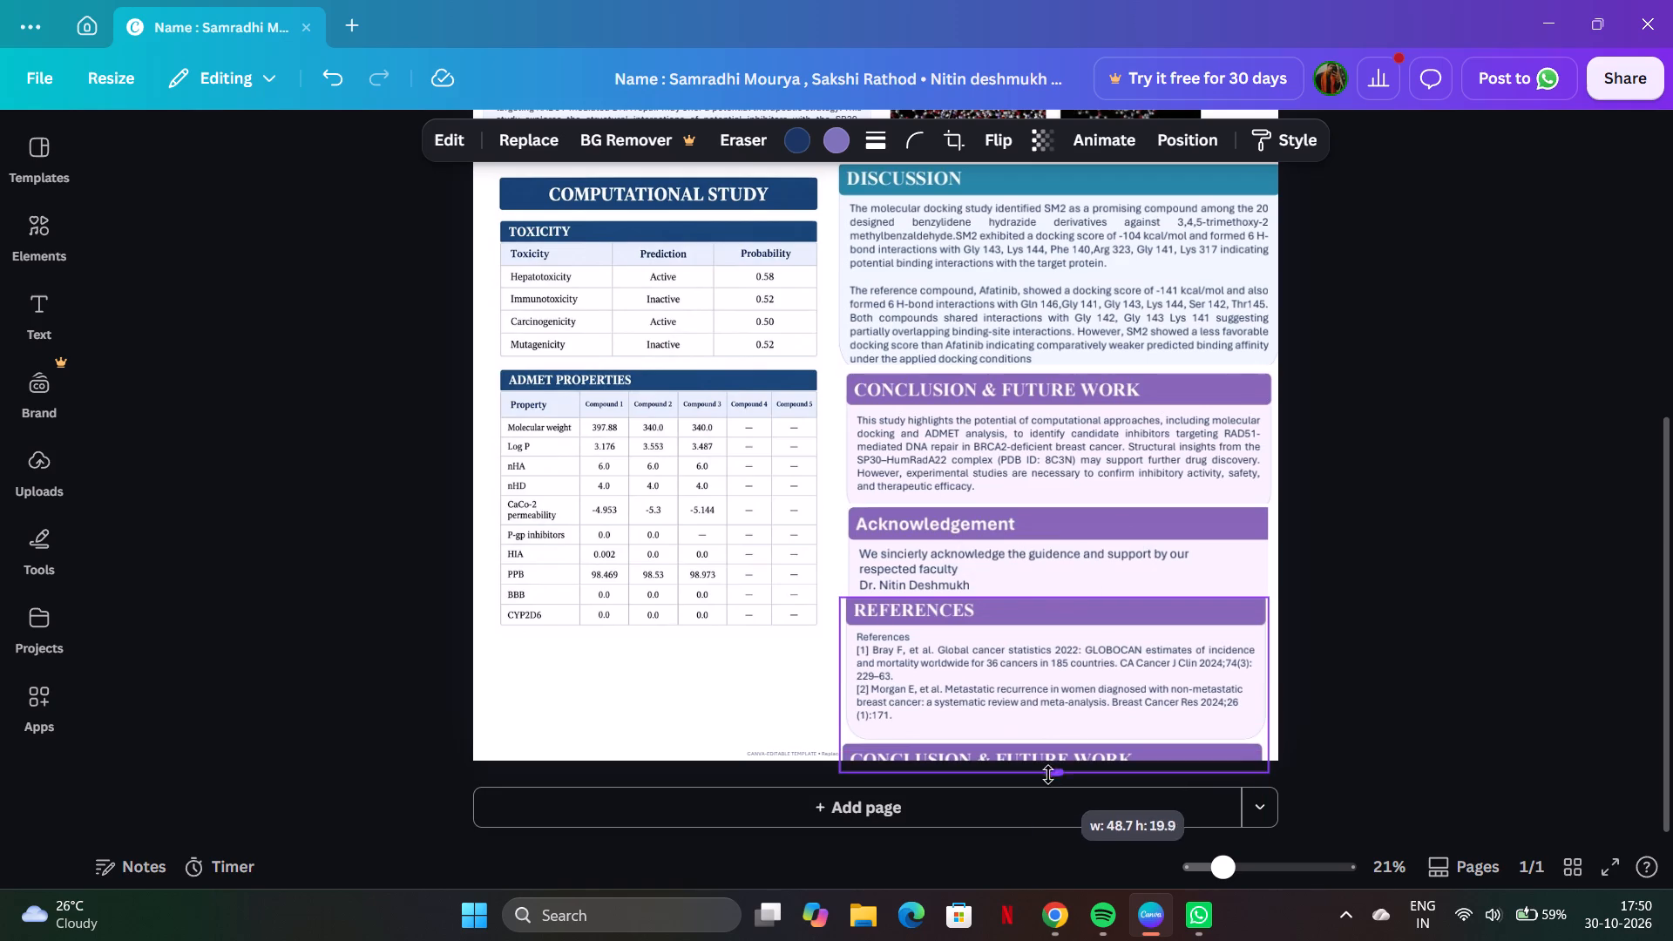
left_click_drag(1048, 775, 1059, 741)
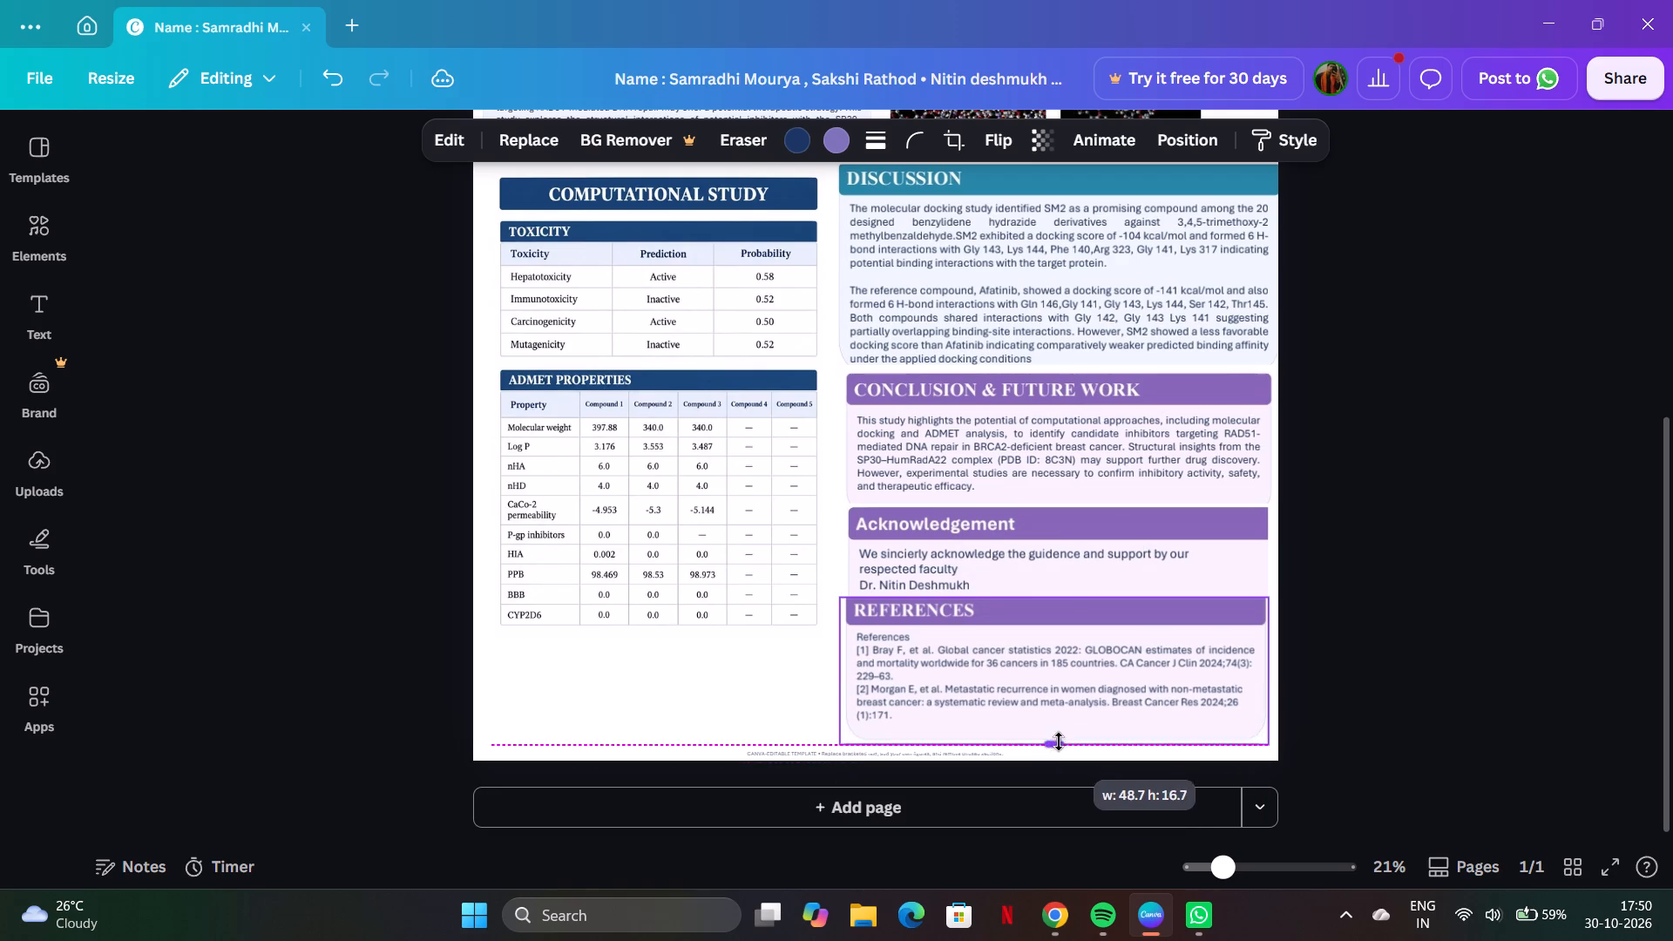
left_click_drag(1059, 741, 1033, 718)
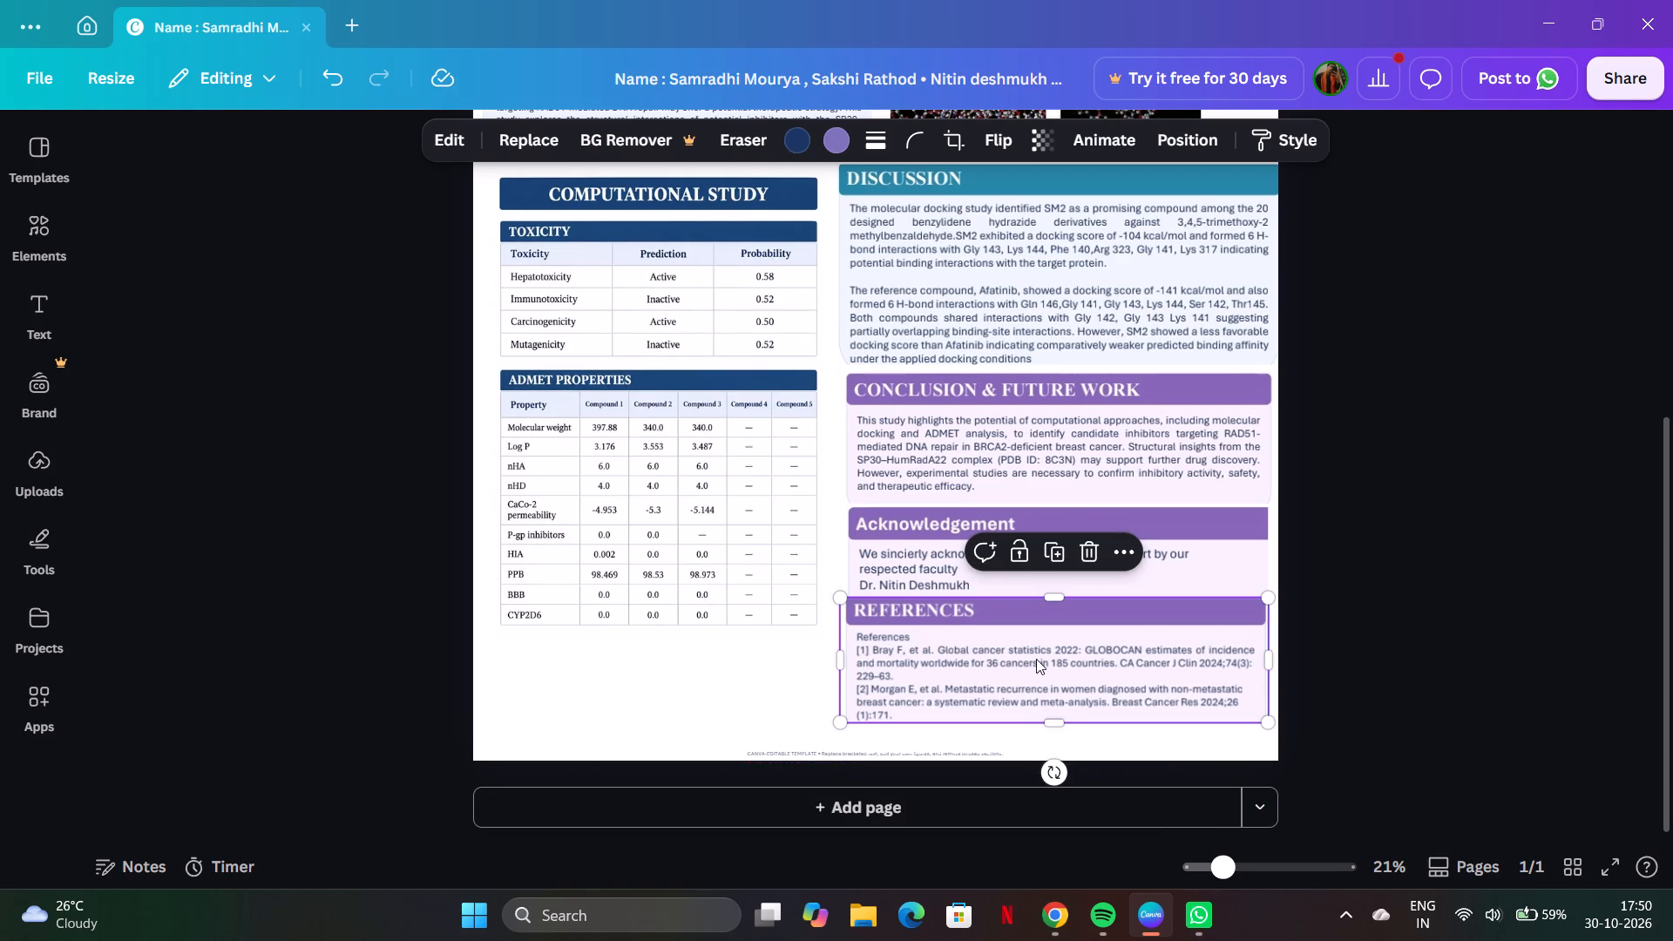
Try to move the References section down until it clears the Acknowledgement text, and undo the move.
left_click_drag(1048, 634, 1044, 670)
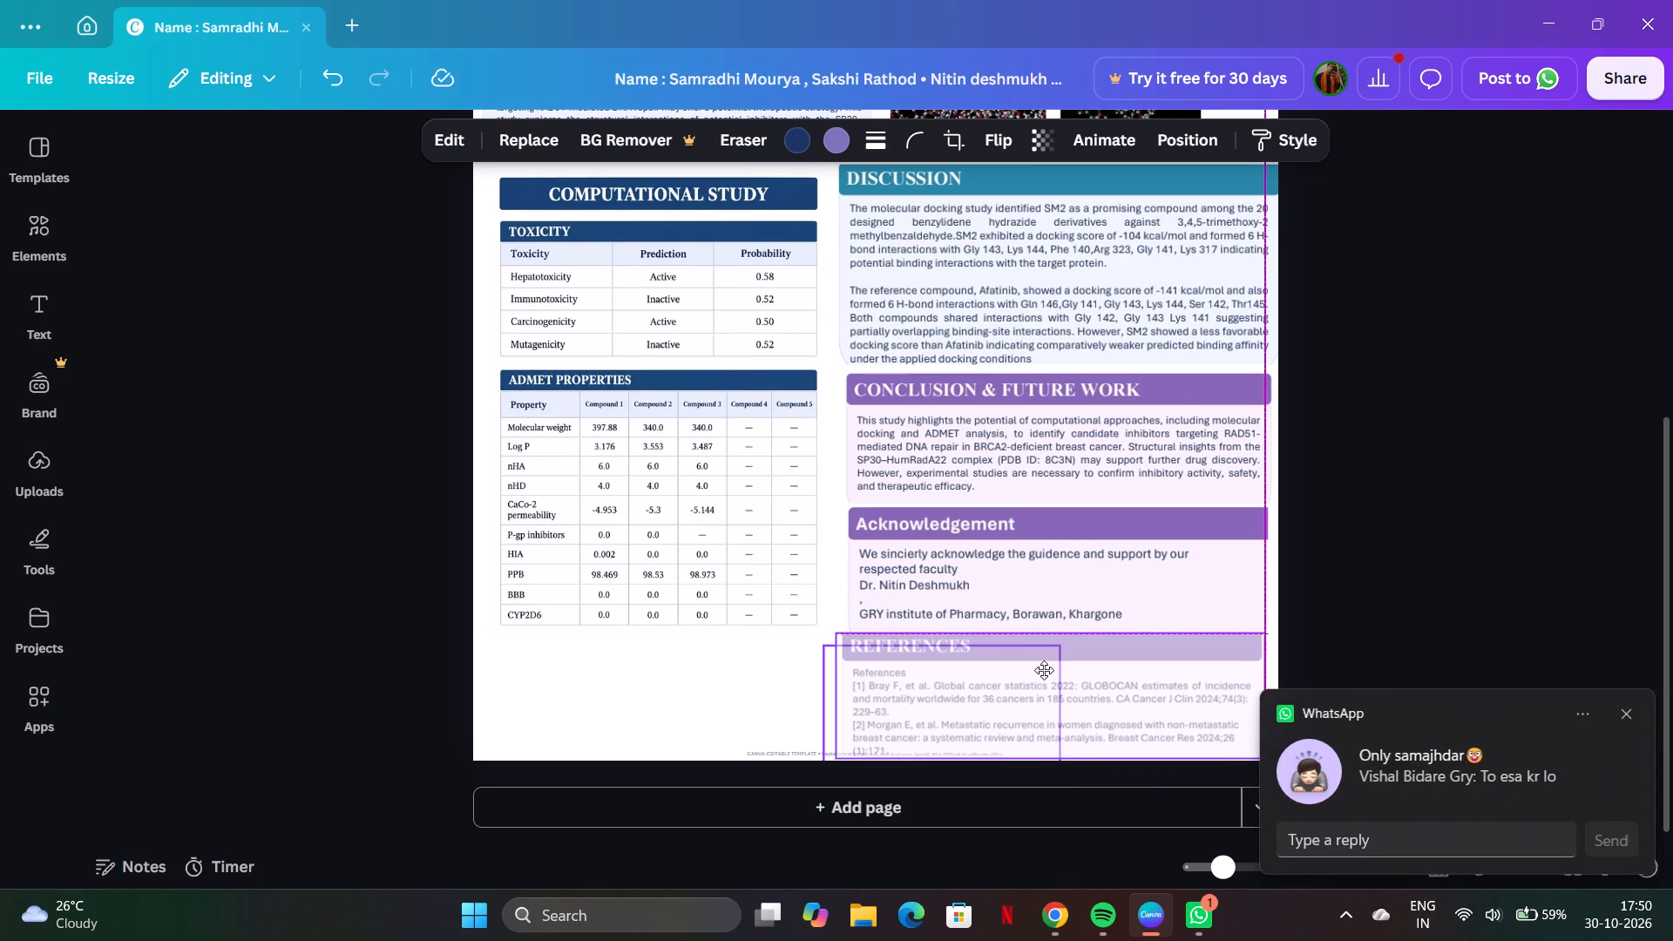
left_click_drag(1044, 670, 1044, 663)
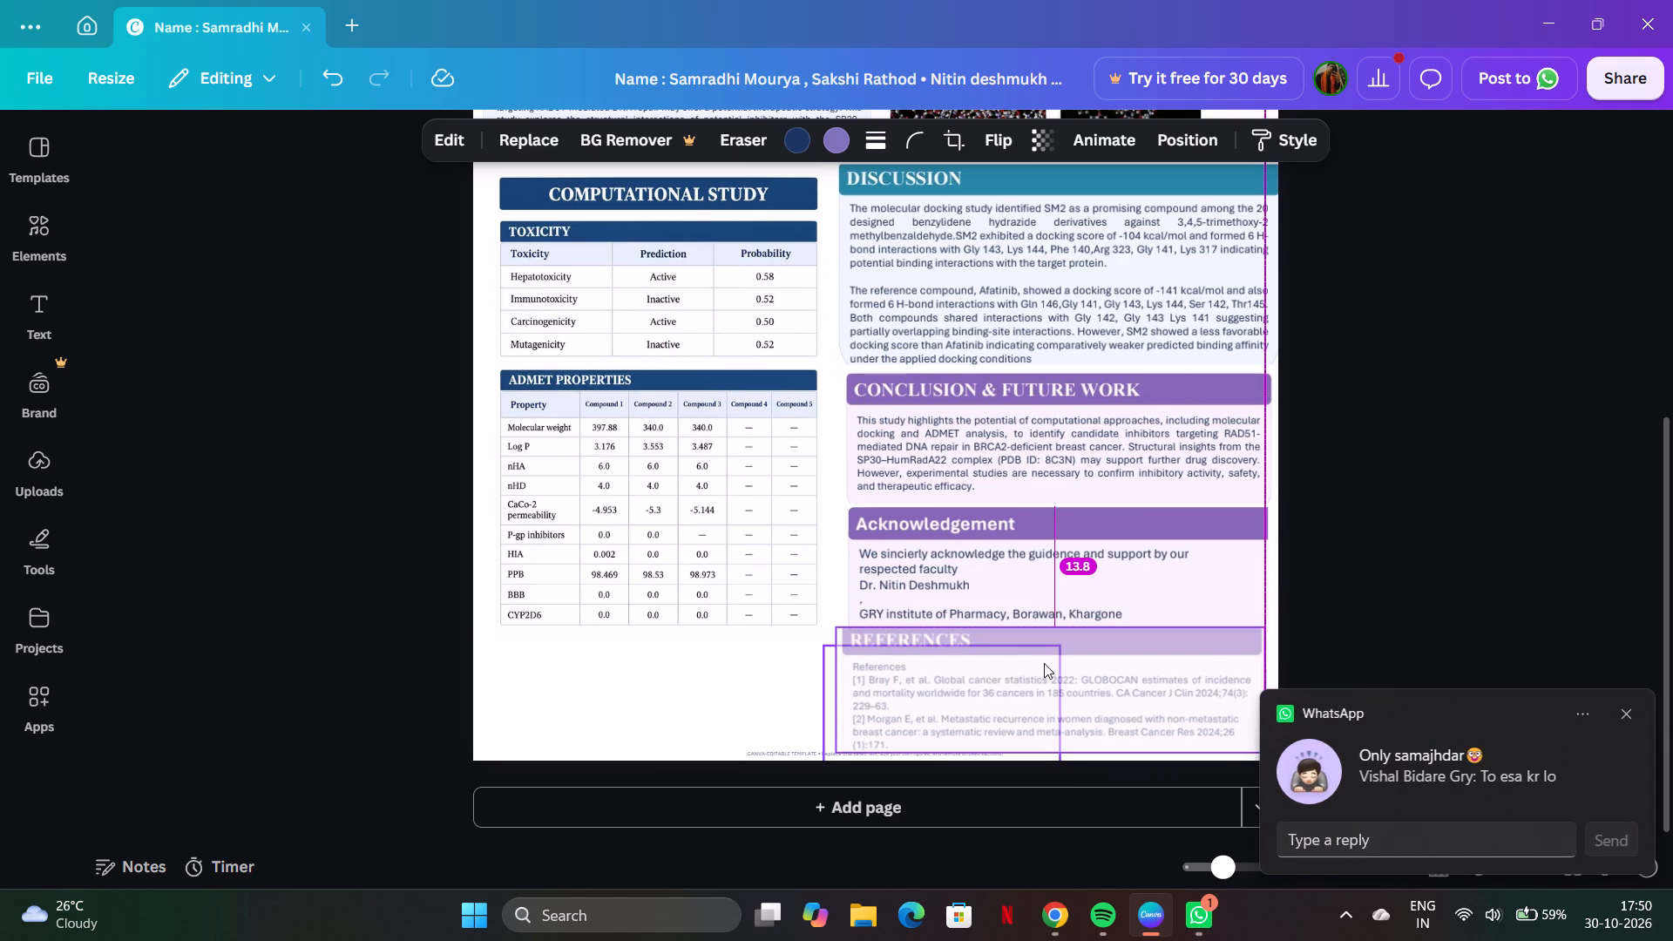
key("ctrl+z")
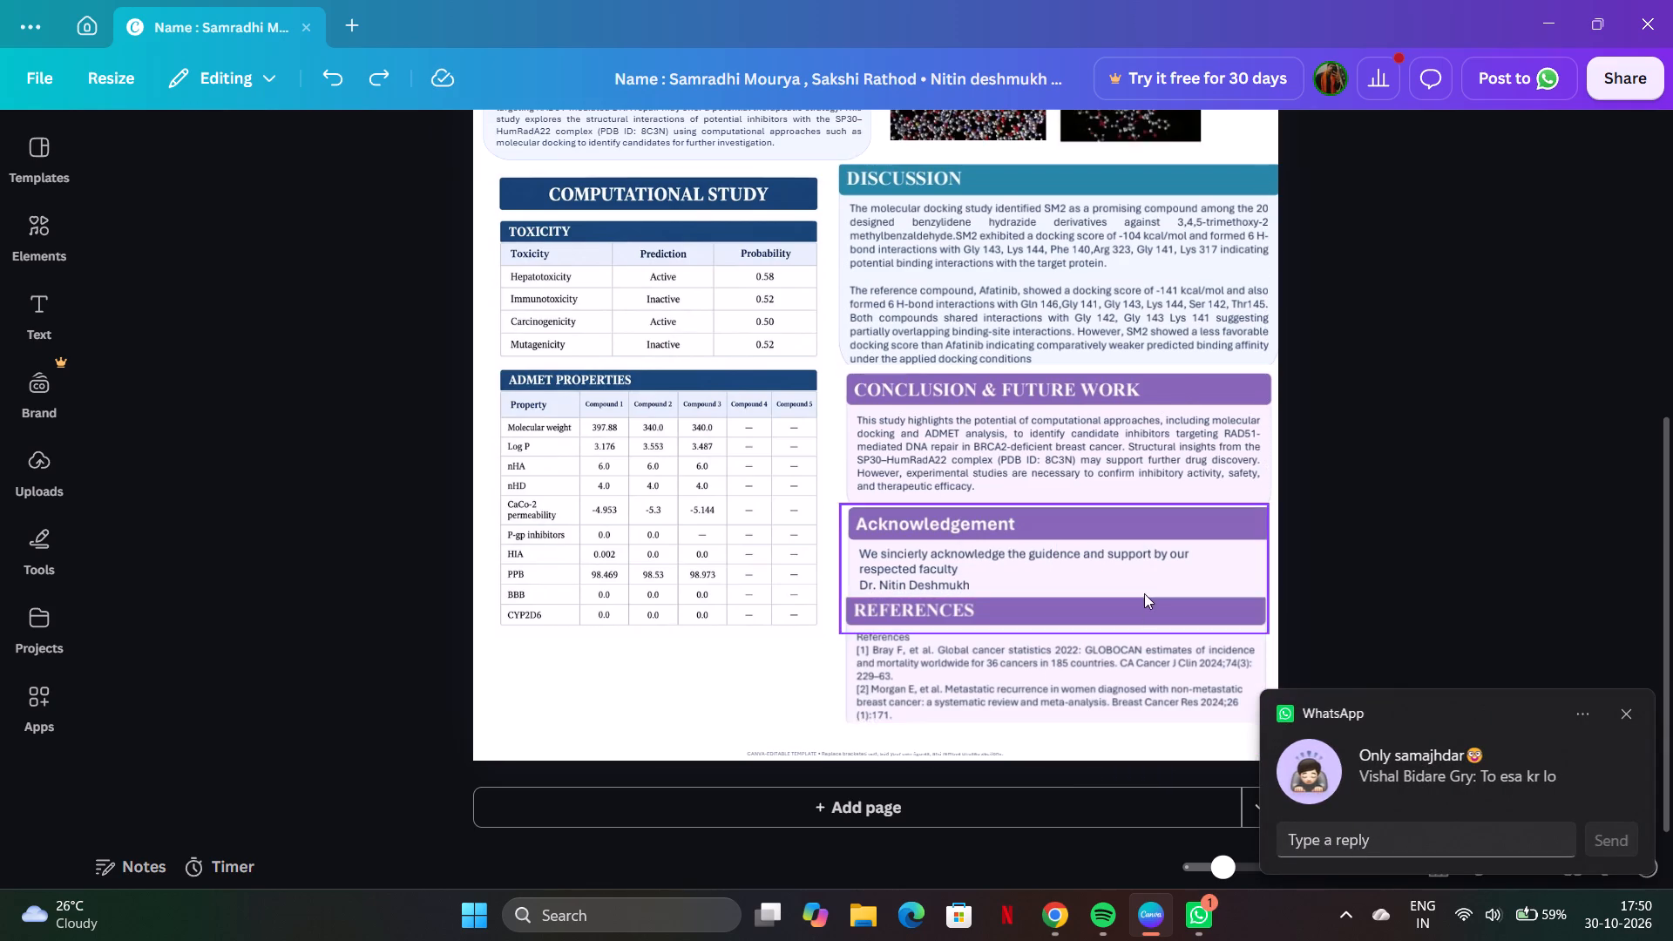
Move the Acknowledgement section up so its bottom edge meets the top of References, leaving the institute line uncovered.
left_click(748, 691)
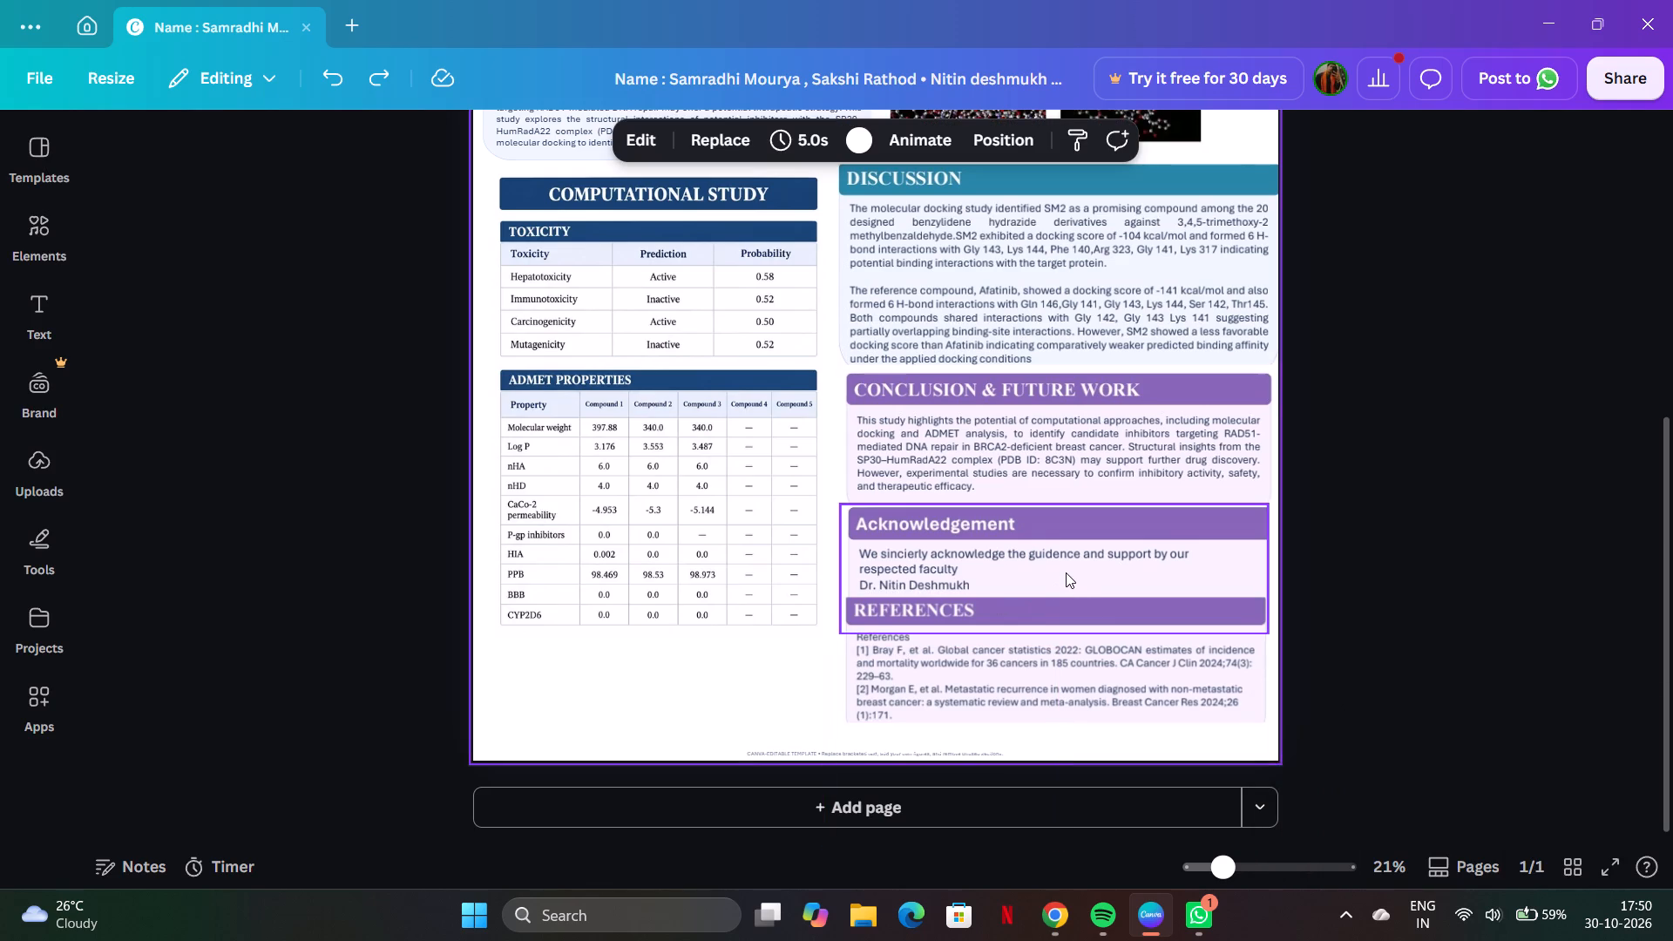
left_click_drag(1066, 572, 1051, 524)
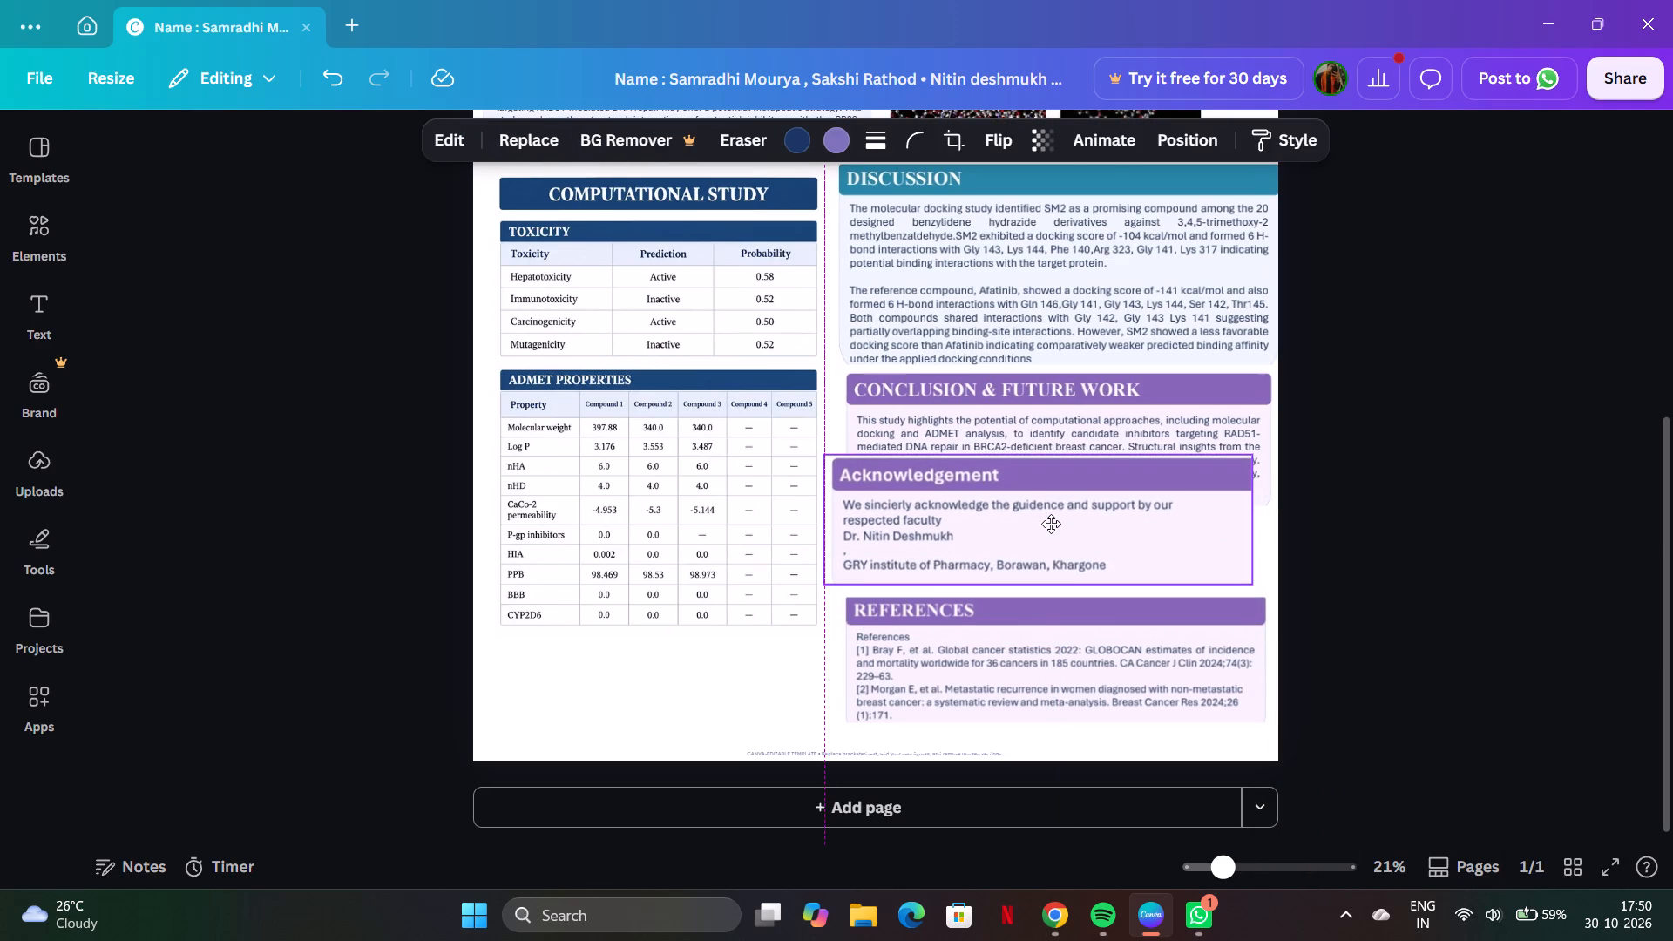
left_click_drag(1051, 524, 1063, 537)
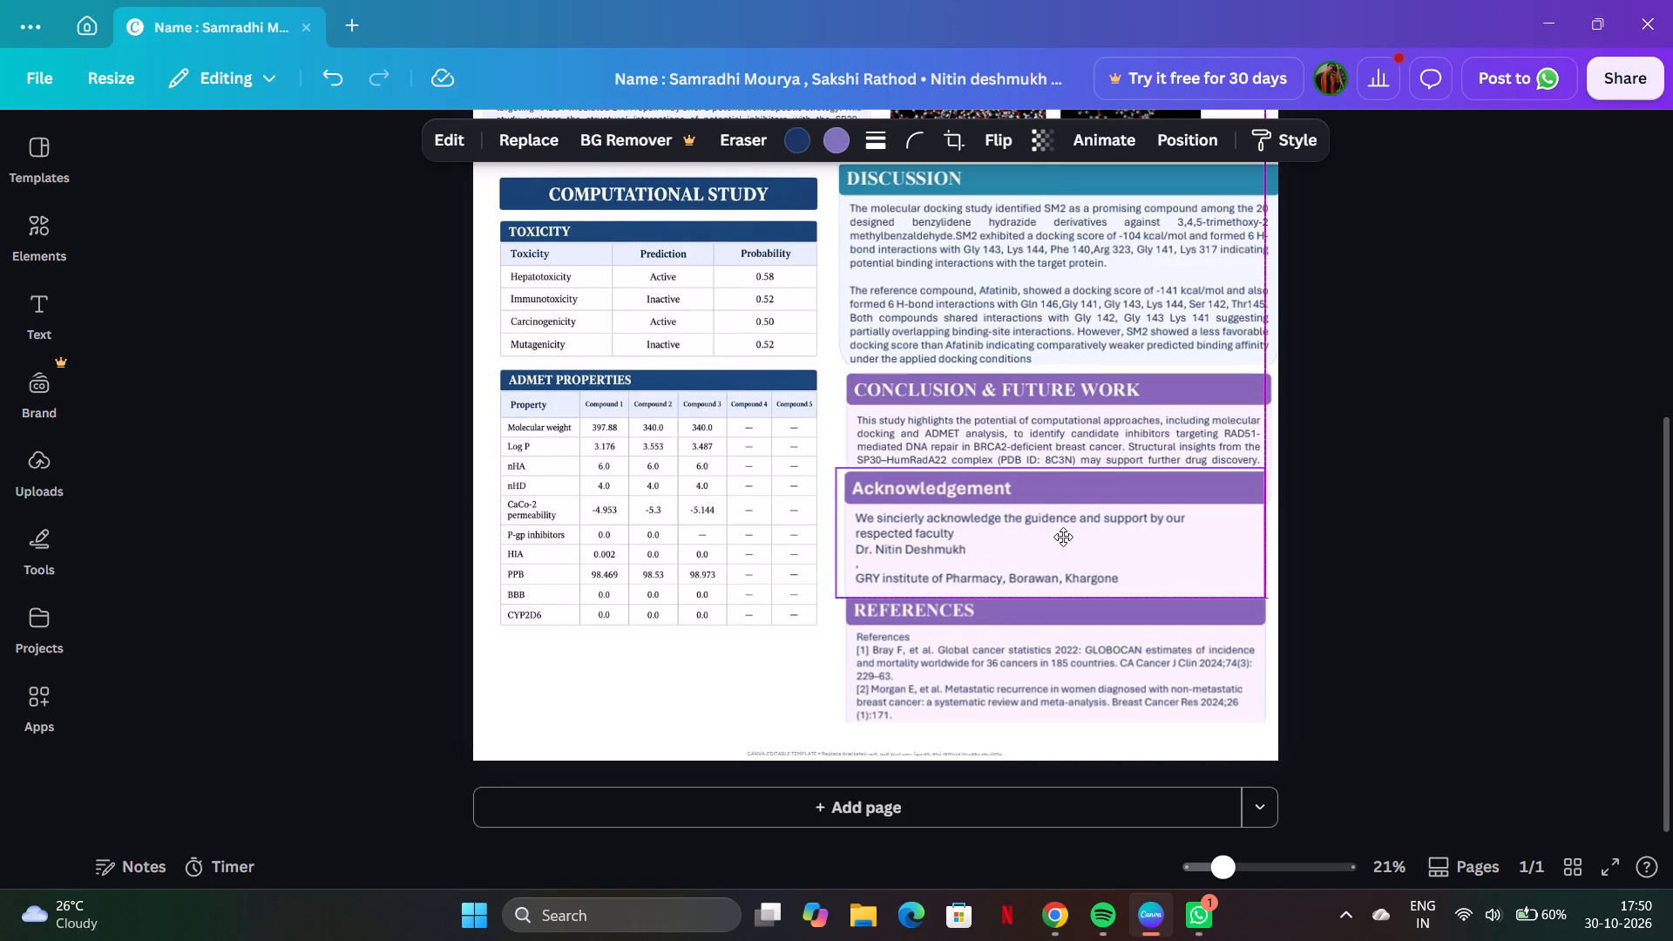
left_click_drag(1063, 537, 1069, 538)
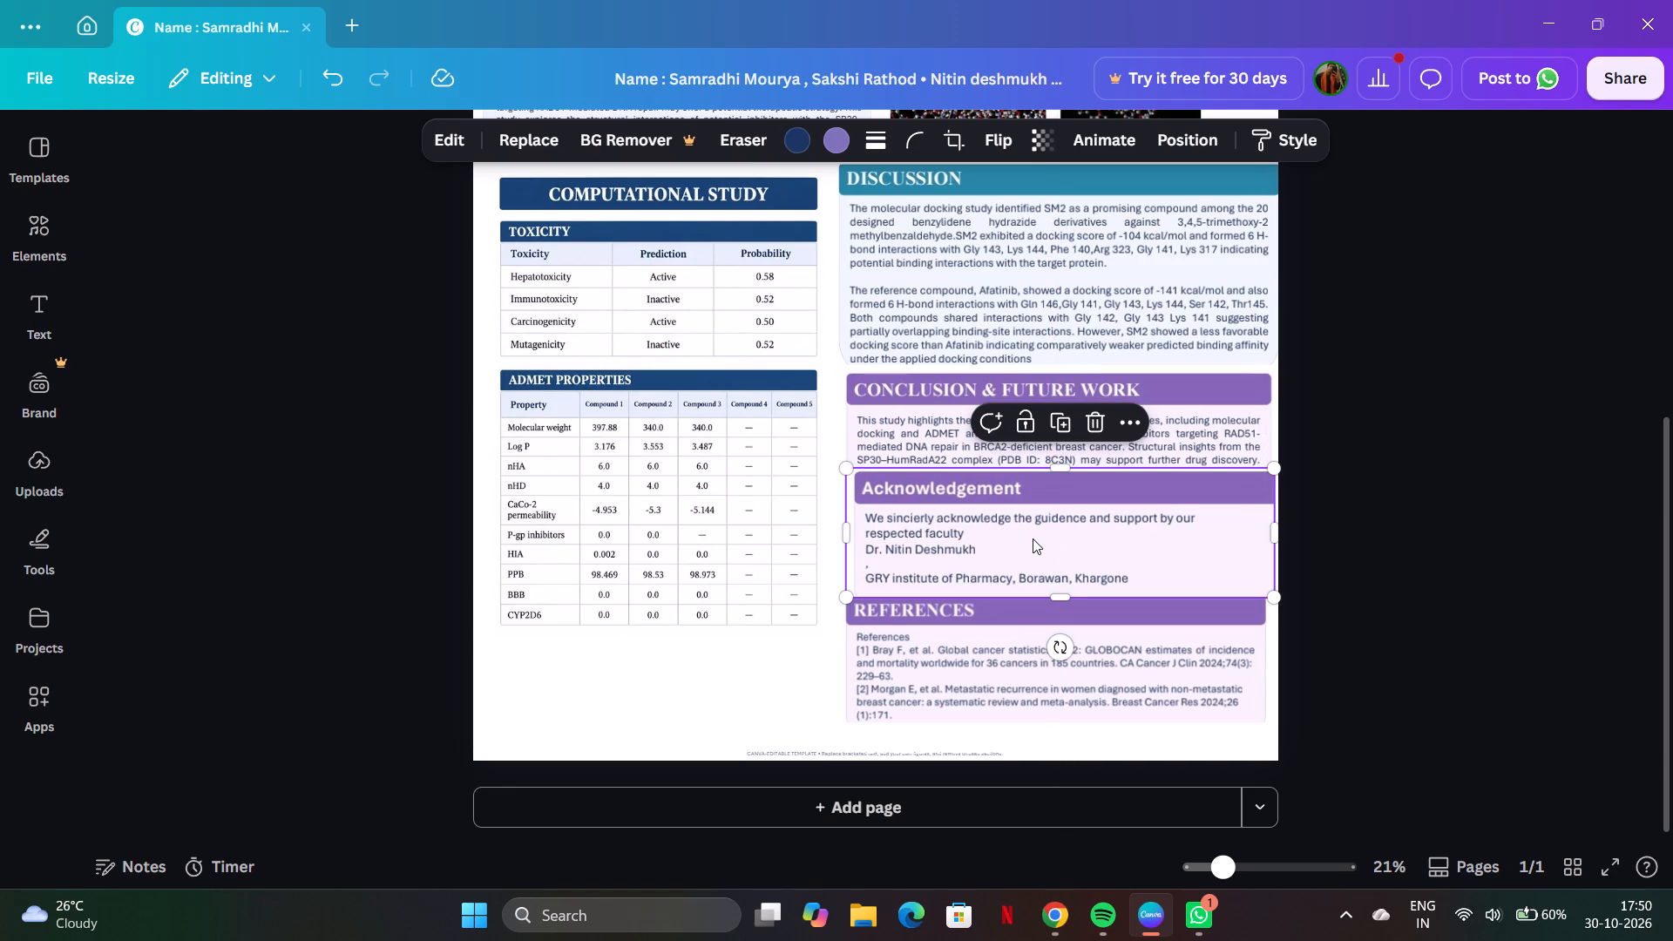
Shift the Acknowledgement section slightly left so its edges line up with the sections above and below it.
left_click(743, 719)
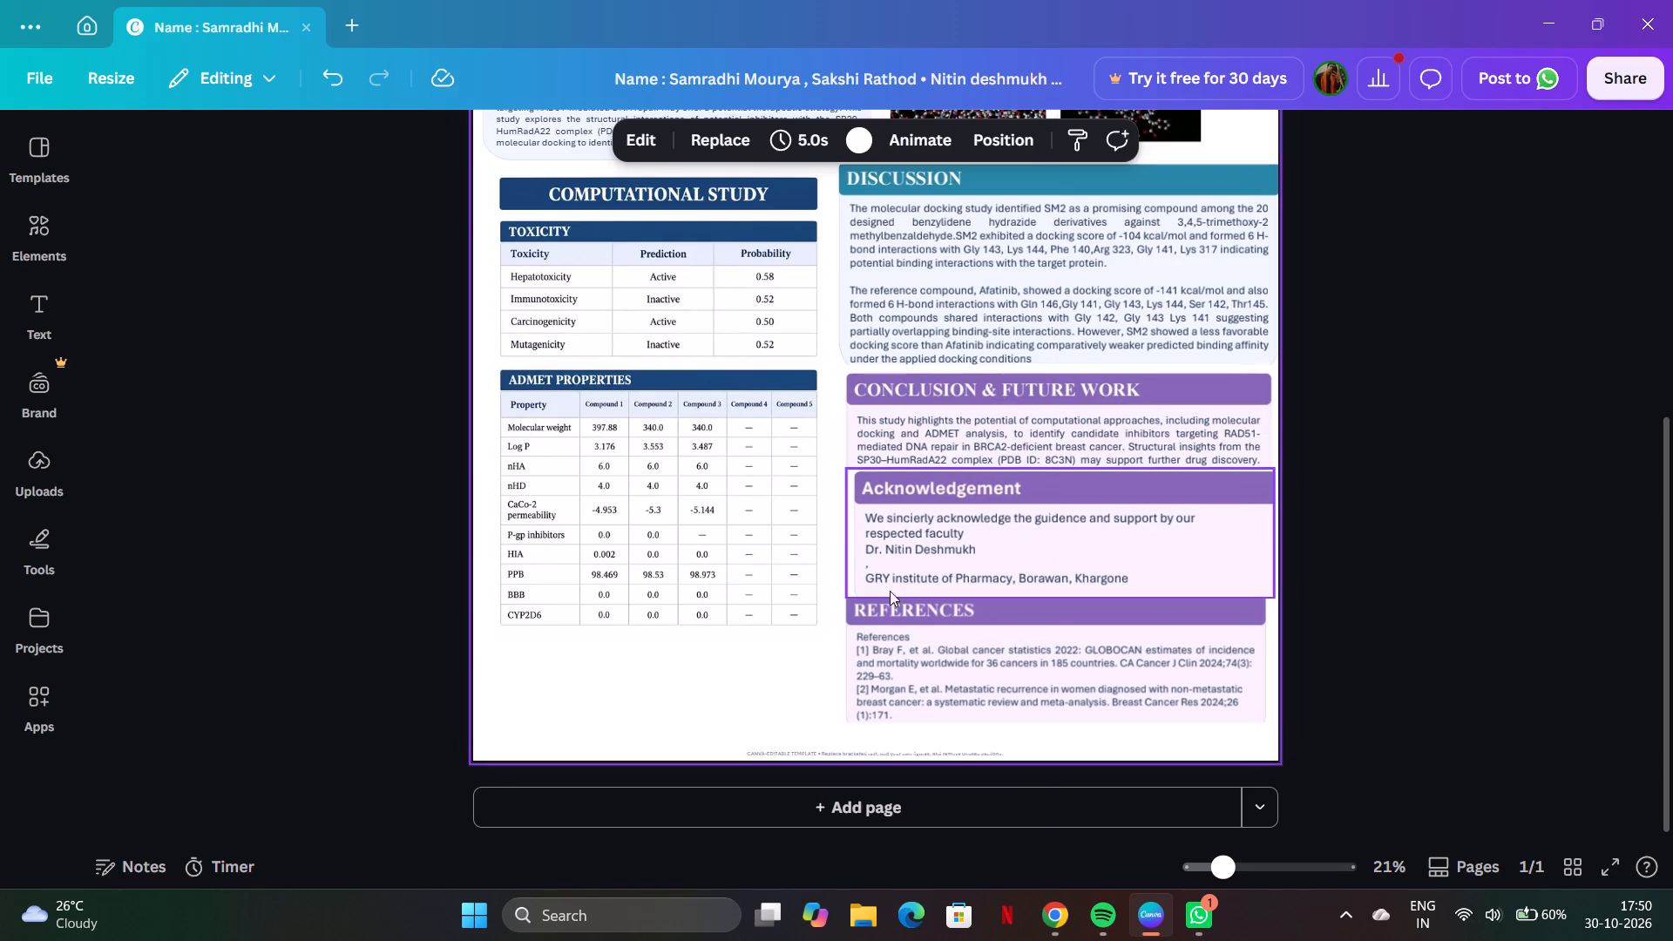
left_click(876, 529)
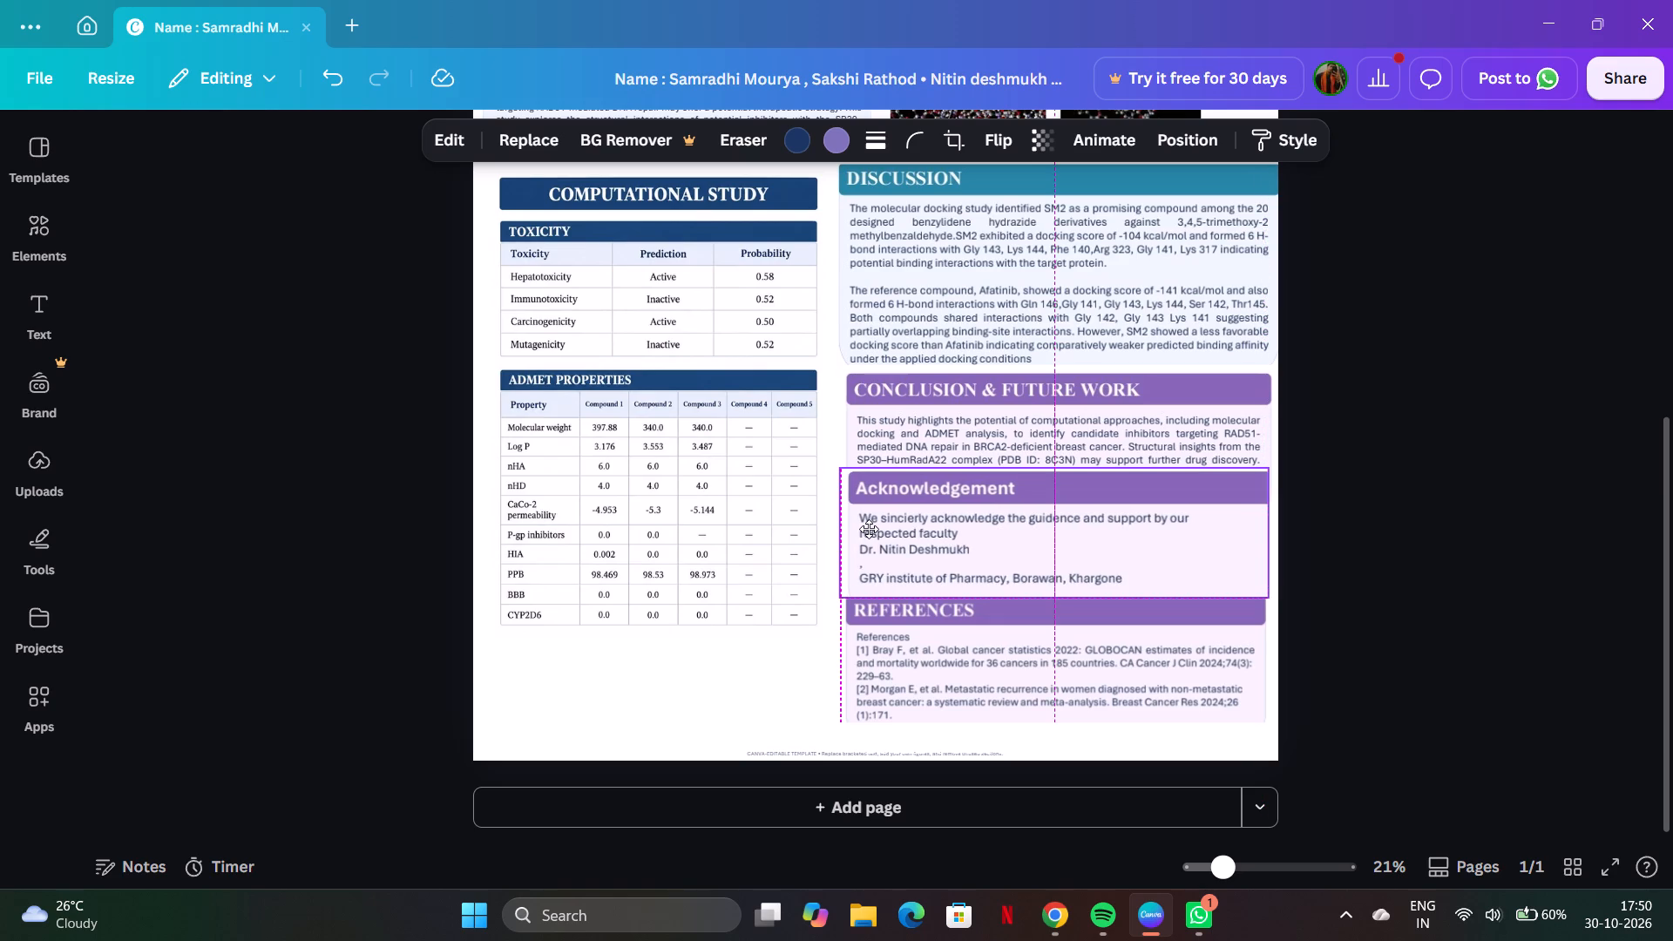
left_click(809, 722)
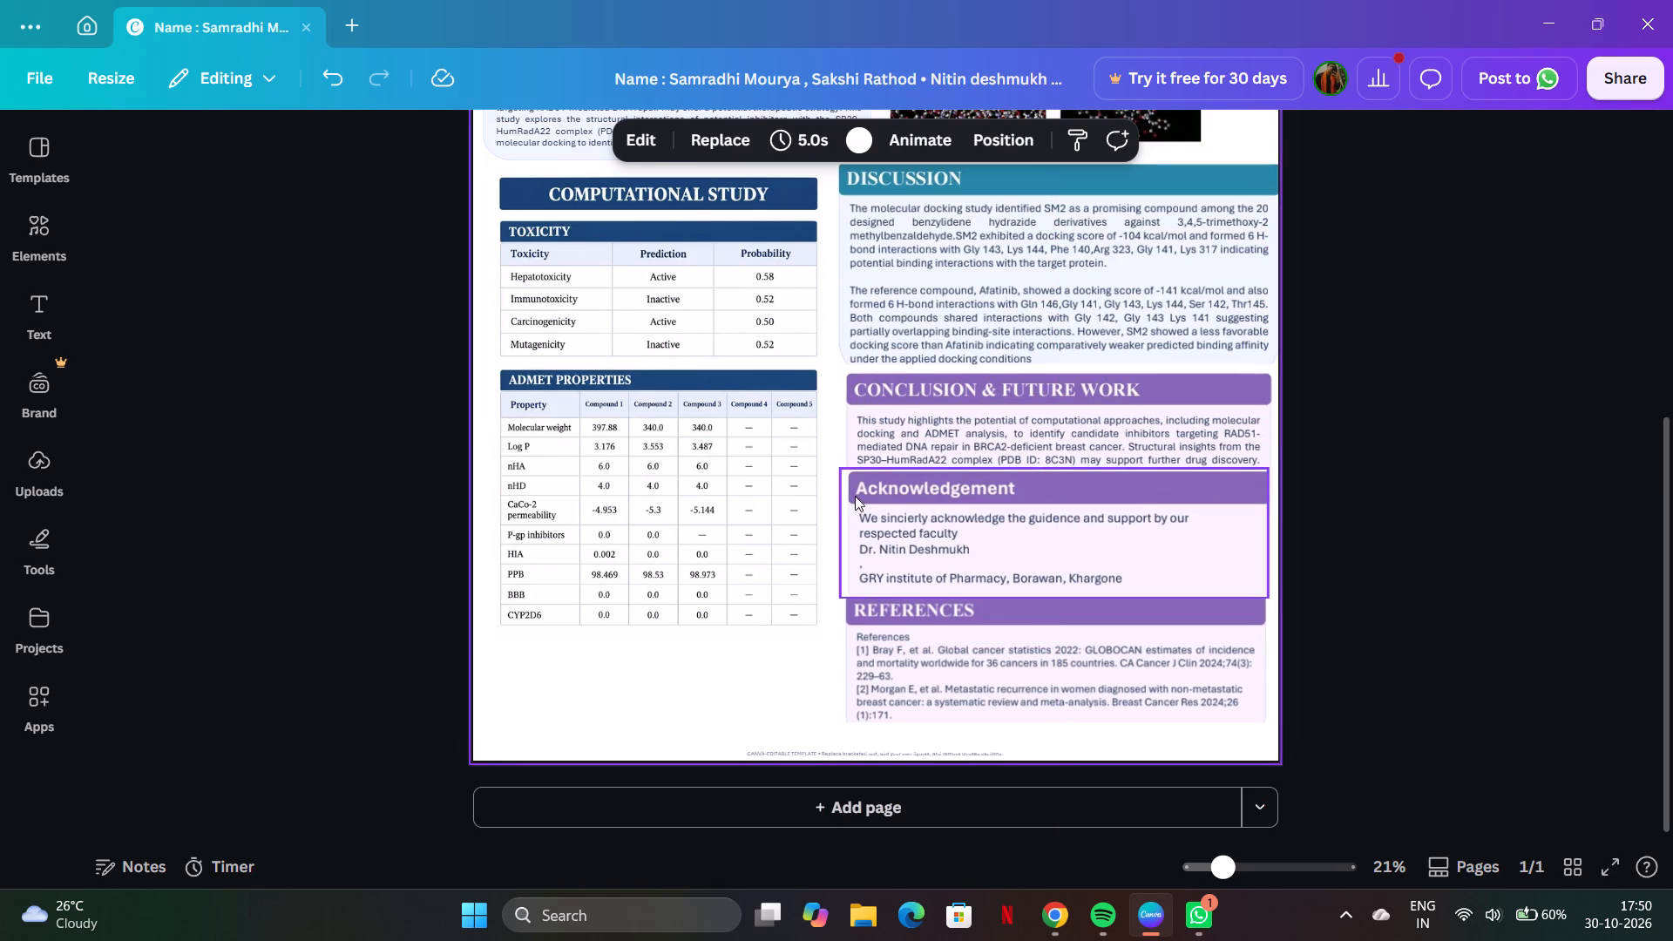
Review the whole poster's layout, from the title and abstract down to the References section.
scroll(815, 656, "up", 1)
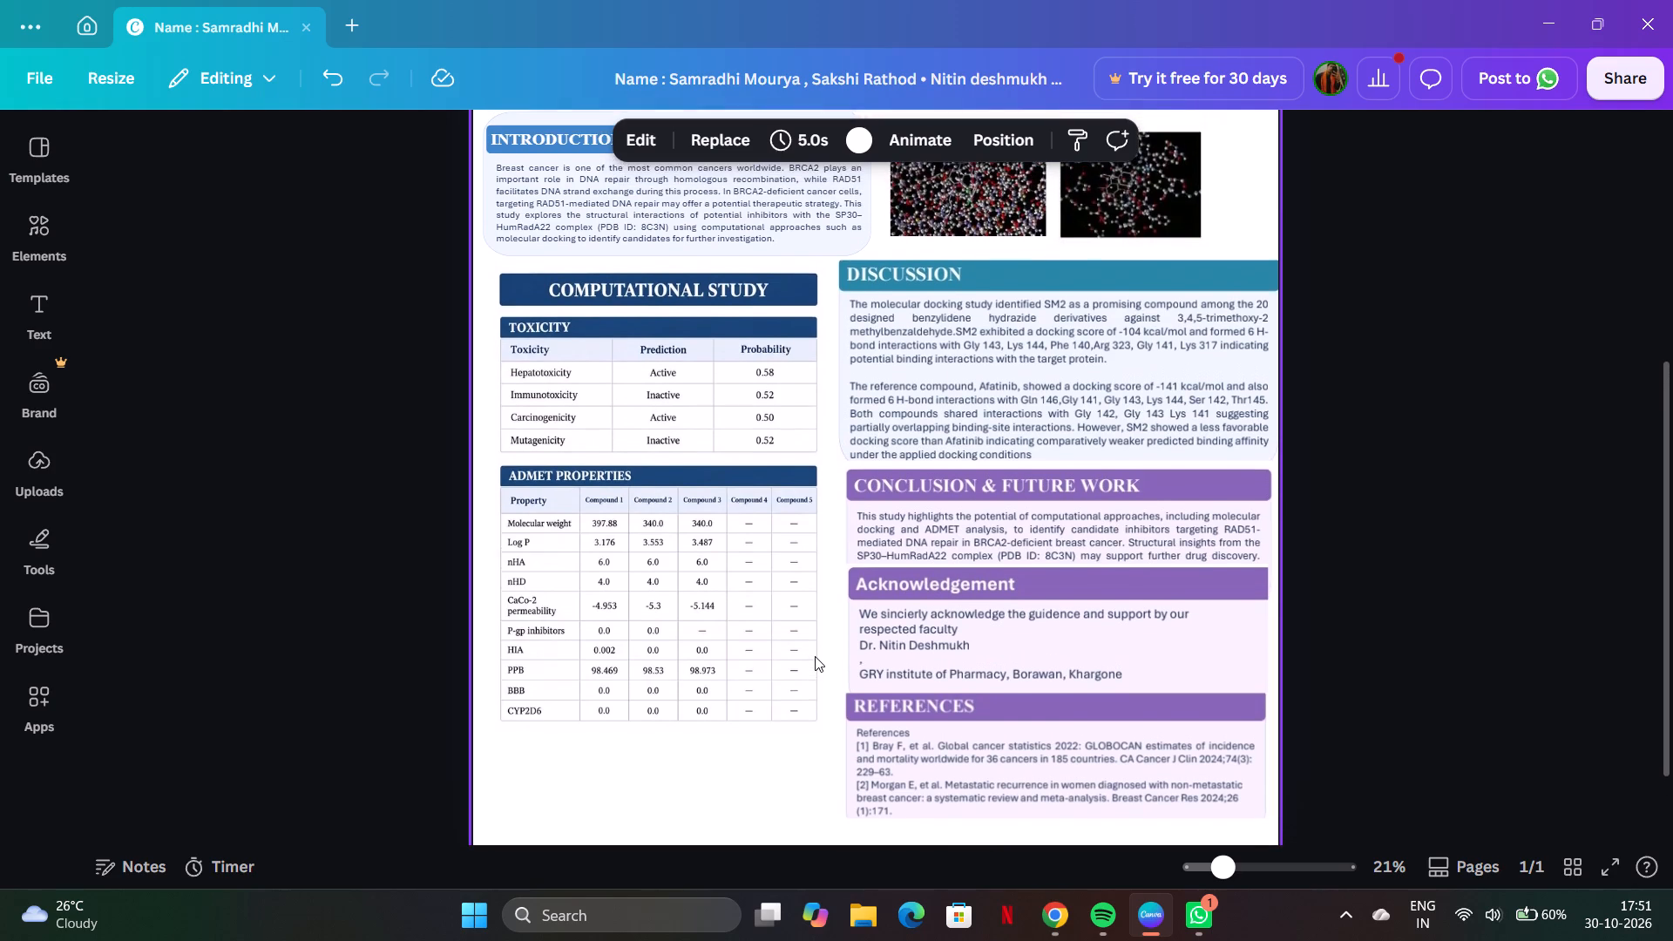
scroll(815, 656, "up", 1)
scroll(815, 656, "right", 1)
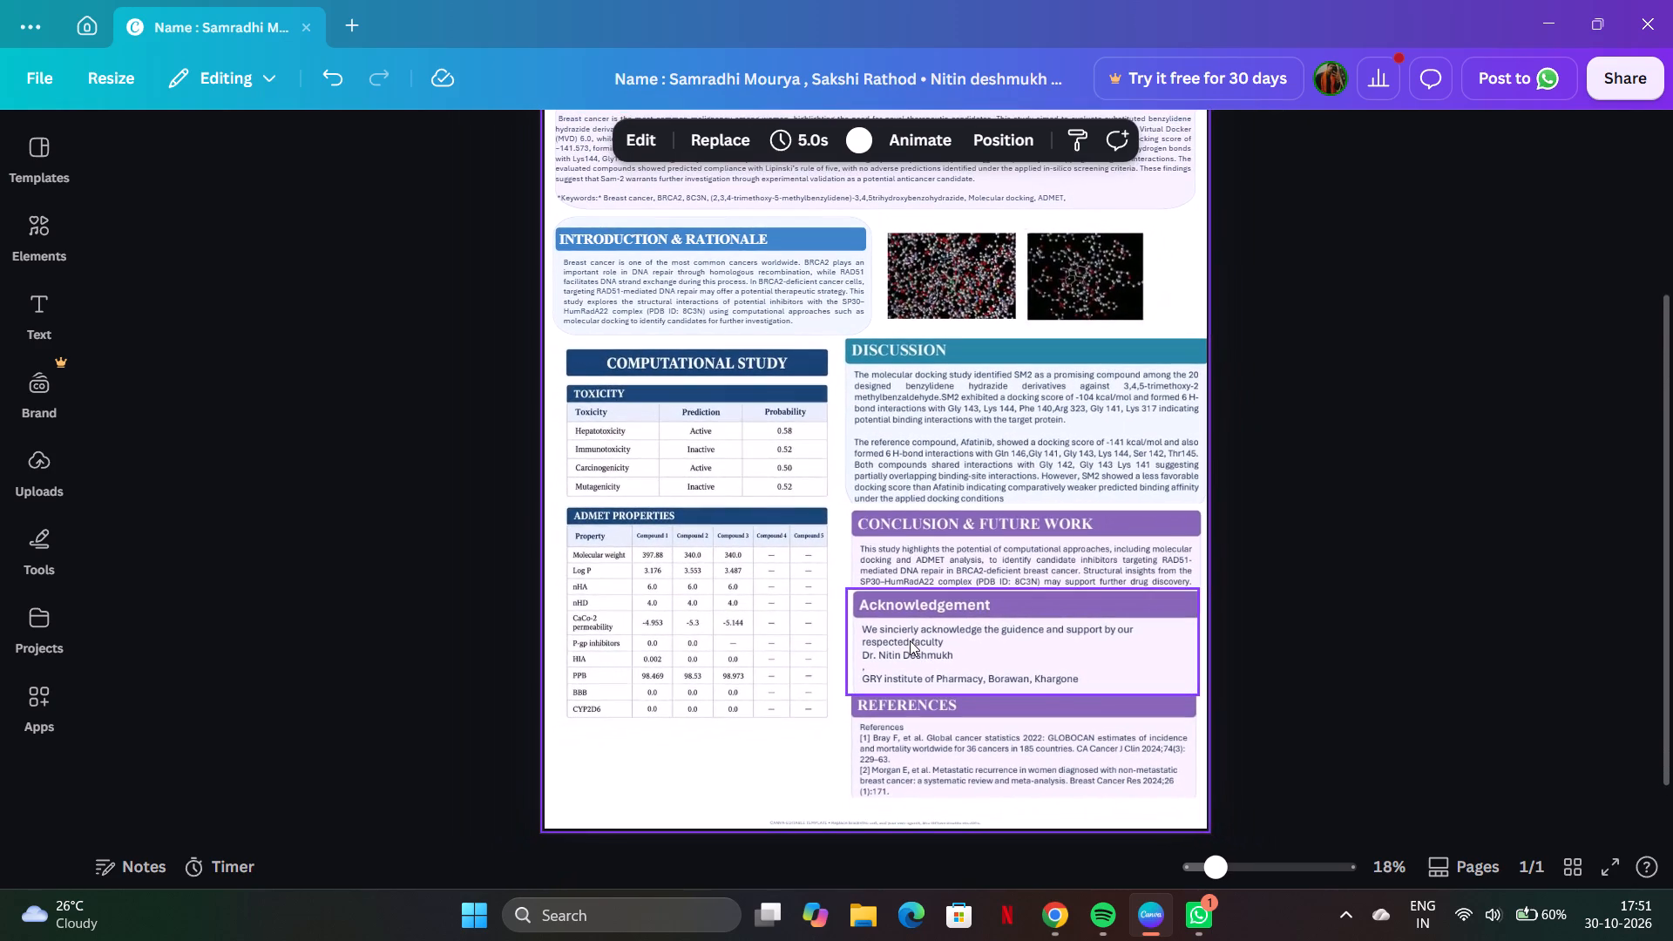
scroll(942, 578, "up", 1)
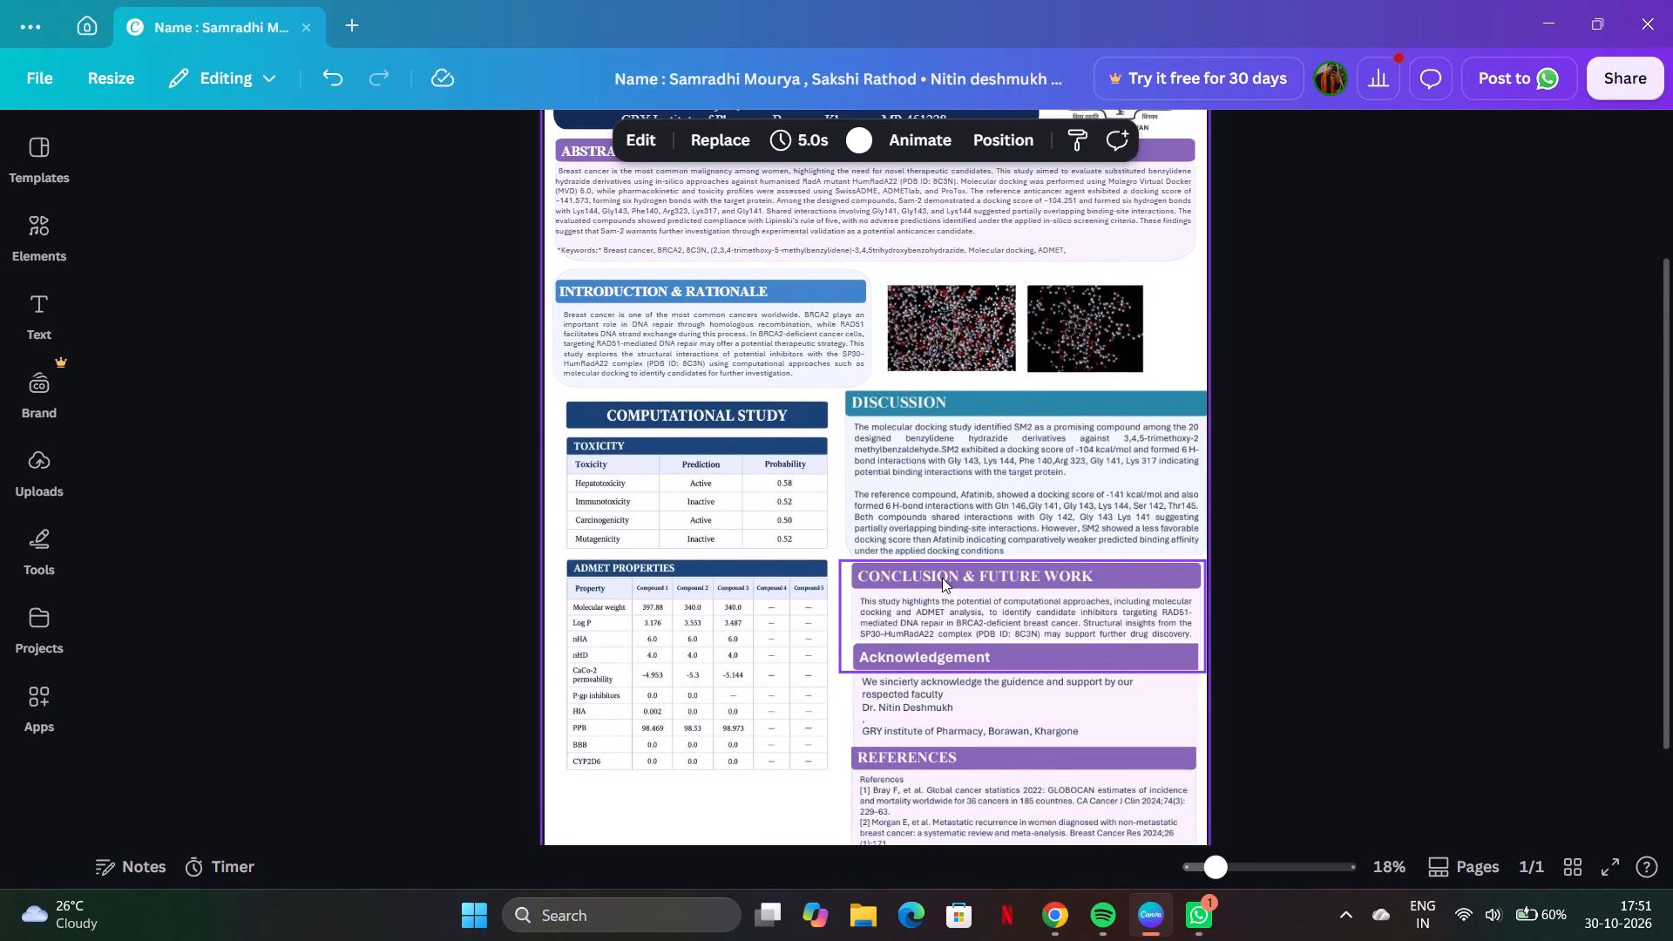
scroll(942, 578, "up", 1)
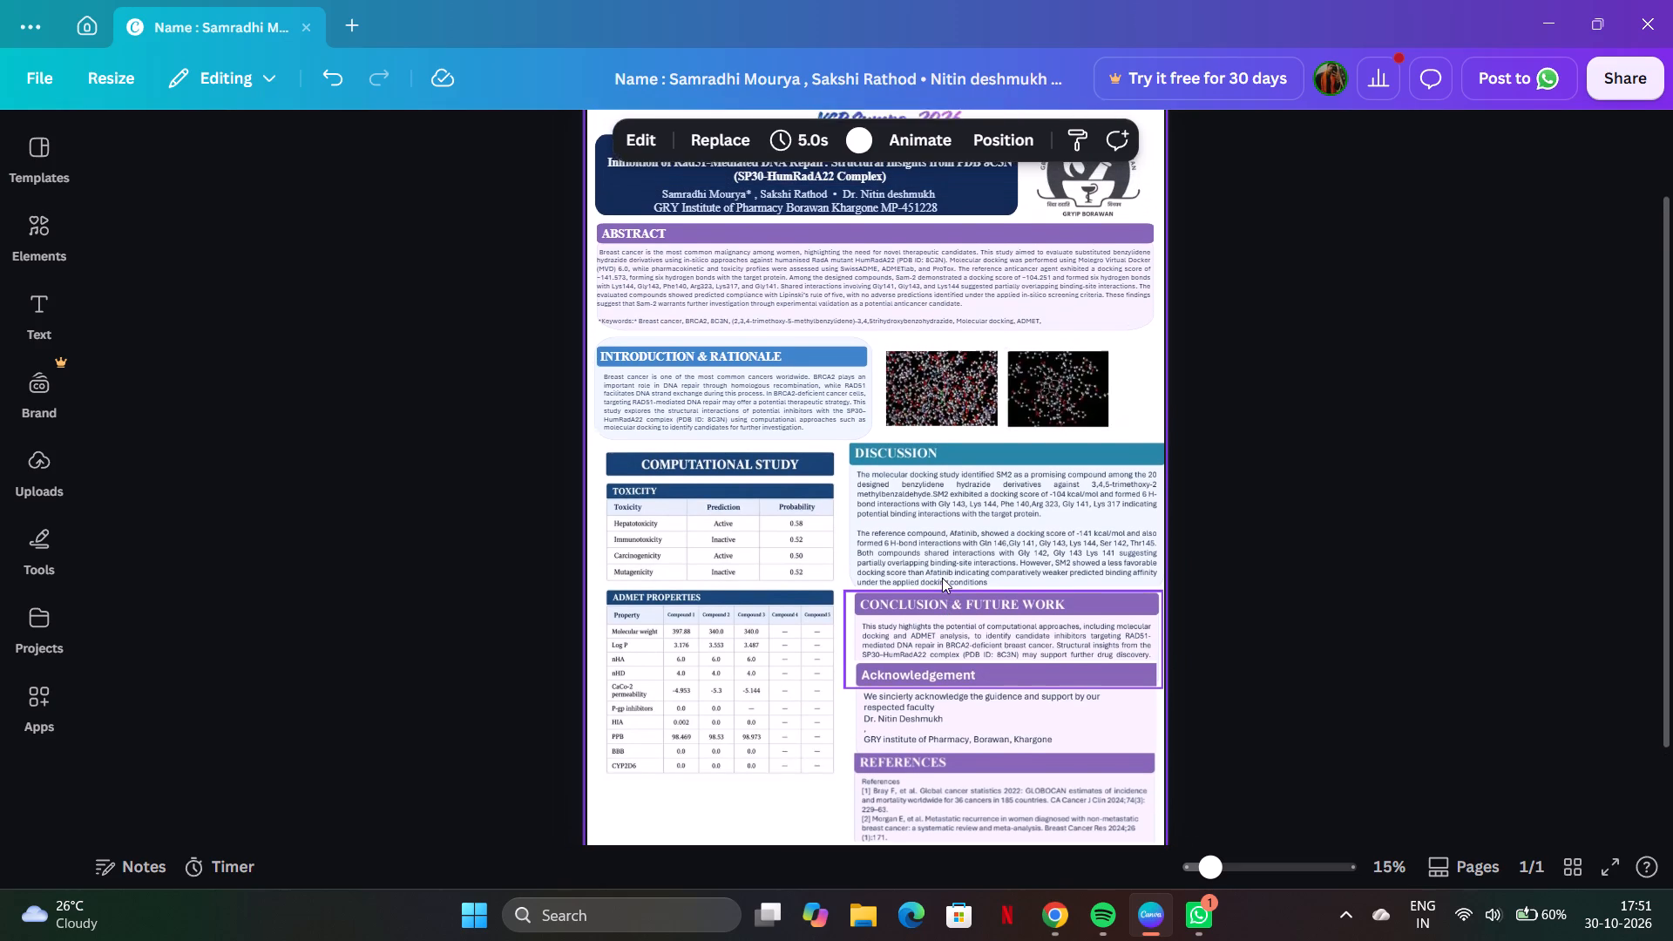
scroll(942, 578, "up", 1)
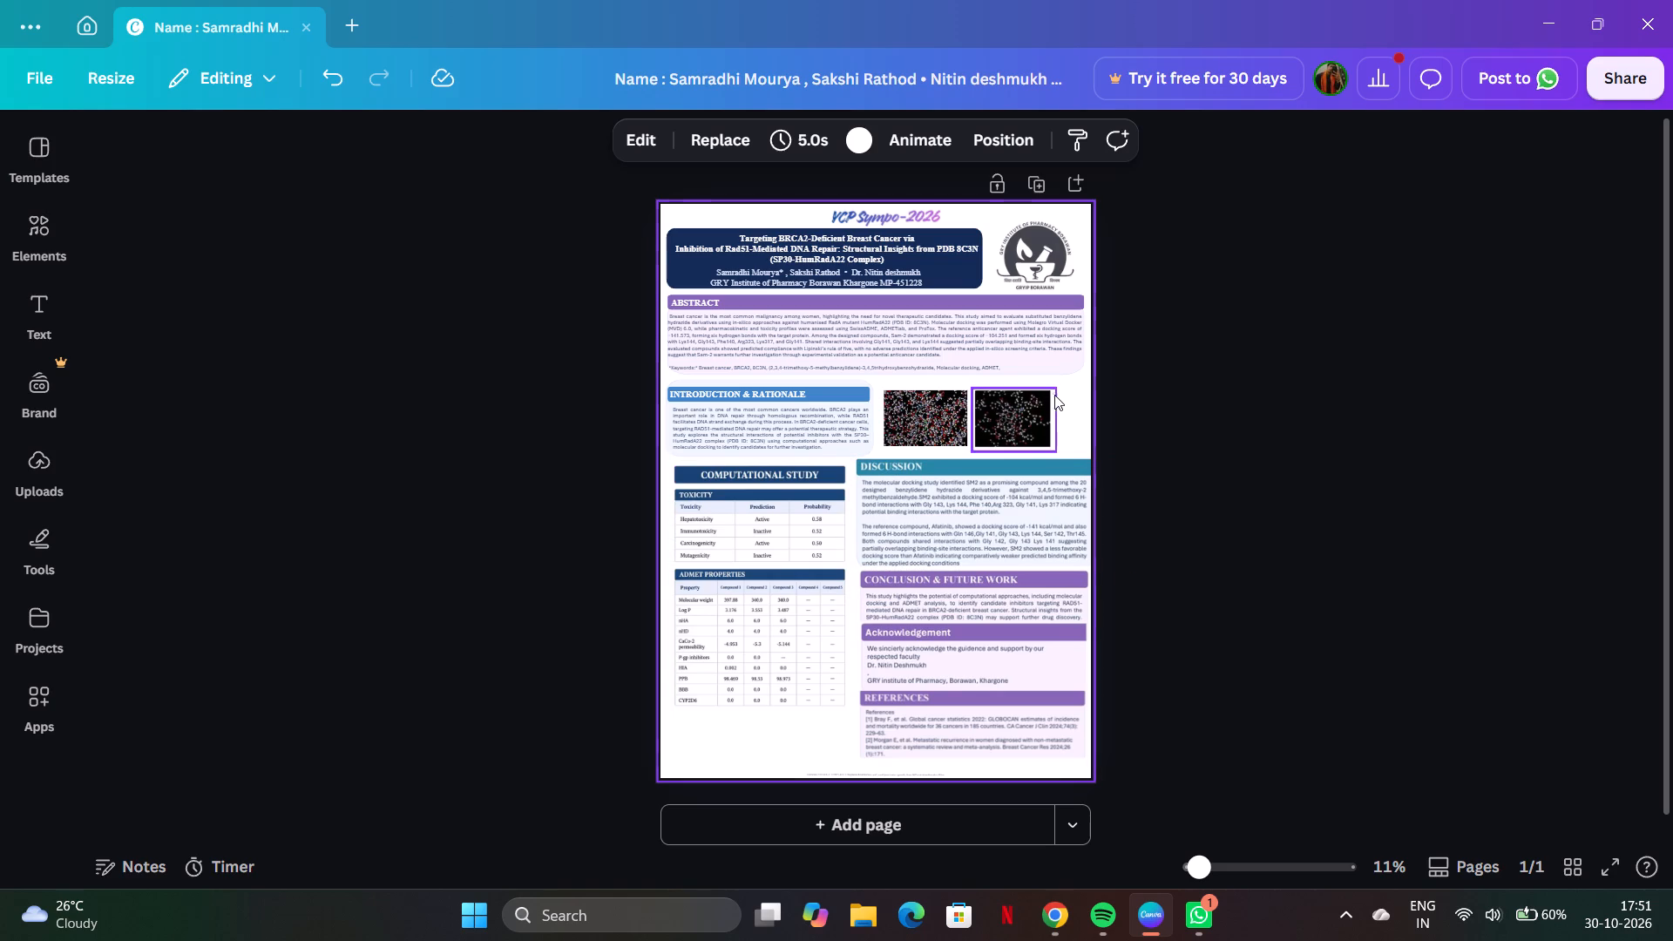
scroll(1059, 396, "left", 1)
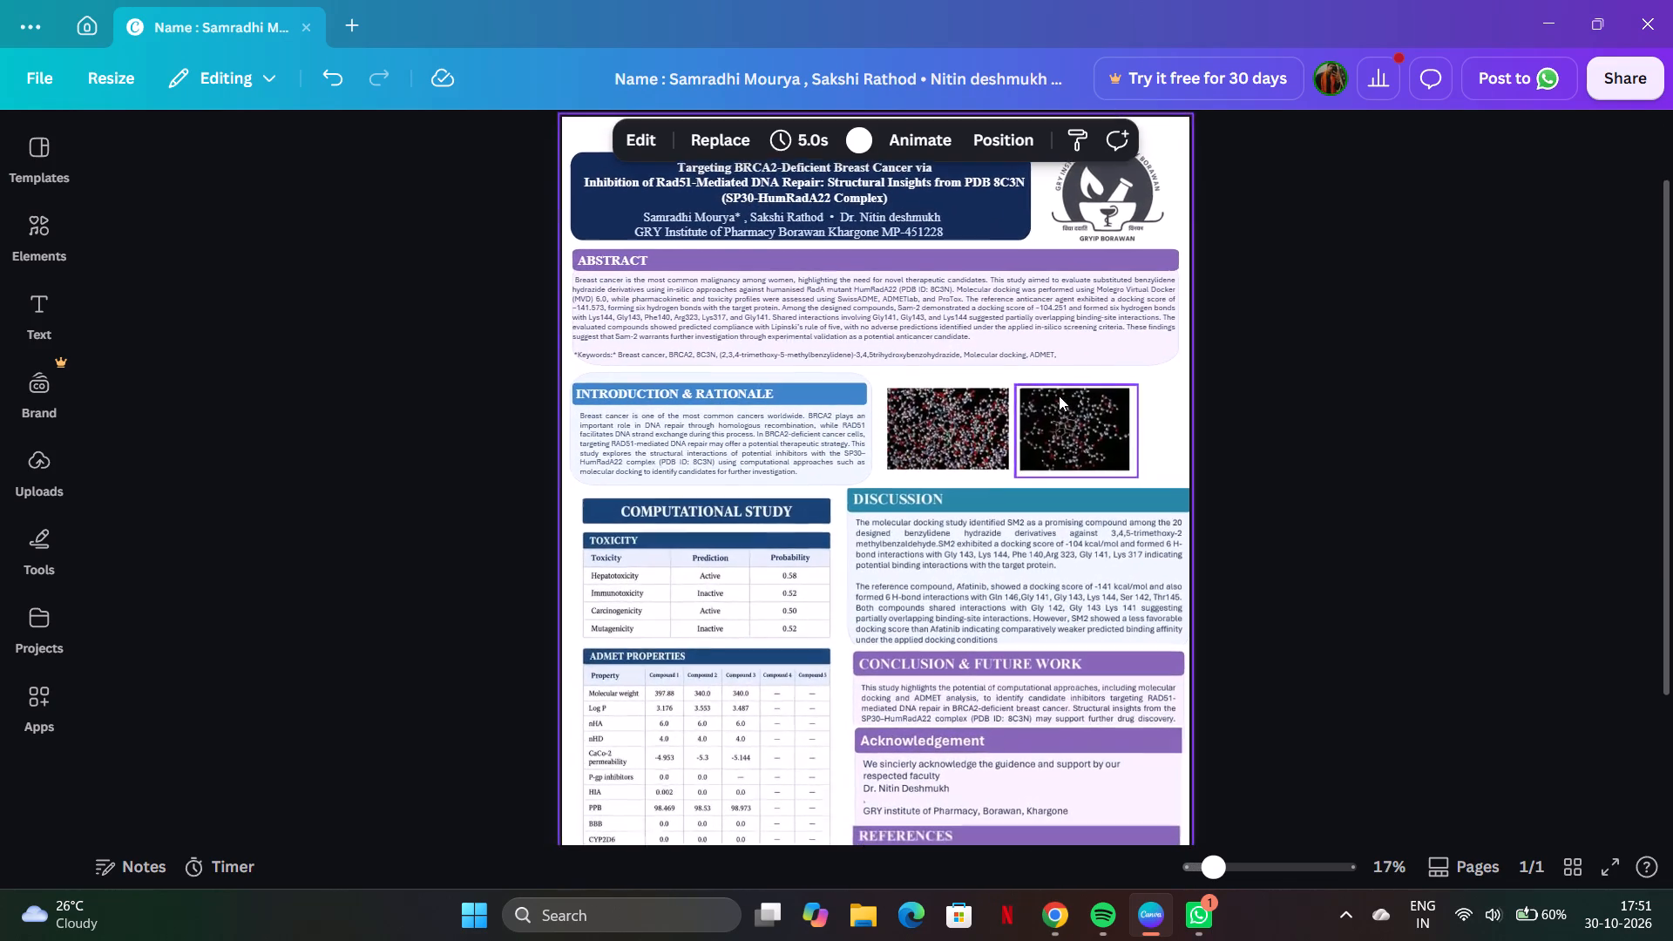
scroll(1059, 396, "left", 1)
scroll(881, 665, "down", 1)
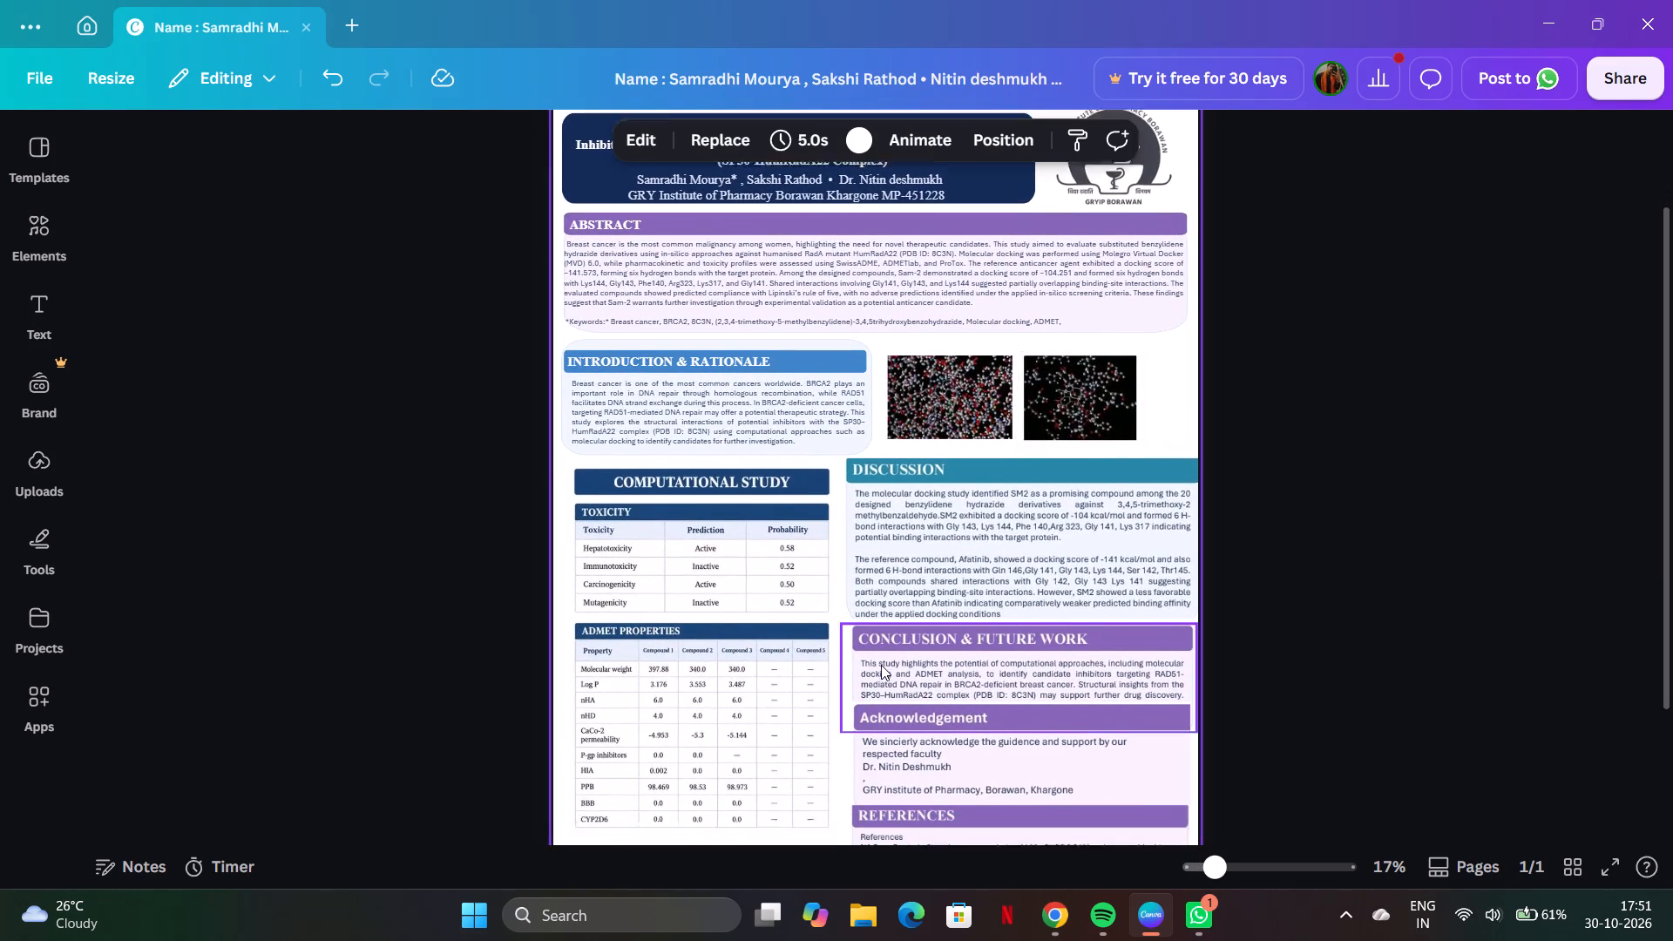
scroll(881, 665, "down", 2)
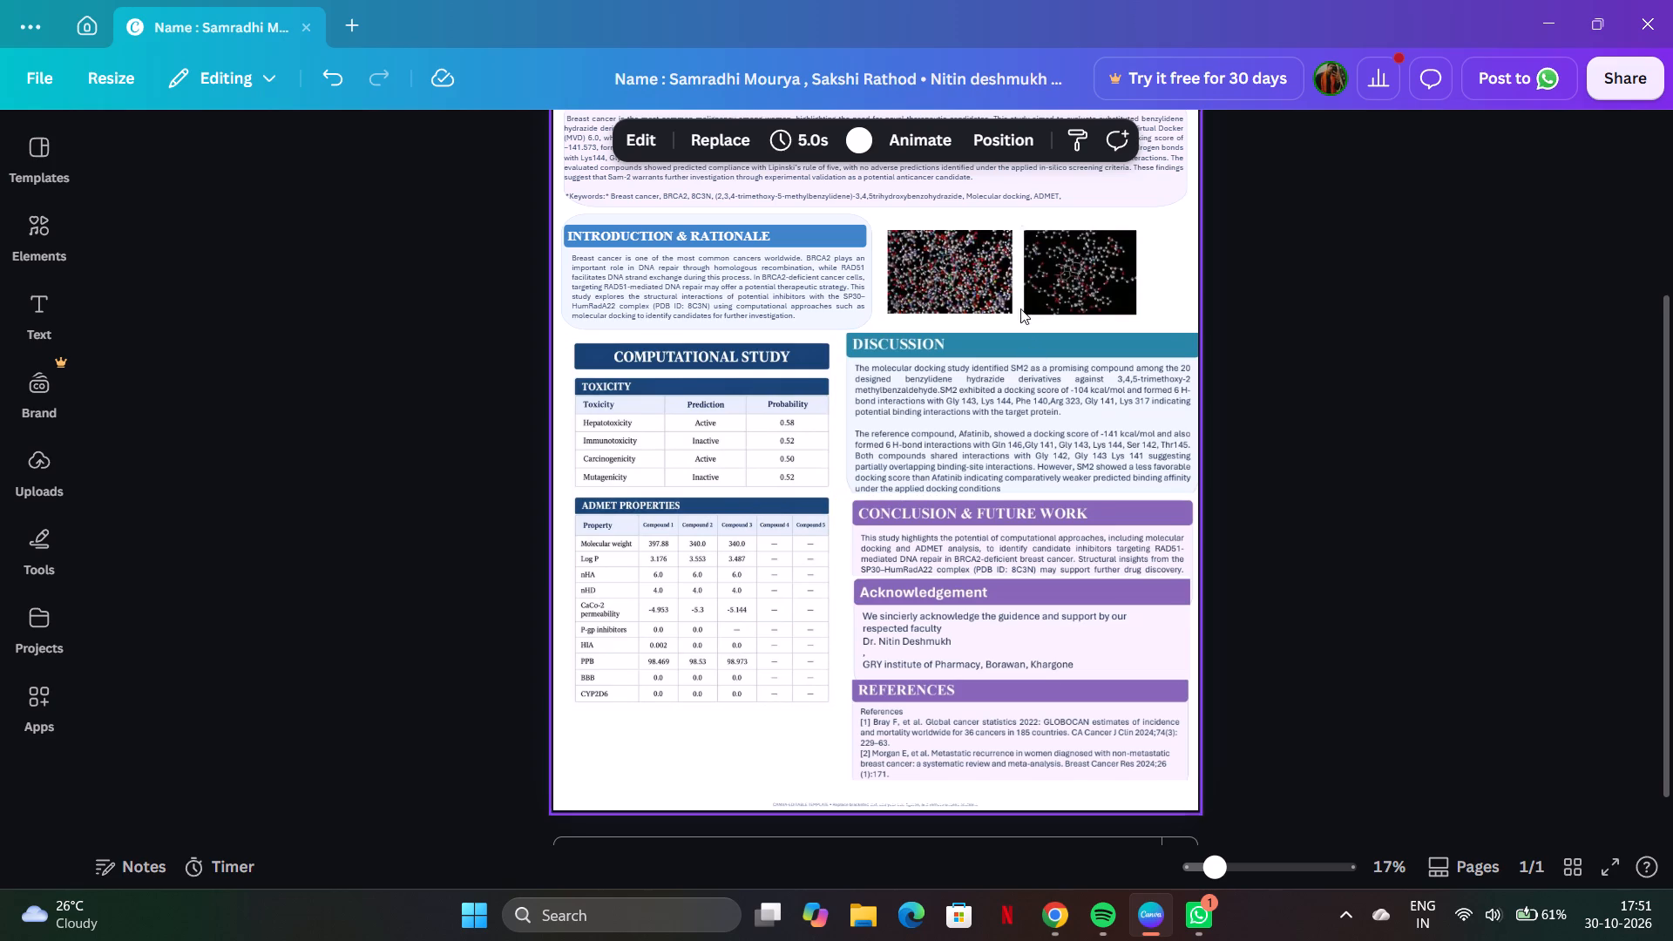
Move the denser molecular structure image from beside Introduction & Rationale to the blank area below the ADMET Properties table.
left_click_drag(975, 275, 754, 605)
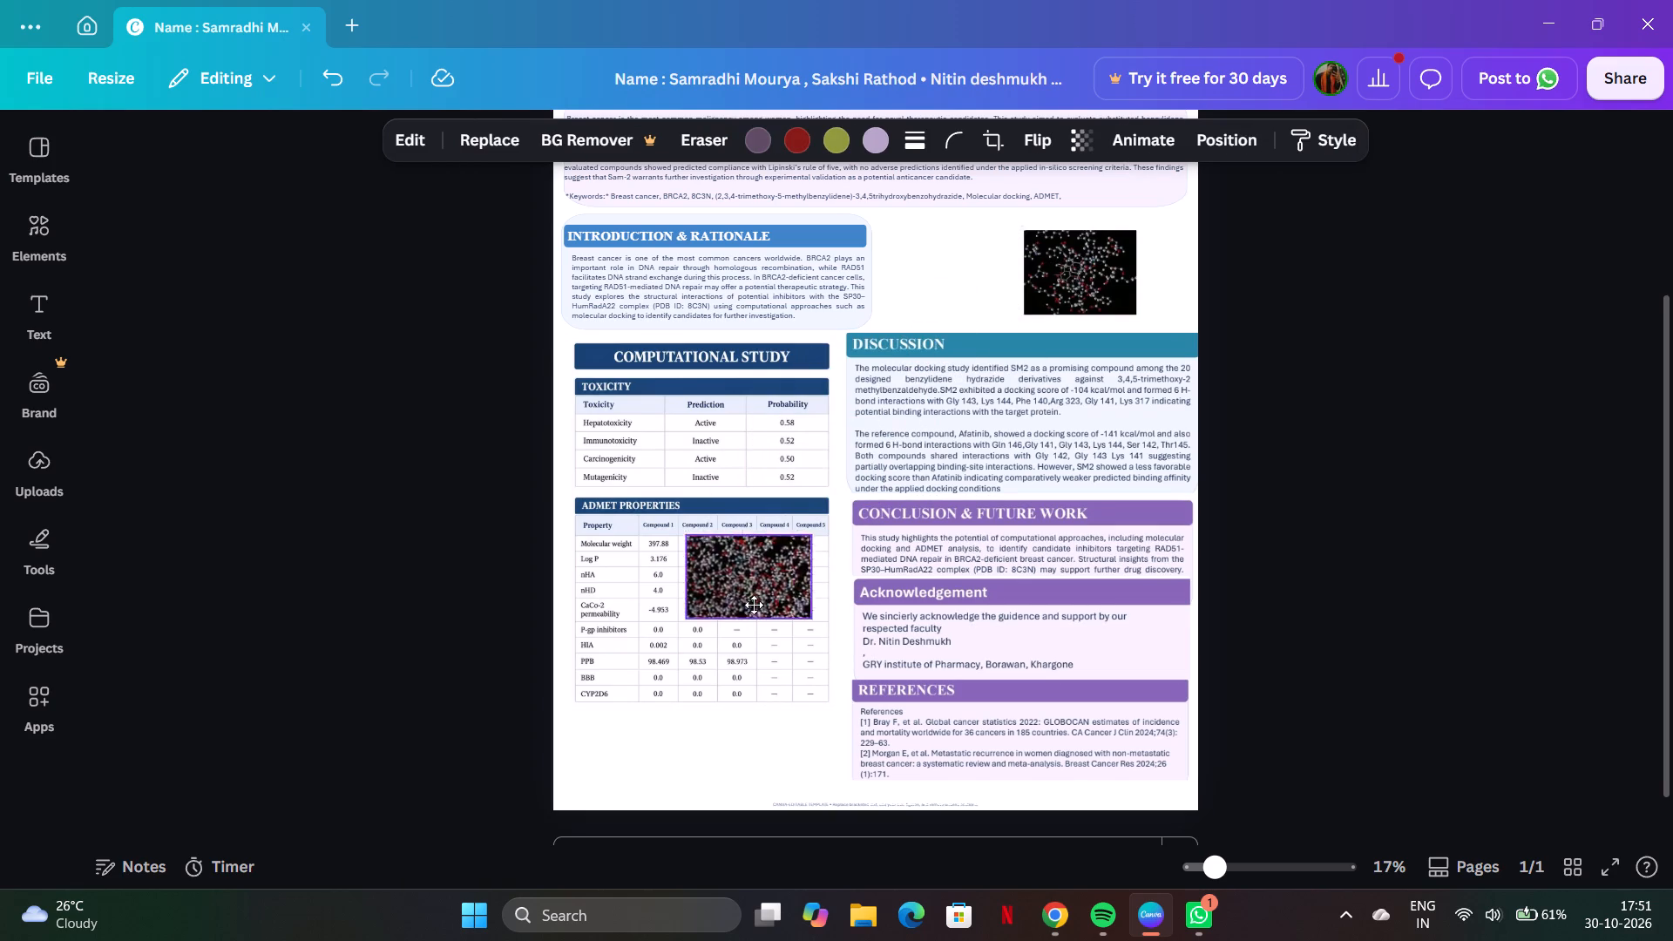
left_click_drag(754, 605, 694, 694)
scroll(694, 694, "down", 2)
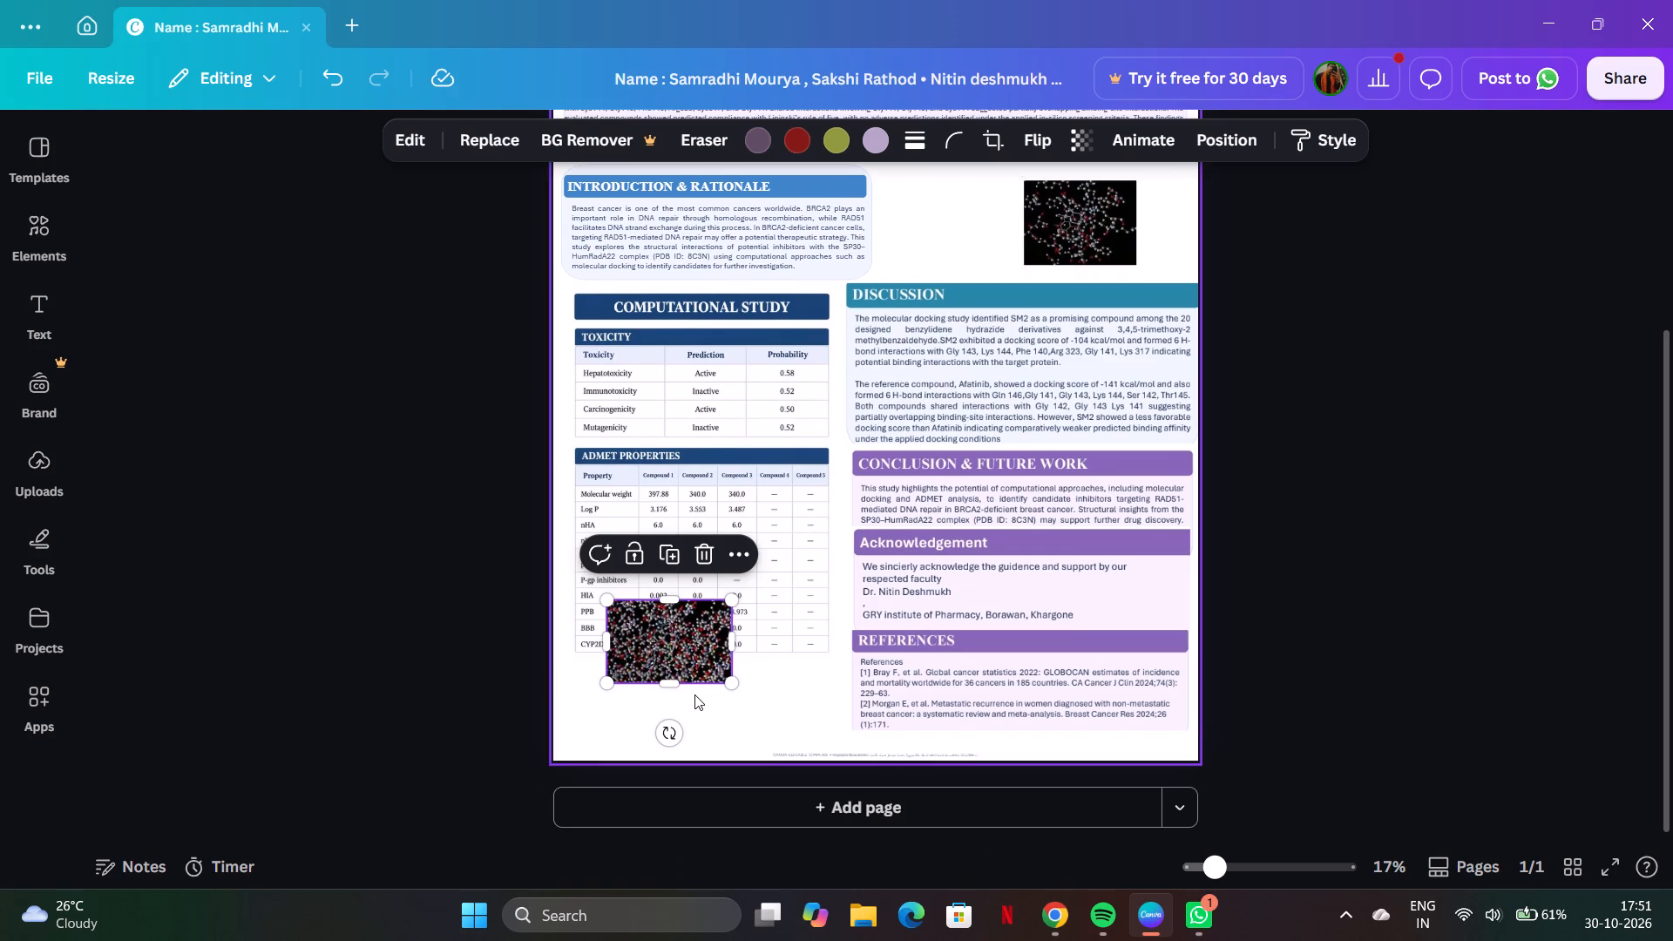
left_click_drag(683, 634, 637, 717)
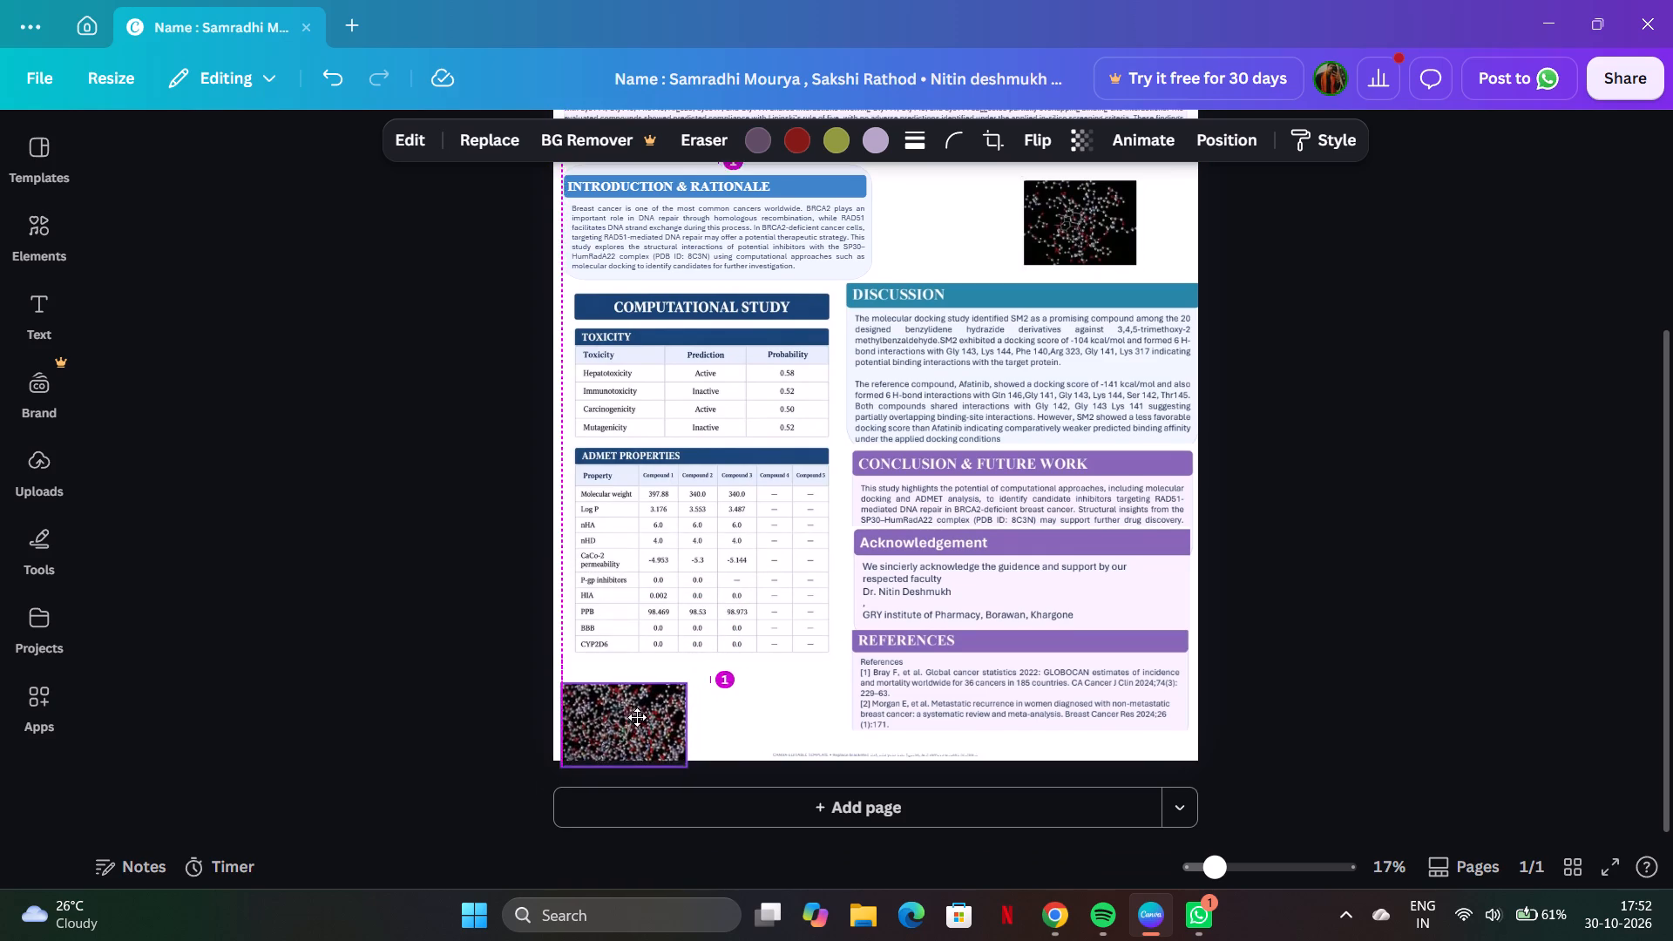
left_click_drag(637, 717, 647, 699)
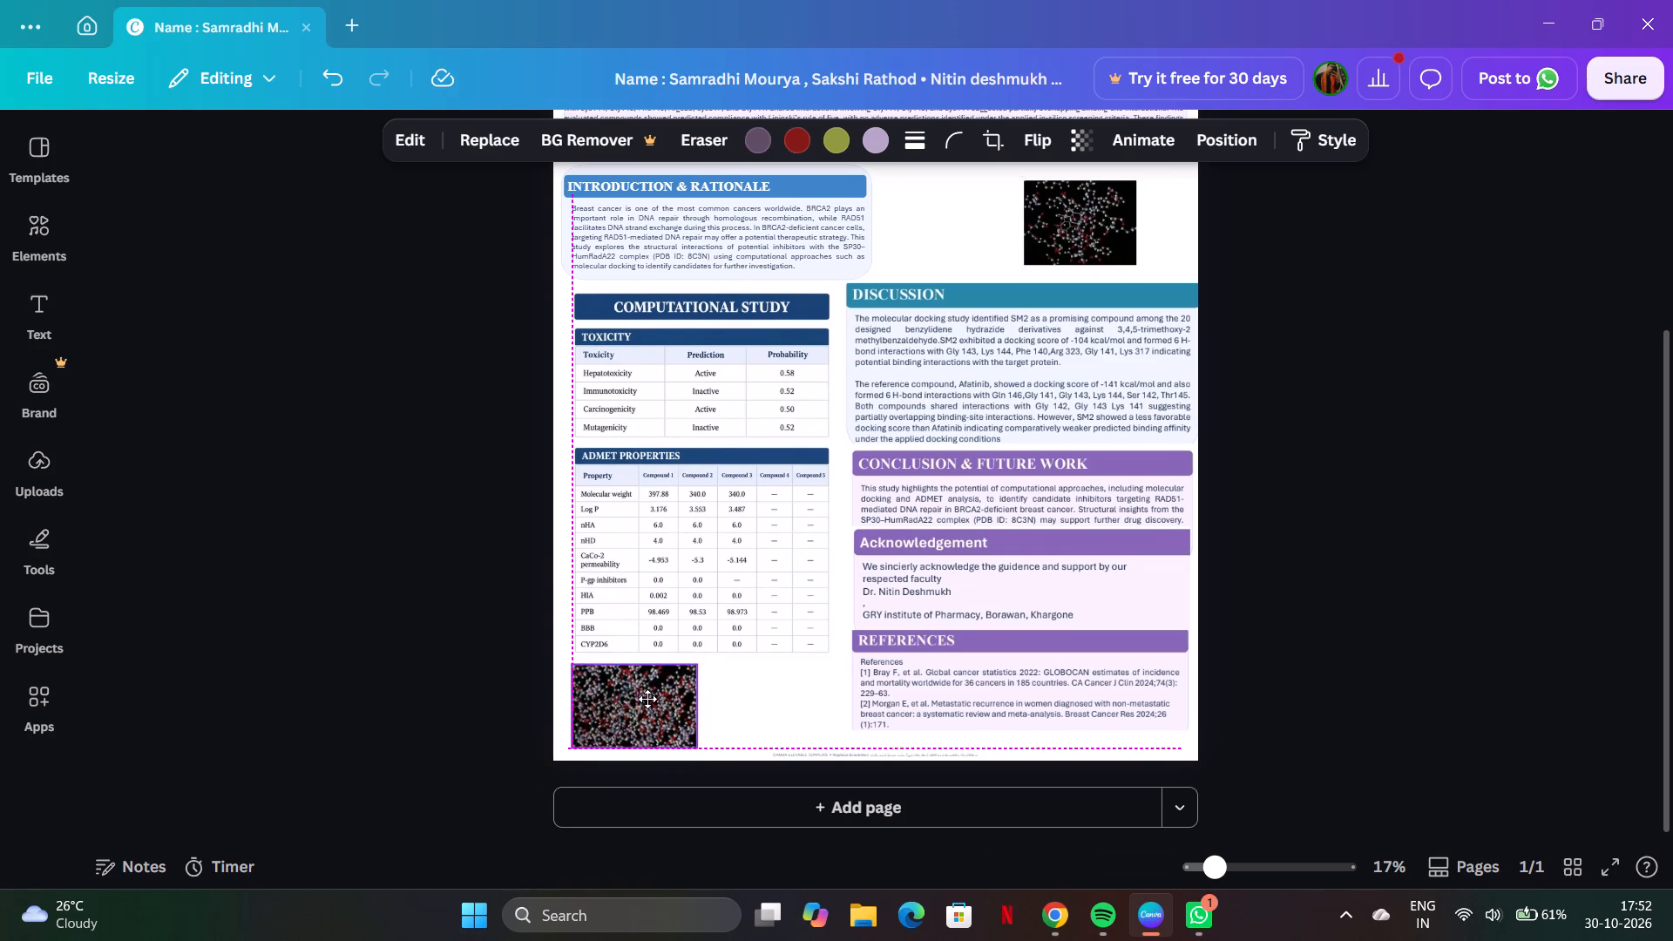
left_click_drag(647, 699, 650, 702)
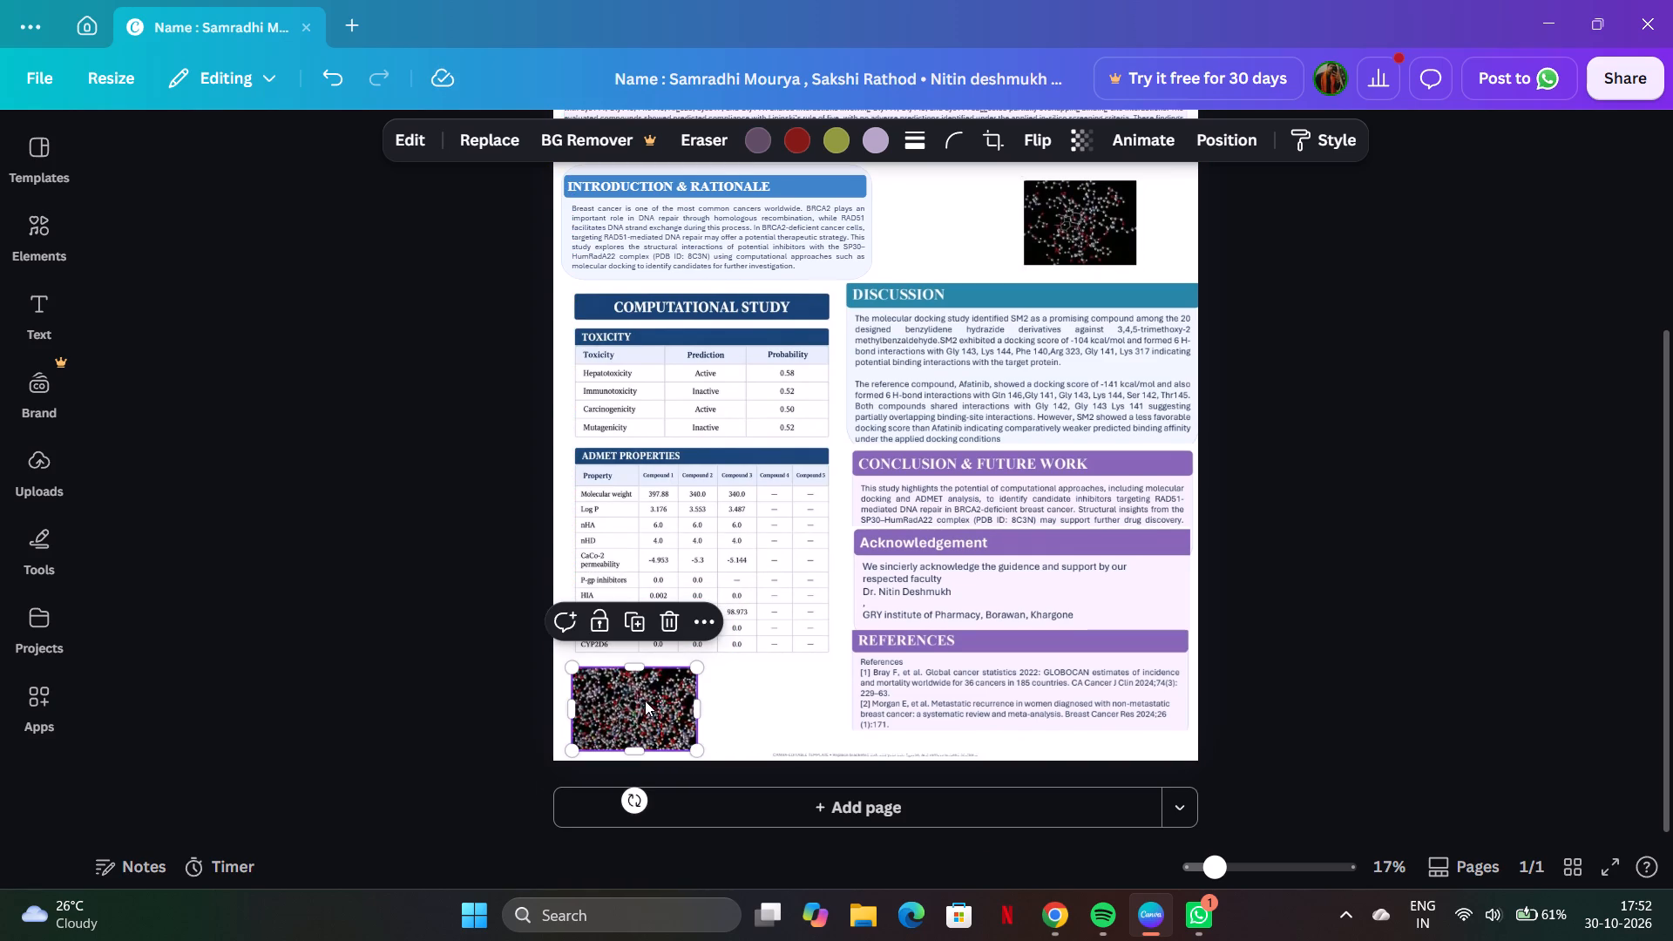
Duplicate the moved molecular image twice and place one copy back in the gap beside Introduction & Rationale.
left_click(634, 612)
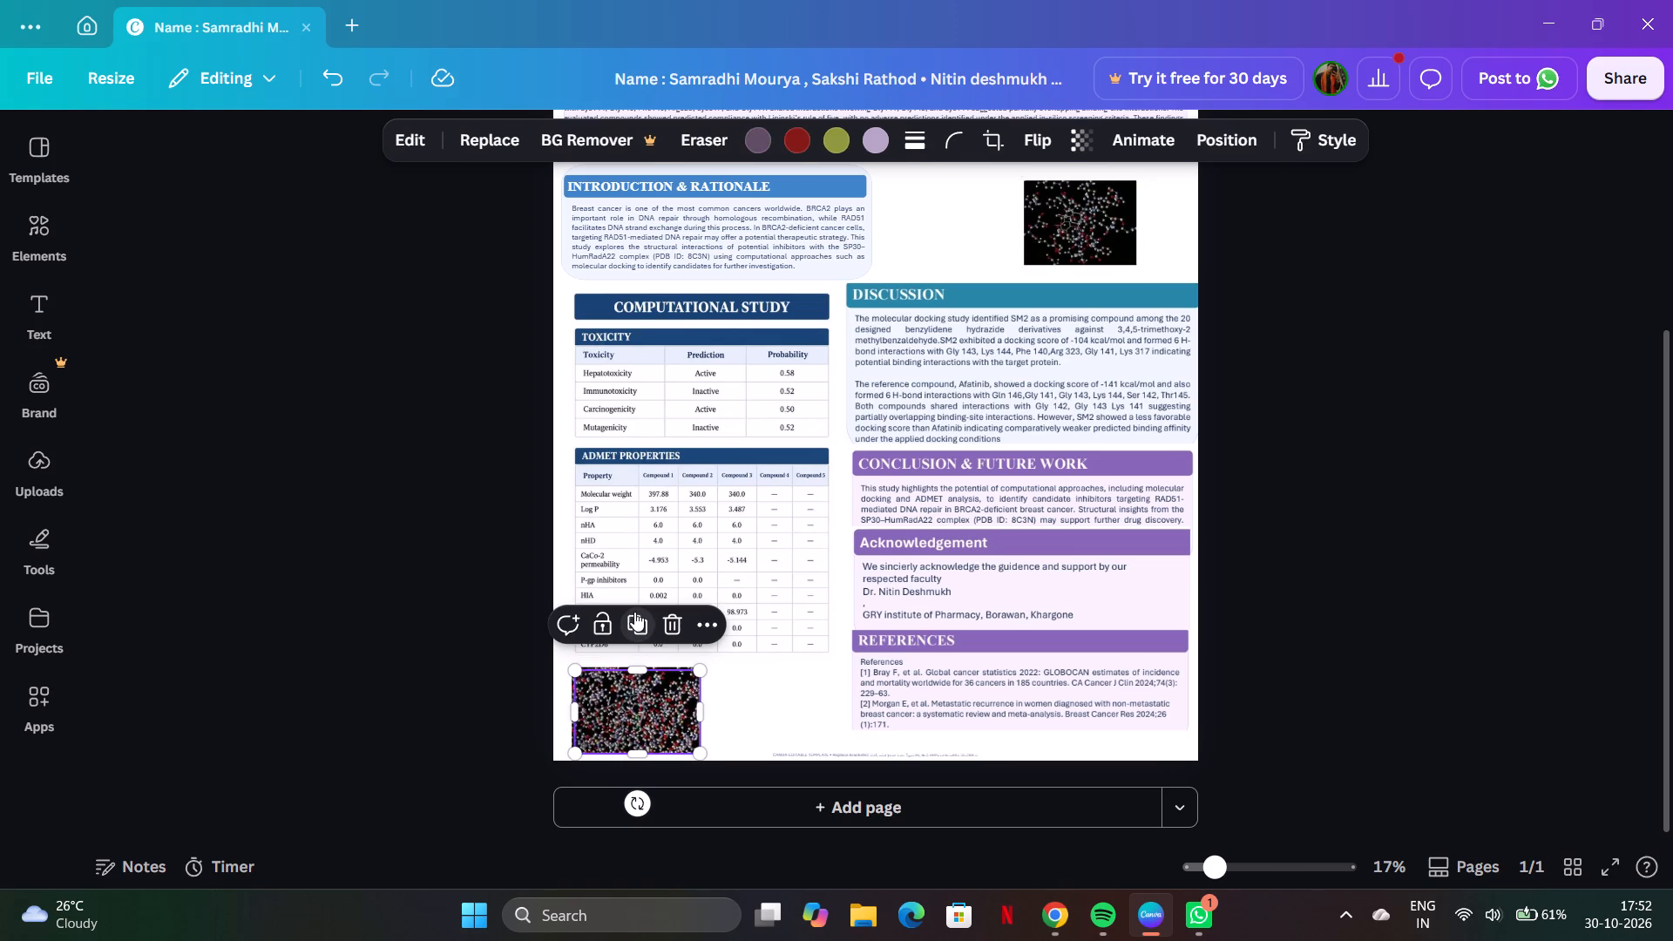
left_click(634, 612)
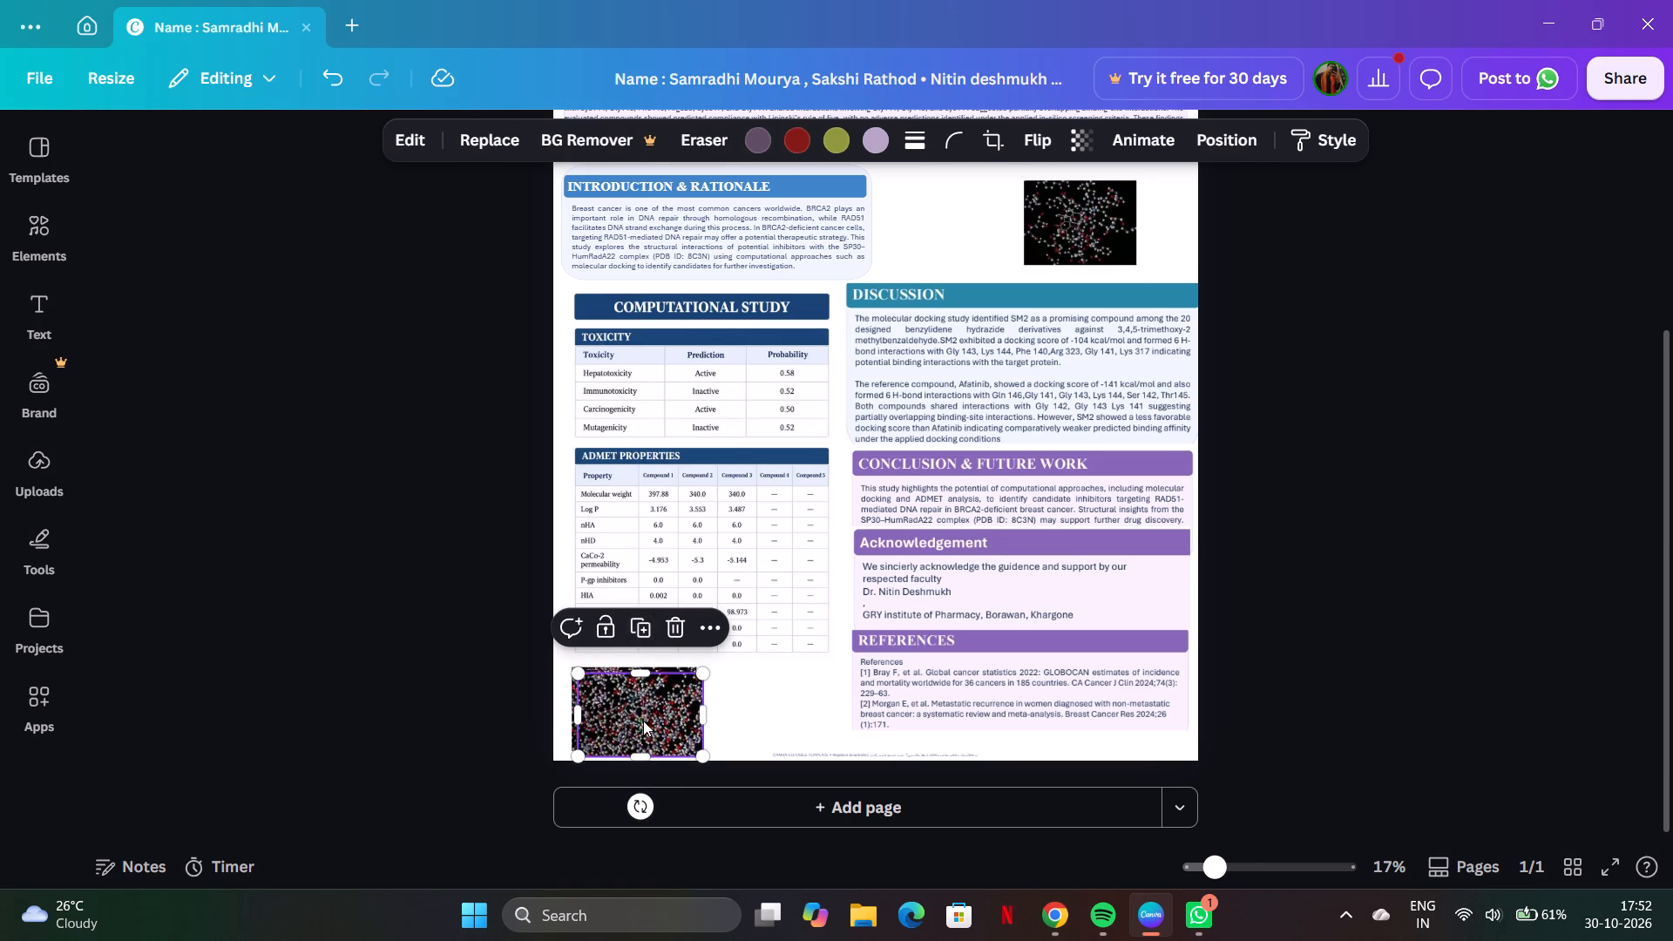
left_click_drag(638, 714, 815, 504)
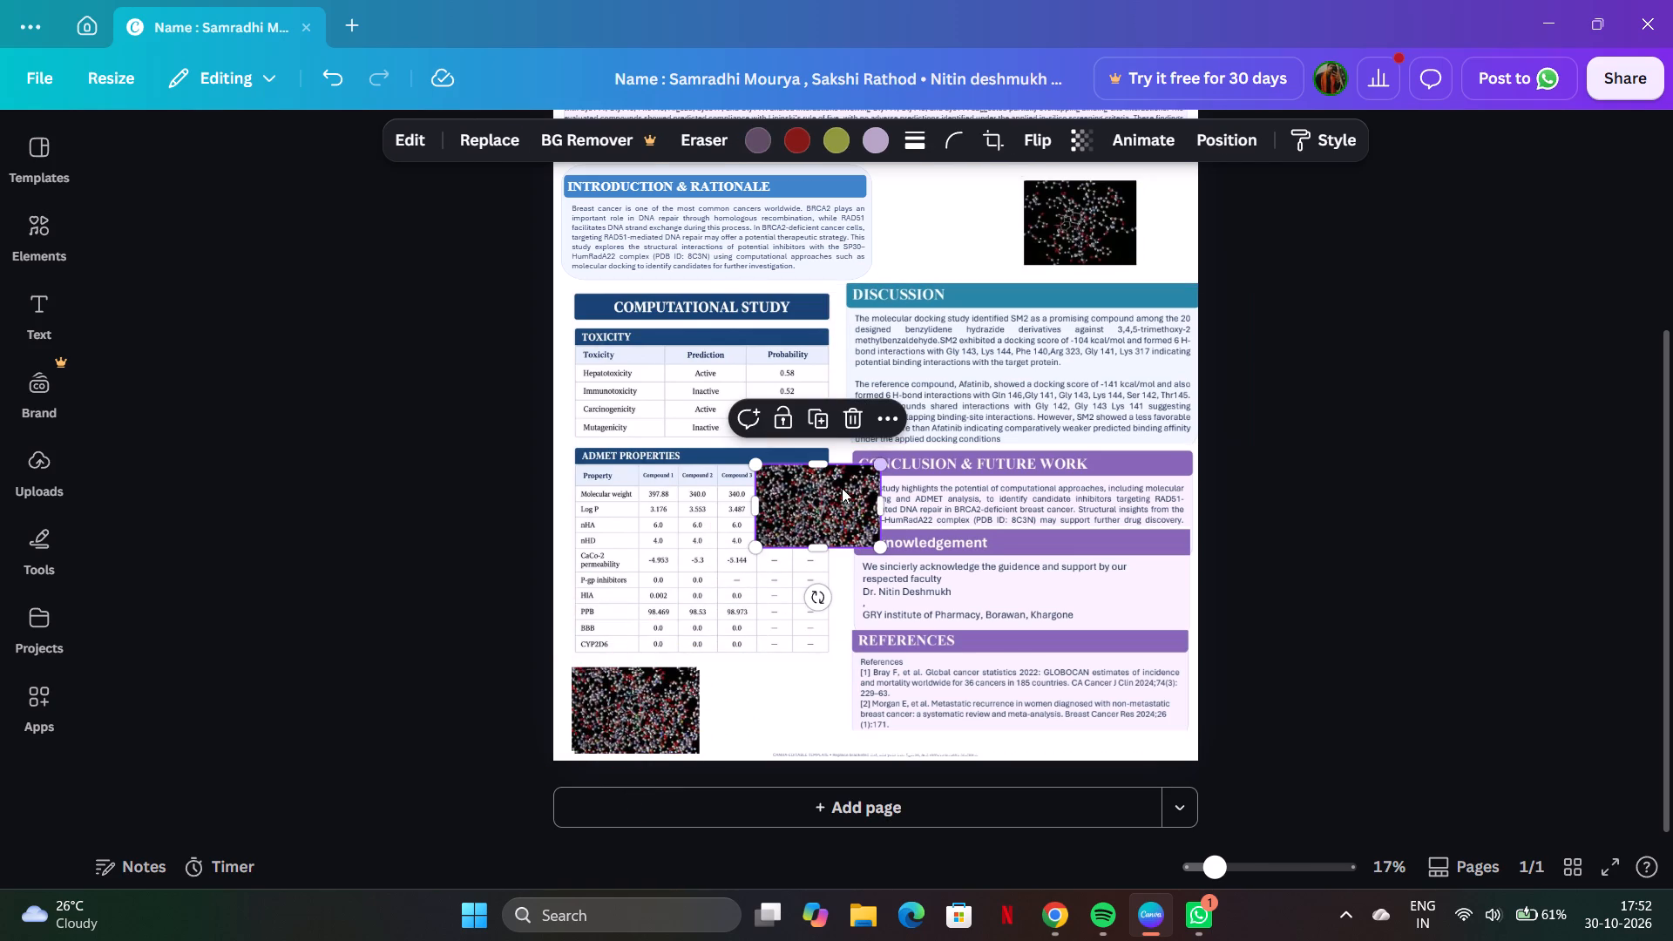
left_click_drag(831, 488, 946, 299)
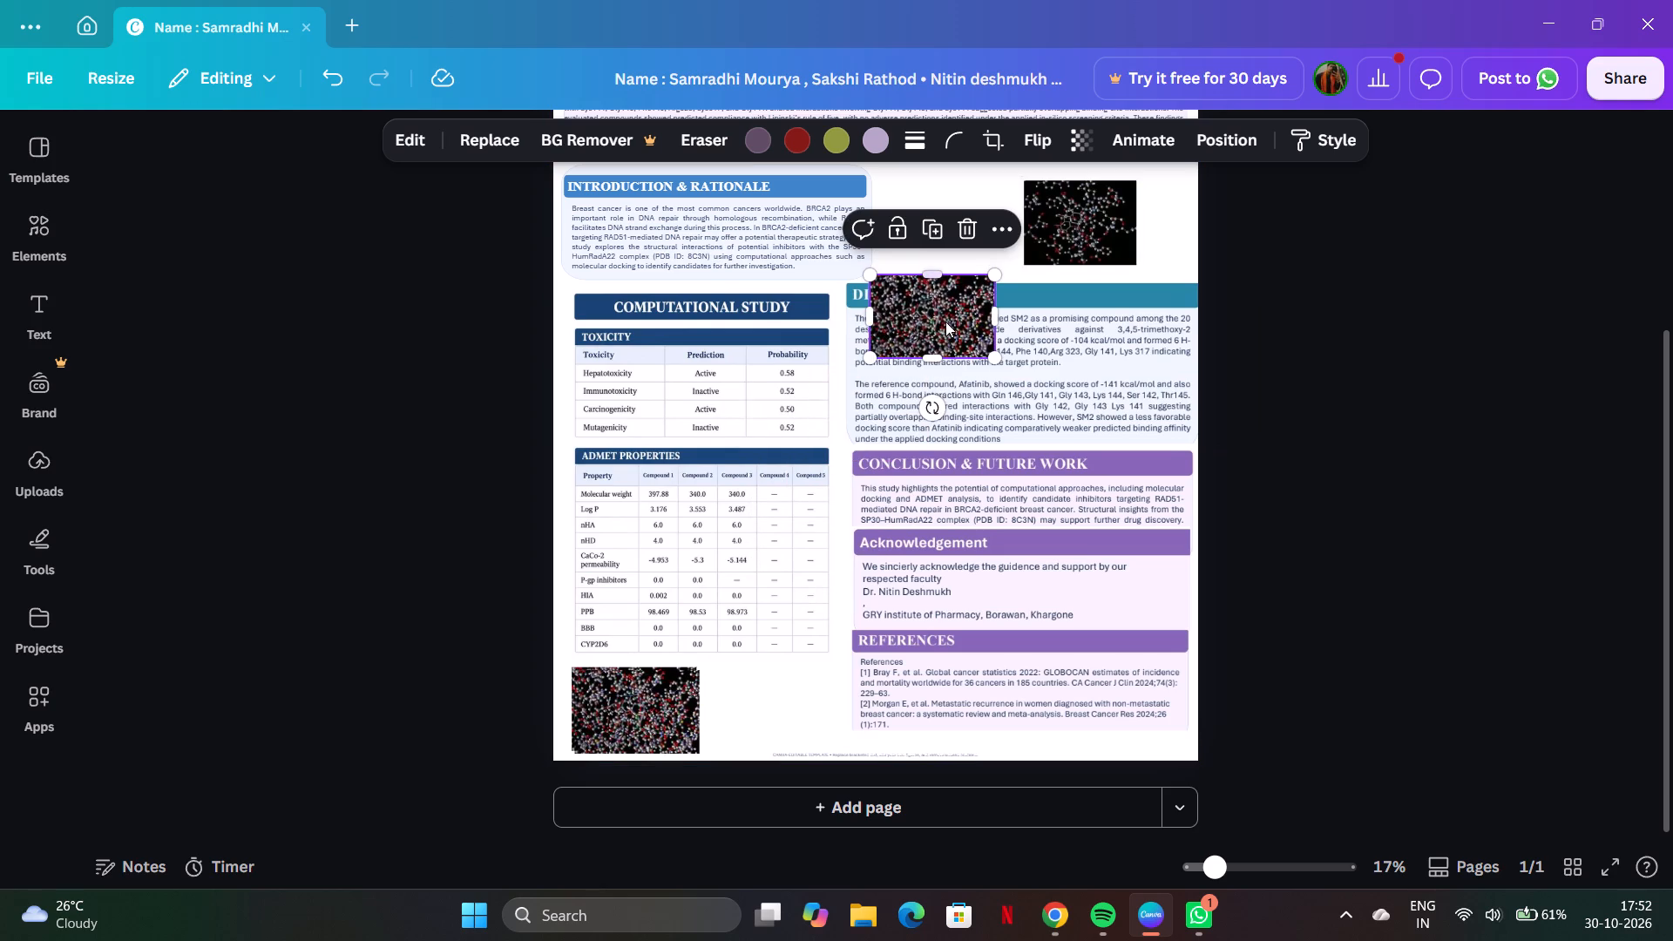
left_click_drag(918, 310, 929, 216)
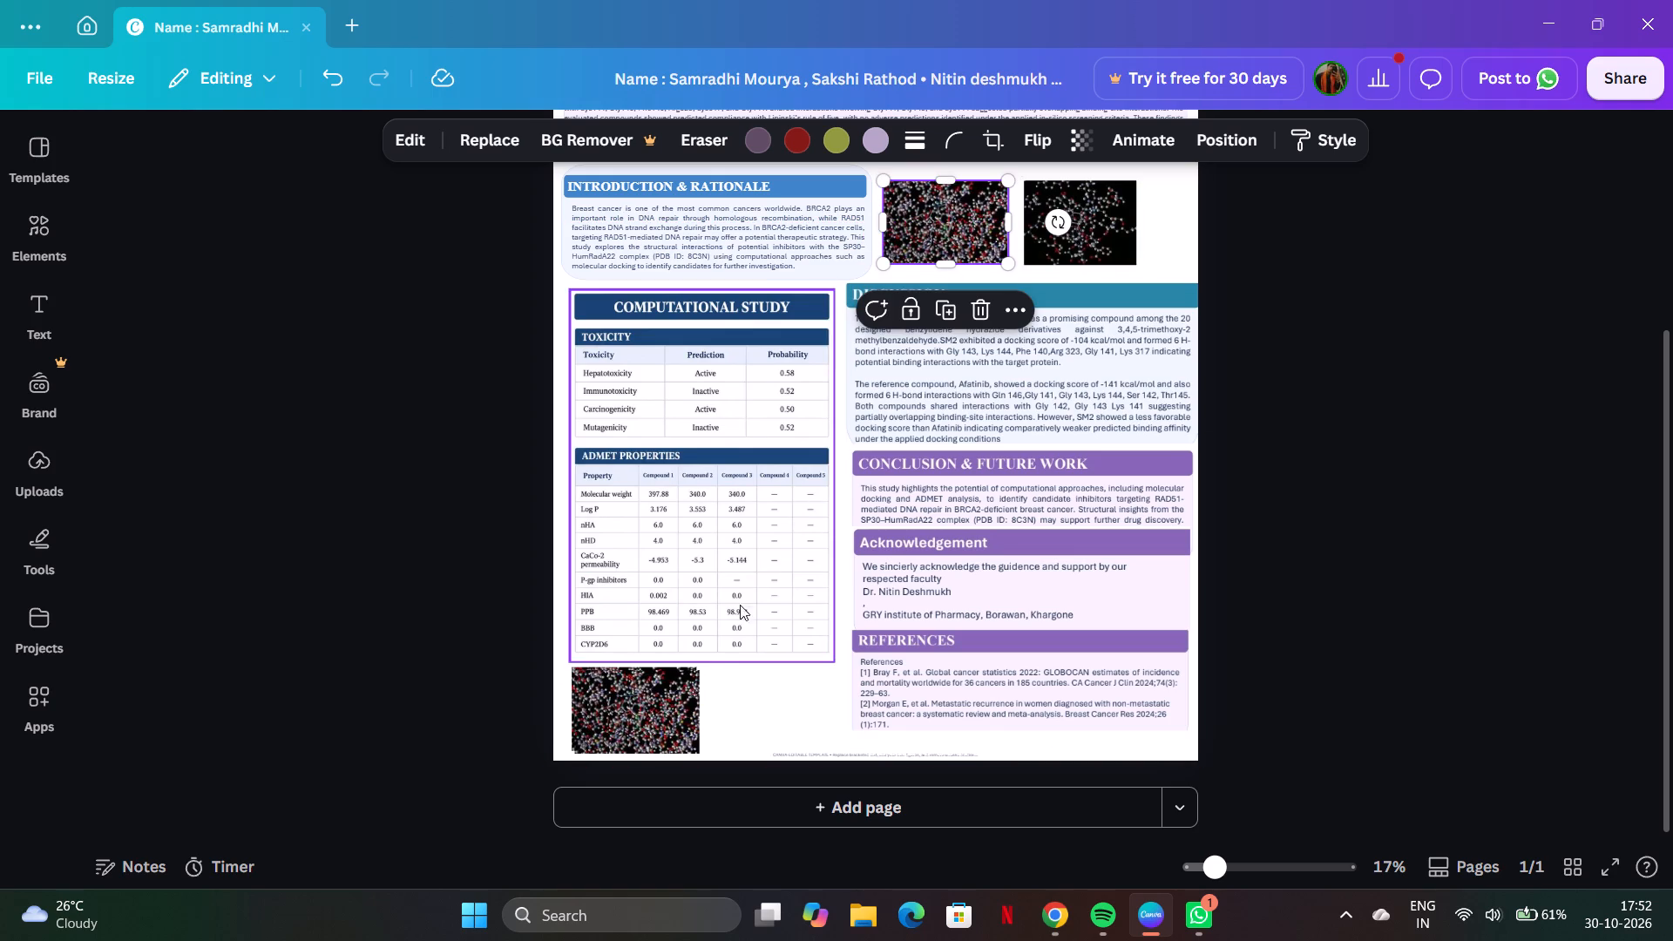
Replace the top molecular image below the ADMET table with the uploaded purple-and-teal poster image.
left_click(657, 699)
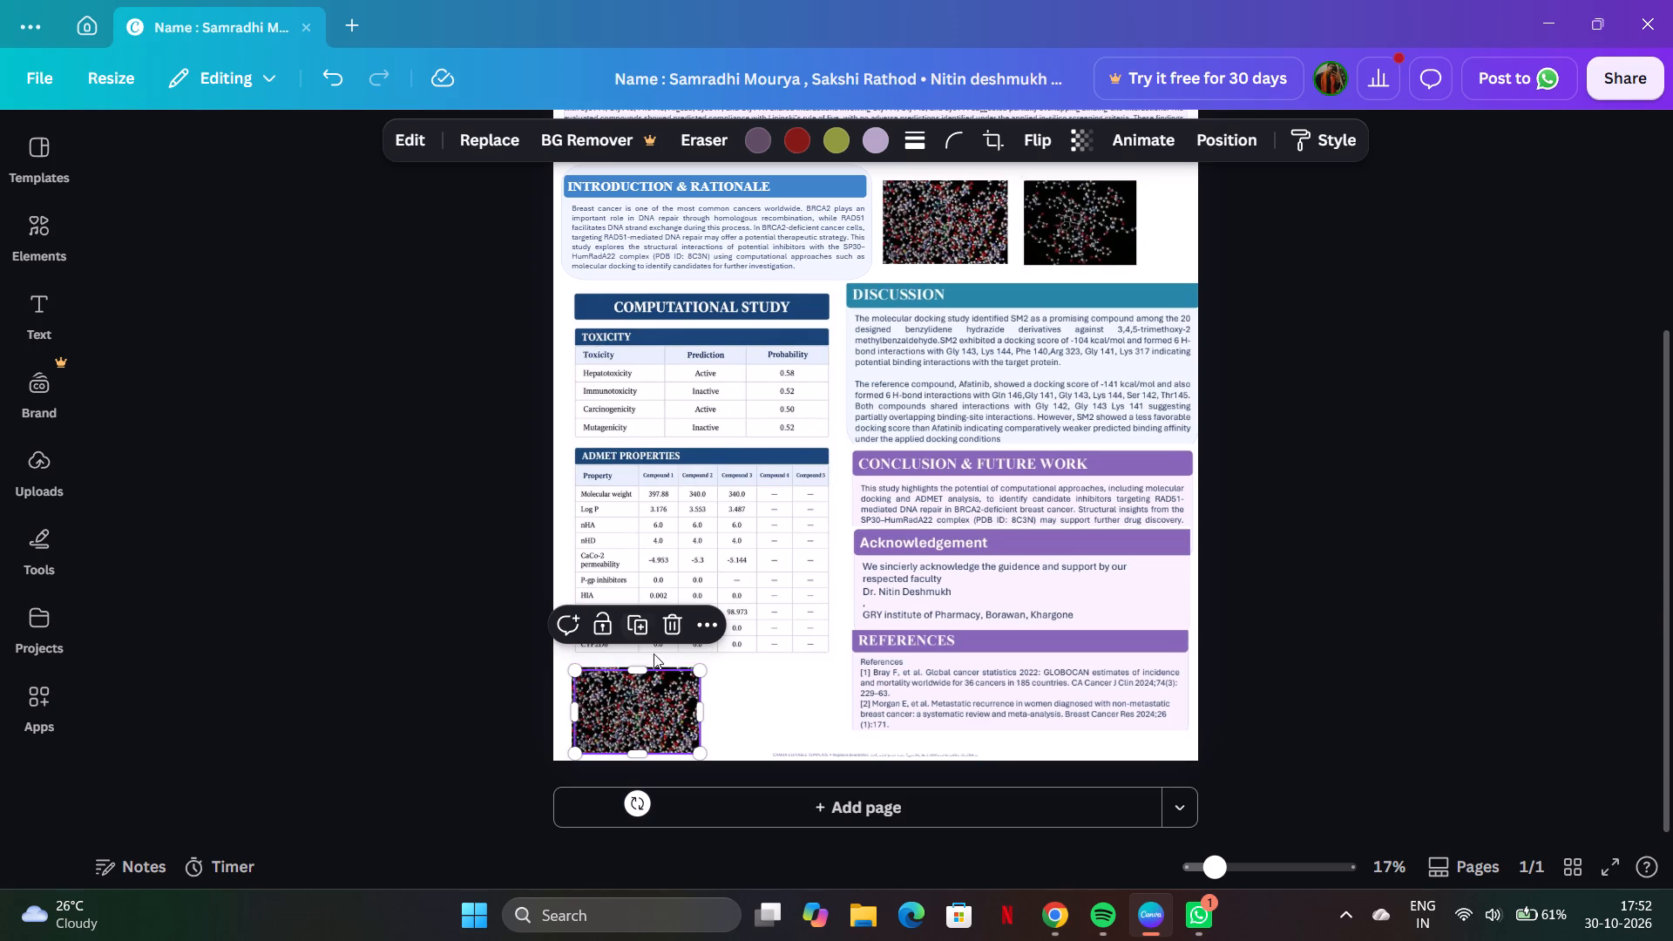
left_click(486, 131)
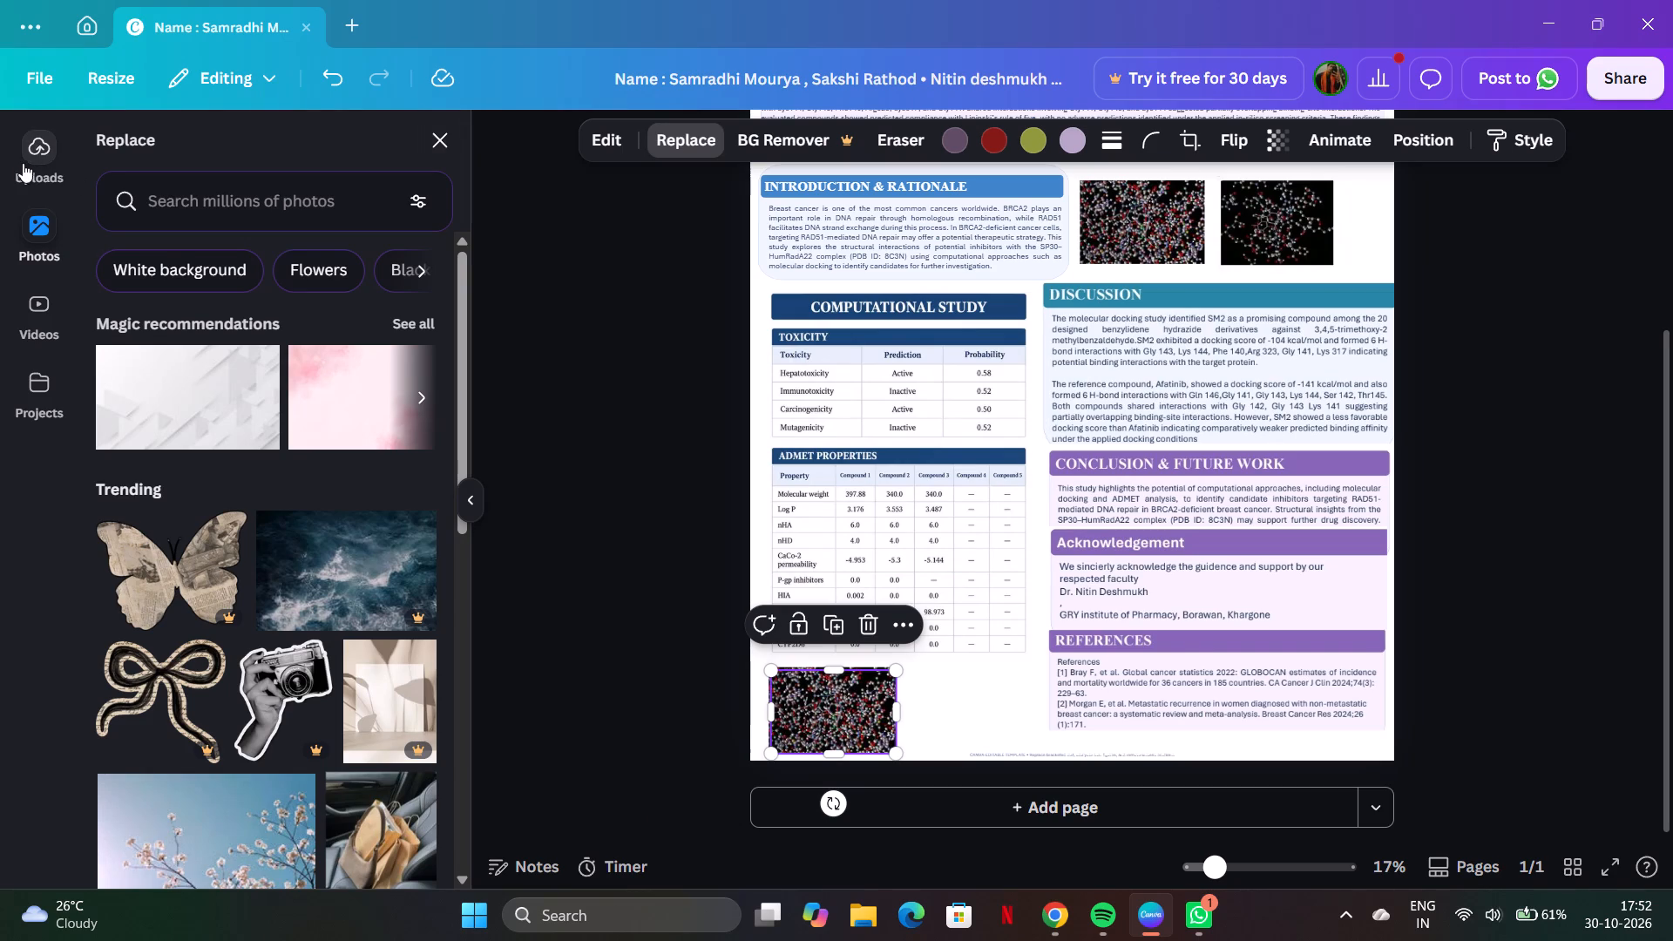
left_click(17, 159)
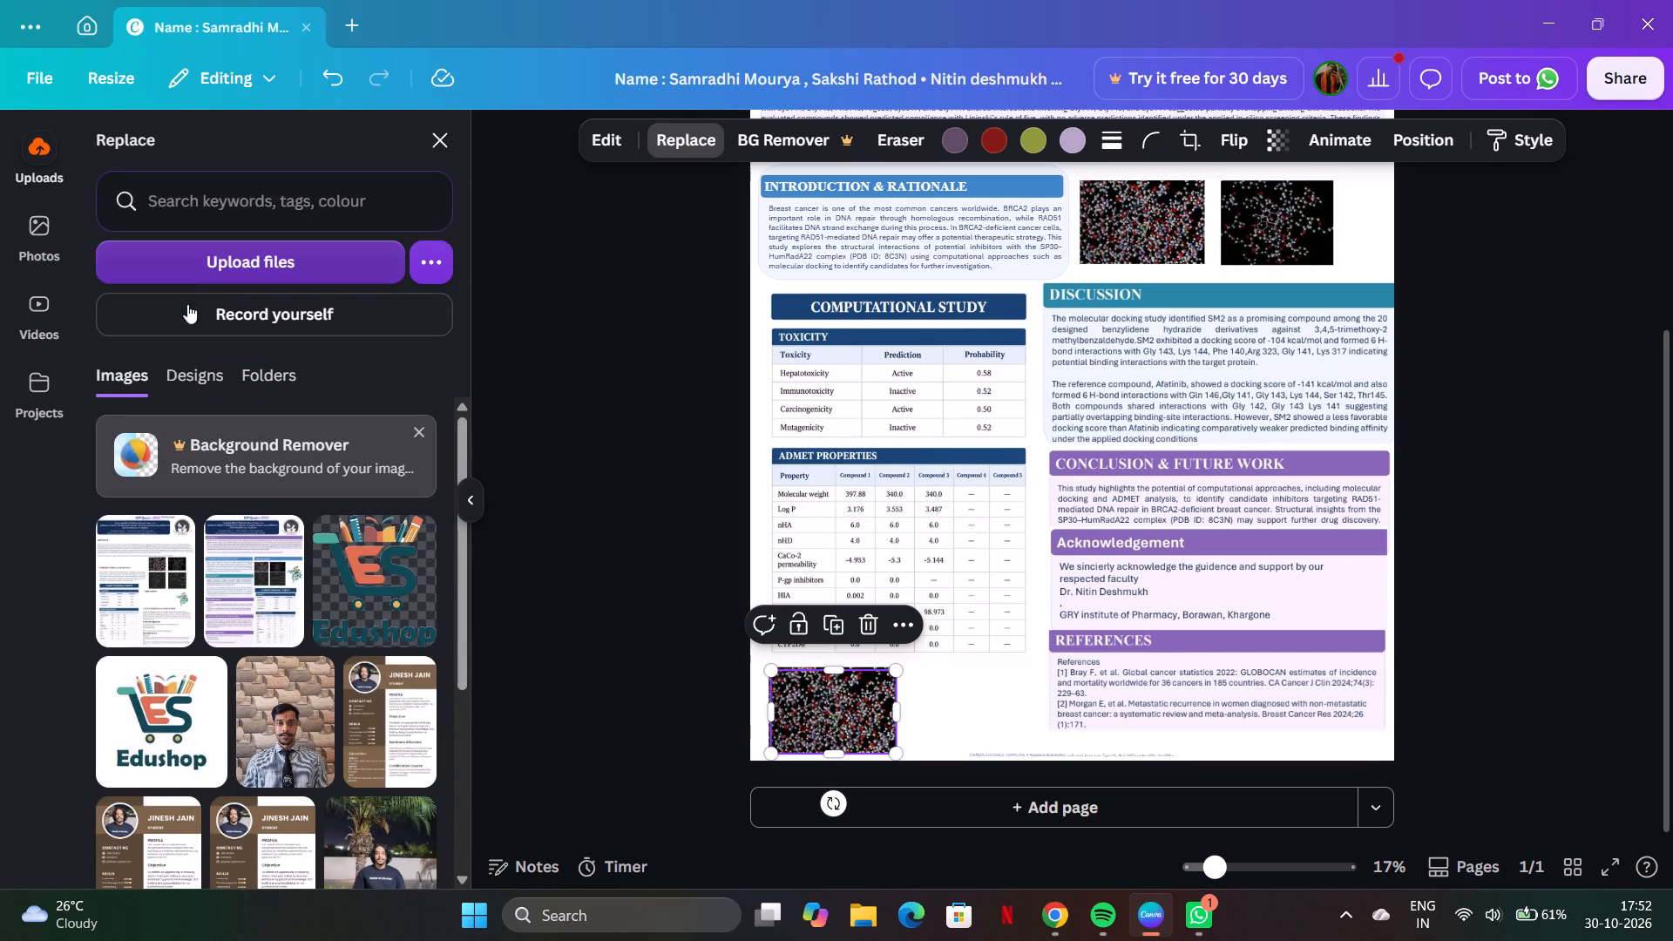
left_click(277, 594)
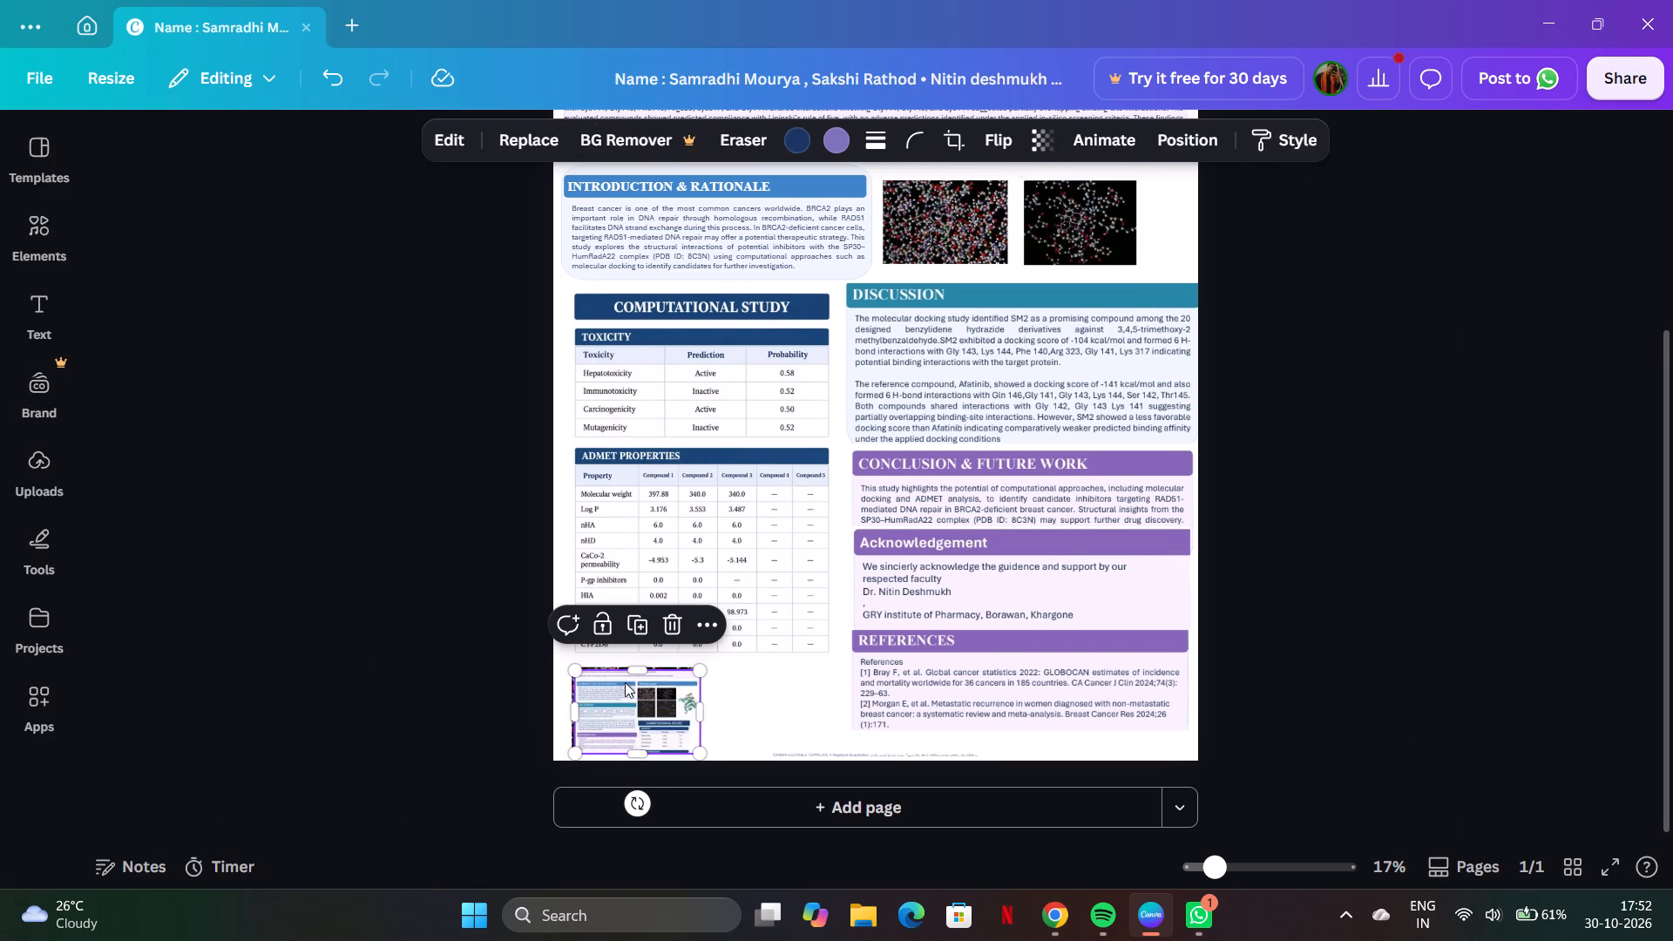
Crop the left part off the poster image below the ADMET table, exposing the molecular image behind it.
scroll(633, 682, "down", 1)
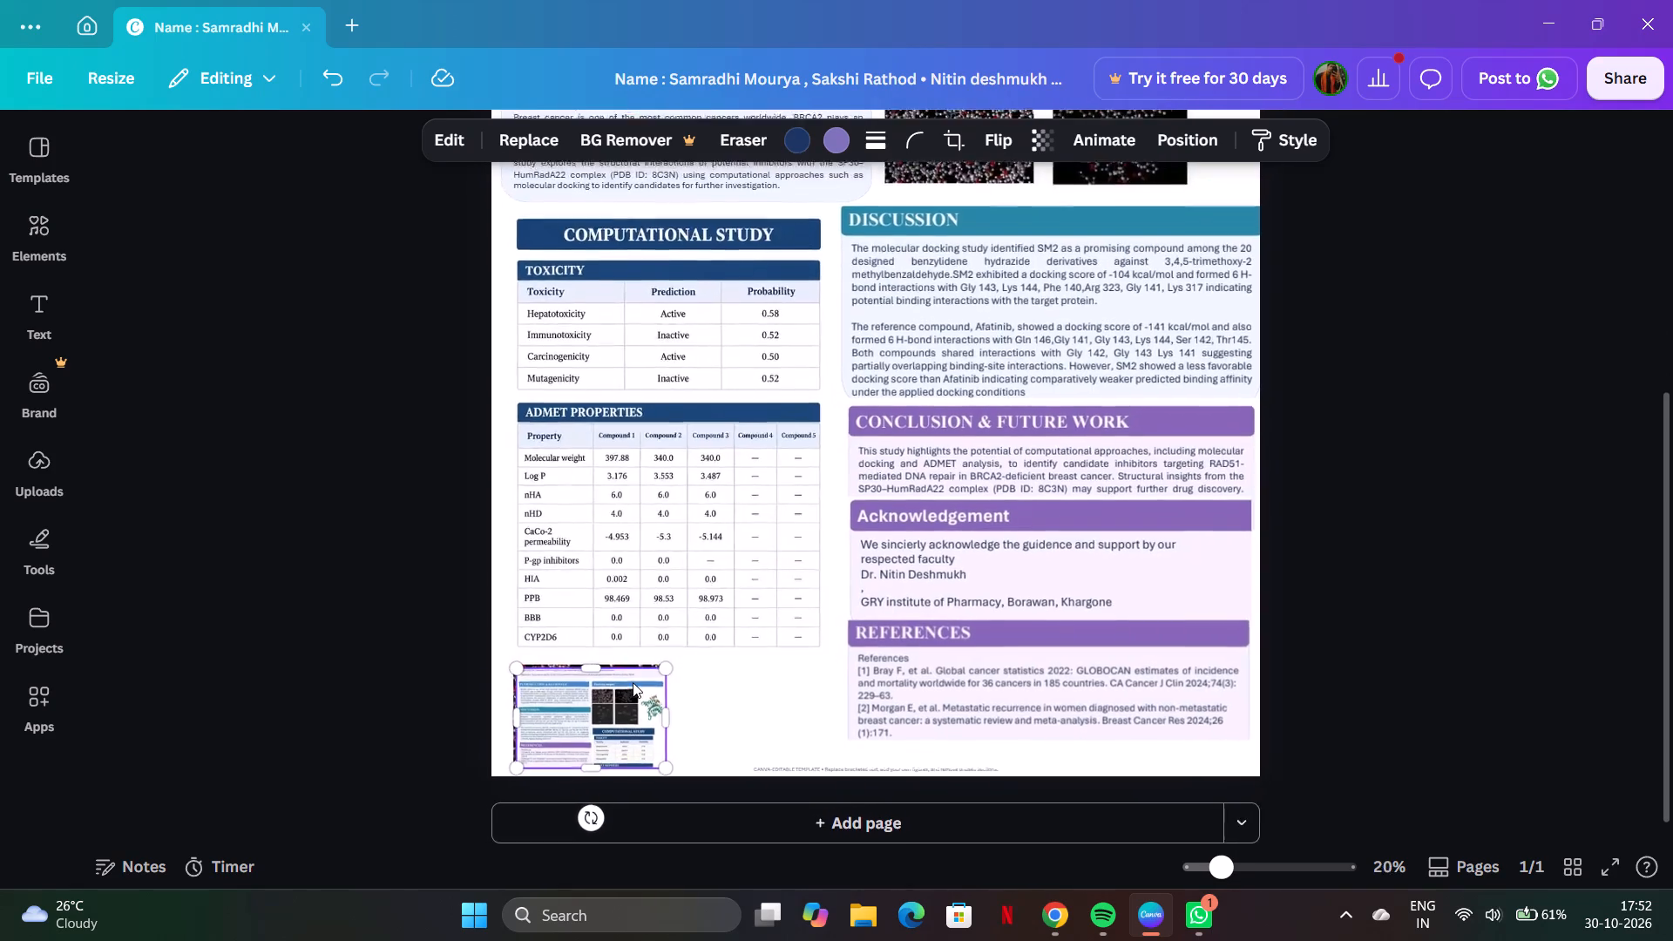
scroll(633, 682, "down", 1)
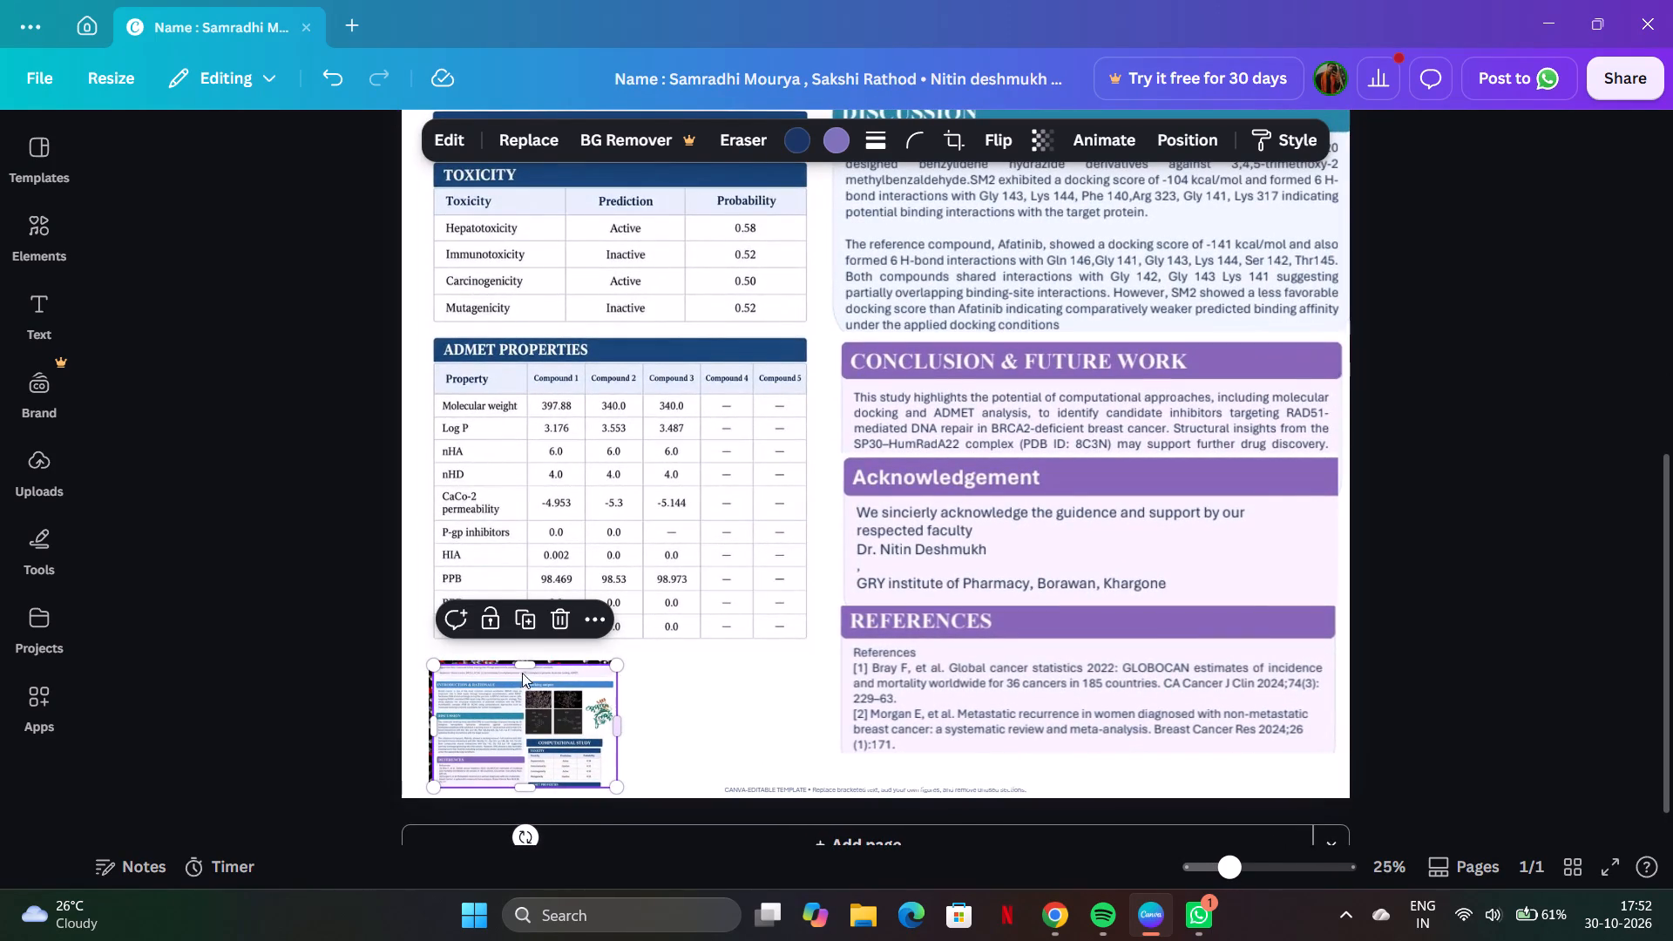
left_click_drag(525, 666, 525, 575)
left_click_drag(423, 678, 391, 679)
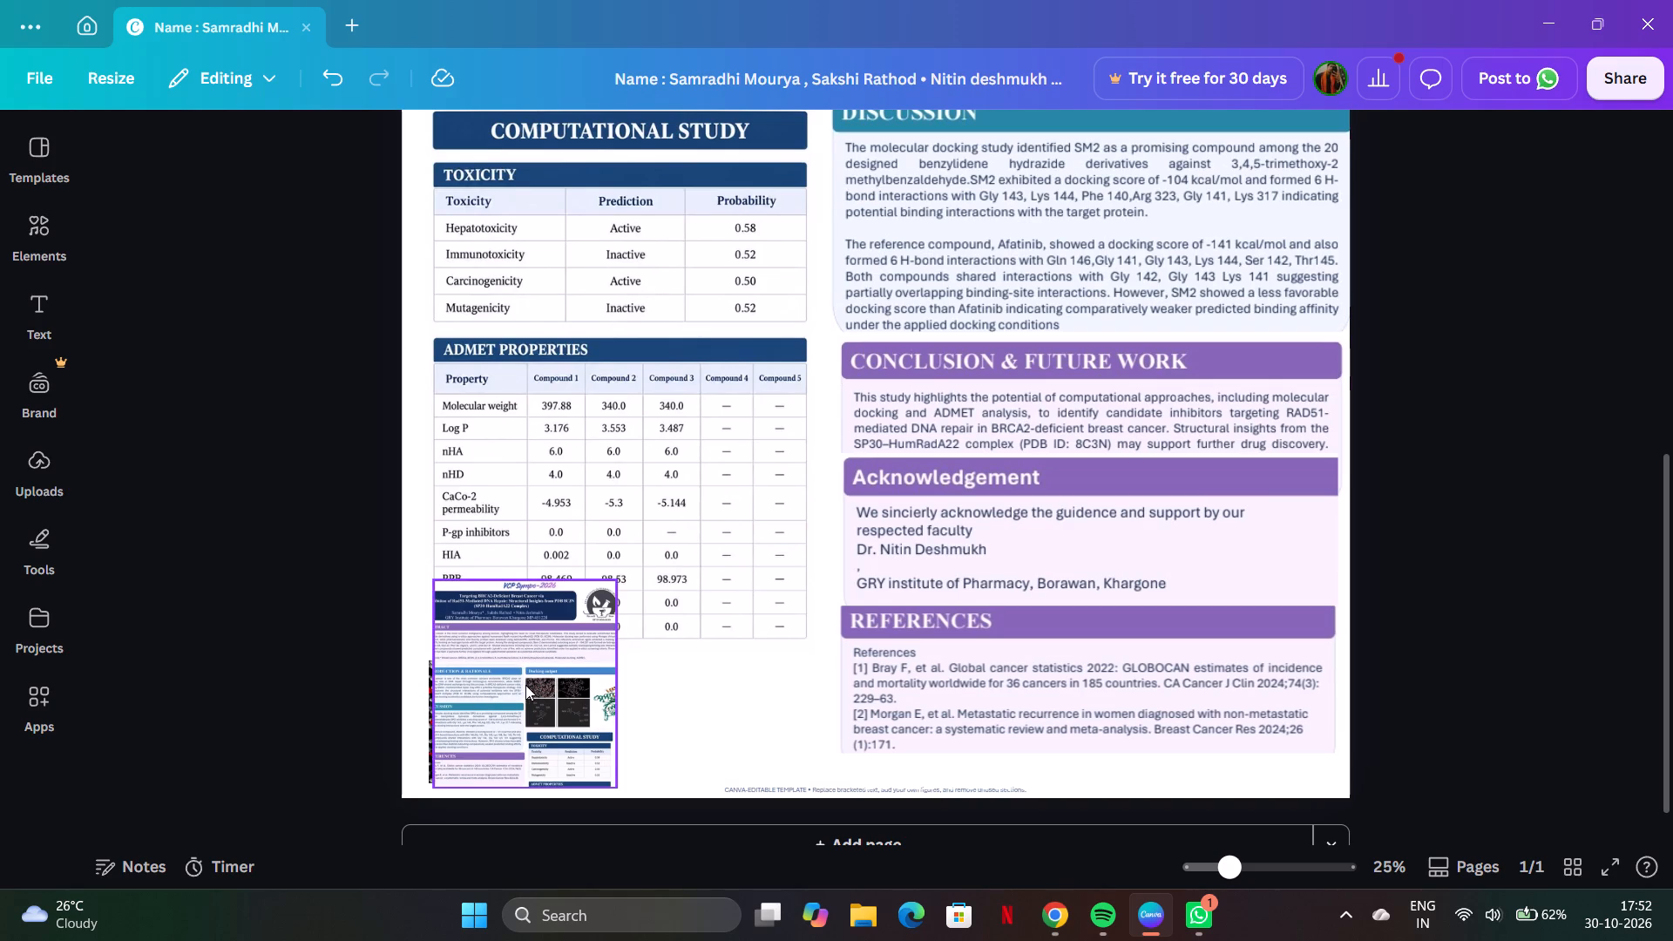
left_click(531, 608)
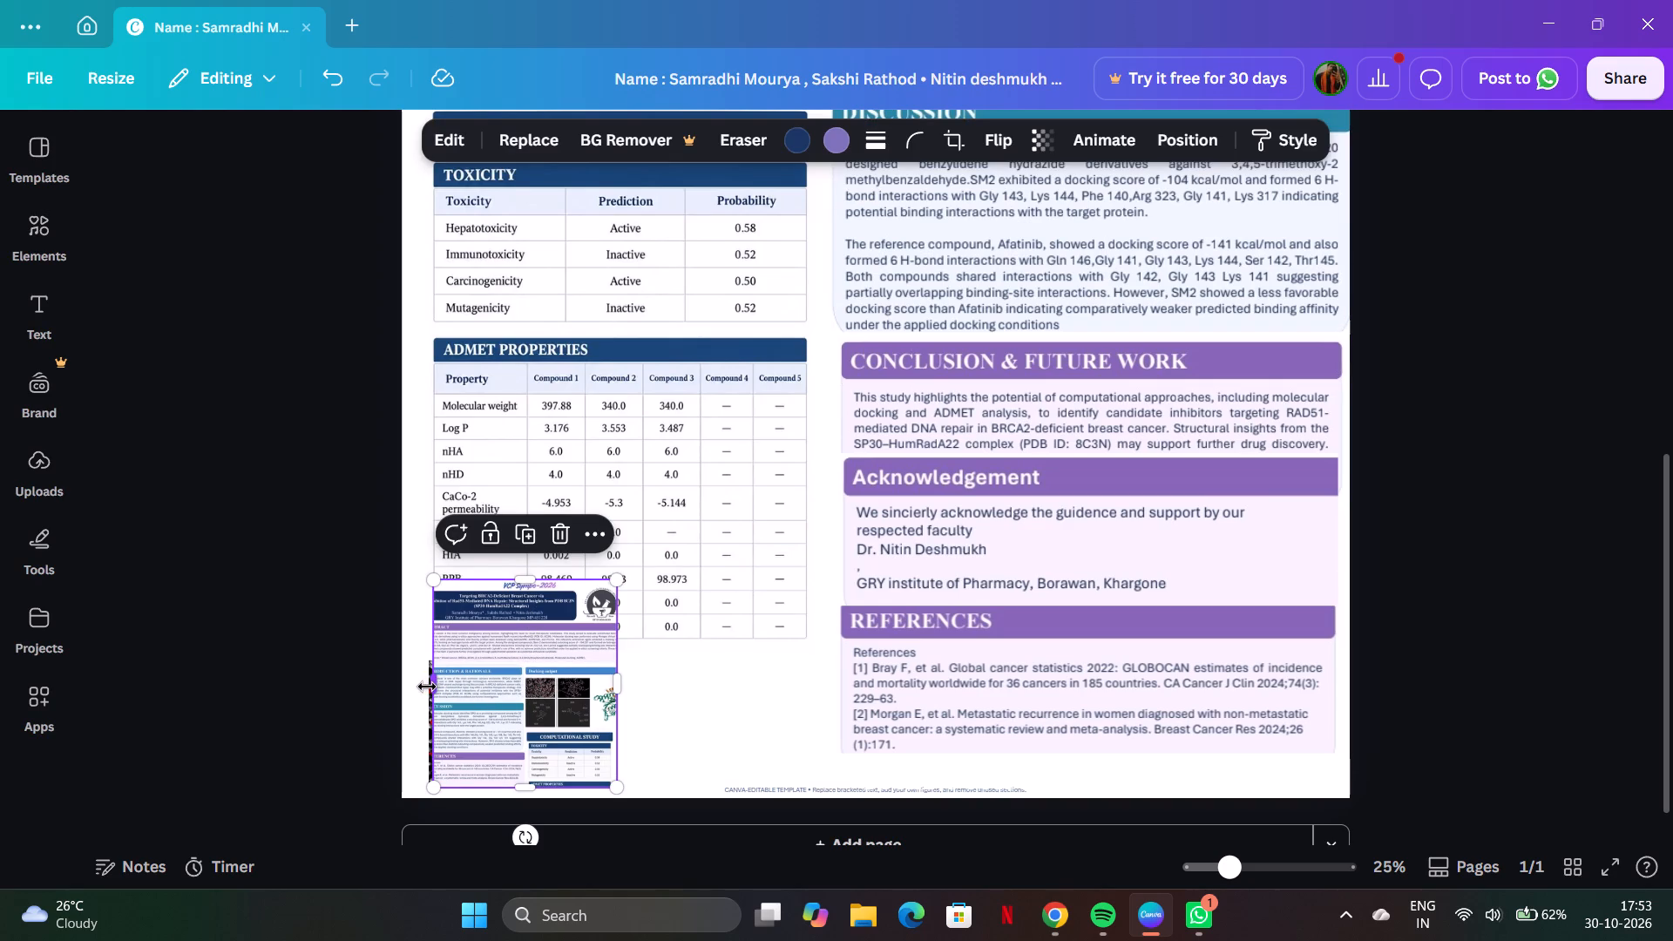
left_click_drag(427, 687, 533, 684)
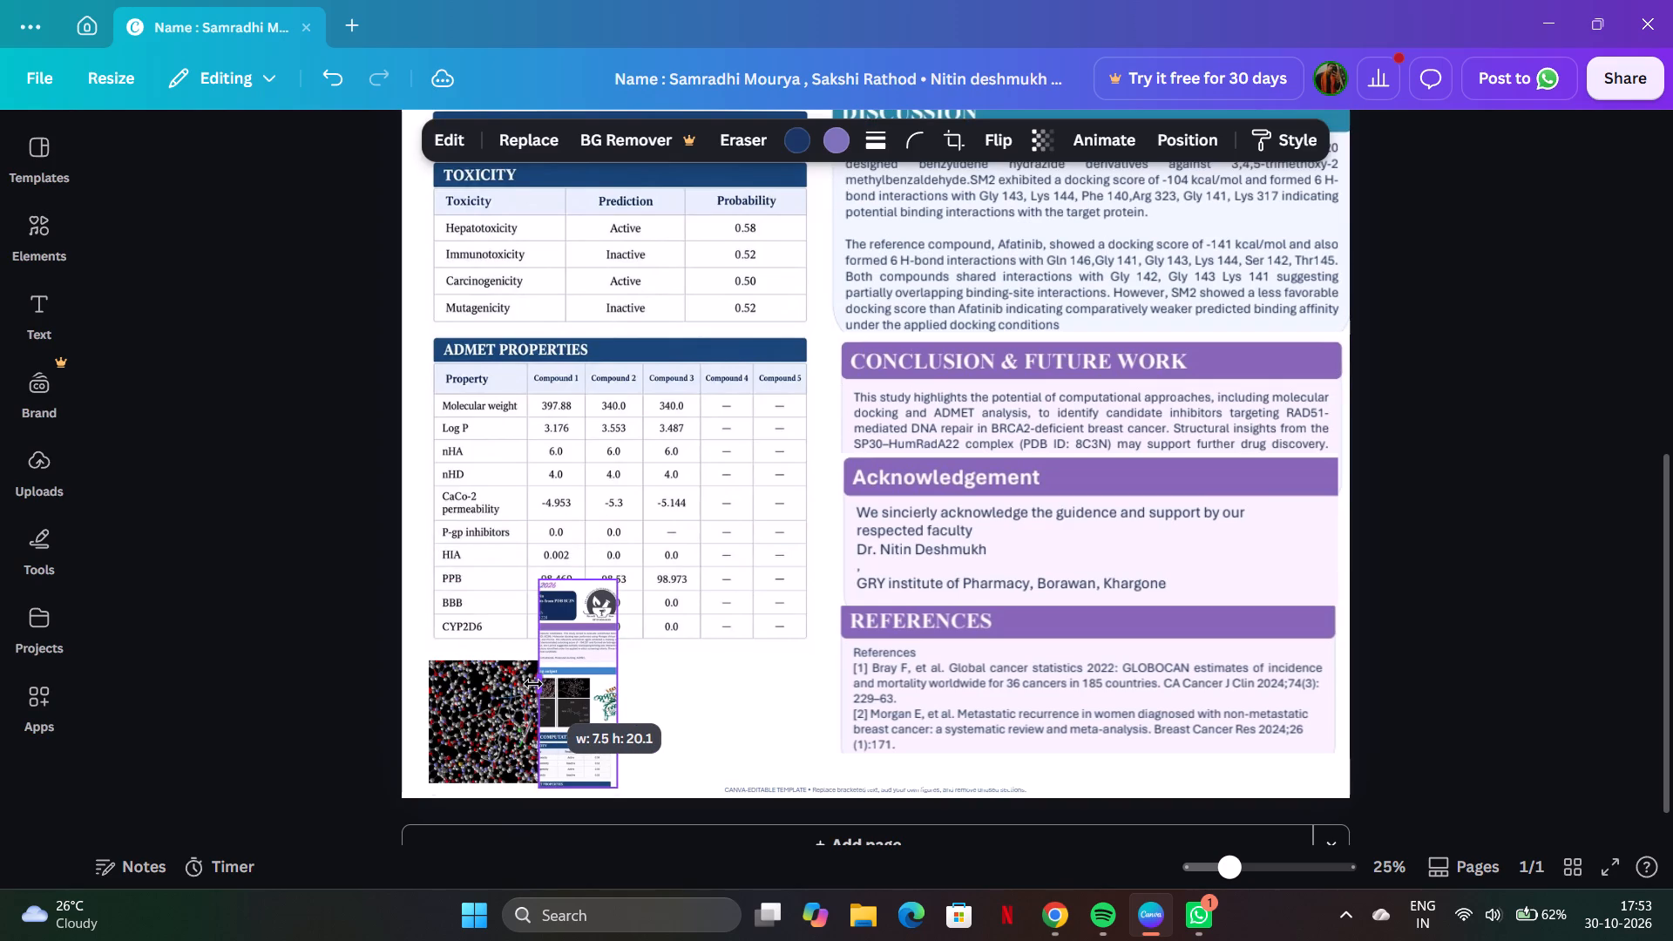
left_click_drag(533, 684, 551, 682)
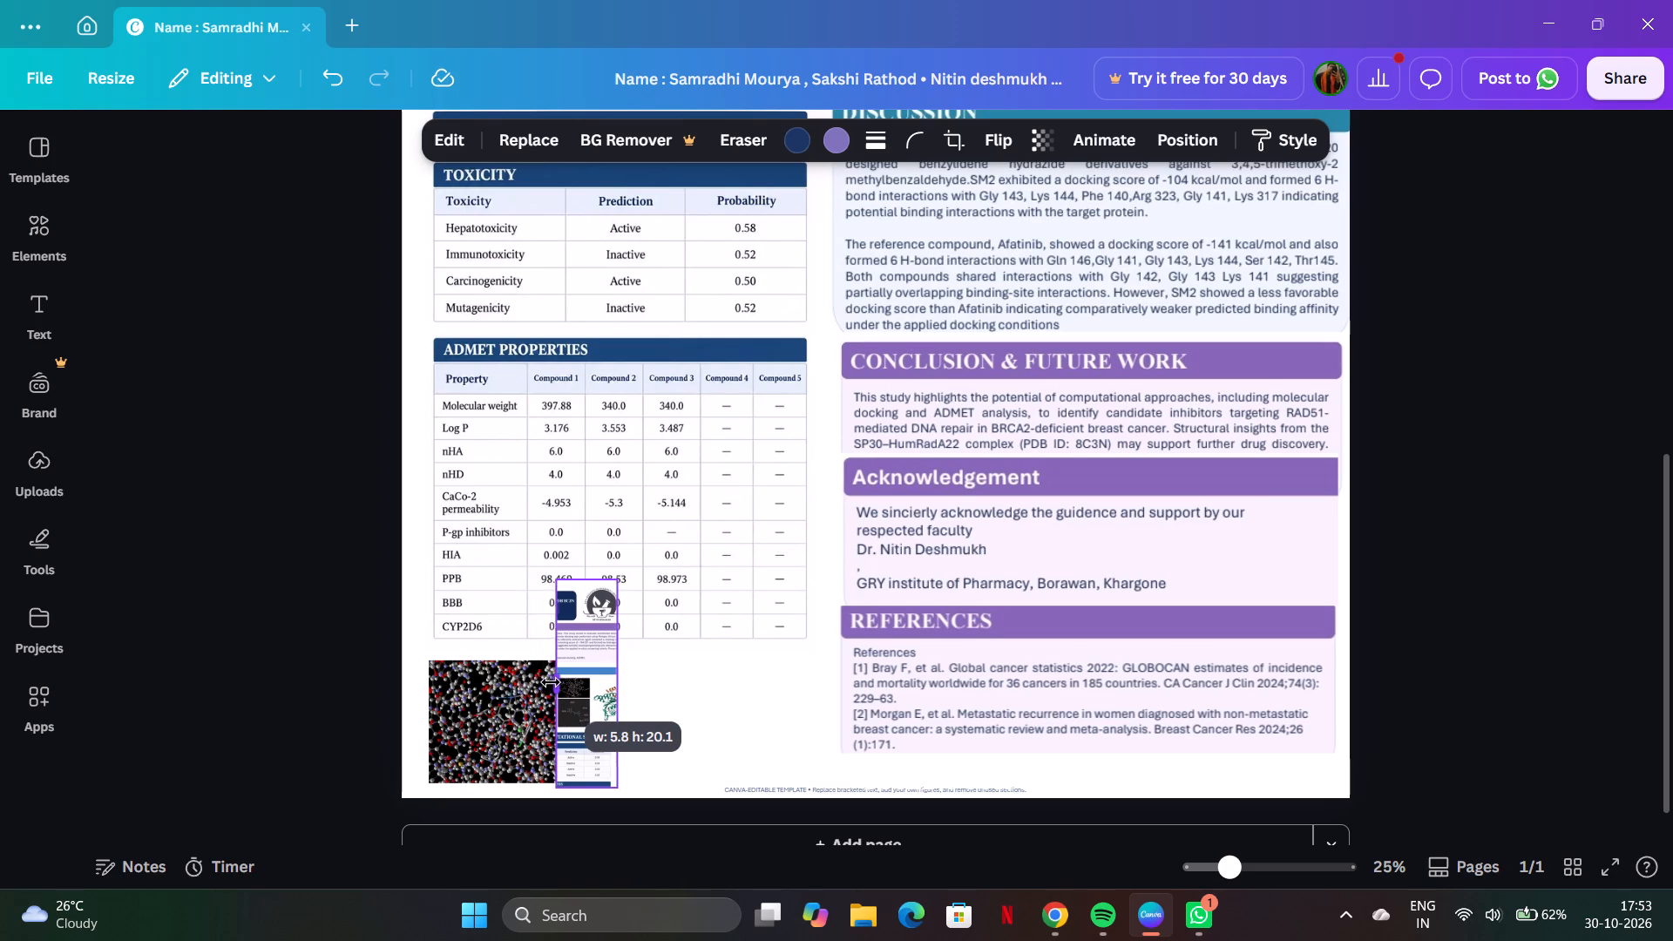
left_click_drag(551, 682, 544, 681)
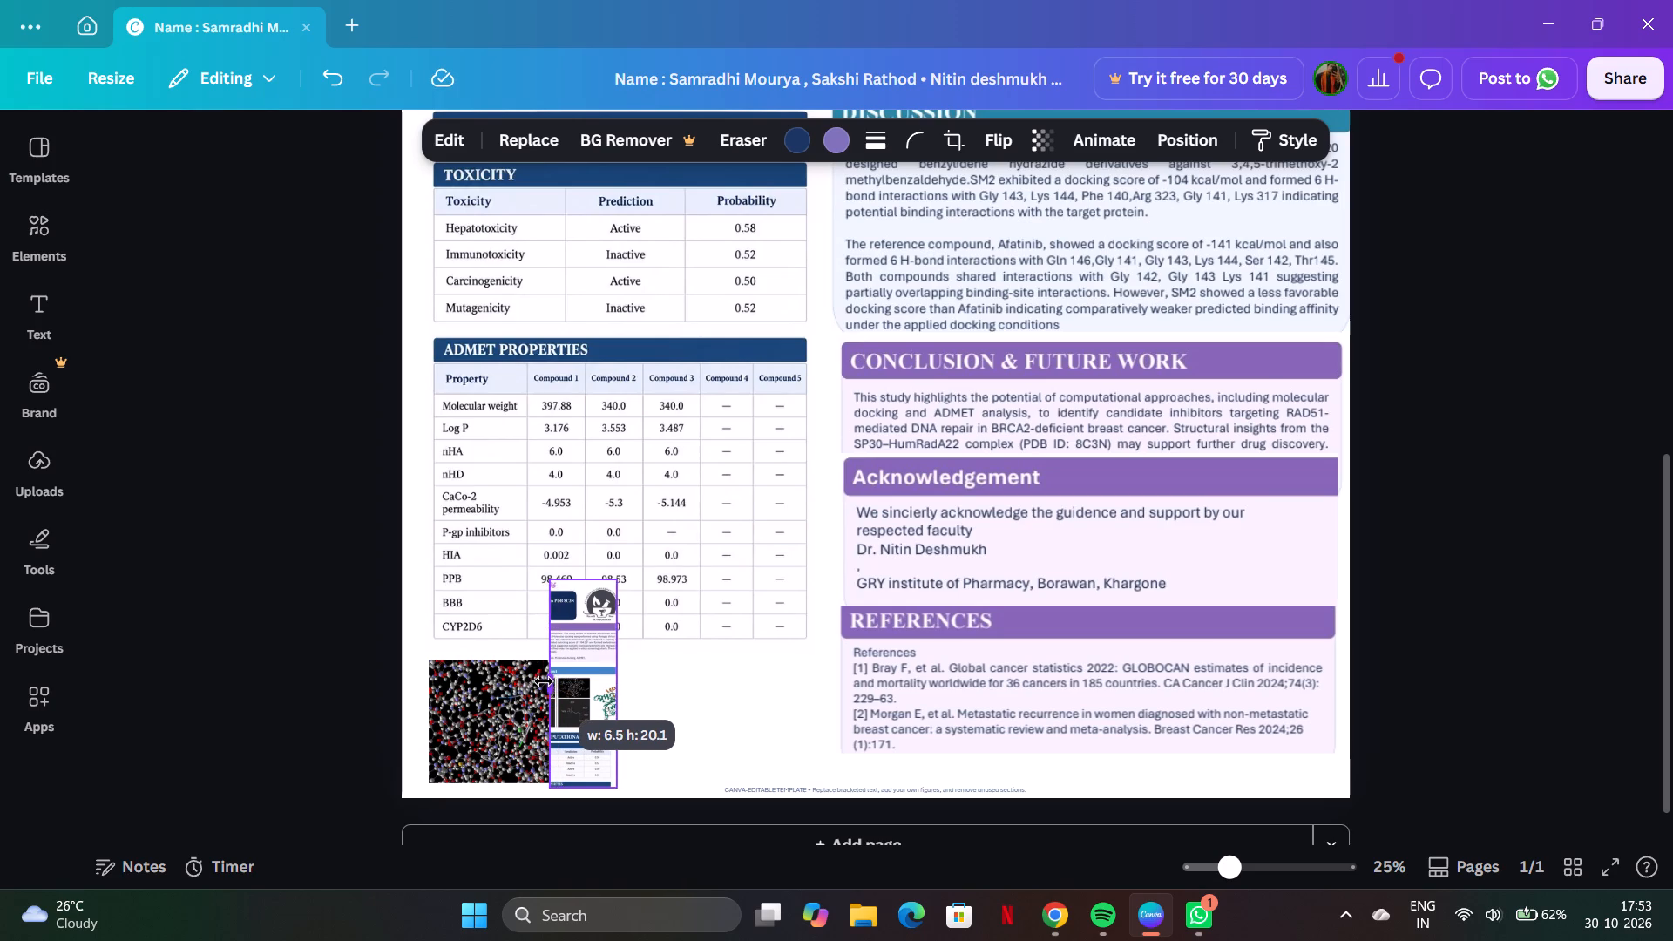
left_click_drag(544, 681, 547, 681)
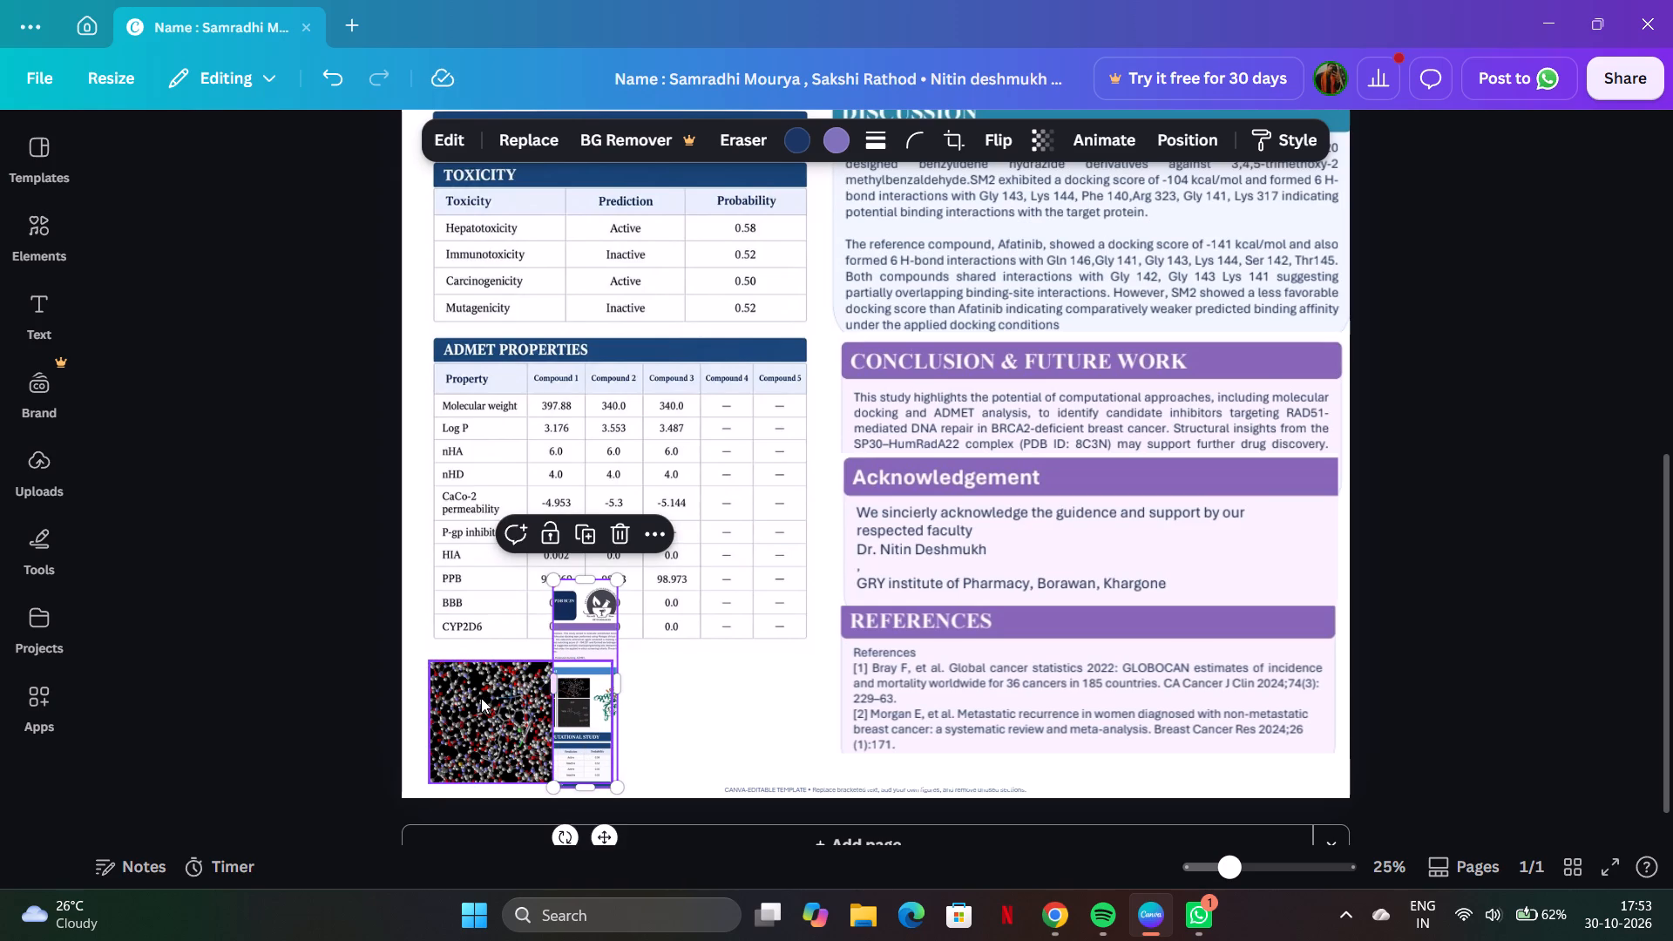
Delete the molecular structure image lying behind the poster image below the ADMET table.
left_click(481, 698)
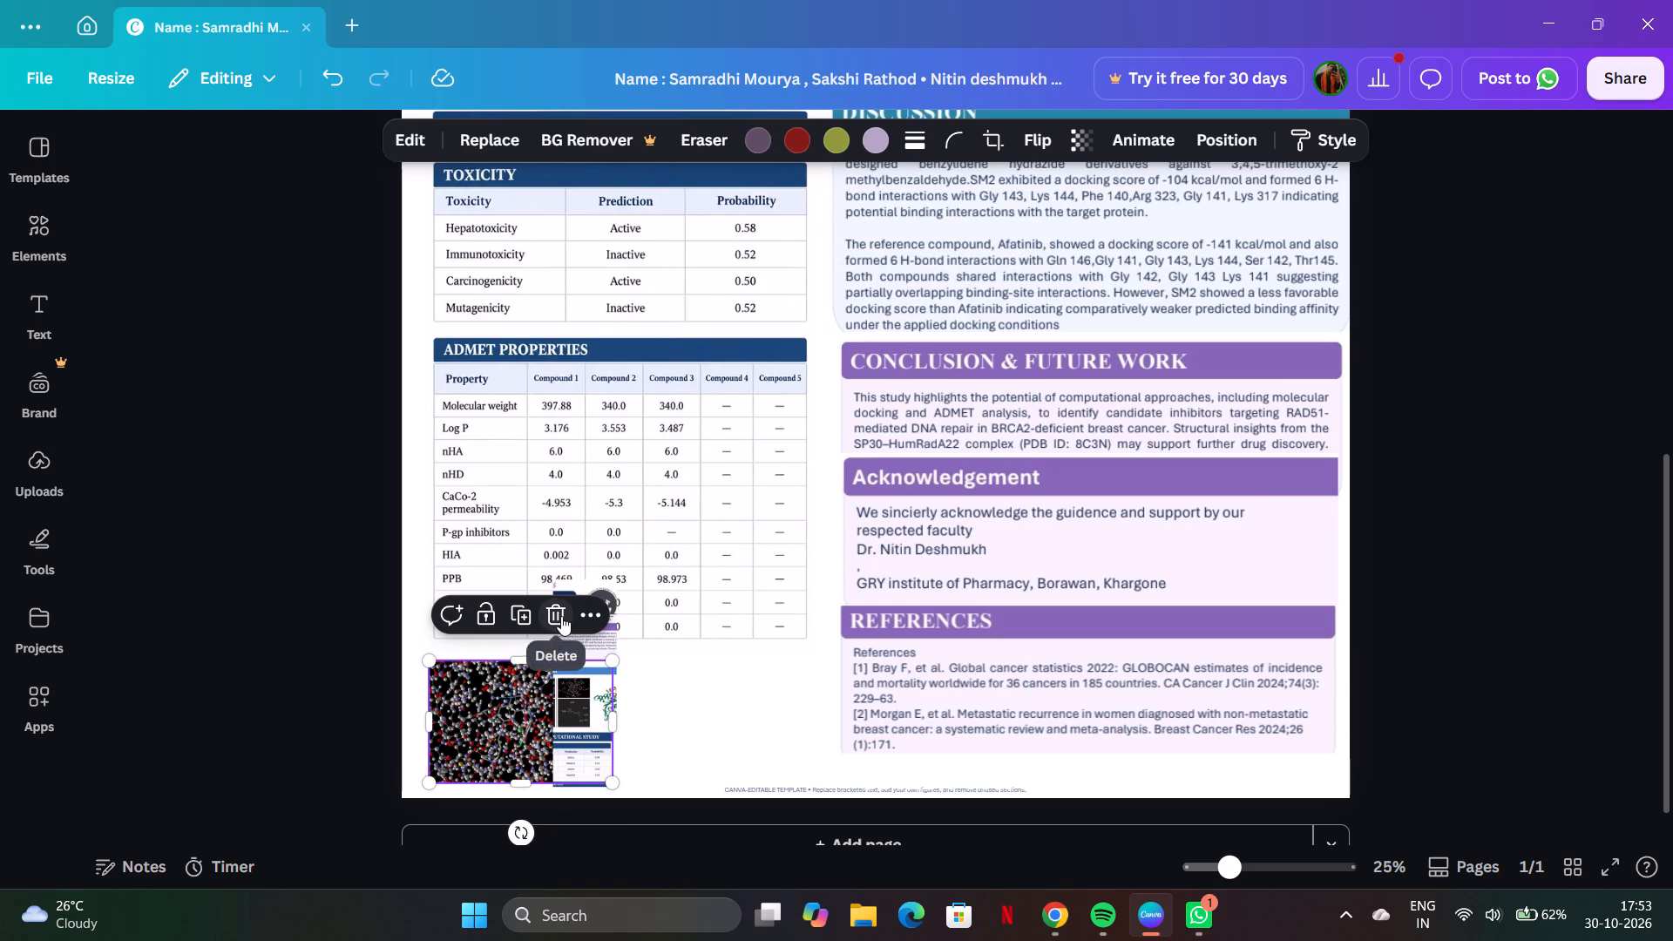
left_click(561, 615)
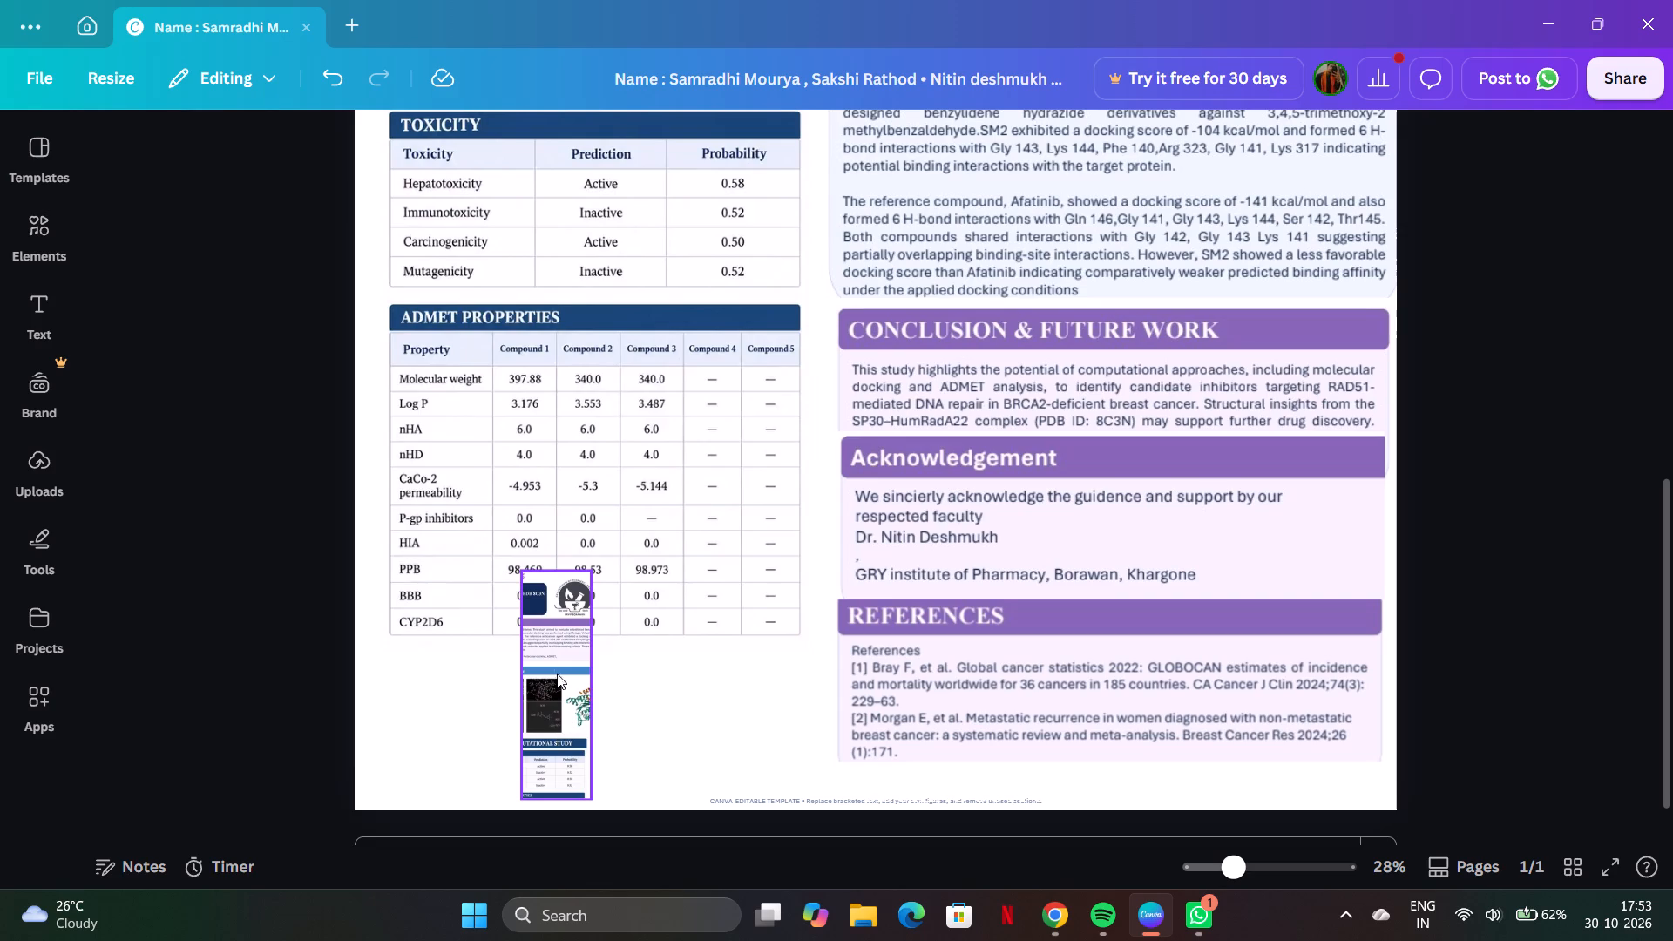
Crop the poster image's top and bottom down to a short strip showing the dark docking diagram and green protein ribbon.
left_click(554, 636)
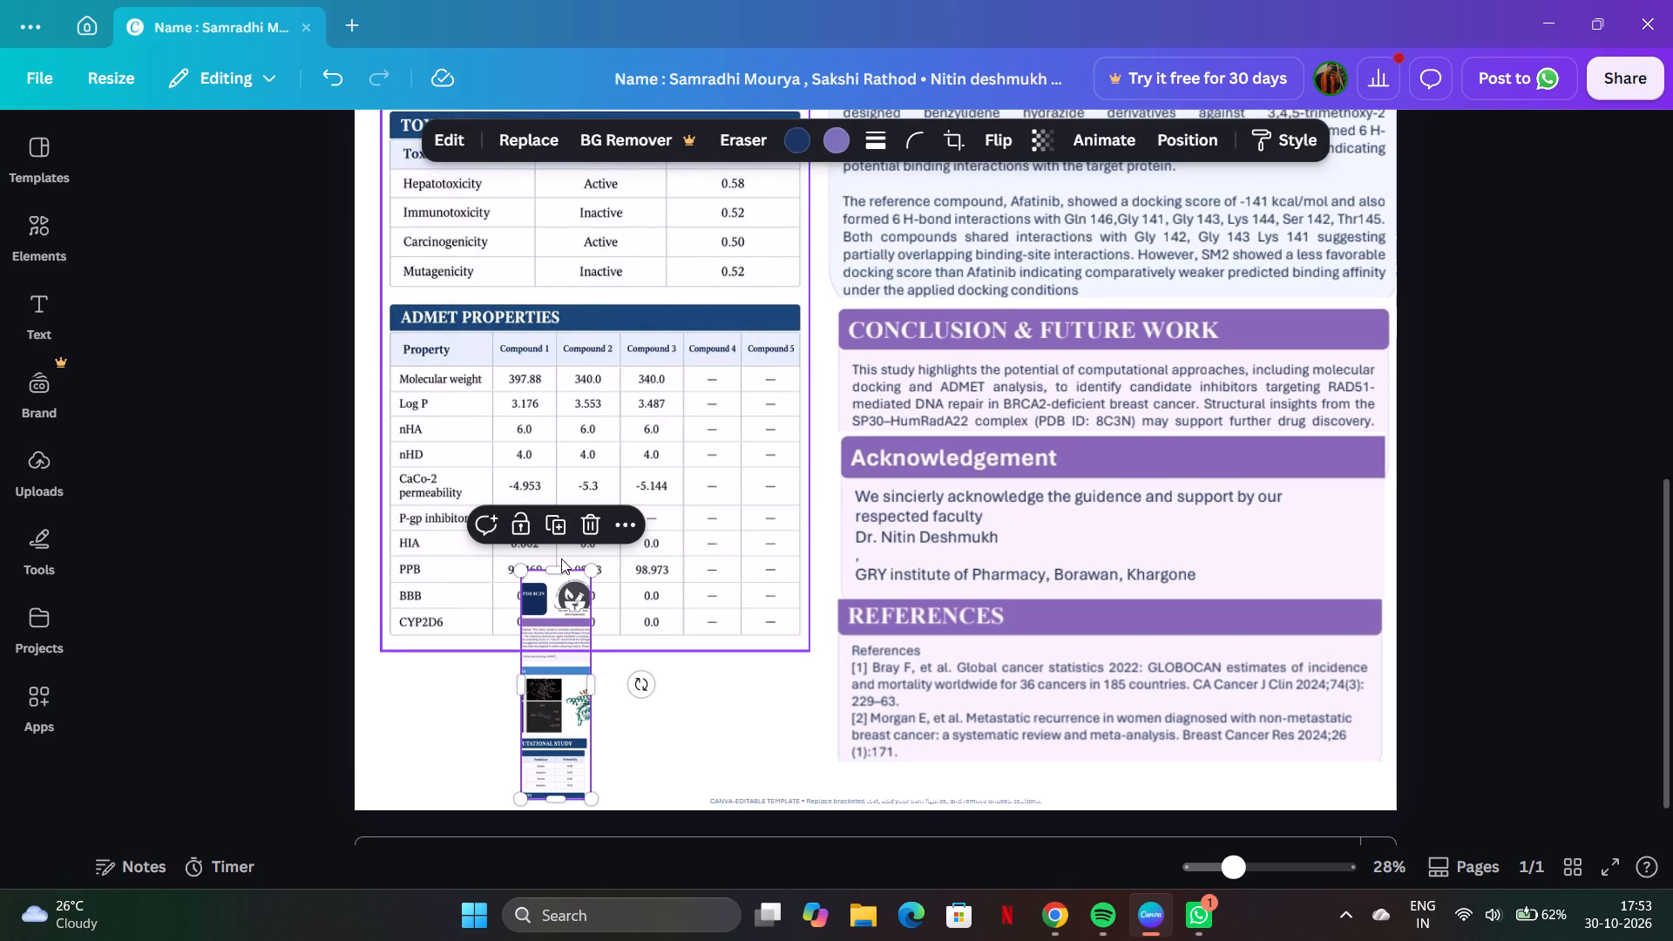
left_click_drag(555, 565, 555, 642)
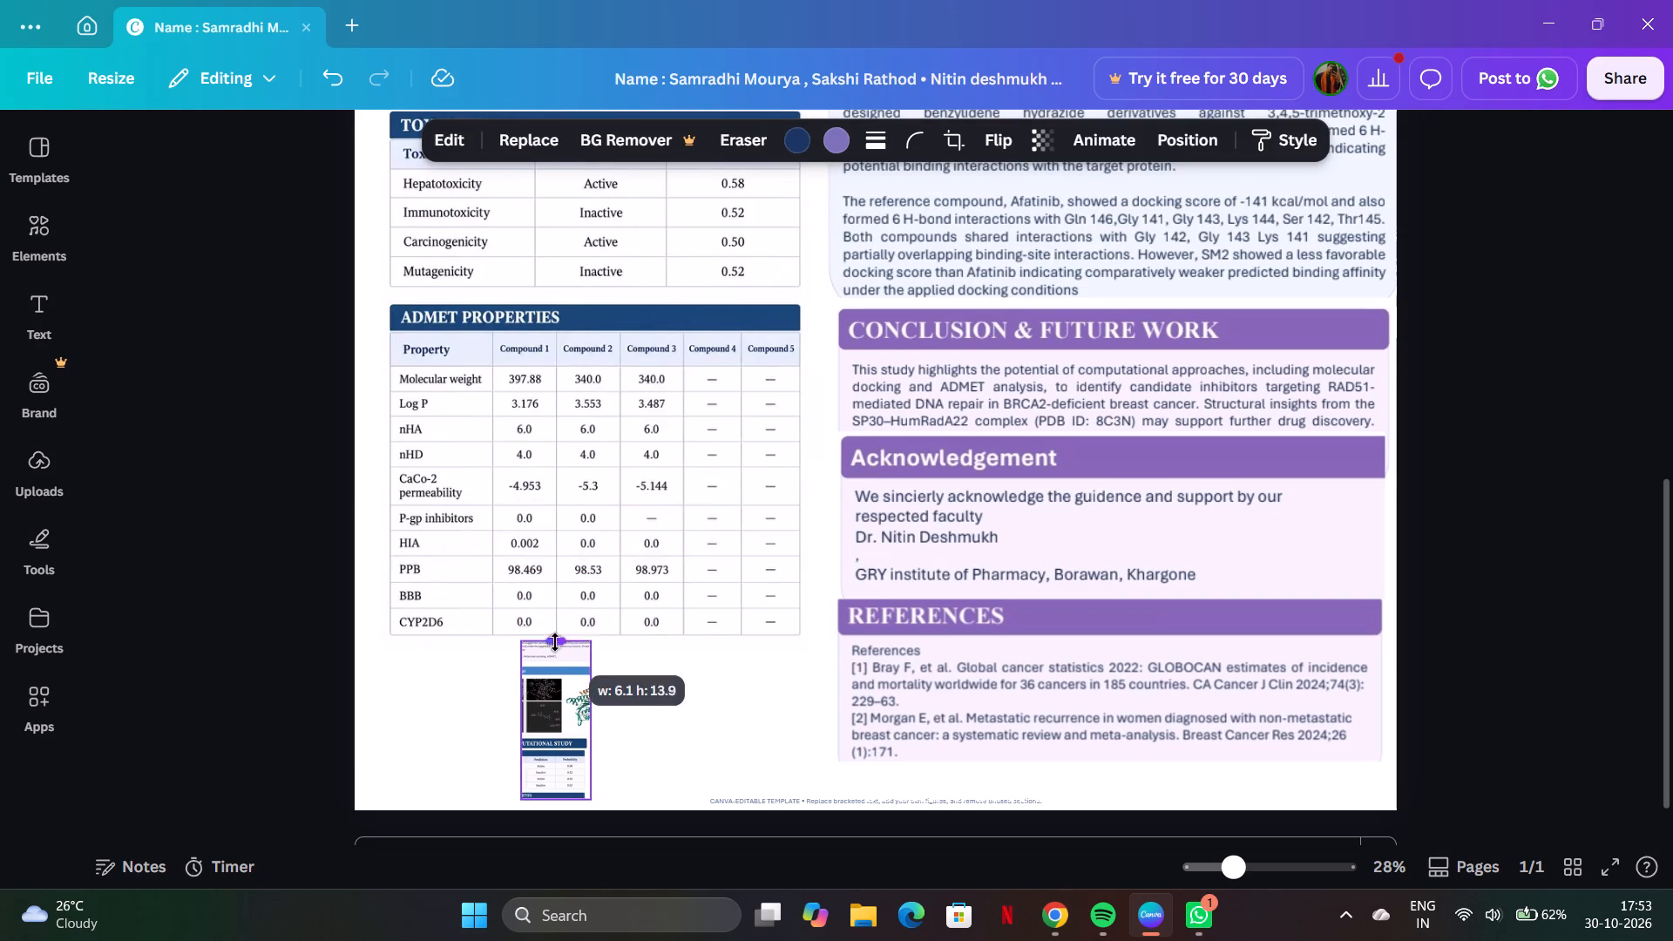
left_click_drag(555, 642, 551, 687)
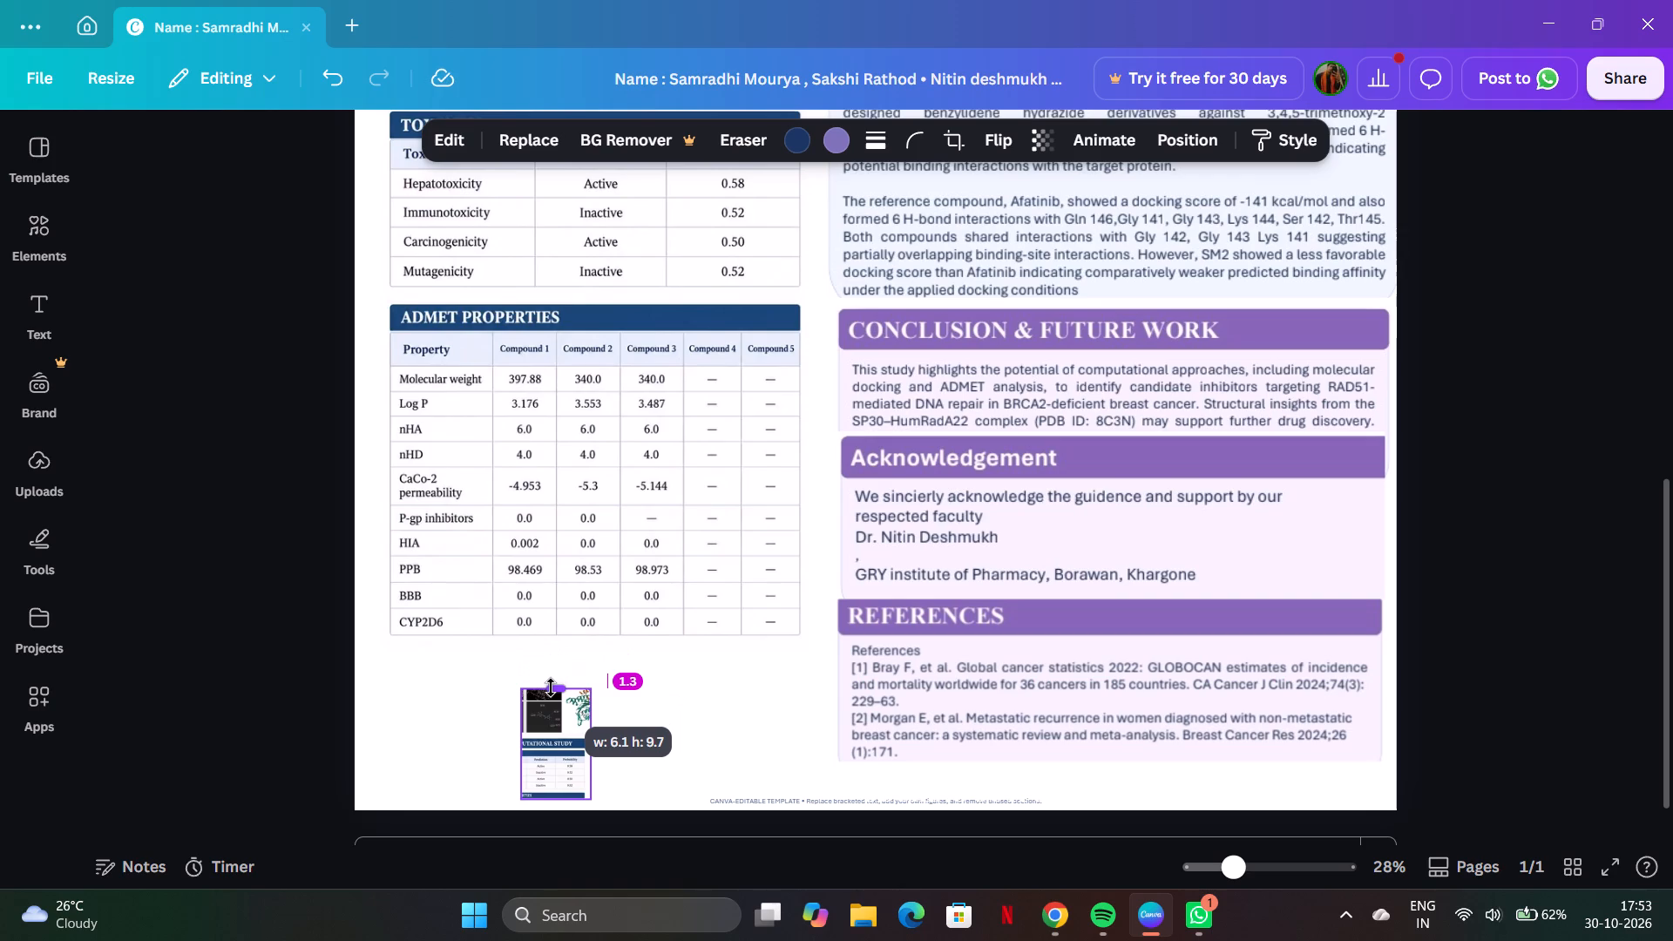
left_click_drag(551, 687, 551, 694)
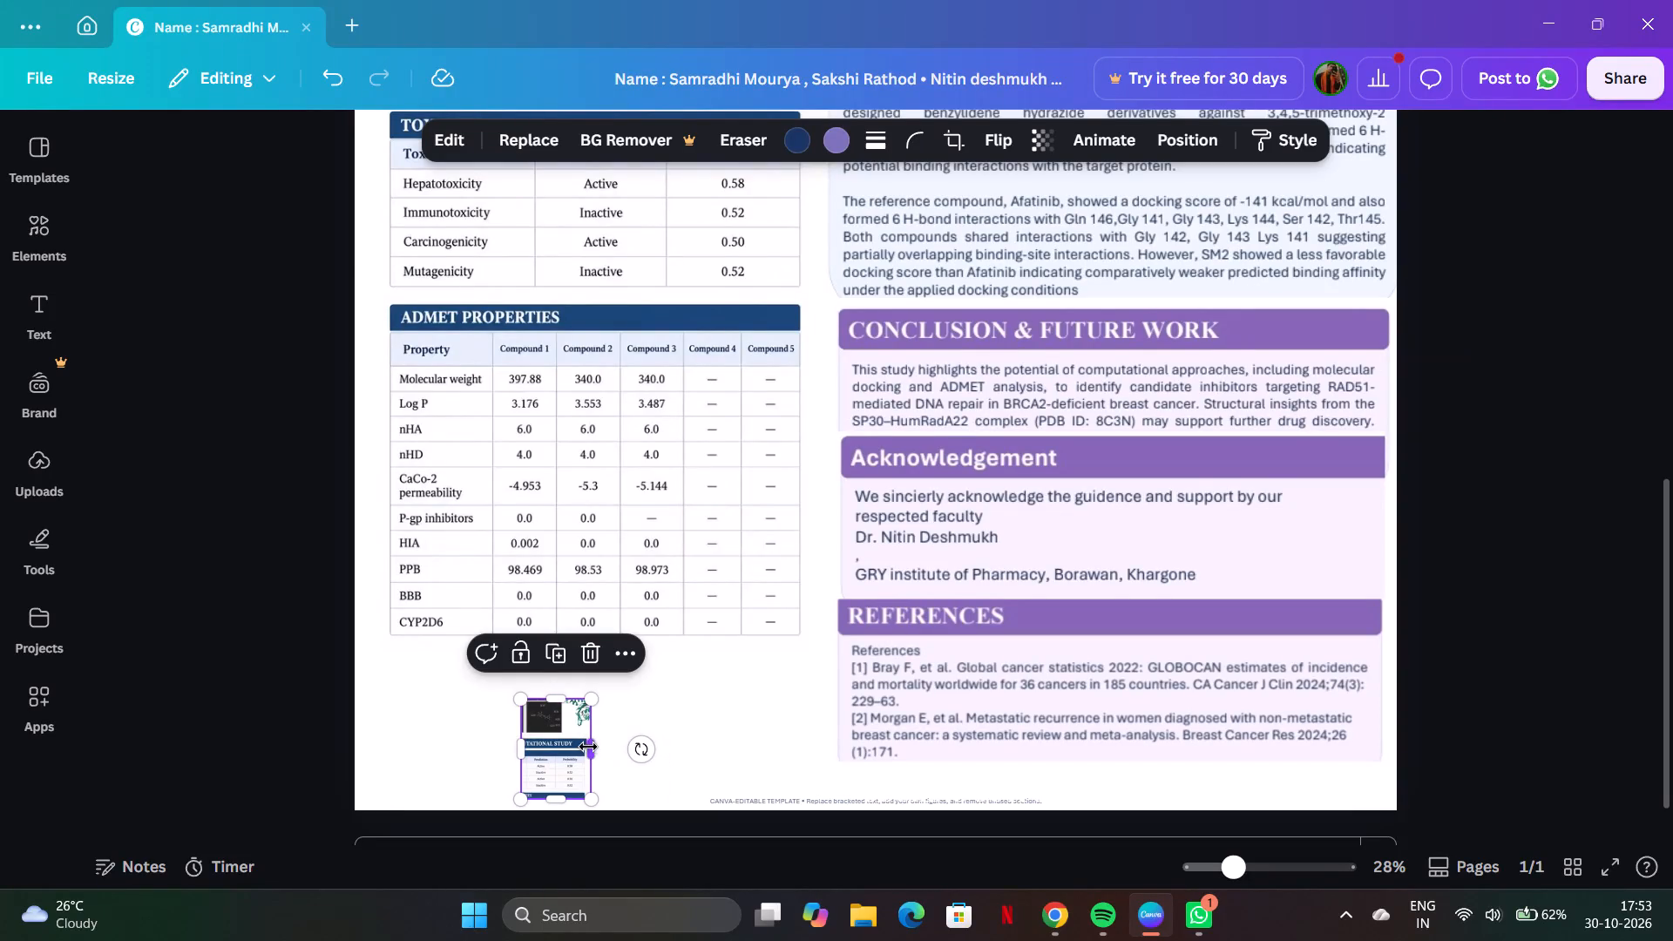
right_click_drag(592, 748, 580, 748)
right_click_drag(580, 748, 566, 746)
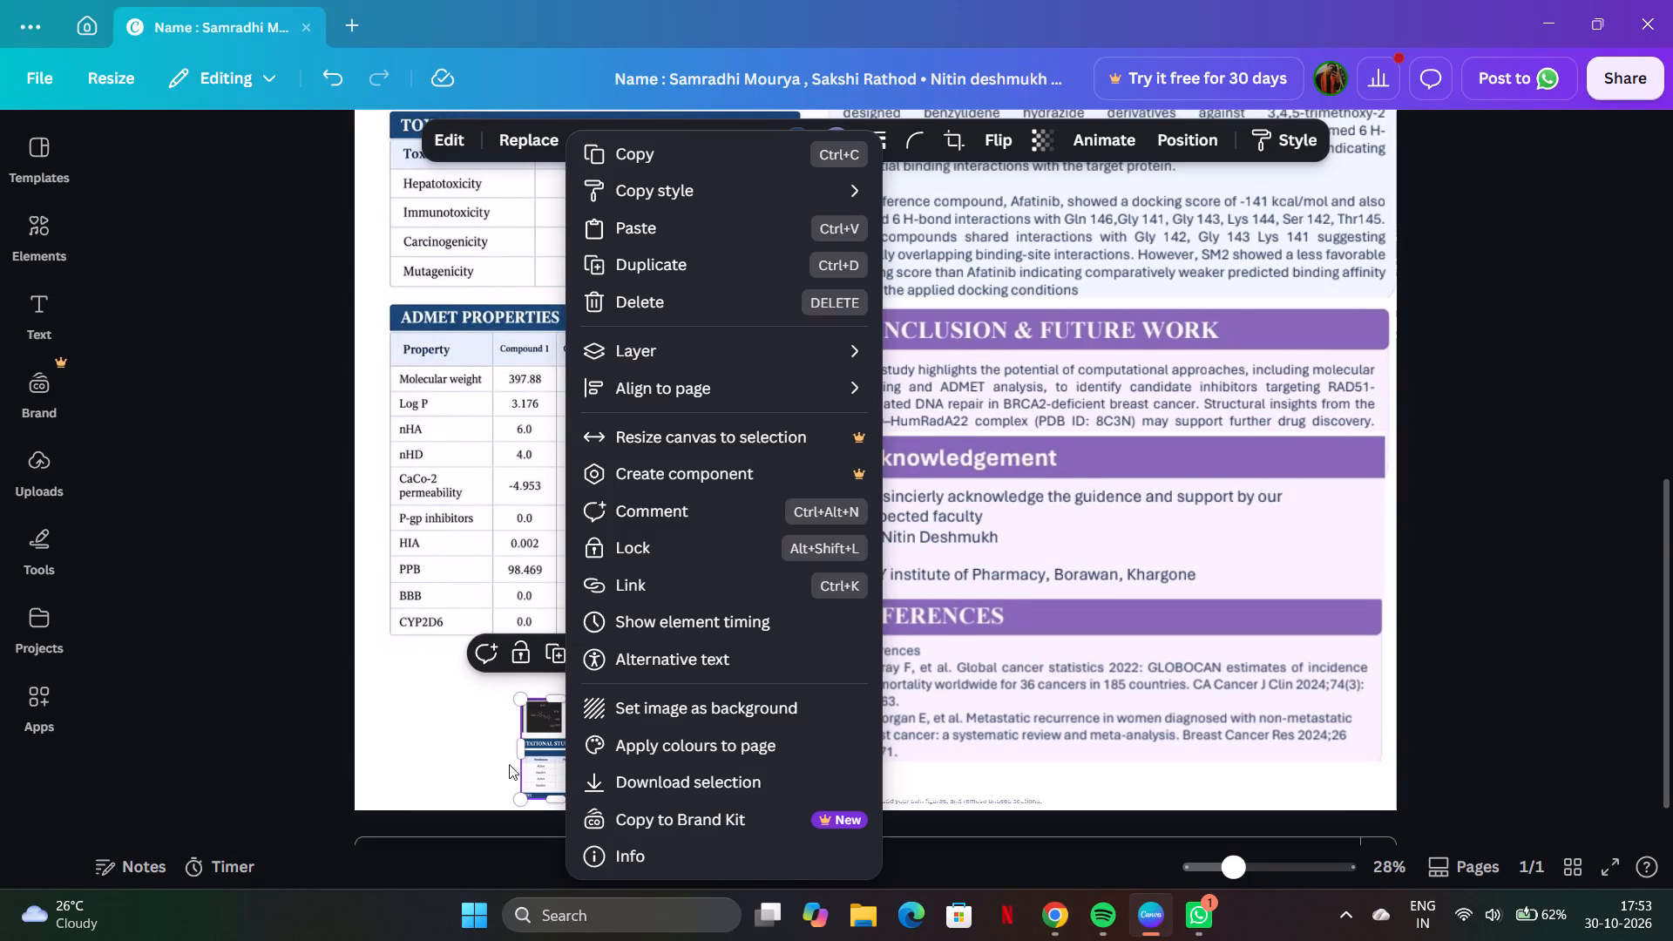
left_click(484, 766)
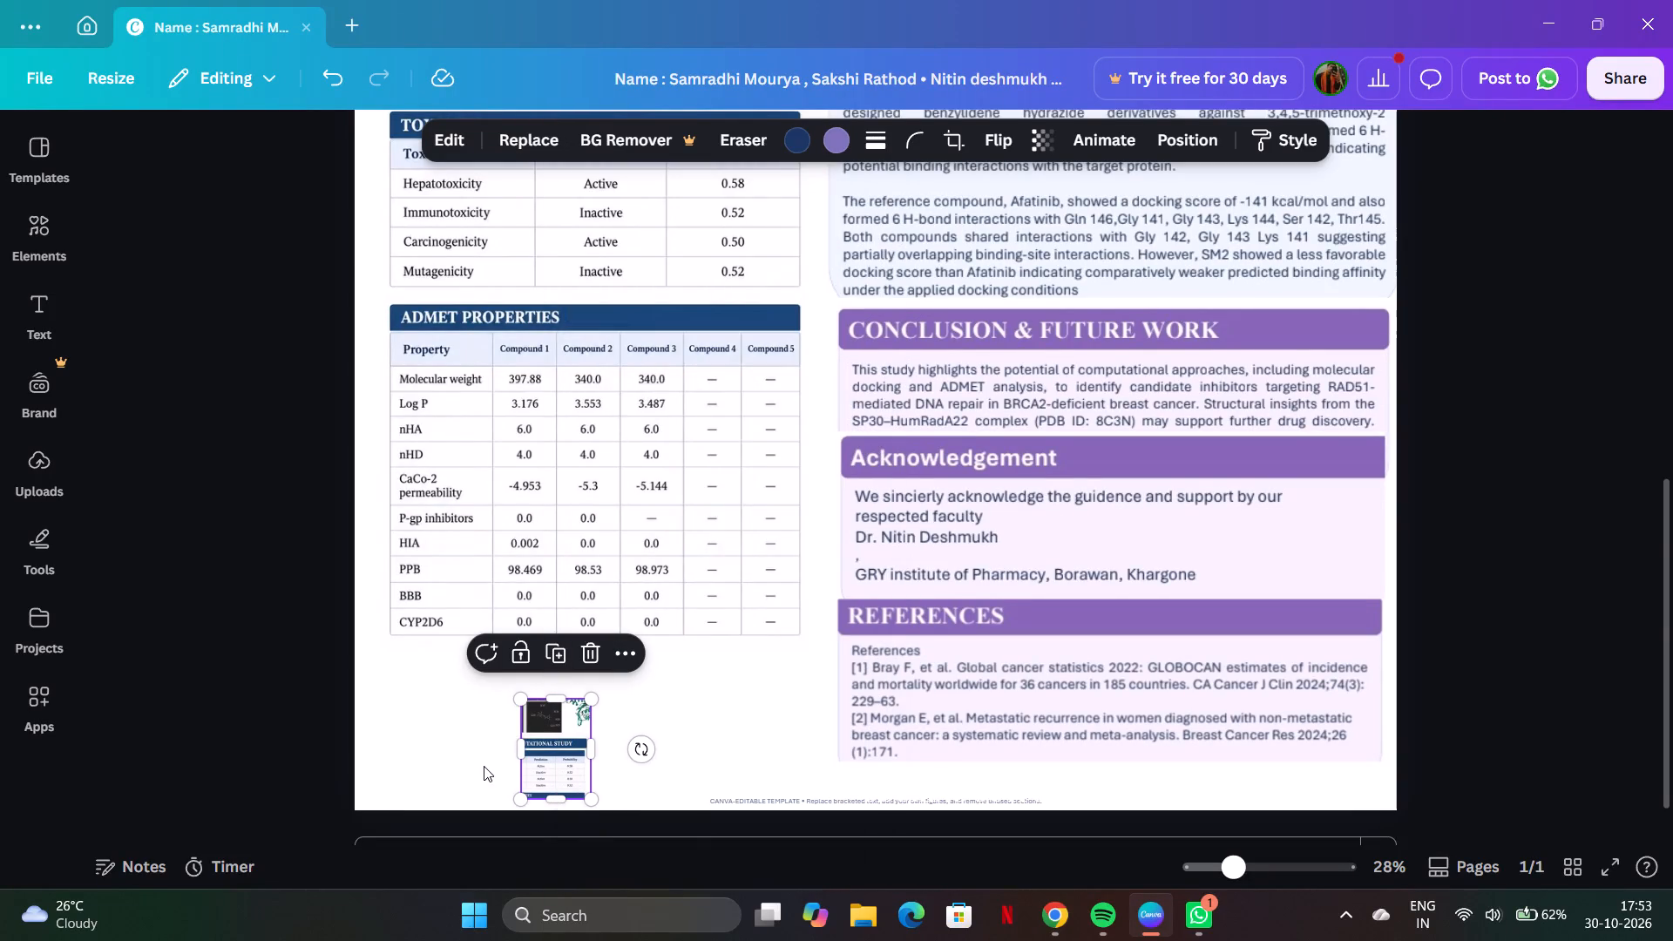
left_click_drag(560, 795, 559, 734)
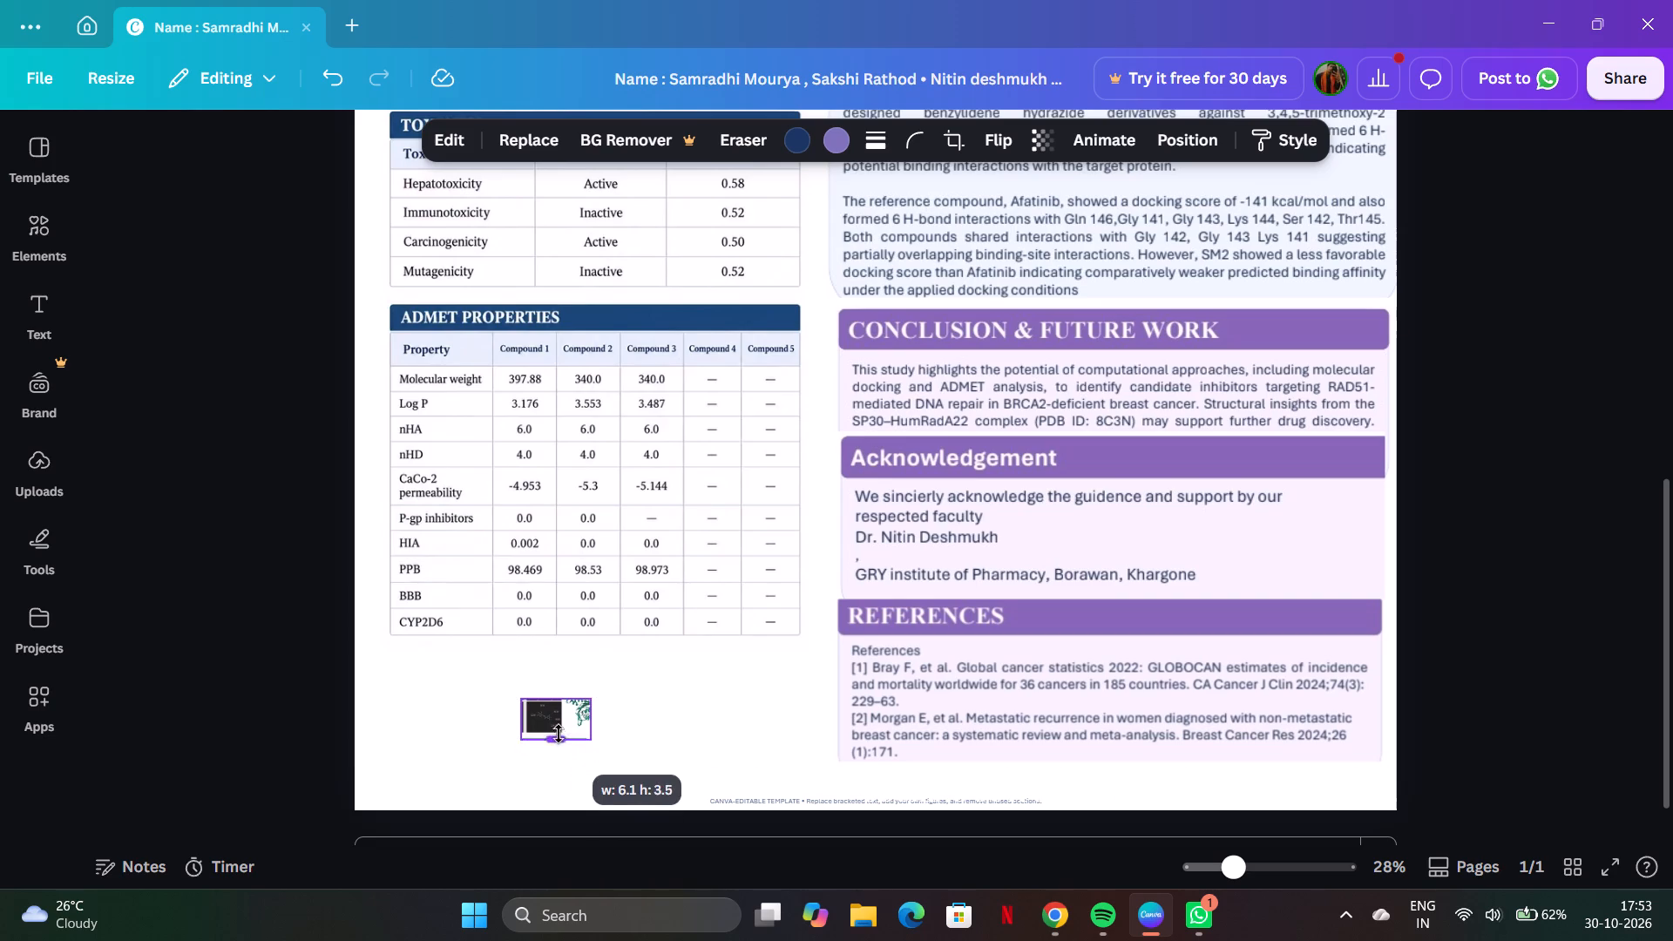
left_click_drag(559, 734, 559, 728)
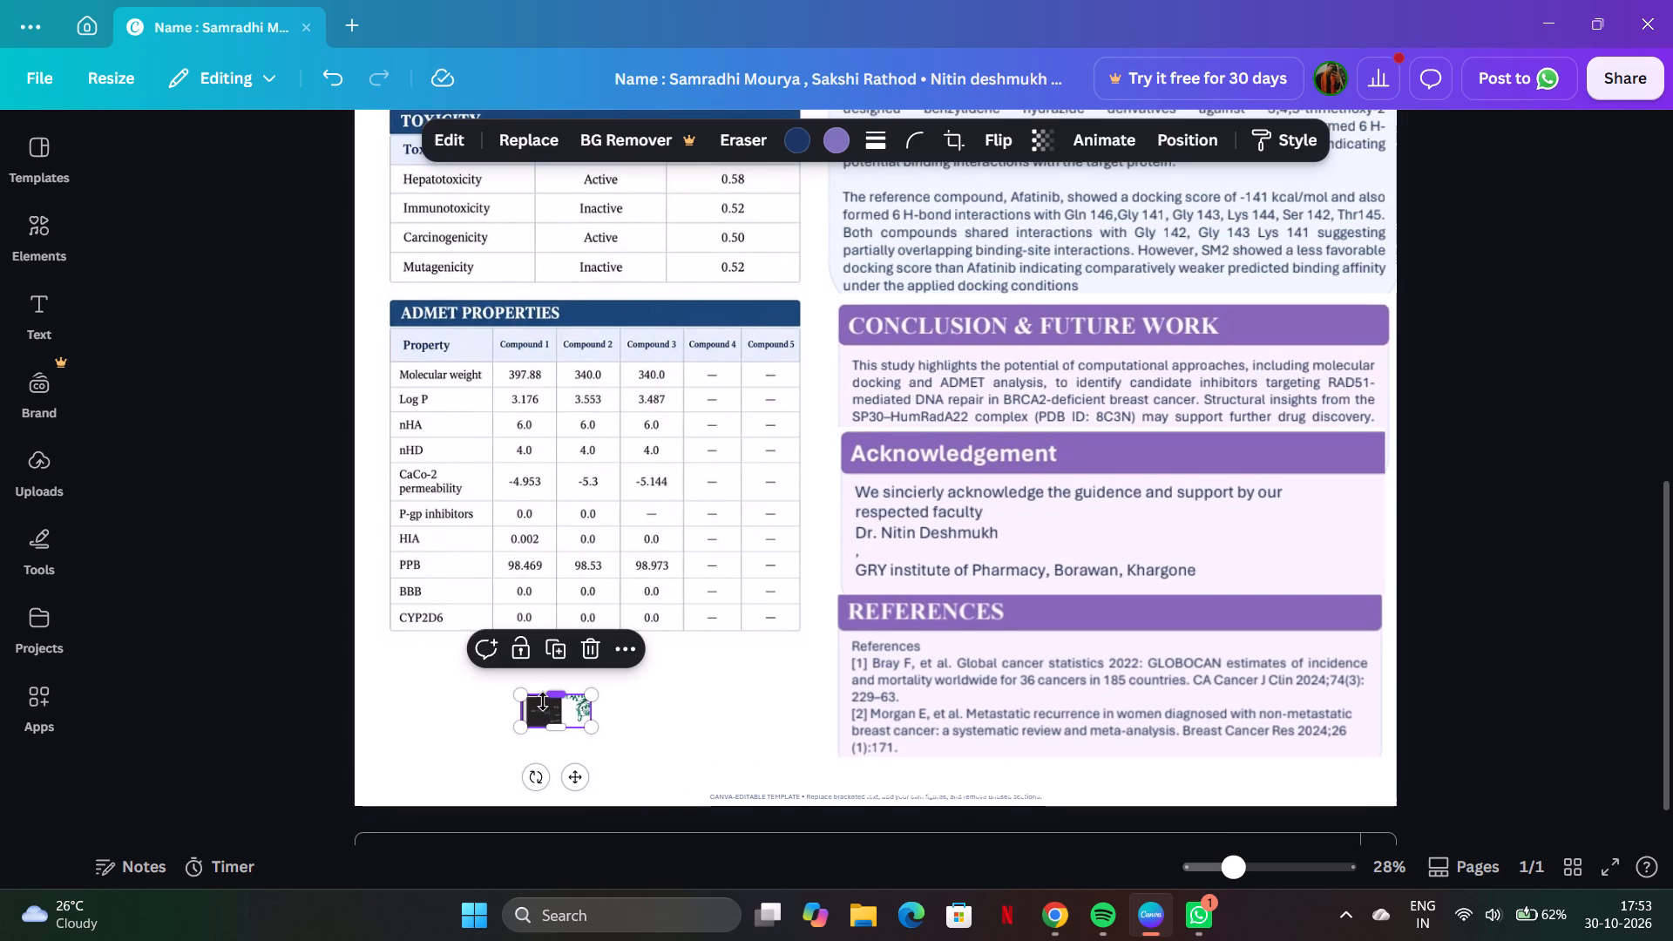
Enlarge the cropped strip to a height of about 11.1 in the blank area below the ADMET table.
left_click_drag(520, 721, 381, 786)
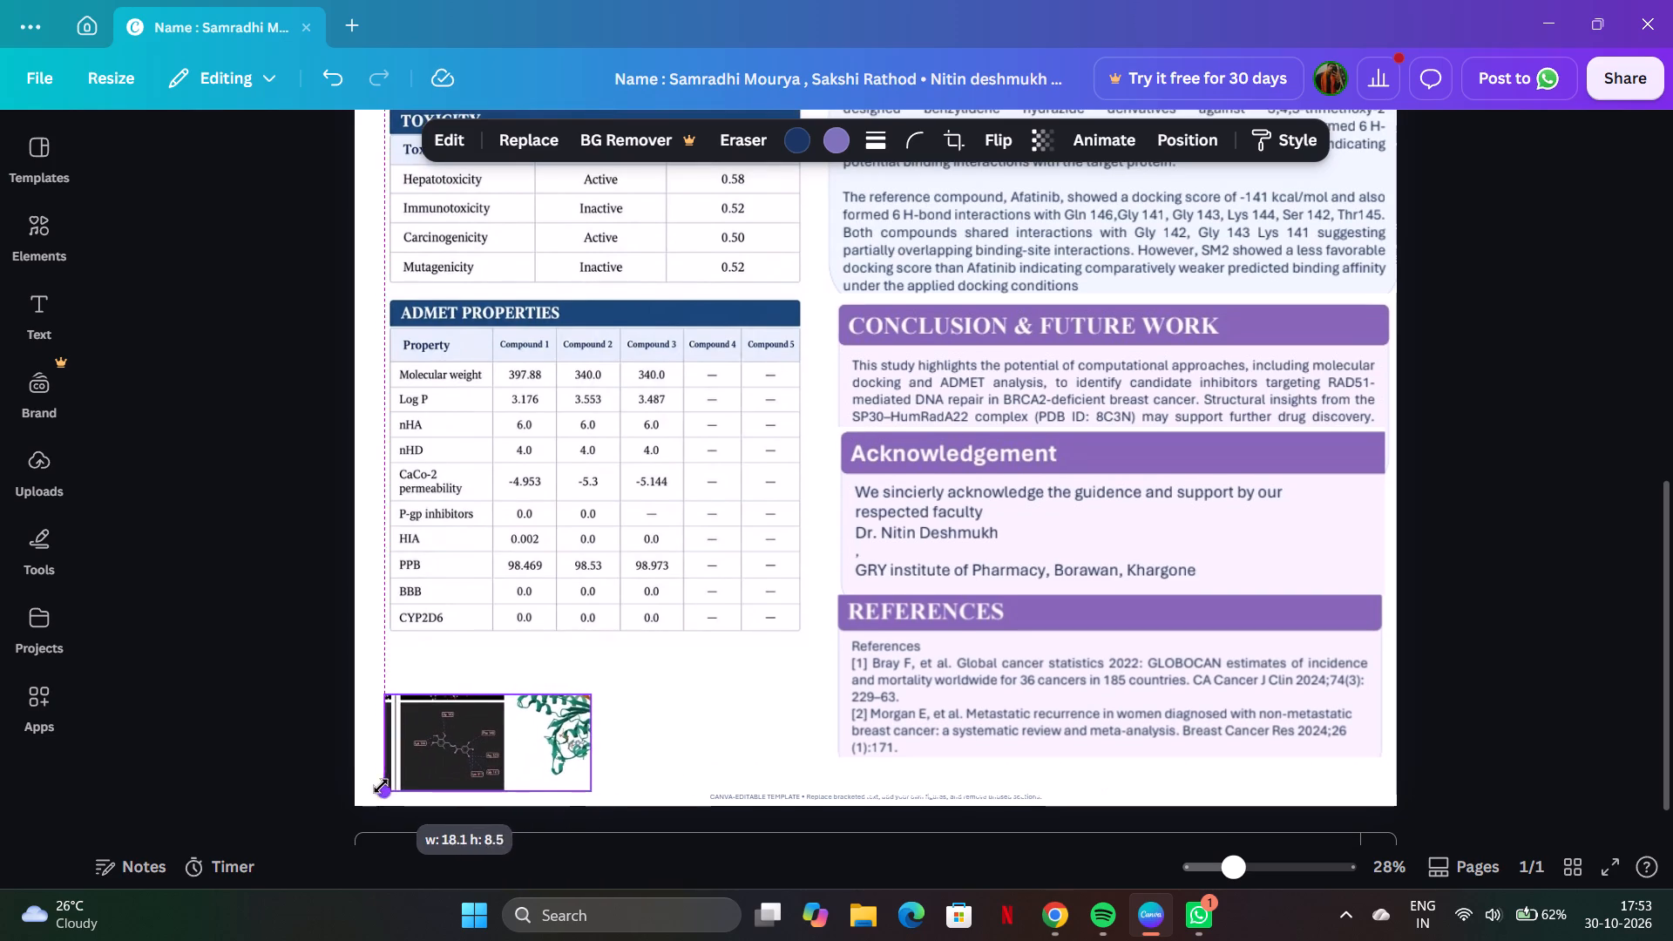
left_click_drag(381, 786, 380, 786)
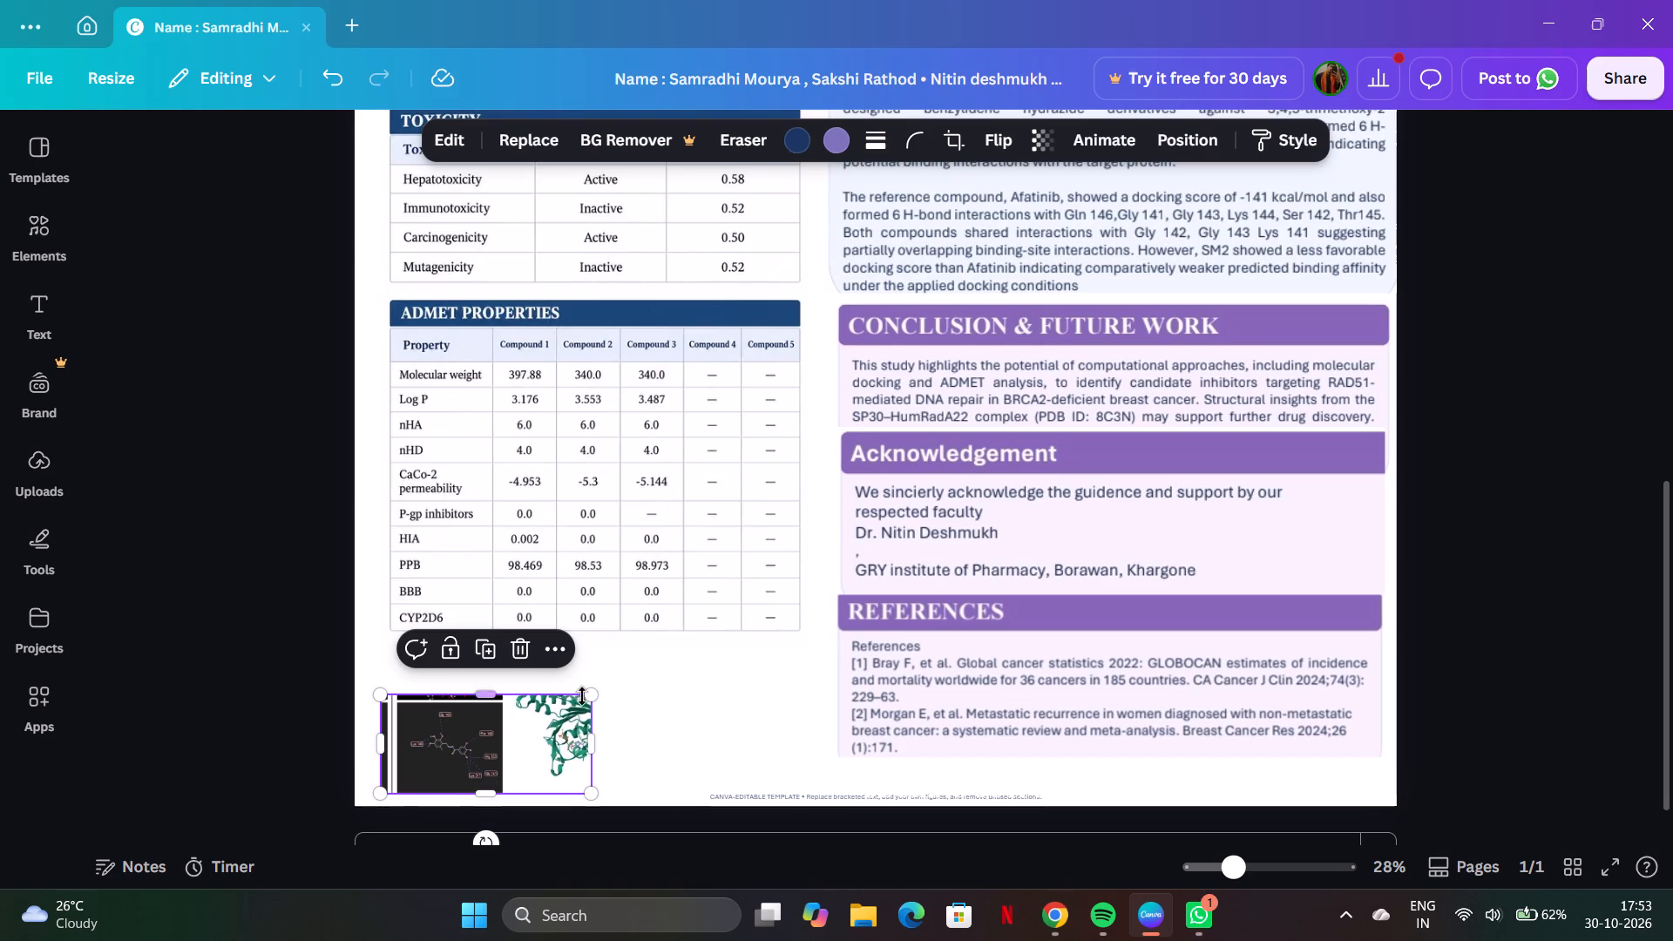
left_click_drag(593, 689, 674, 627)
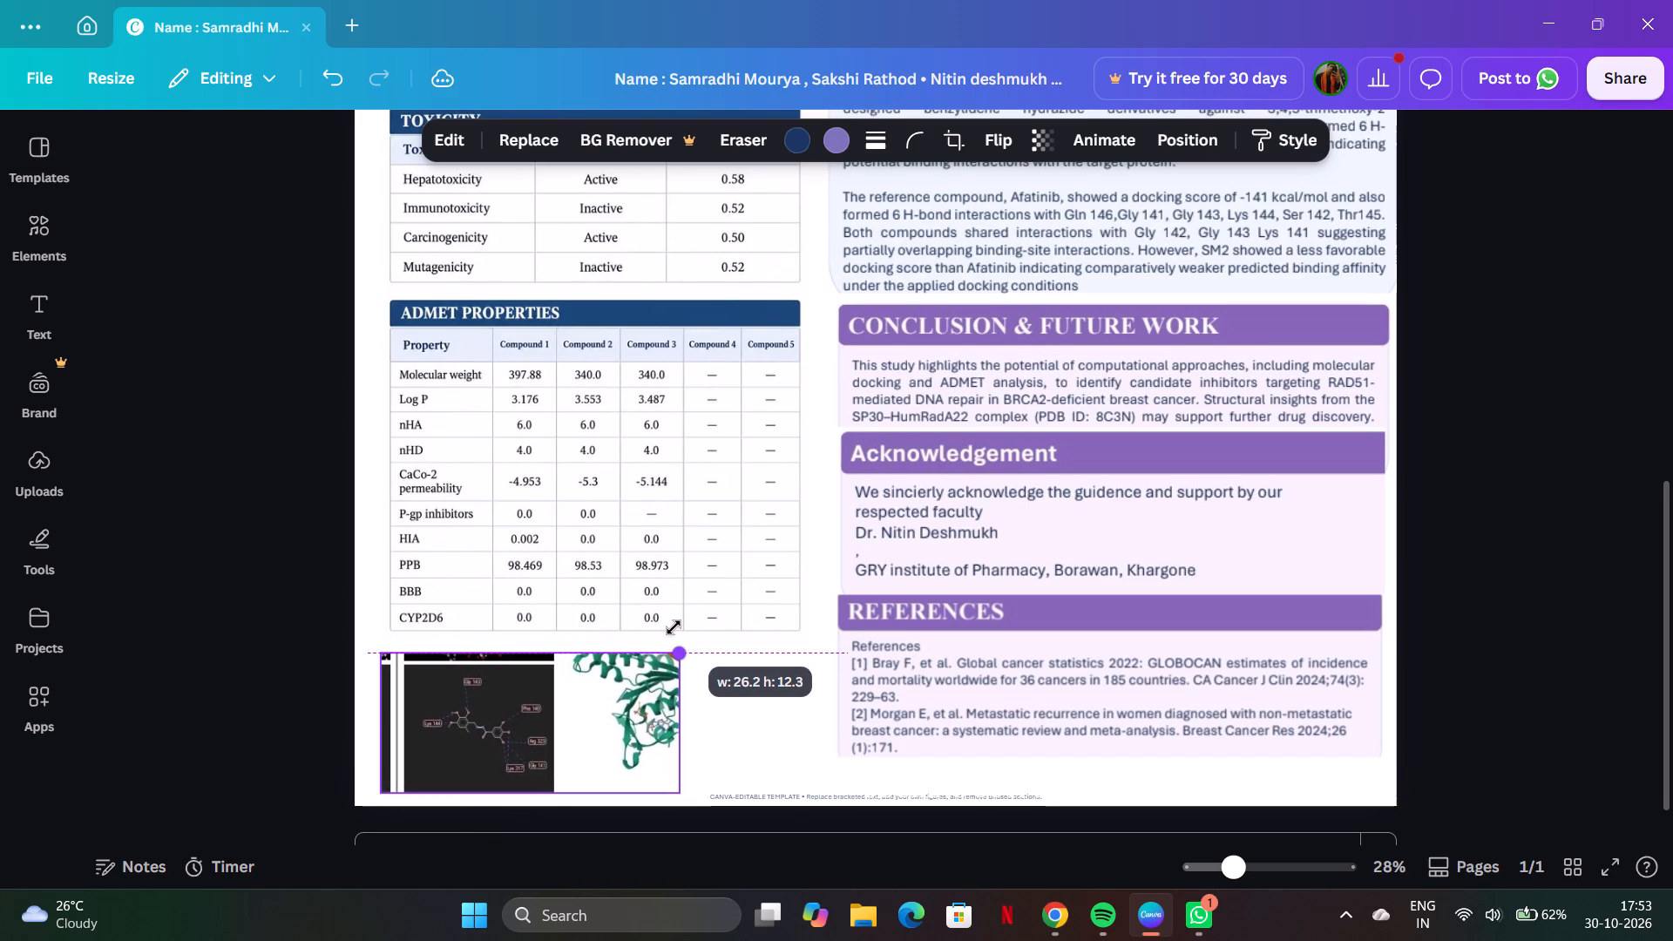
left_click_drag(674, 627, 652, 645)
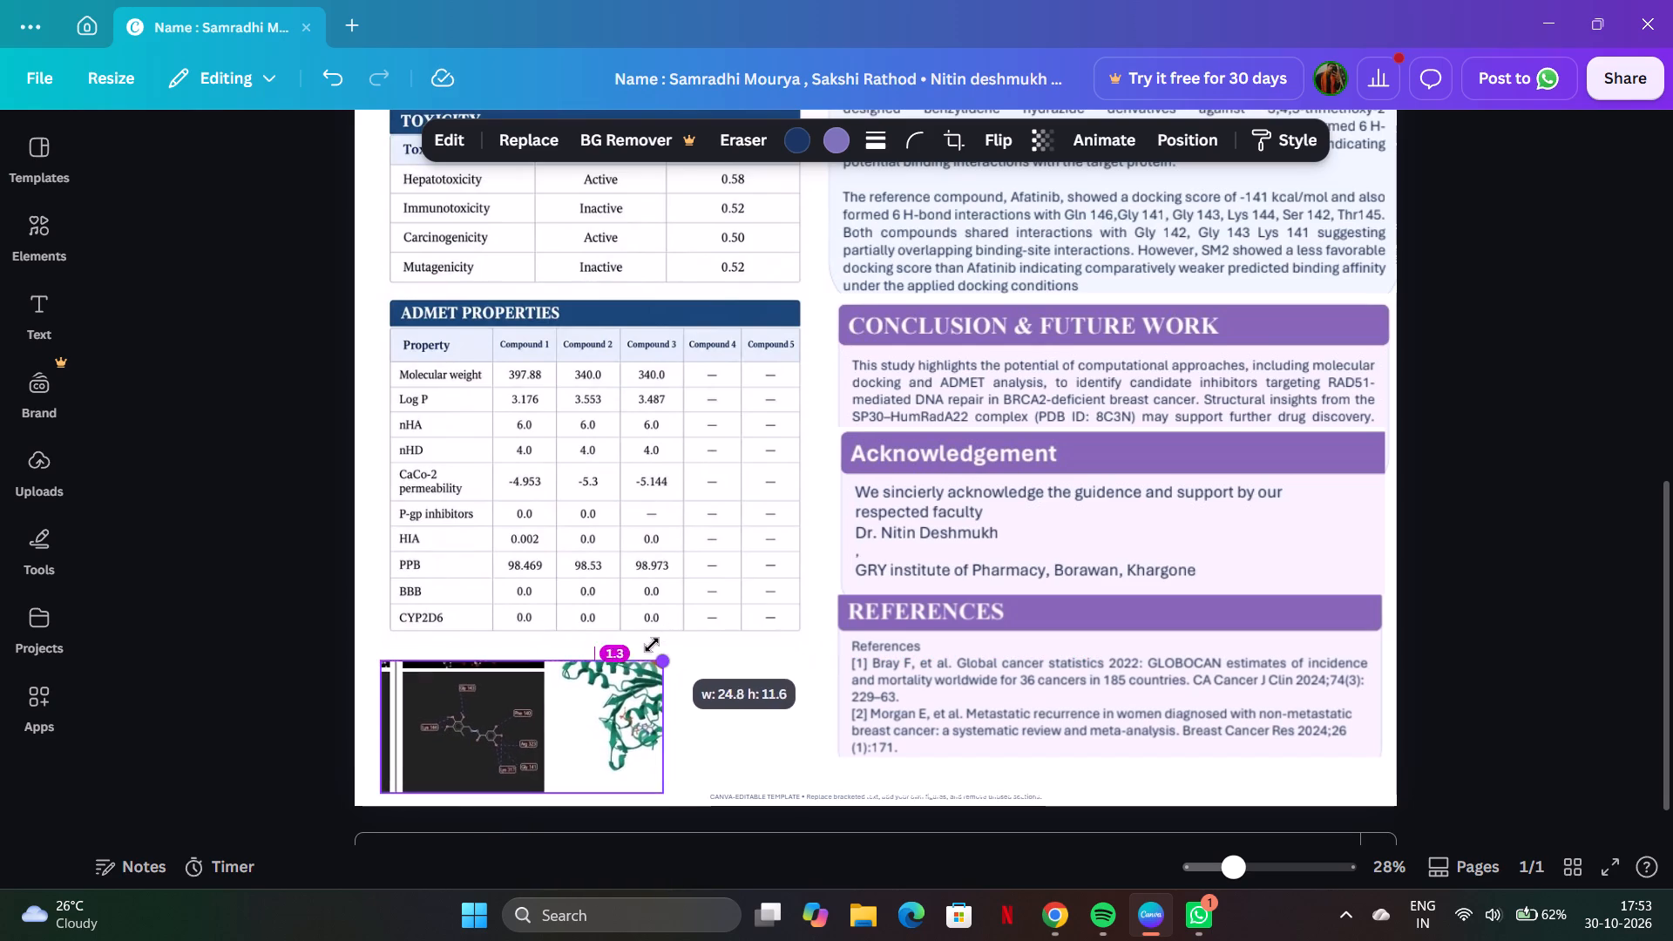
left_click_drag(652, 645, 647, 649)
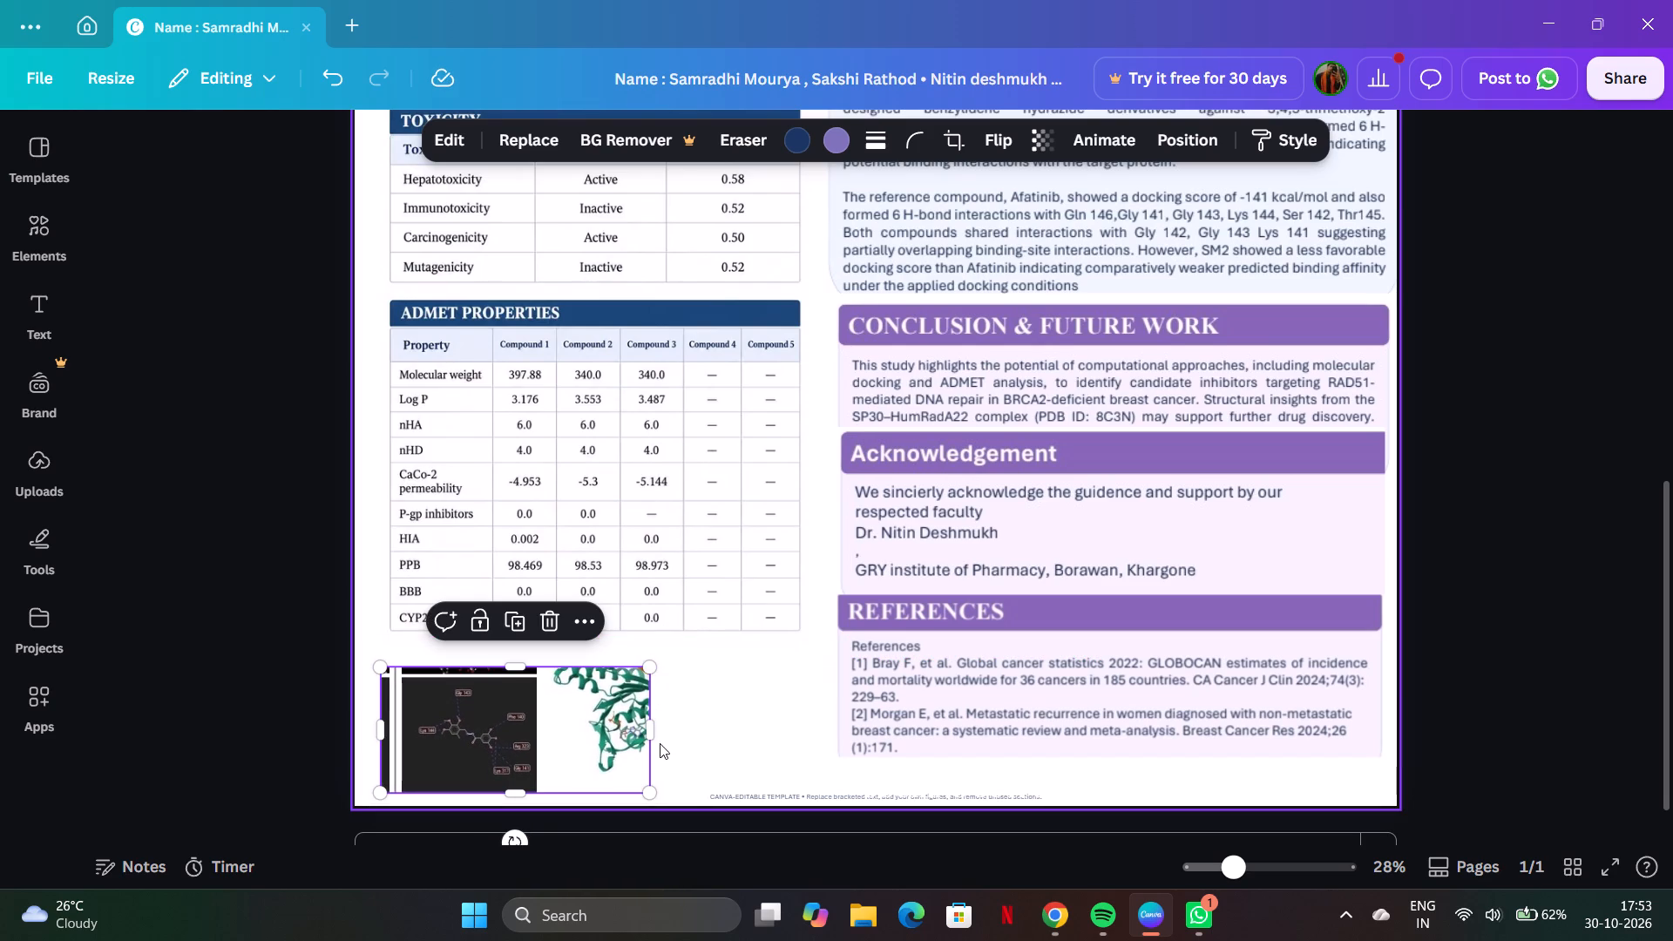
Crop the green protein ribbon and the side and top margins off the image, keeping only the dark docking diagram.
left_click_drag(645, 728, 524, 732)
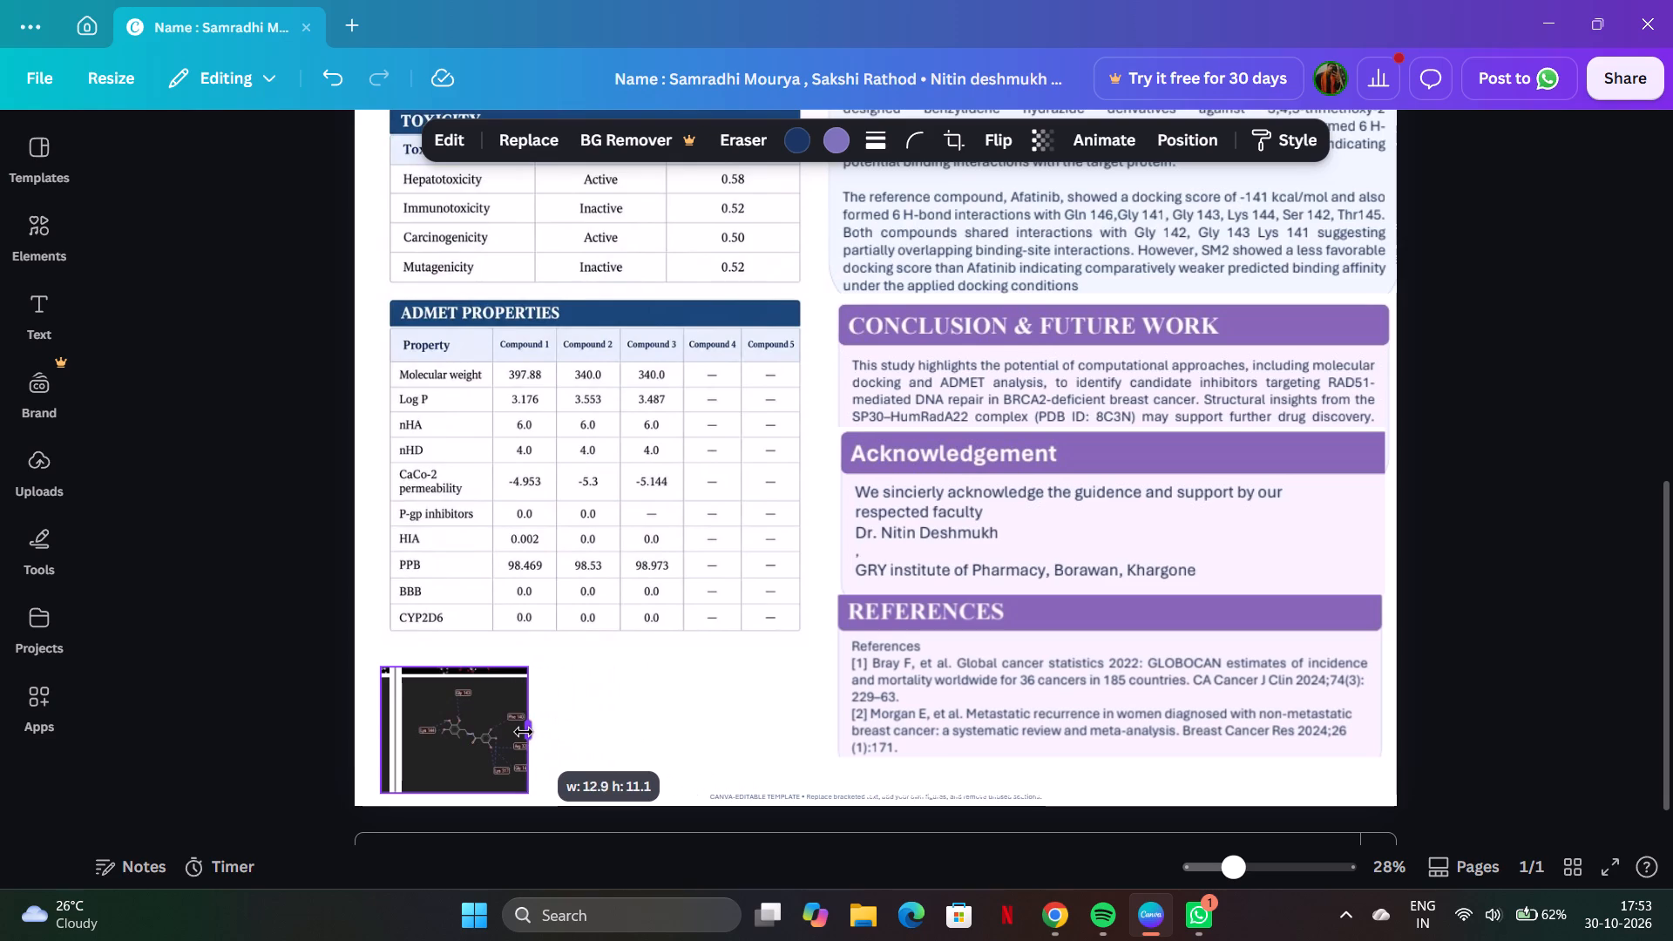
left_click_drag(524, 732, 543, 734)
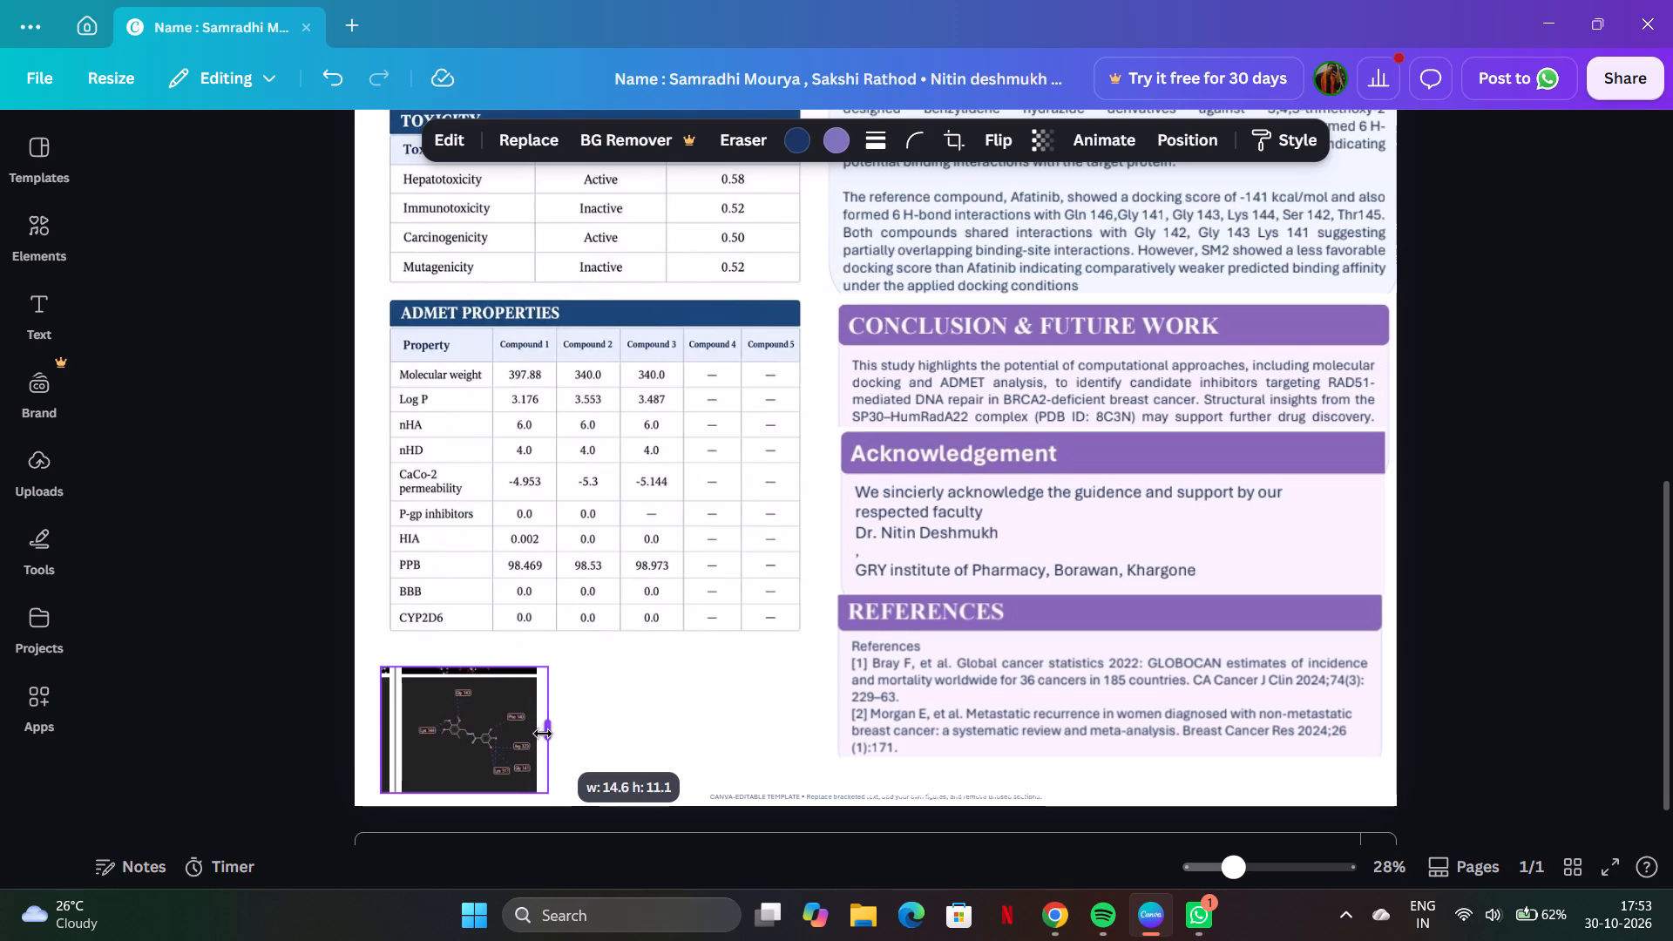
left_click_drag(543, 734, 537, 734)
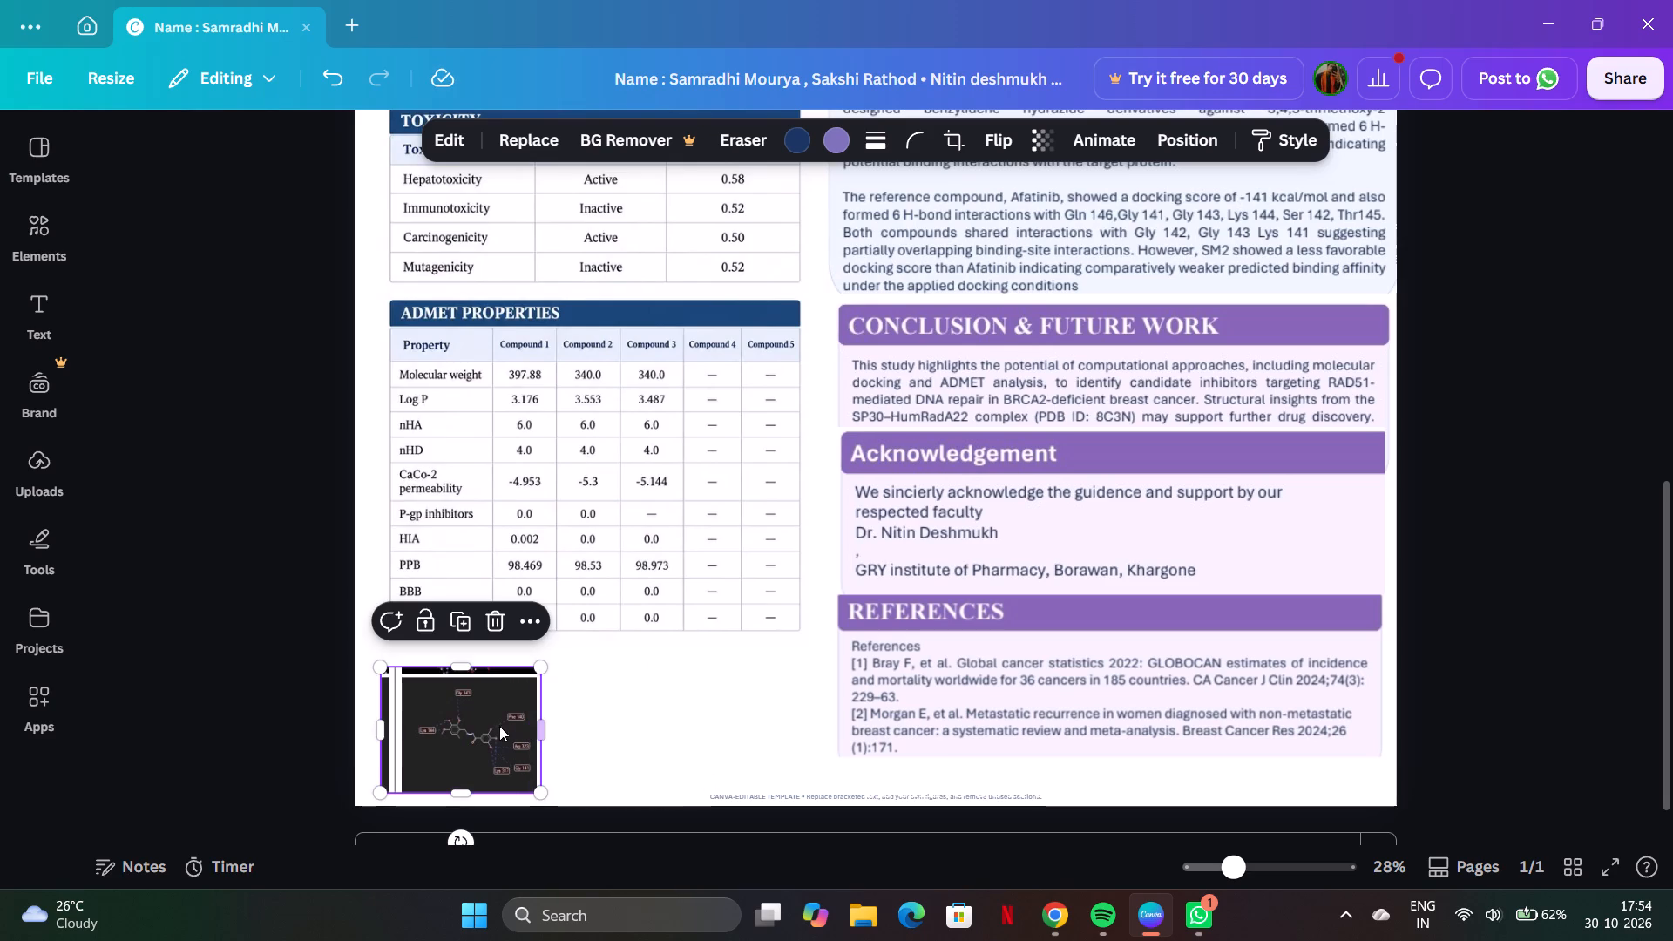
left_click_drag(377, 724, 384, 723)
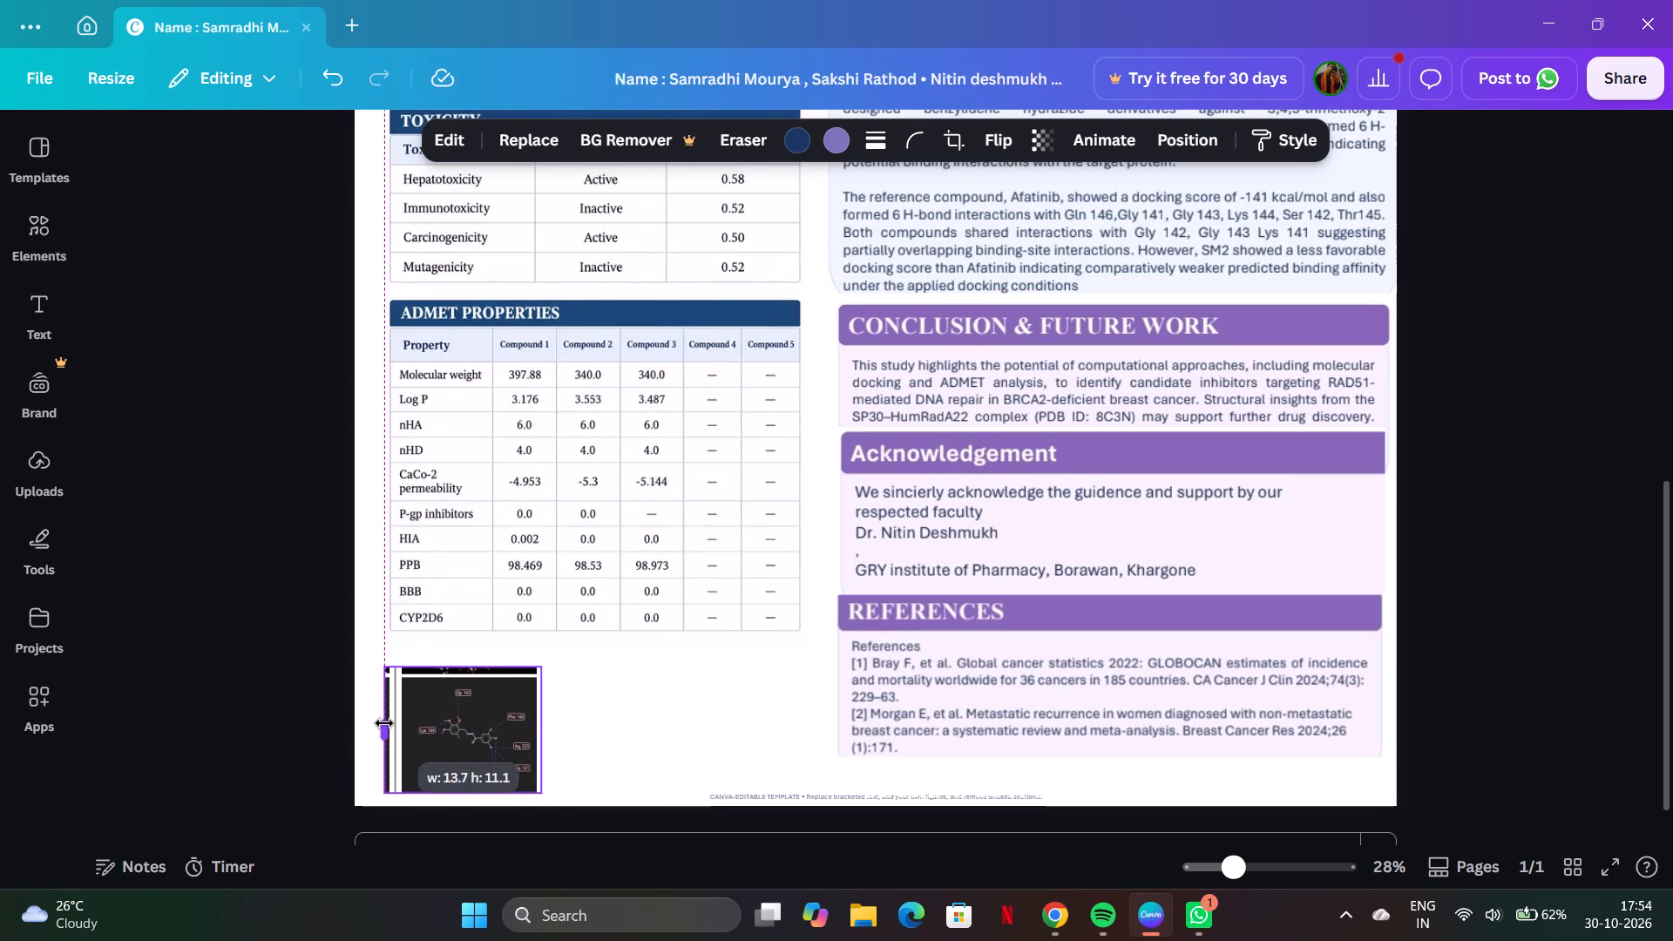
left_click_drag(384, 723, 390, 723)
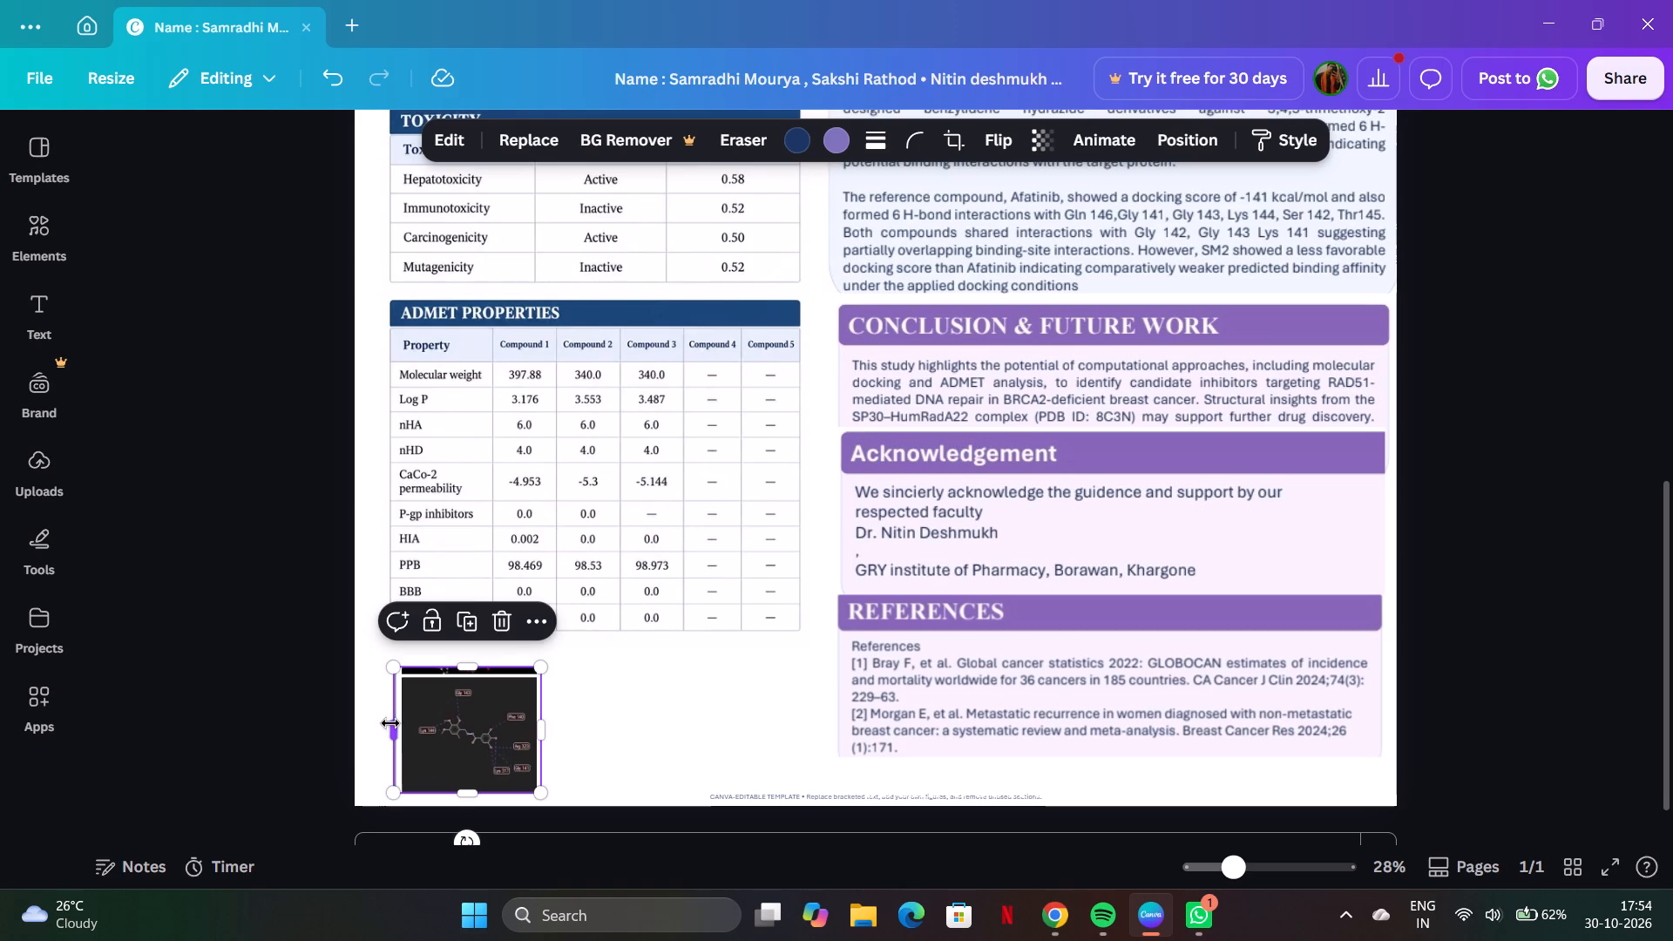
left_click(461, 669)
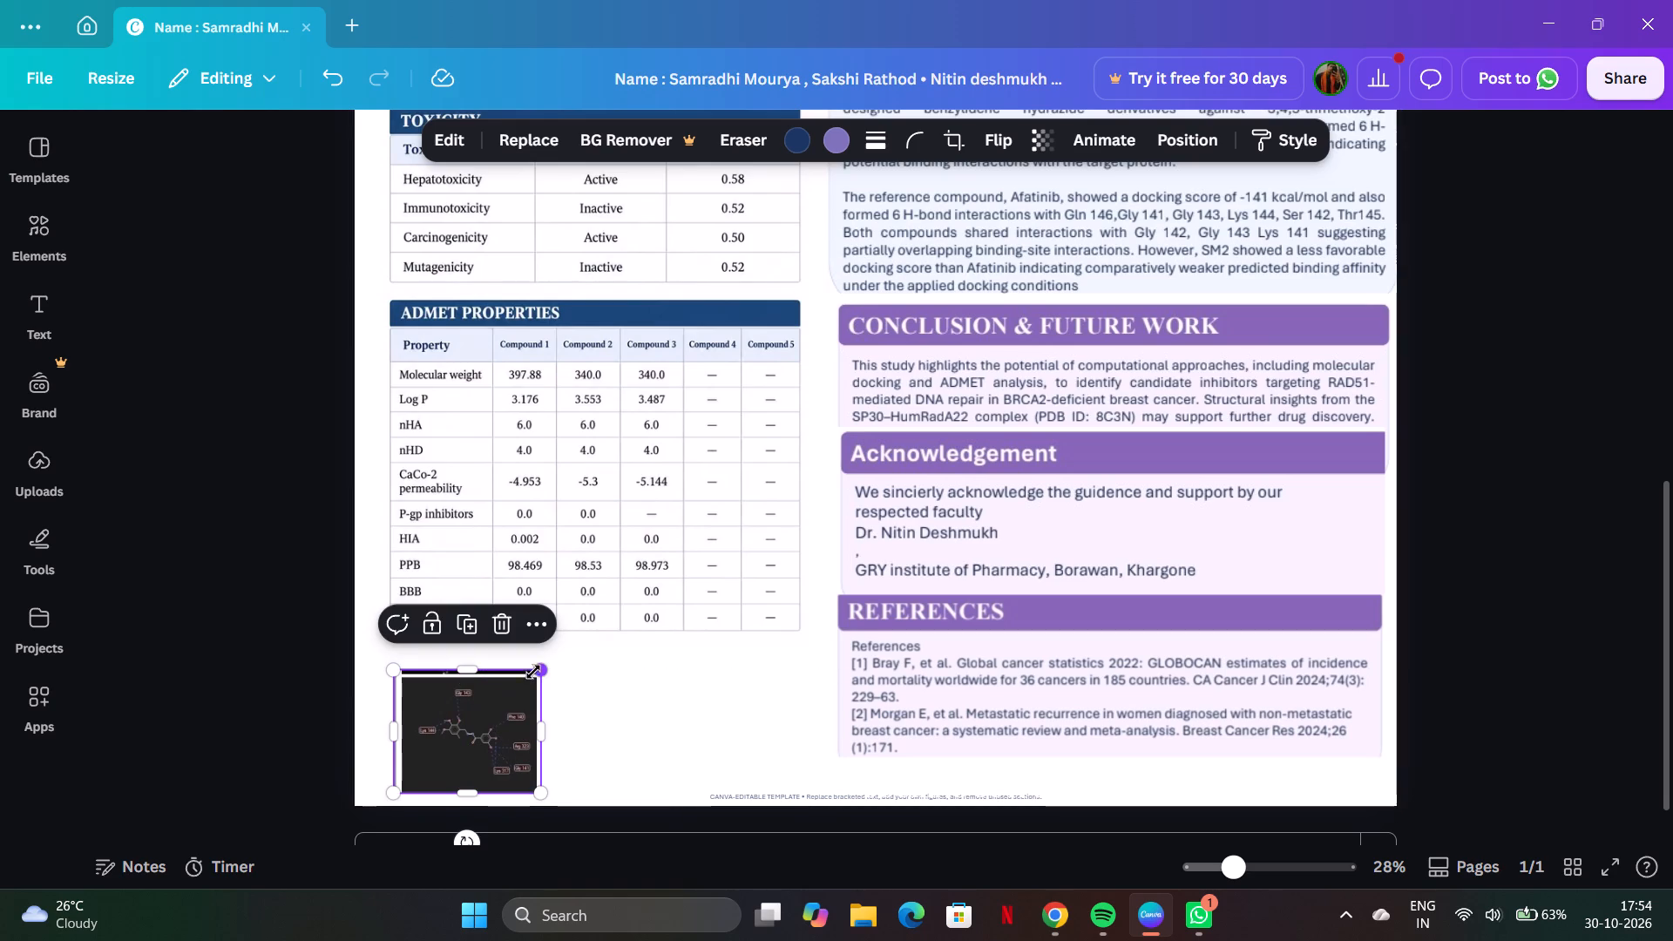
Enlarge the docking diagram to roughly 15 by 13 and place it below the Compound 4 and 5 columns of the ADMET table.
left_click_drag(535, 670, 573, 646)
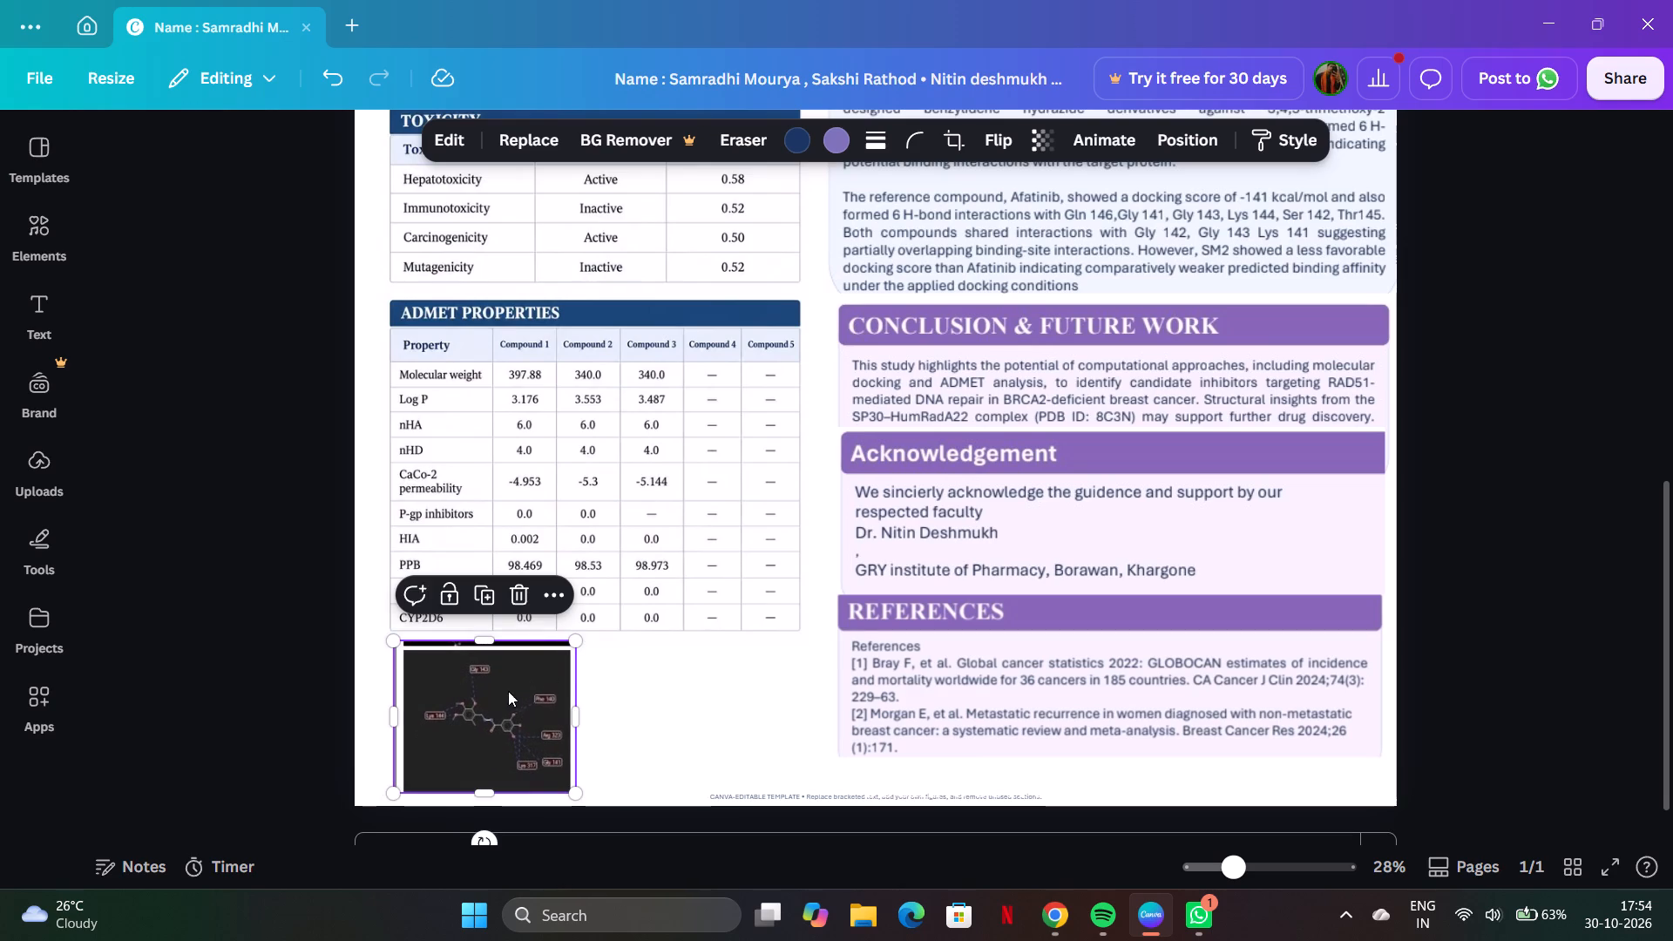
left_click_drag(496, 694, 750, 699)
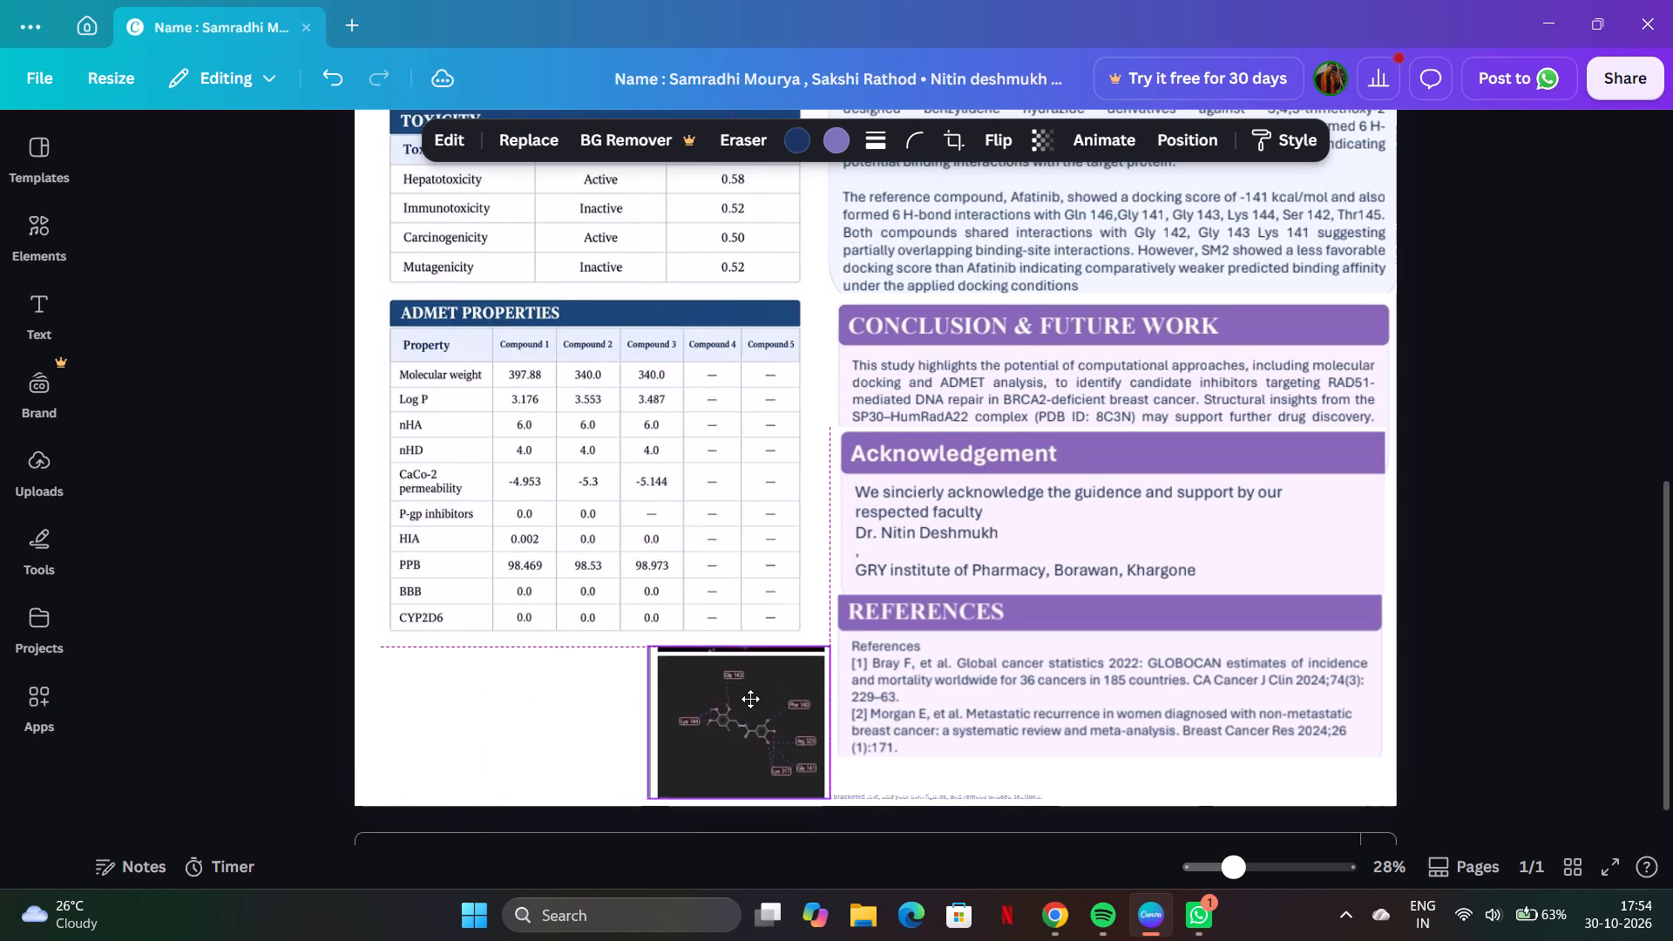
left_click_drag(750, 699, 726, 687)
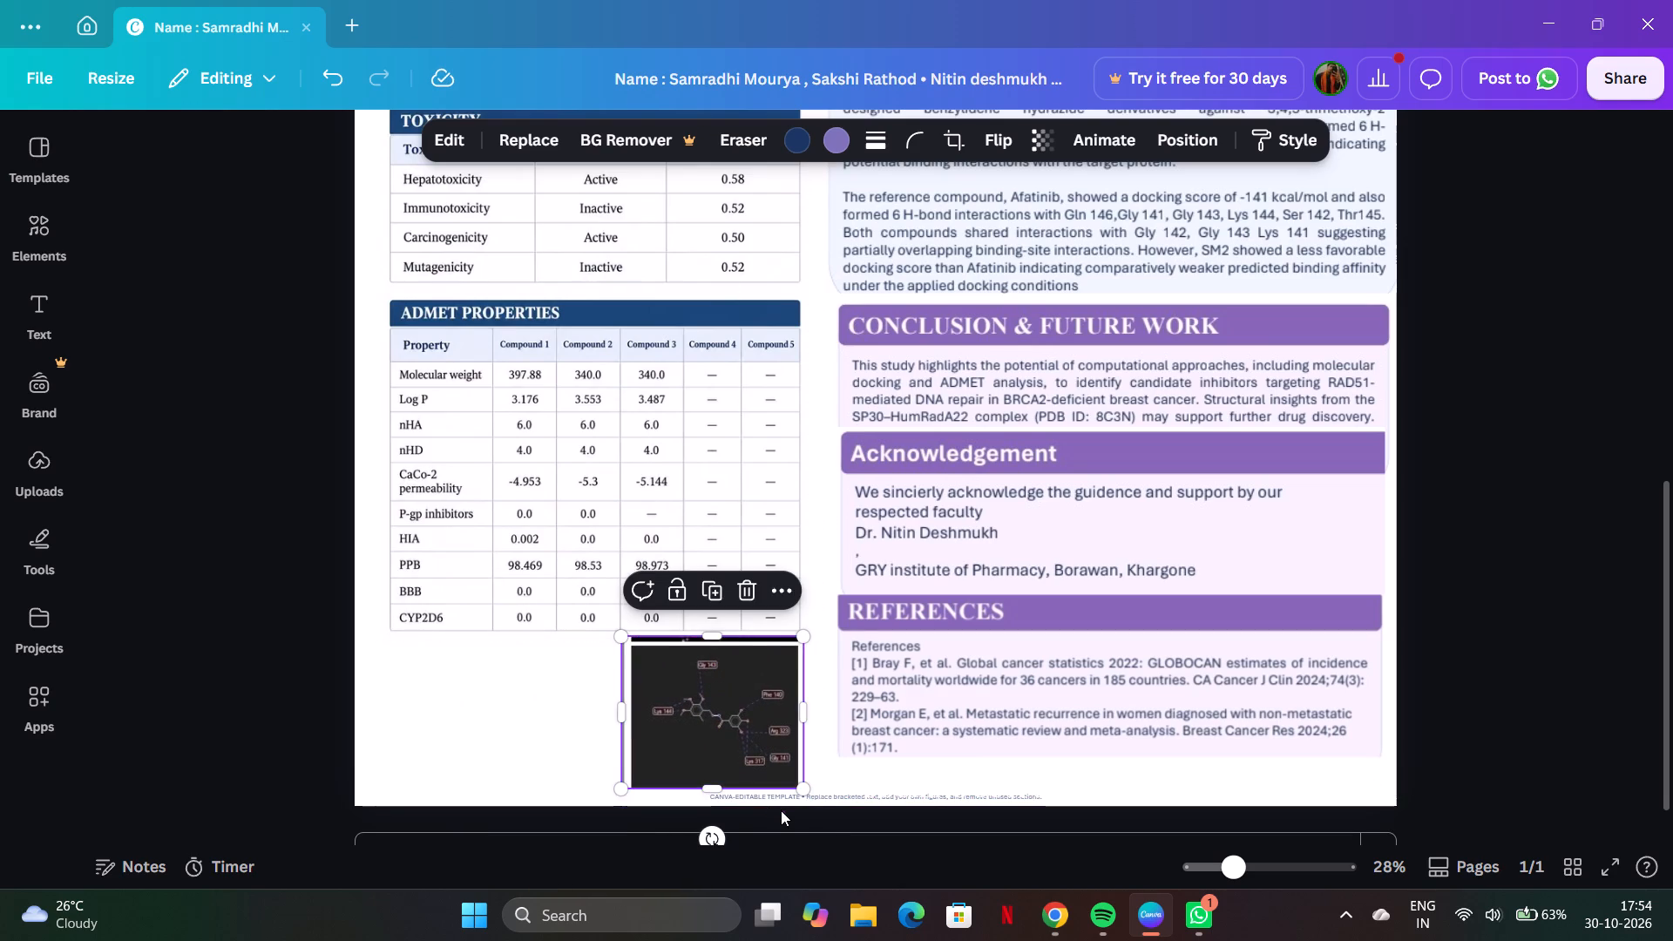
left_click_drag(804, 781, 796, 775)
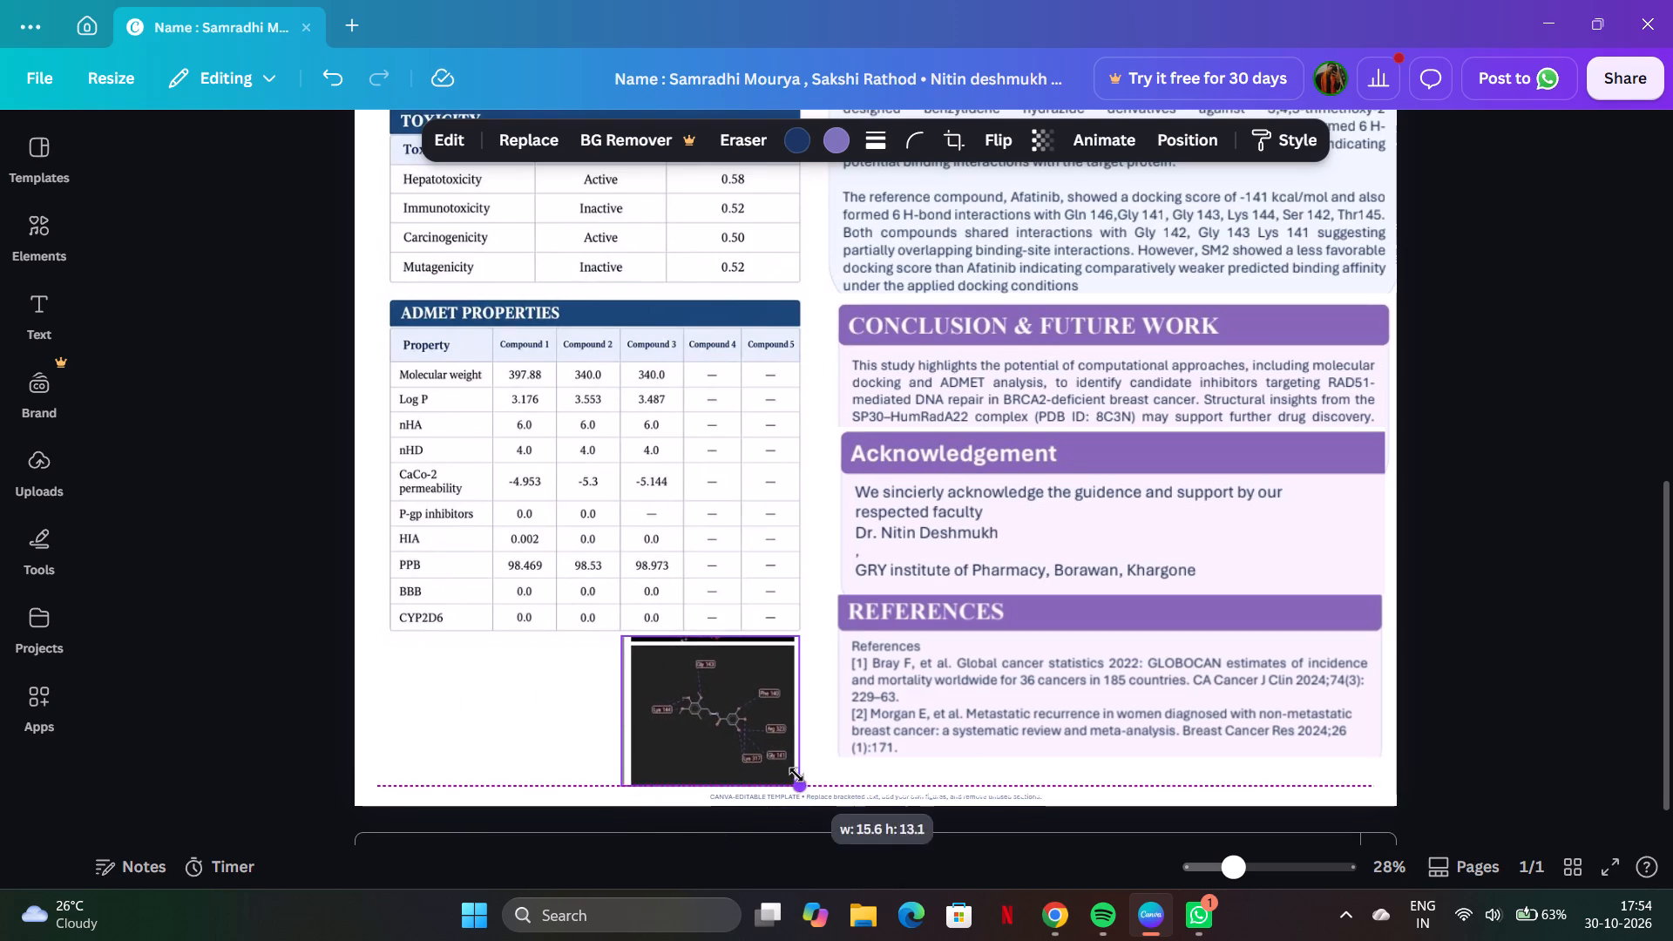
left_click_drag(796, 775, 790, 772)
left_click_drag(715, 728, 735, 743)
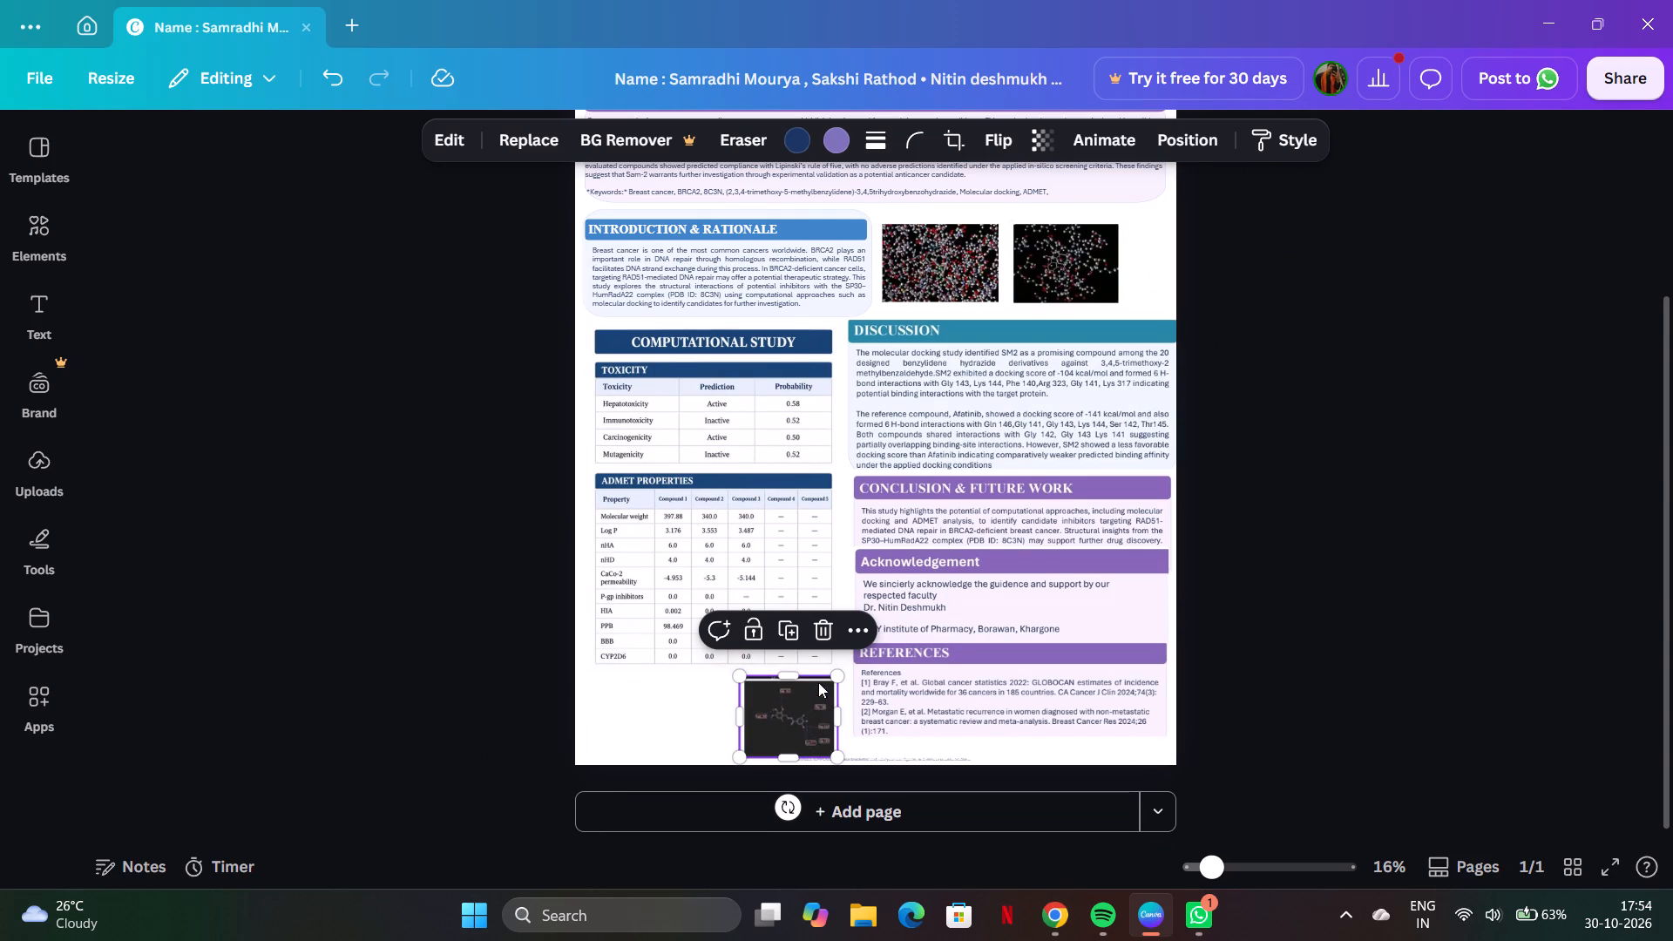
Duplicate the docking diagram and place the copy beside the original, below the Property and Compound 1 and 2 columns of the ADMET table.
left_click(759, 706)
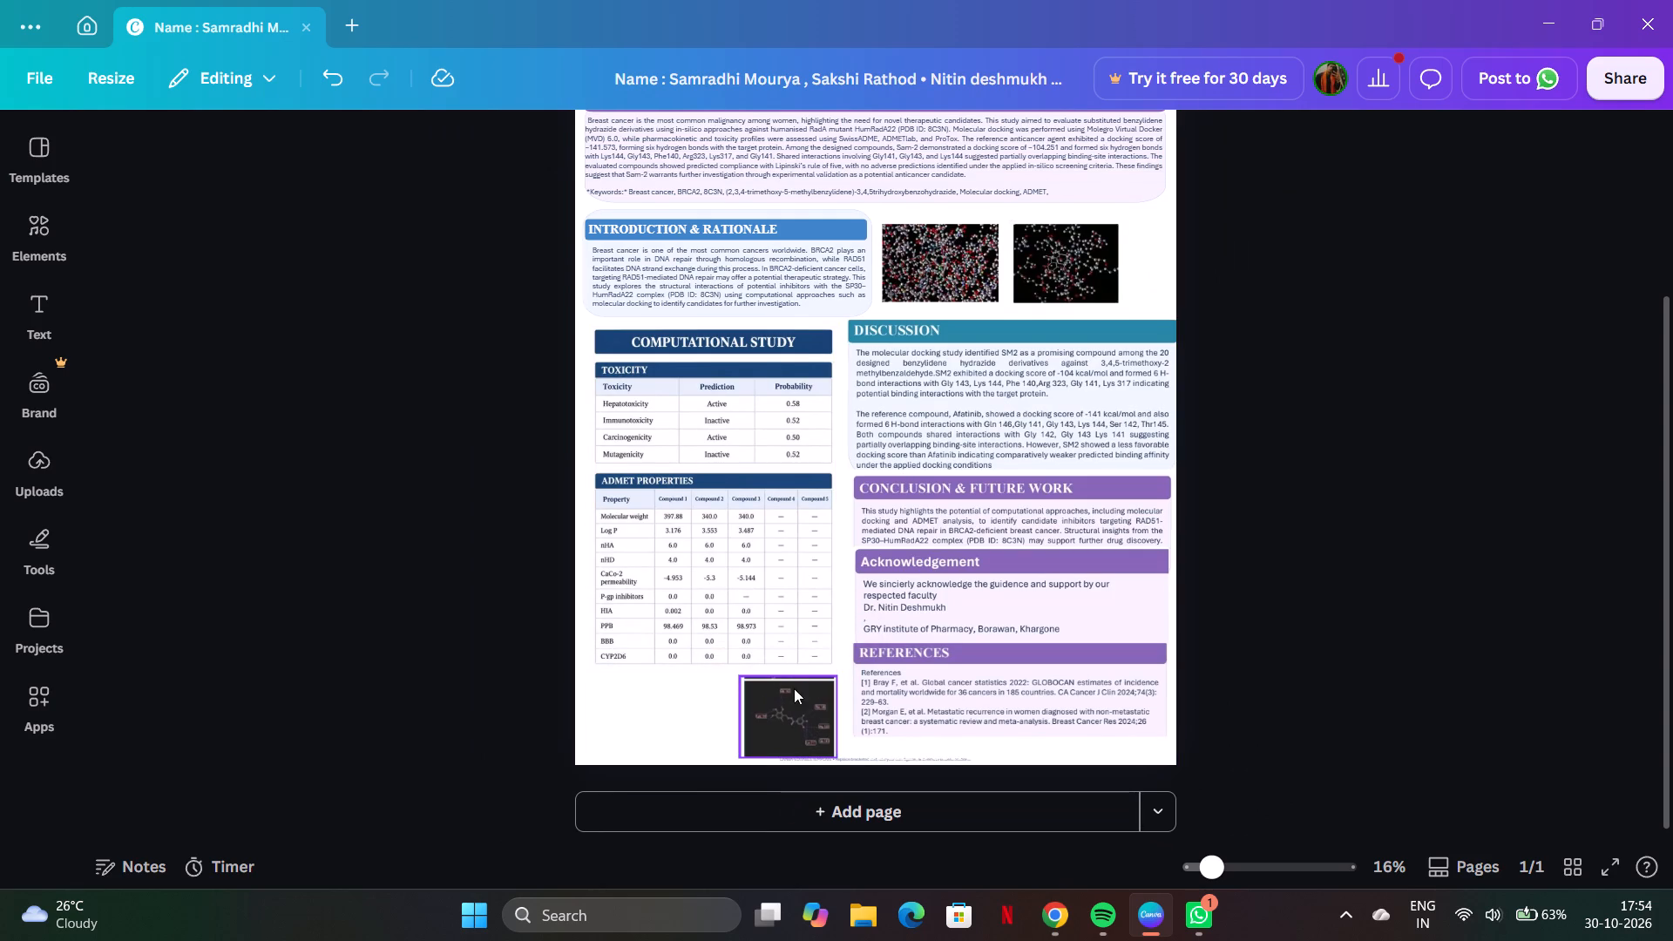
left_click(775, 686)
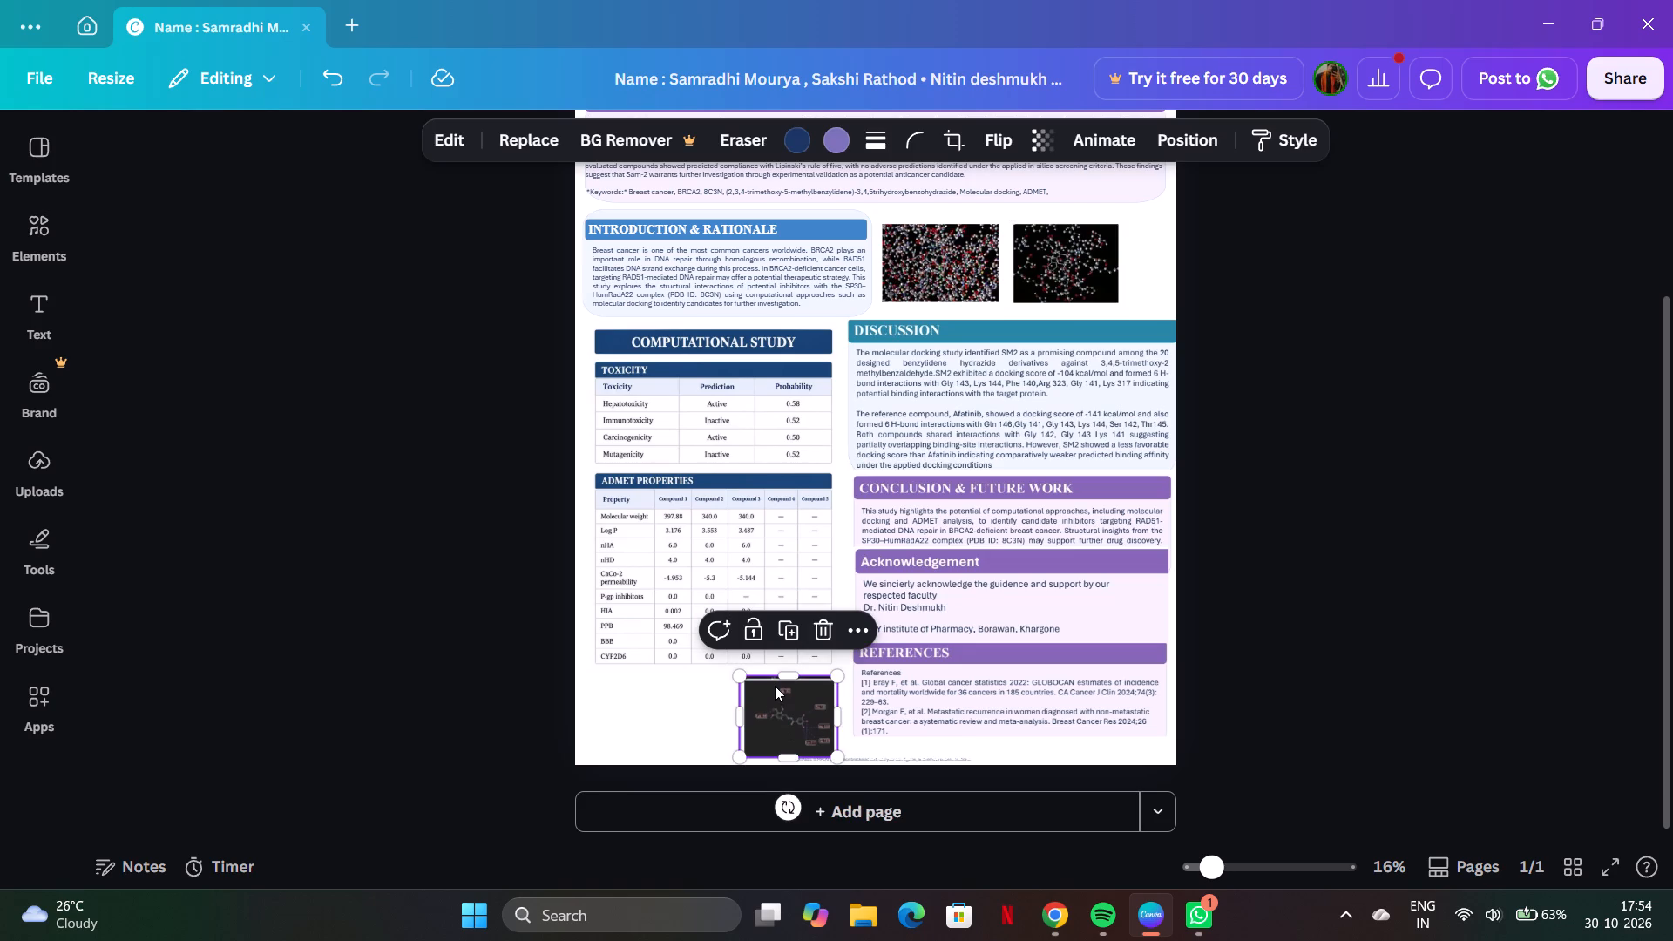
left_click(795, 628)
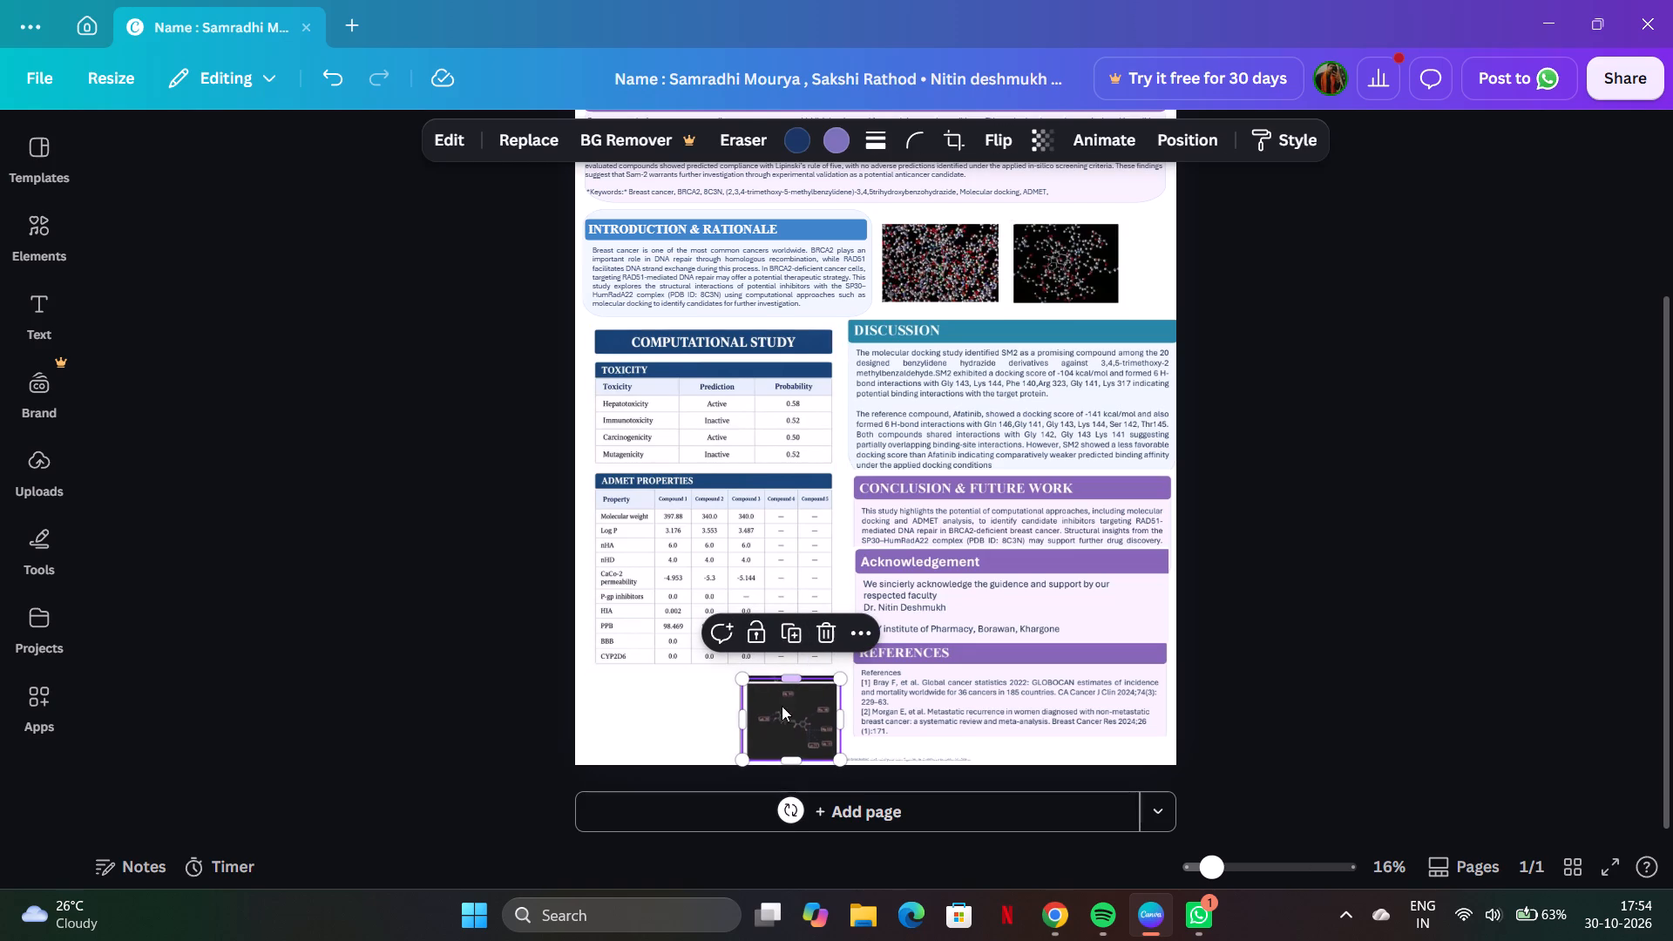
left_click_drag(773, 737, 649, 743)
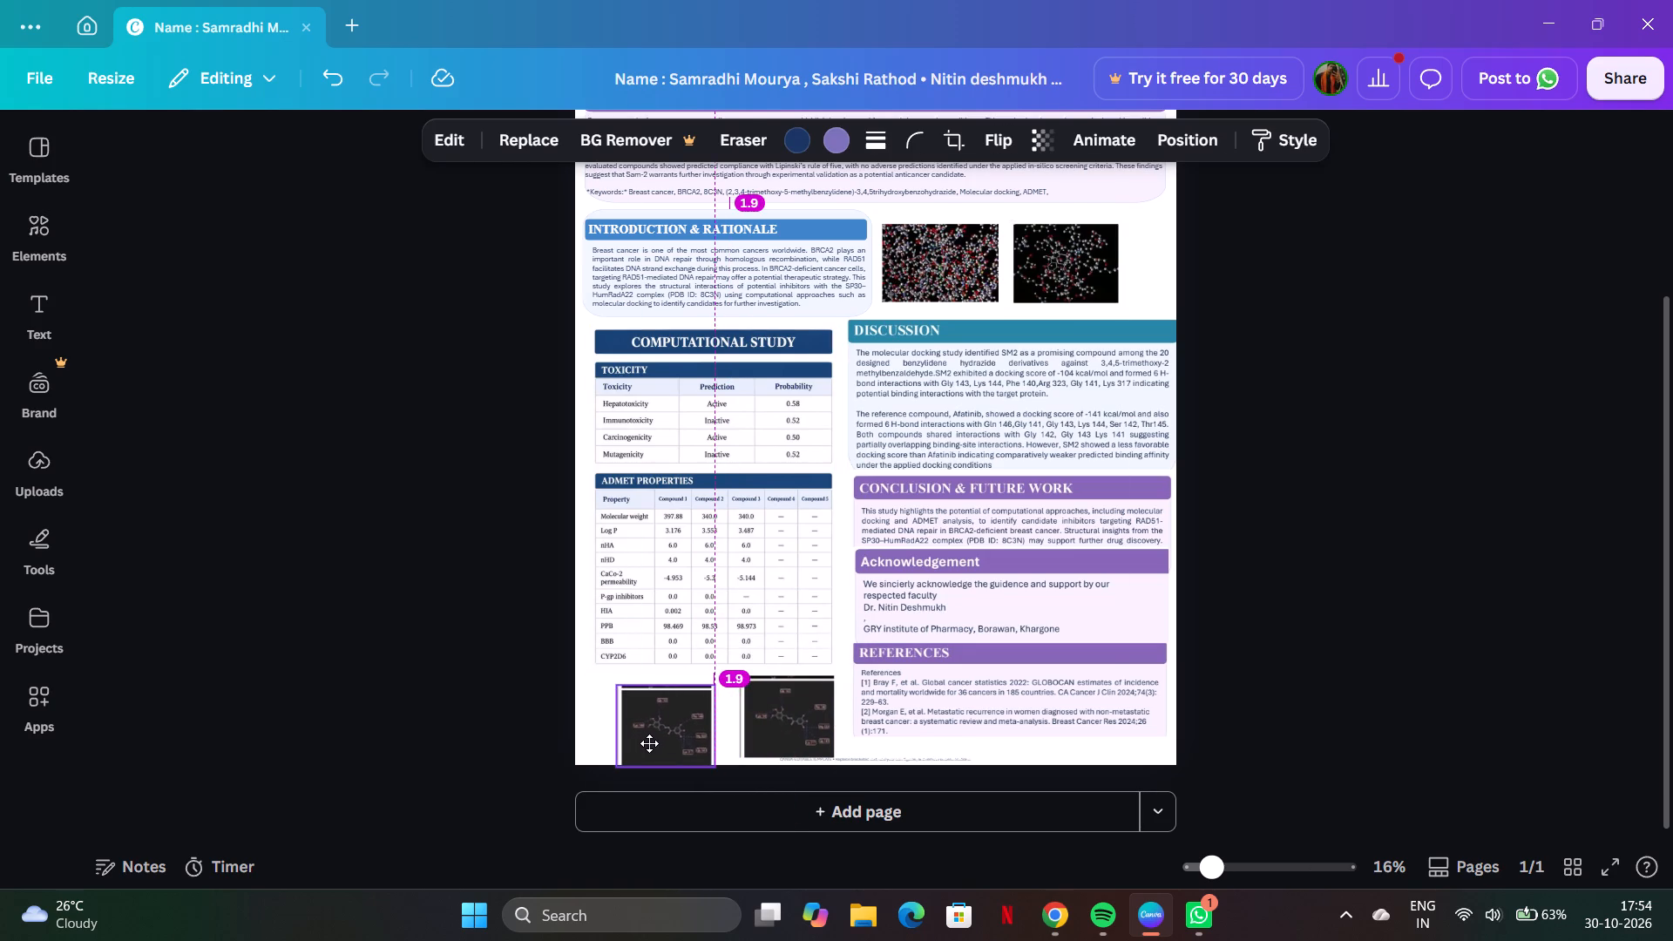
left_click_drag(649, 743, 646, 742)
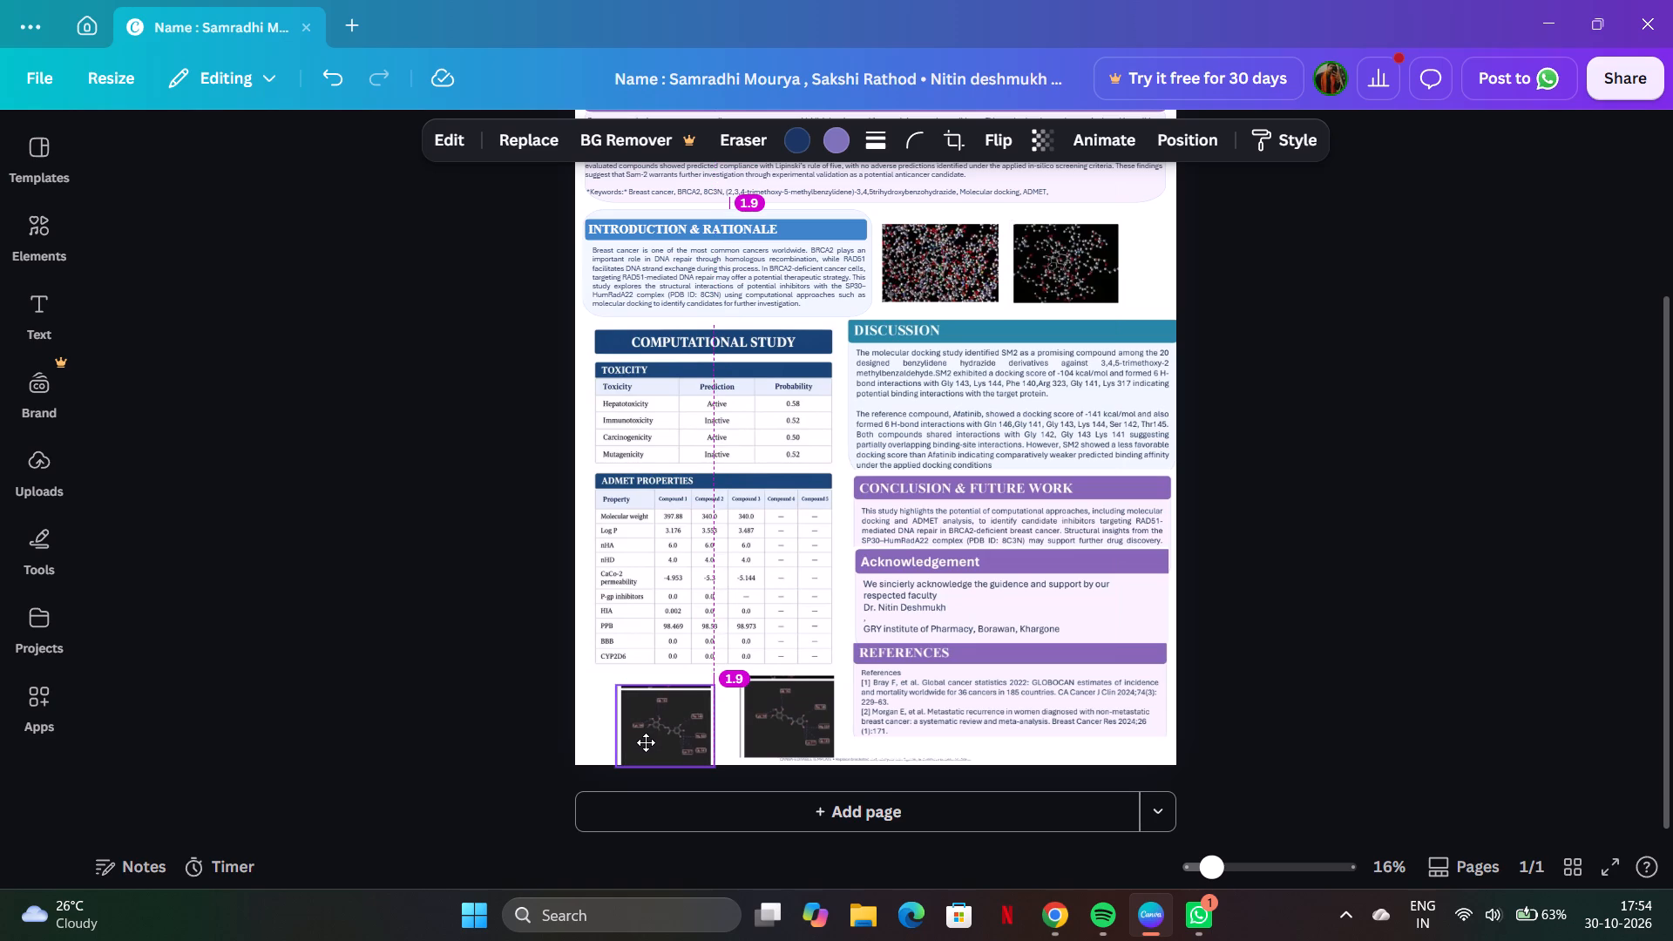
left_click_drag(646, 742, 638, 732)
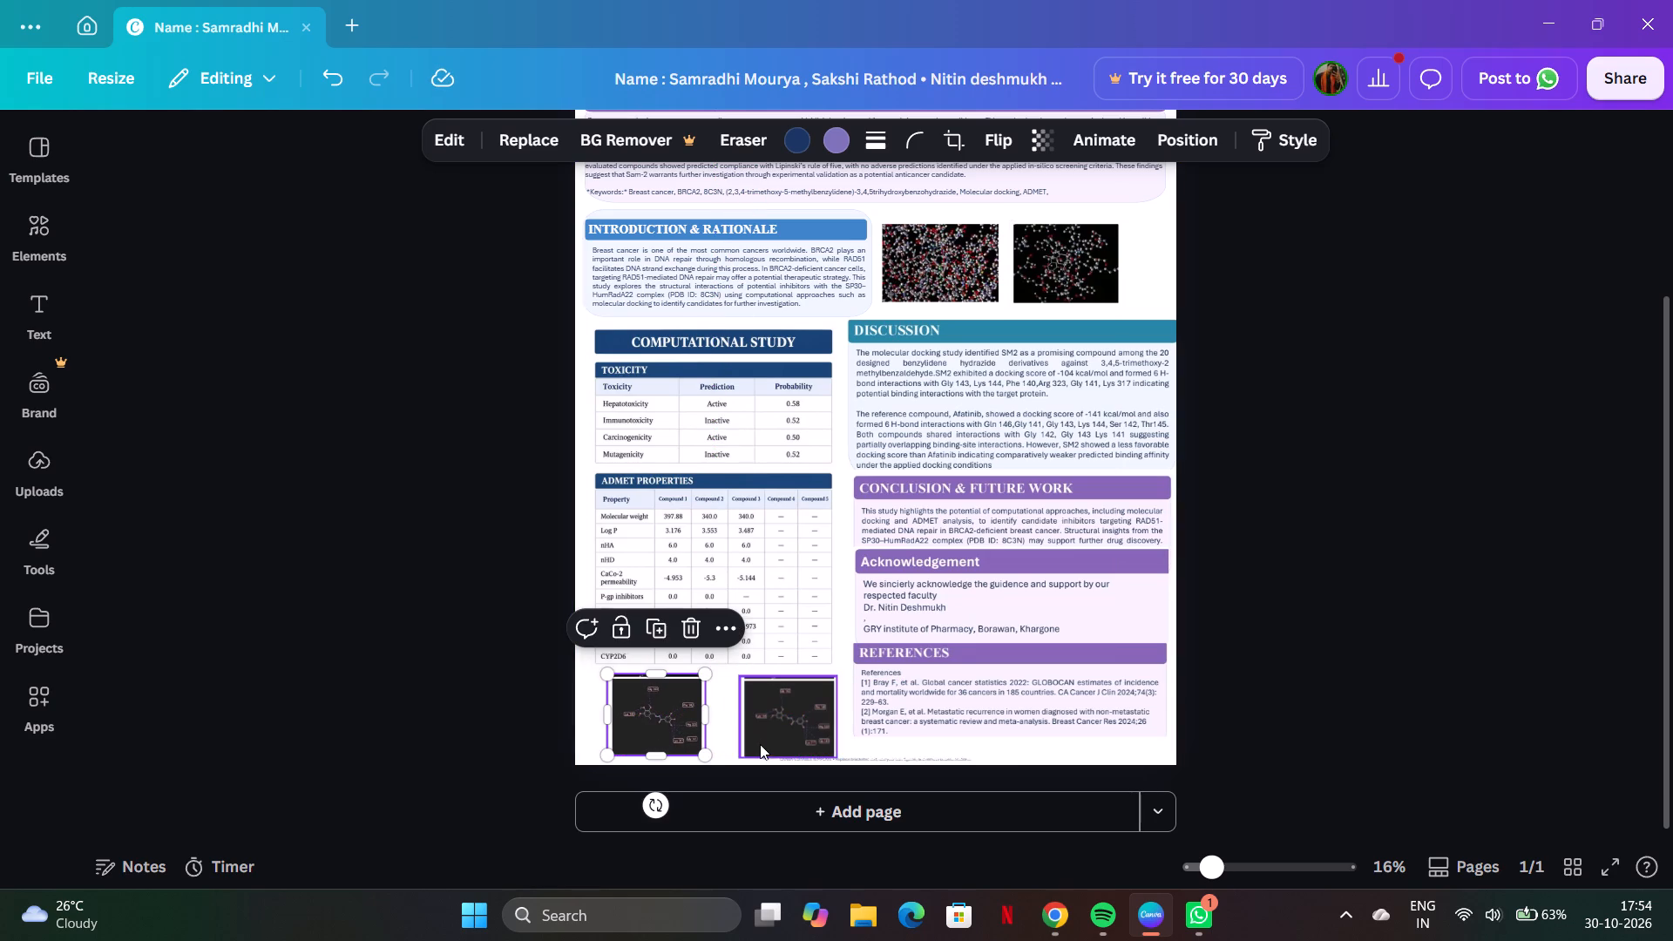
Enlarge the original docking diagram to about 17.6 wide, filling the space between the ADMET table and the page's bottom edge.
left_click(745, 732)
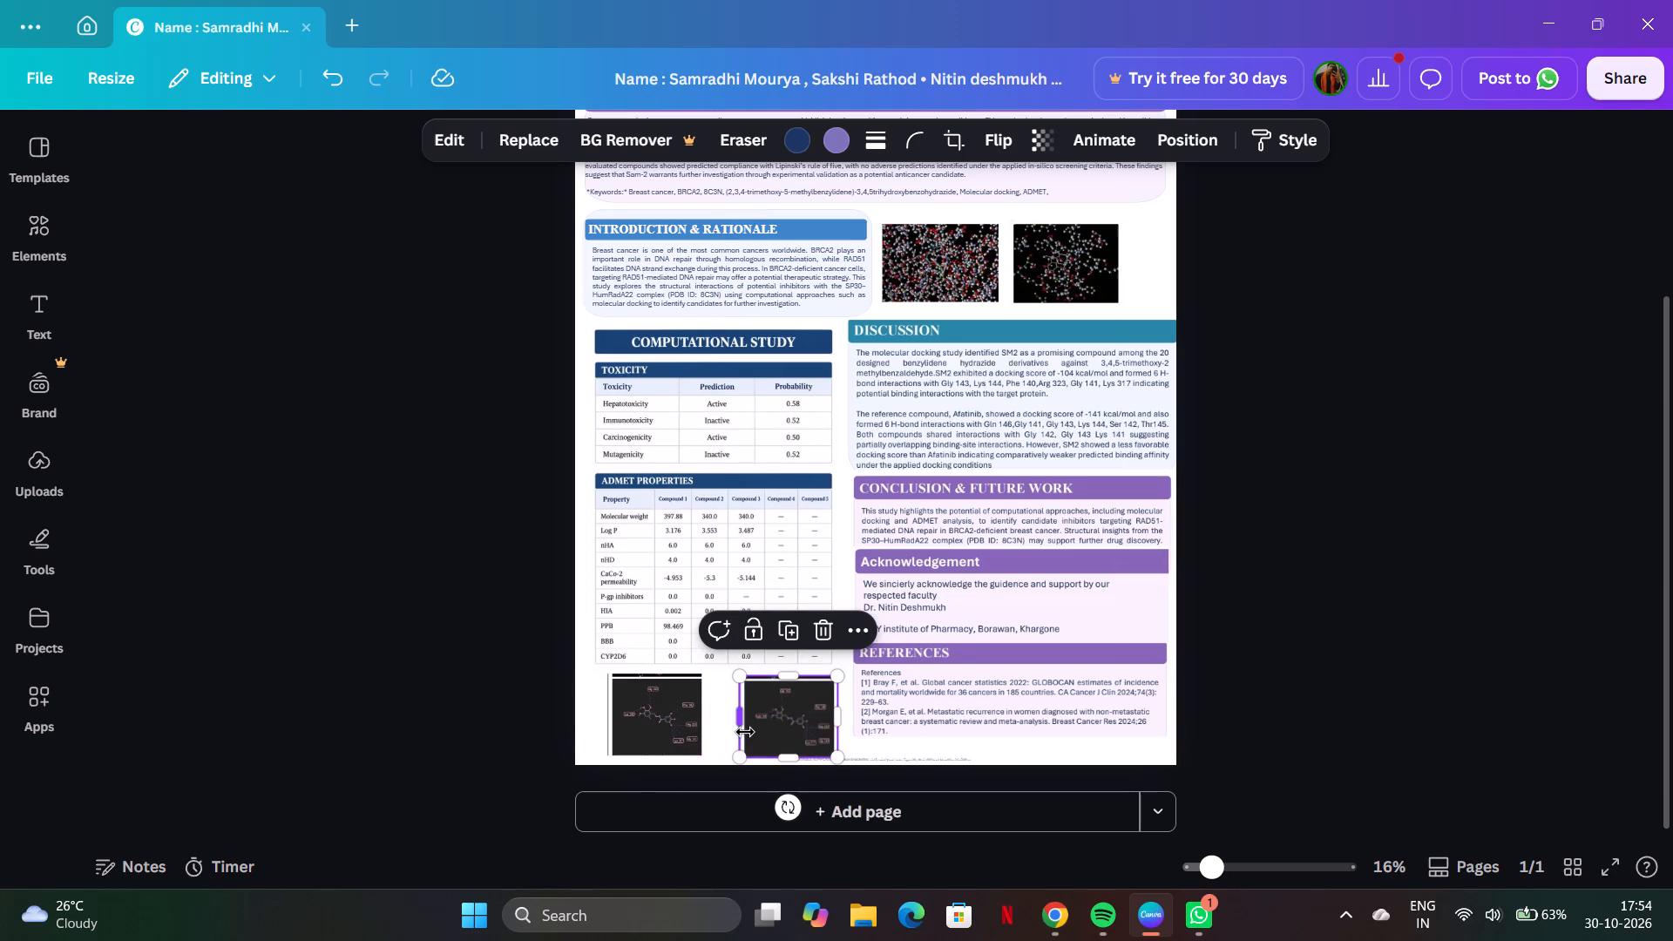
left_click_drag(735, 758, 723, 762)
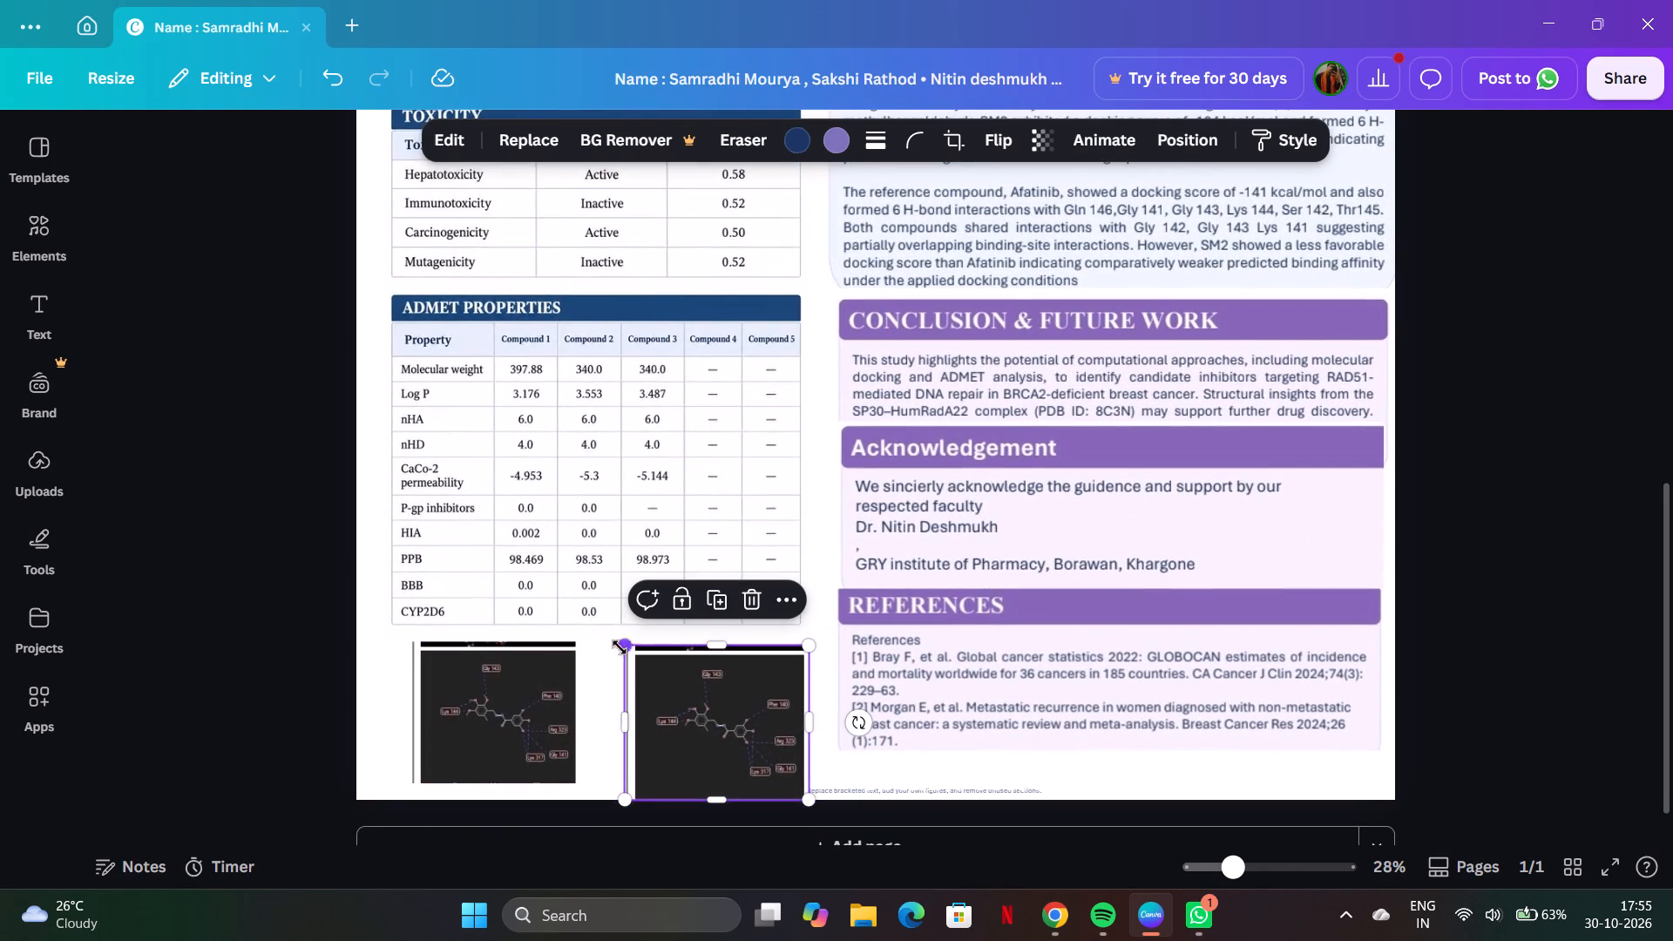
left_click_drag(621, 640, 604, 631)
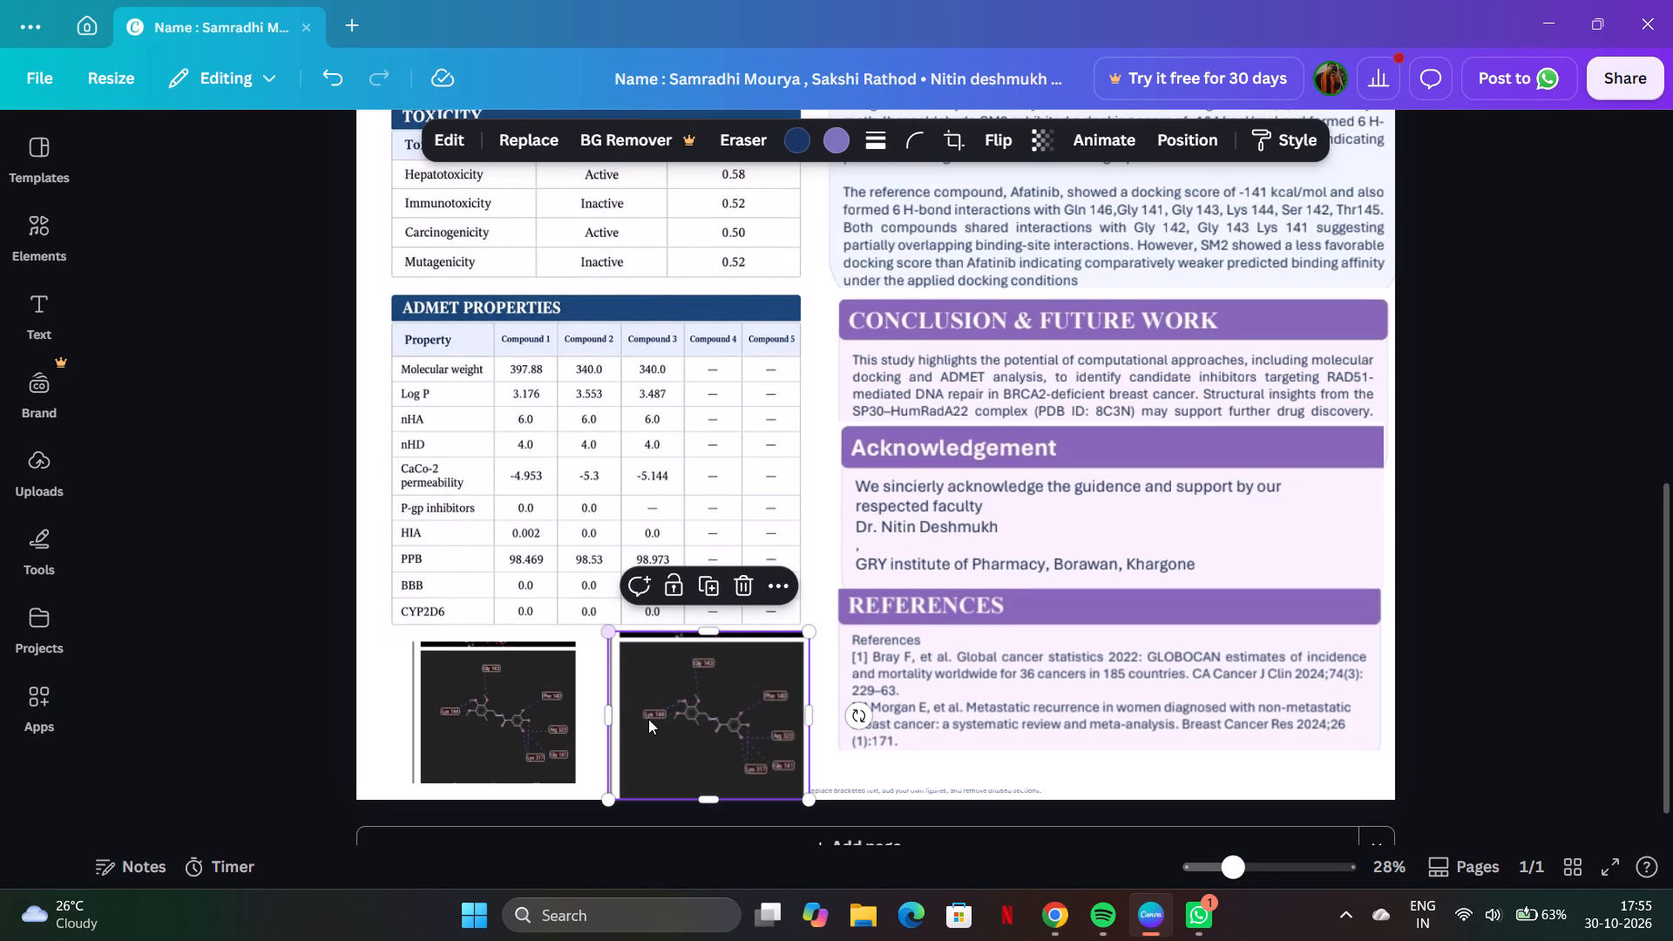
Replace the duplicated docking diagram with the uploaded image of the earlier poster with purple headings.
left_click(515, 745)
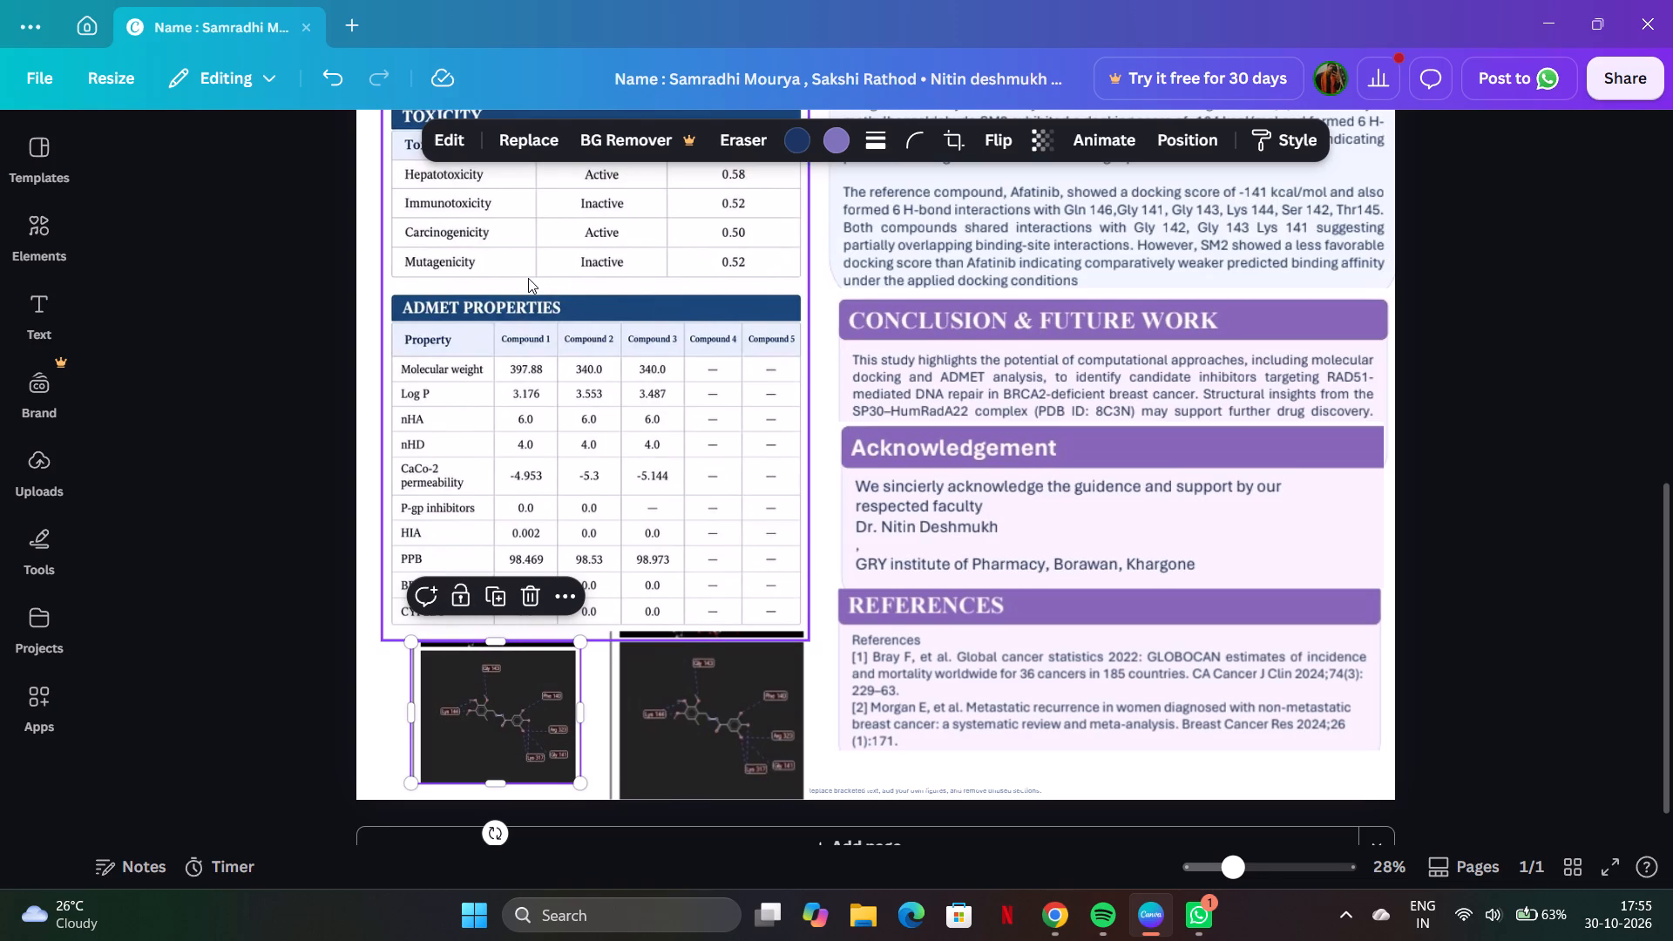
left_click(544, 140)
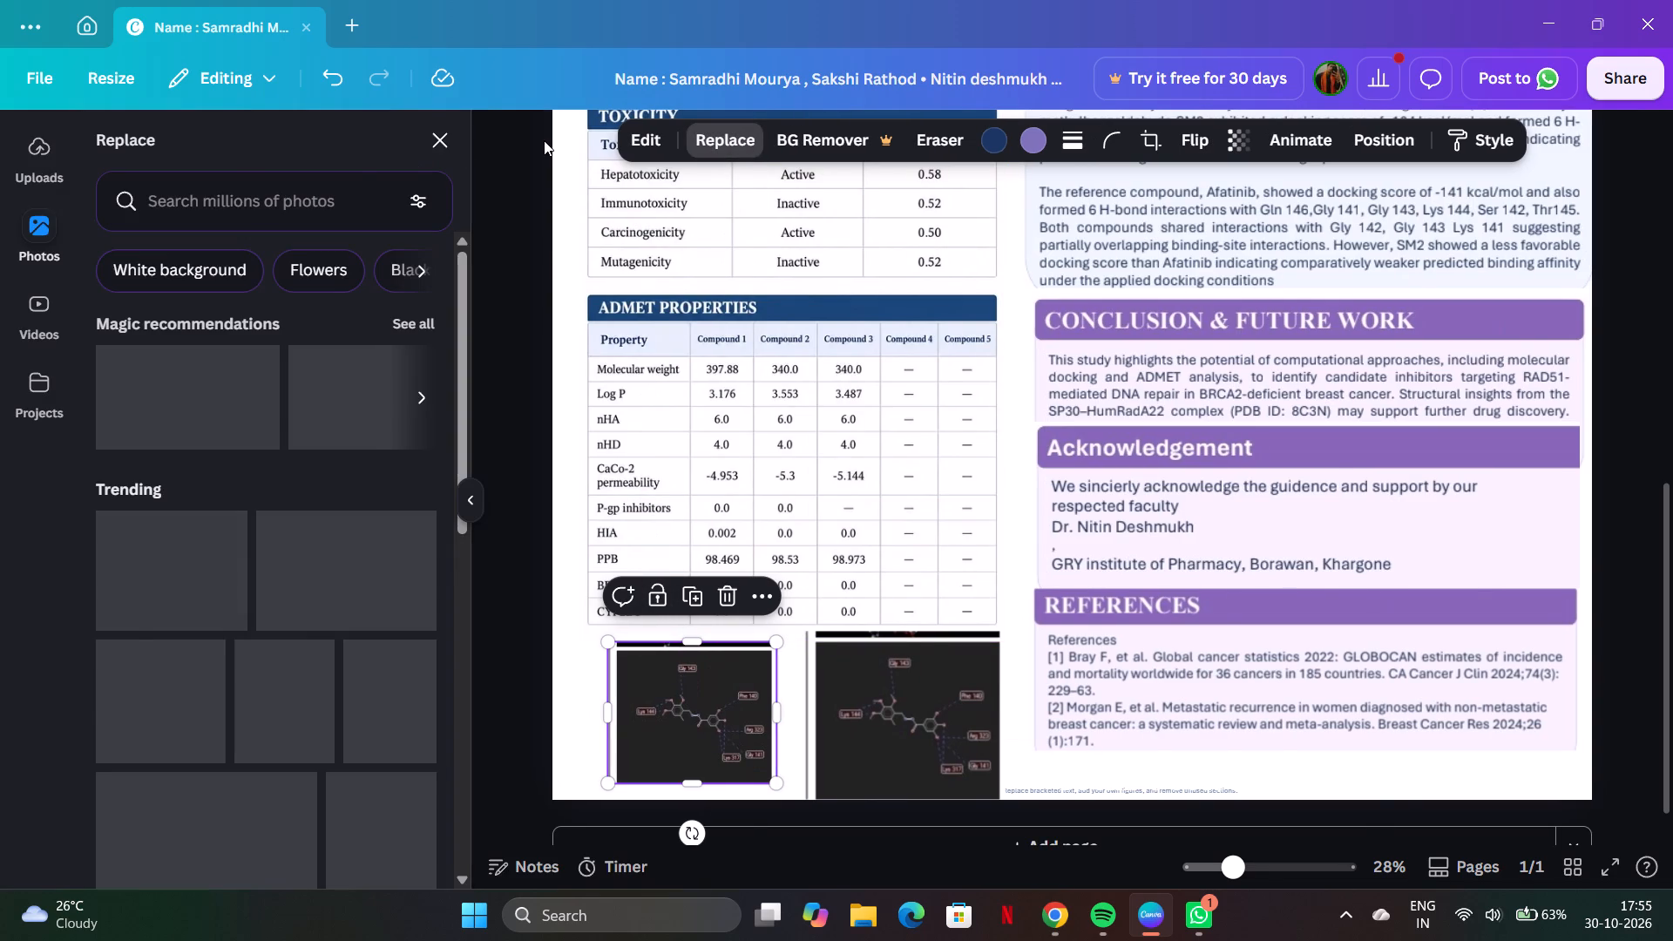
left_click(66, 171)
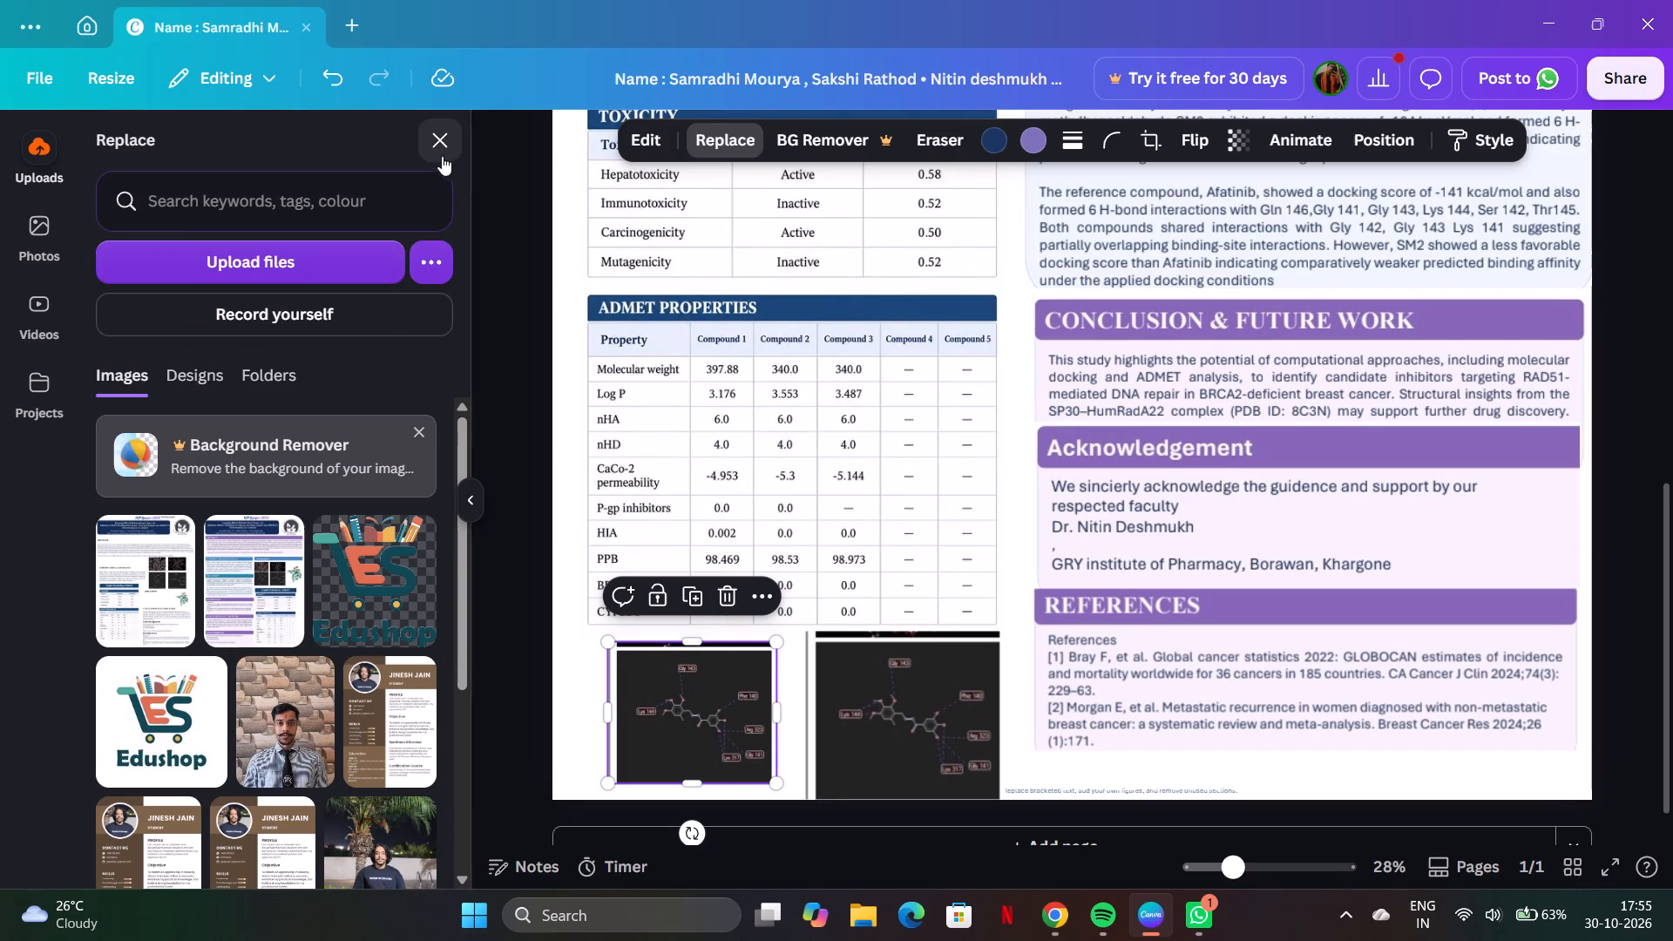
left_click(256, 581)
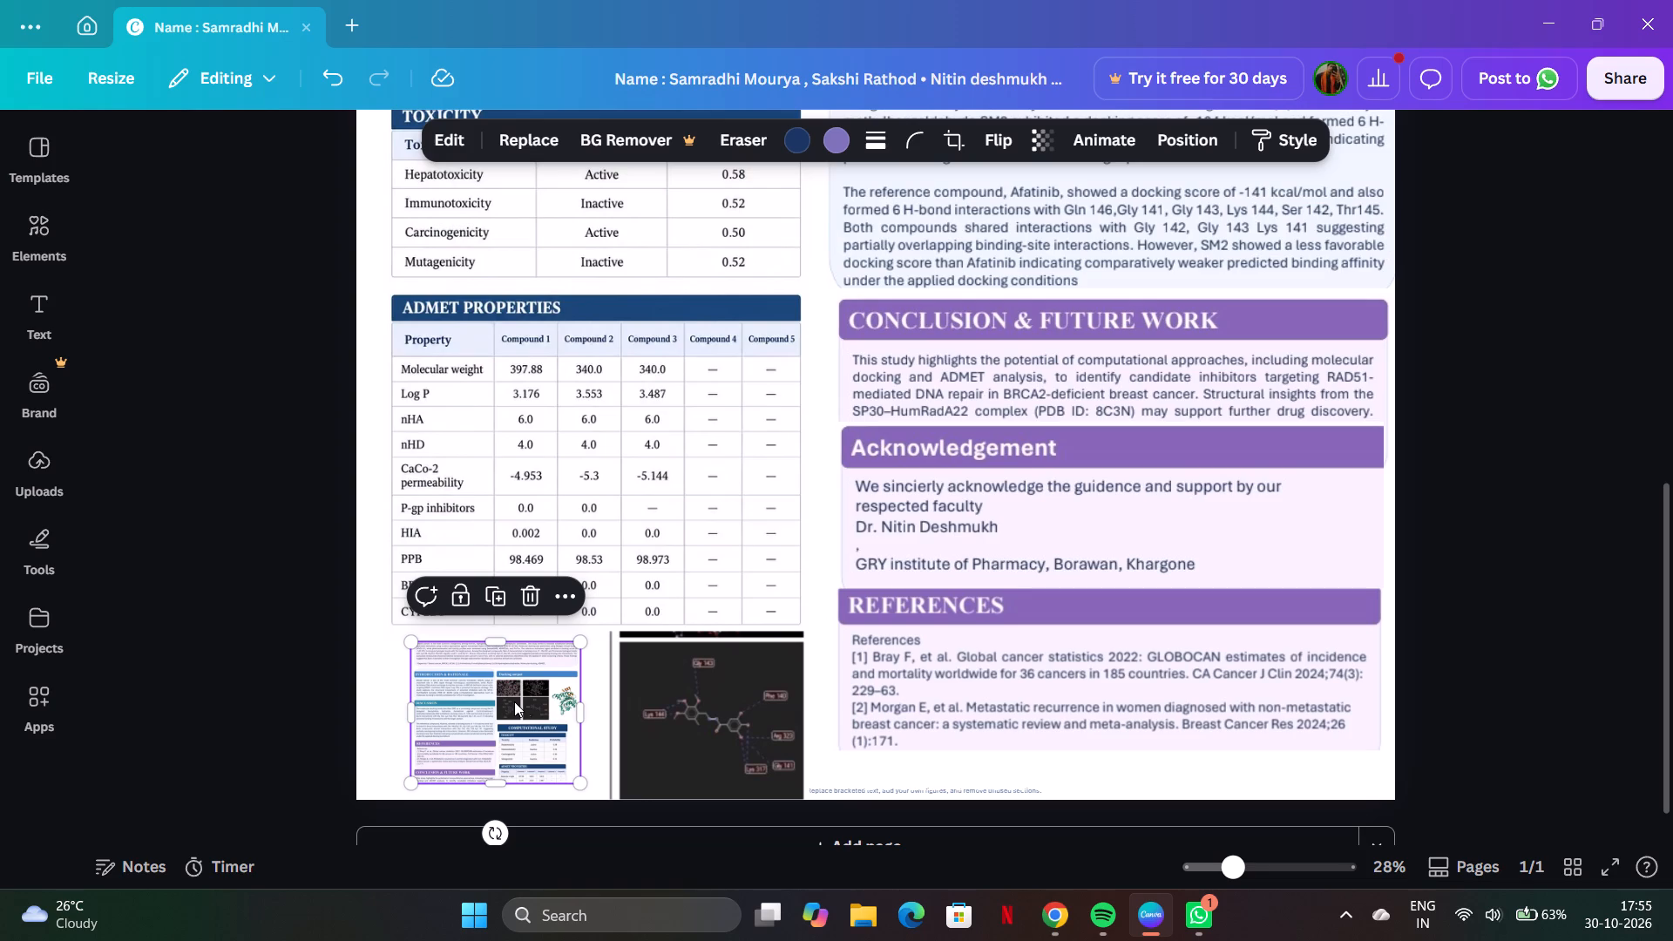
Crop the replacement poster image on all four sides down to a small block around its dark molecule and docking pictures.
left_click_drag(580, 712, 564, 712)
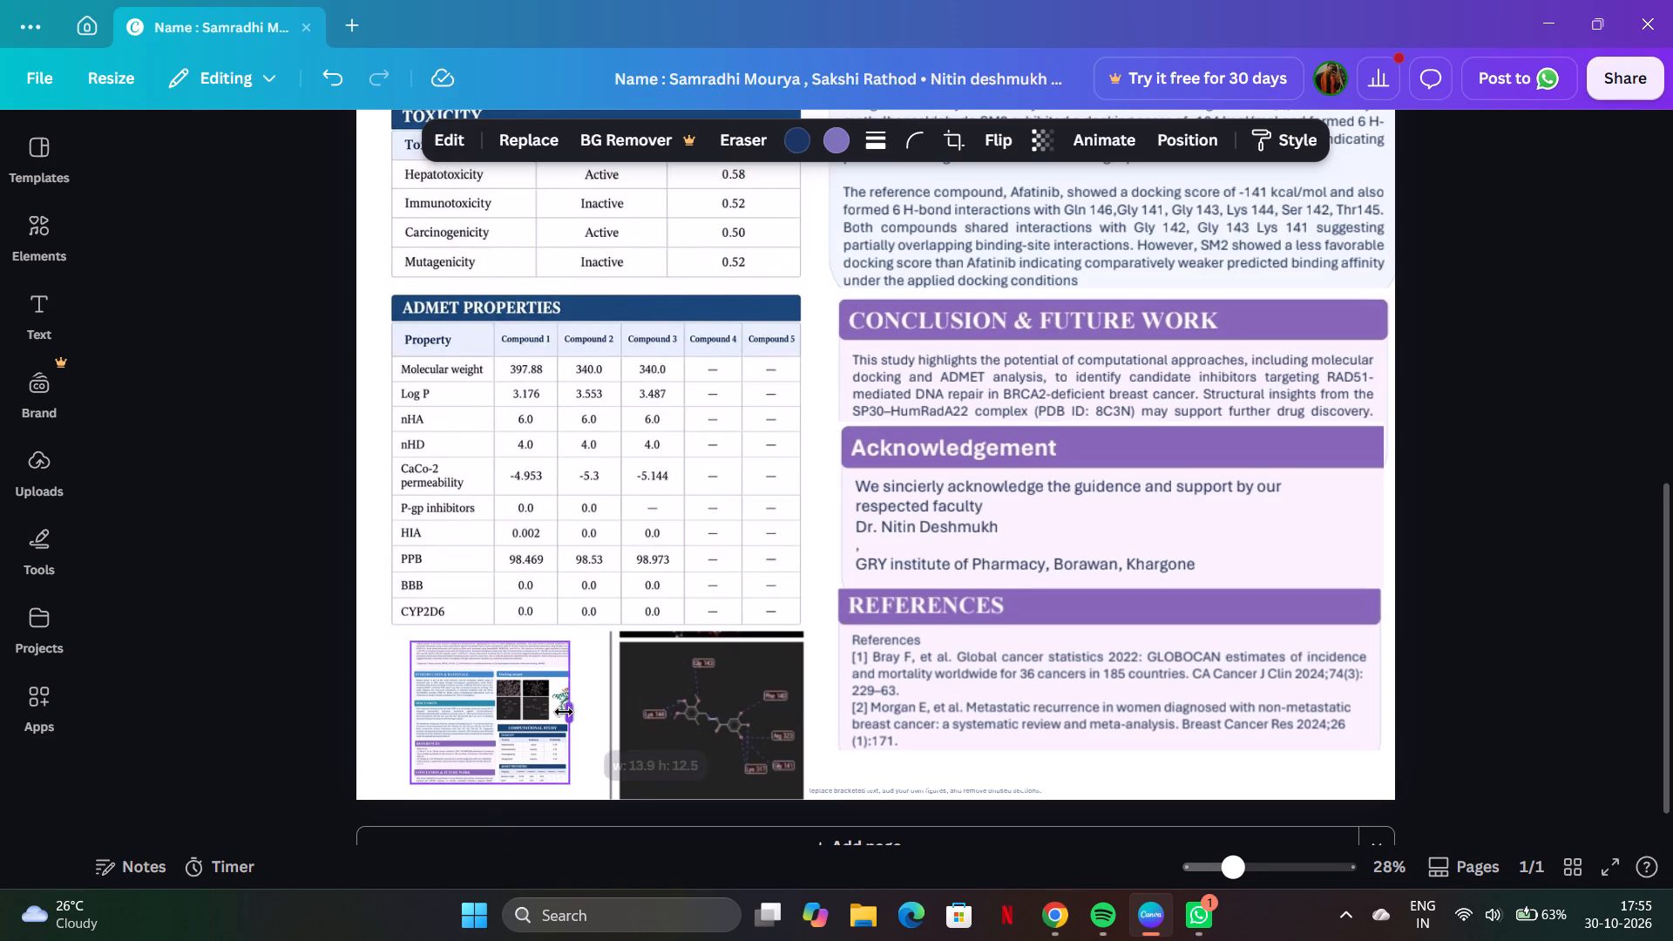
left_click_drag(564, 712, 520, 716)
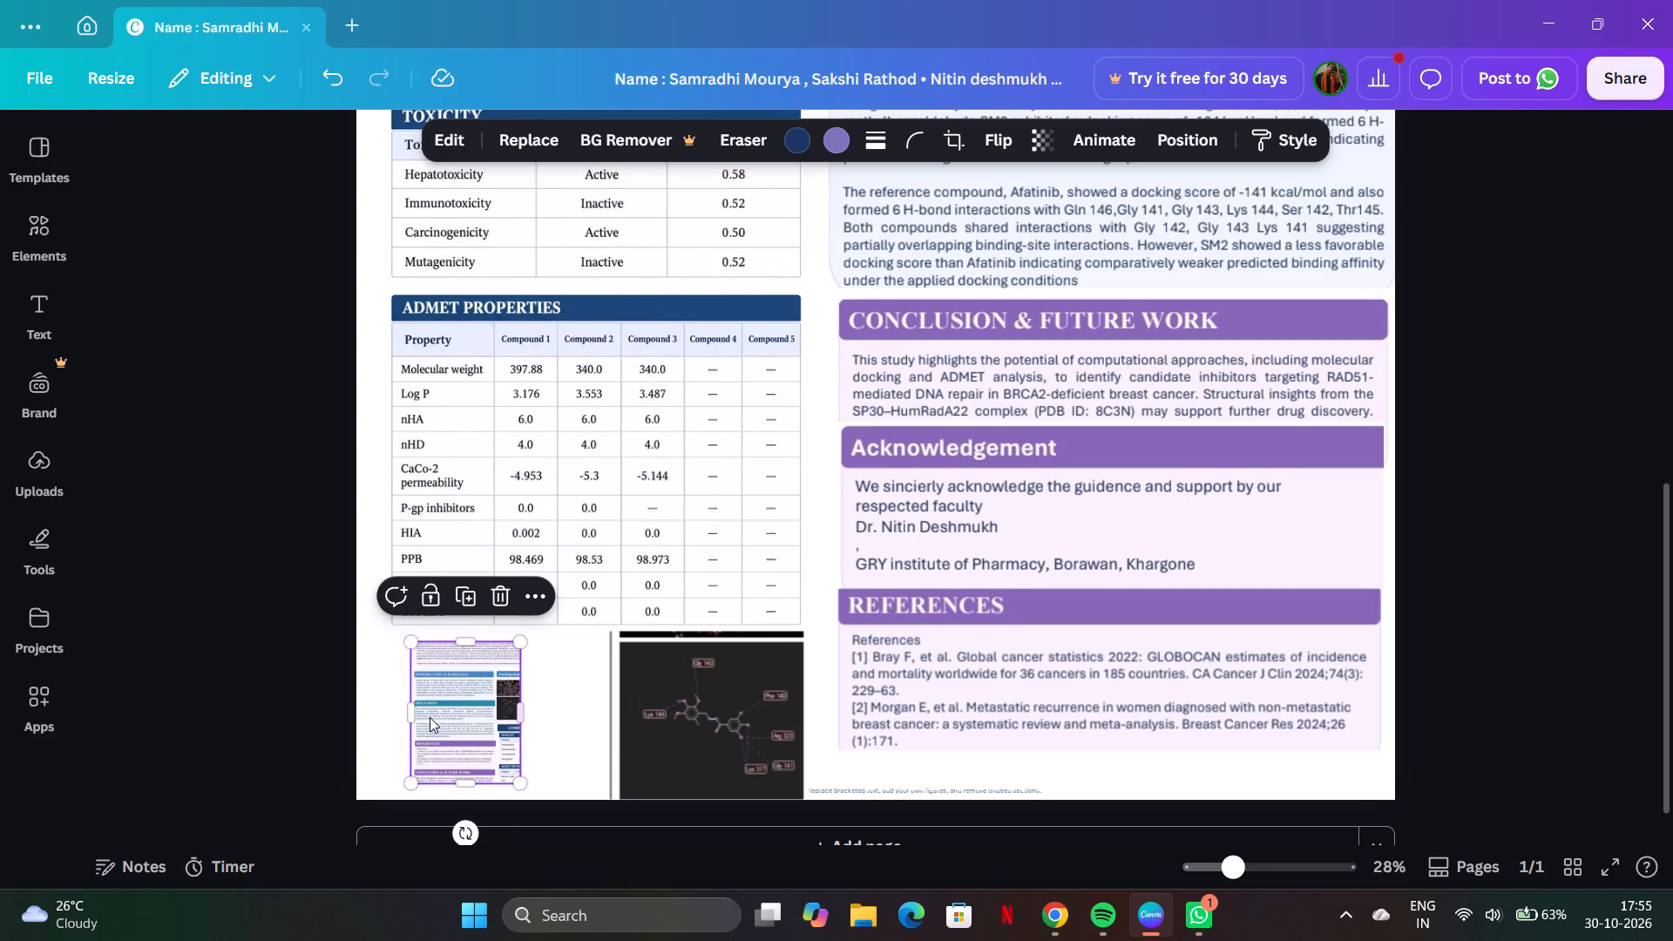
left_click_drag(412, 708, 507, 705)
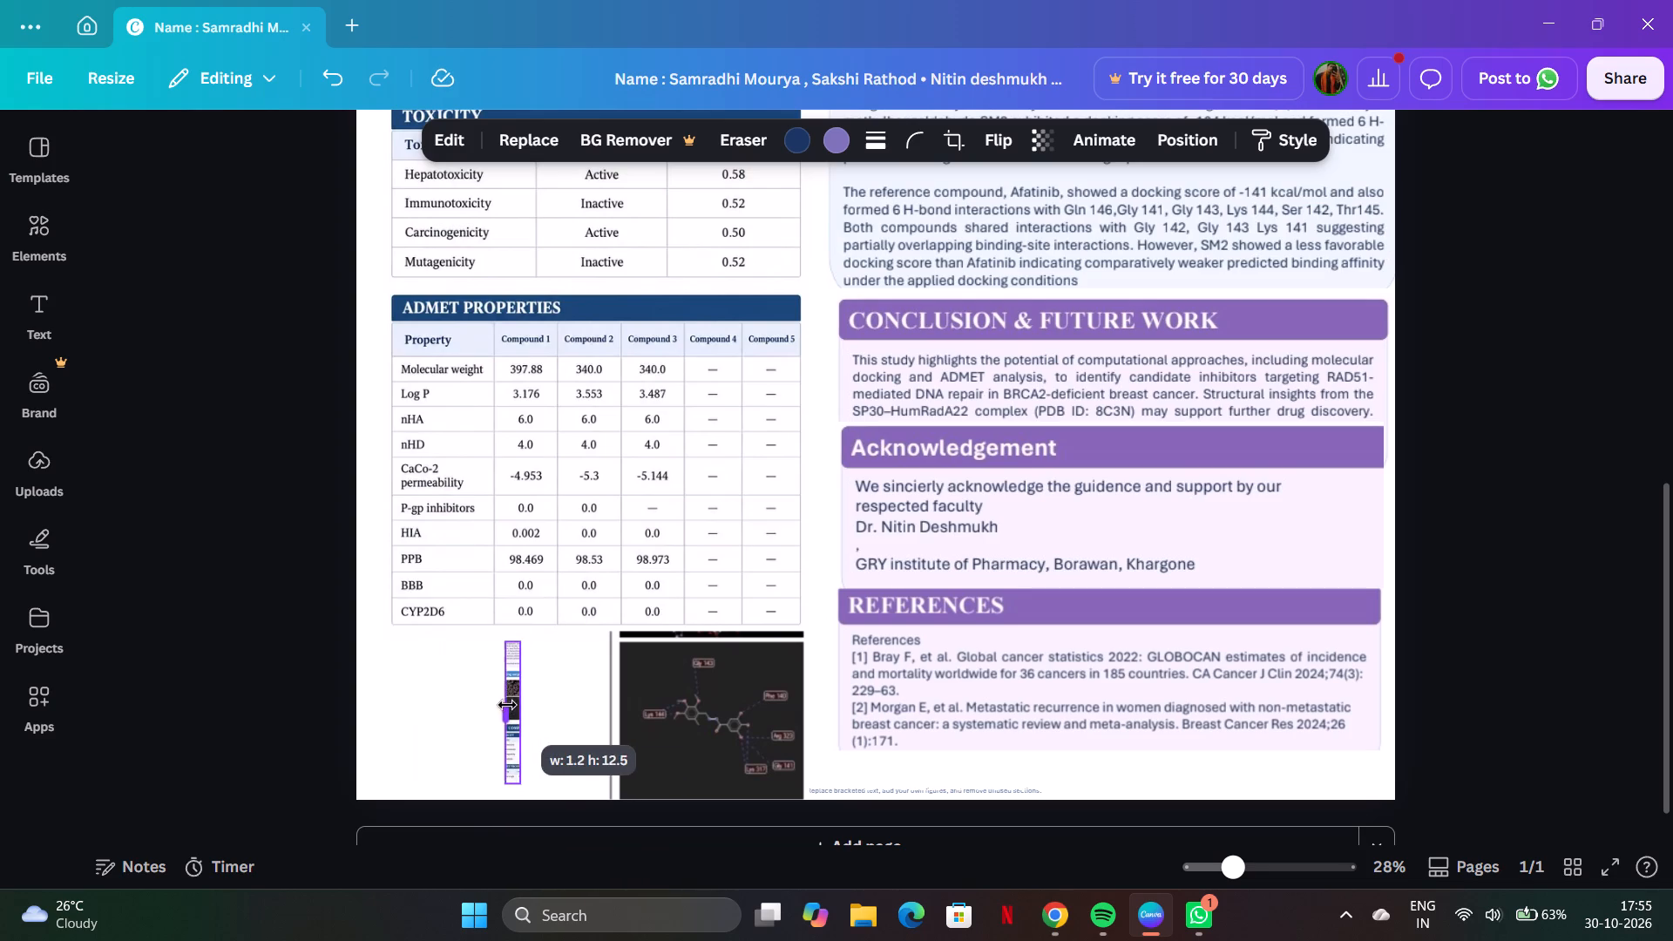
left_click_drag(507, 705, 485, 707)
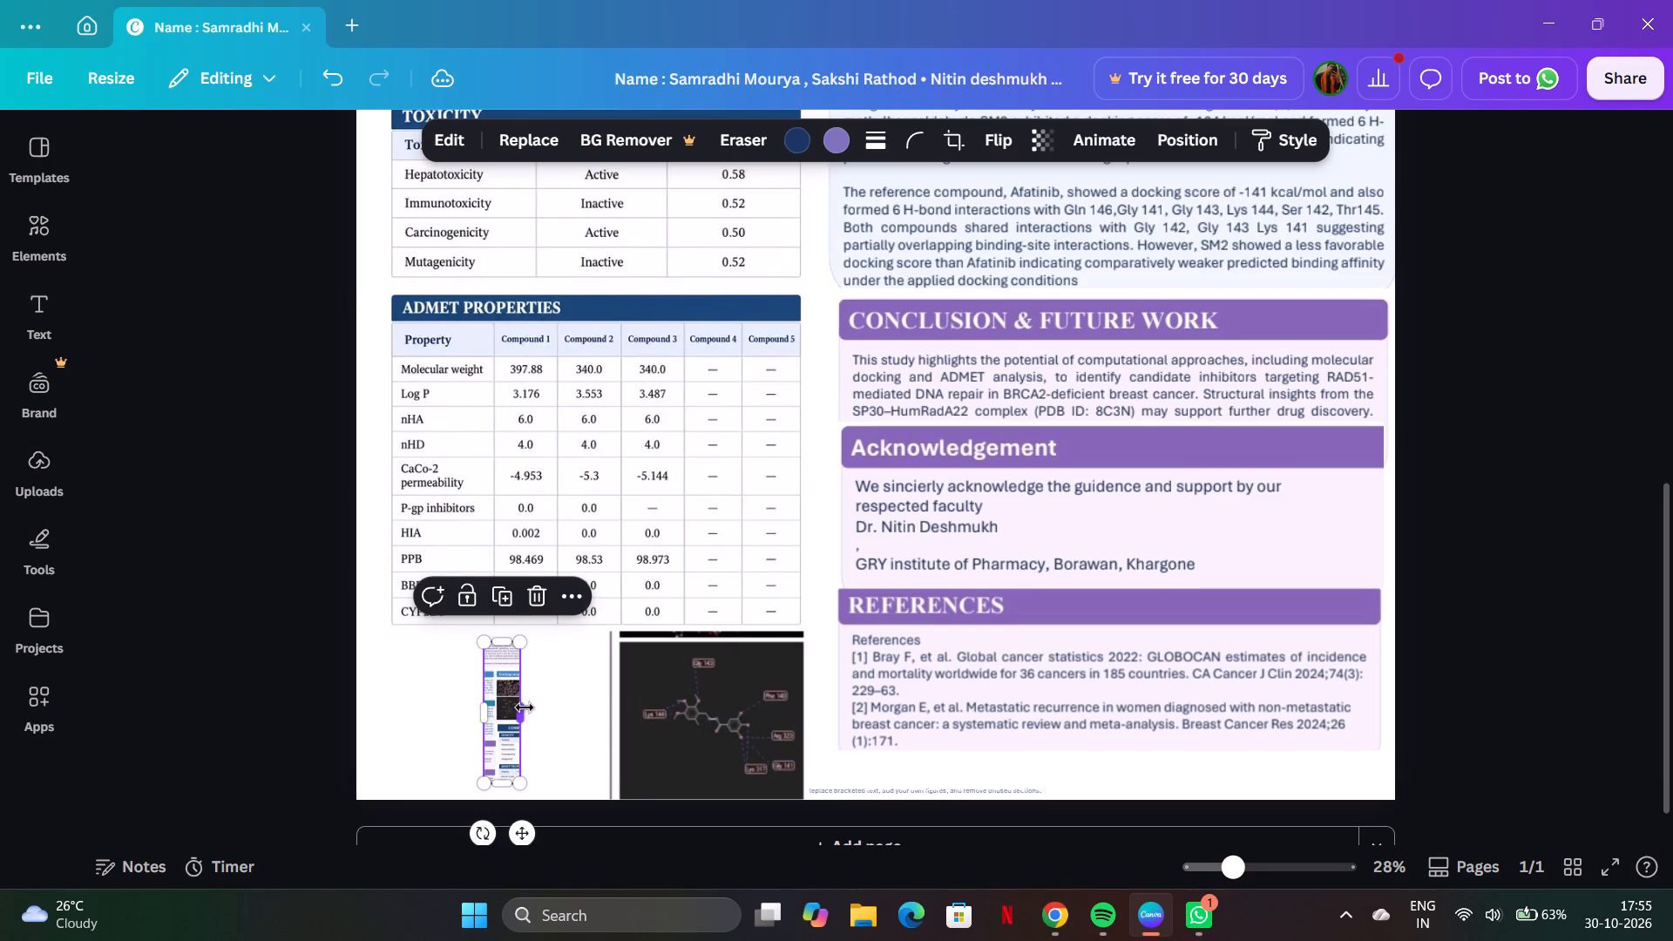
left_click(531, 709)
left_click_drag(518, 707, 532, 707)
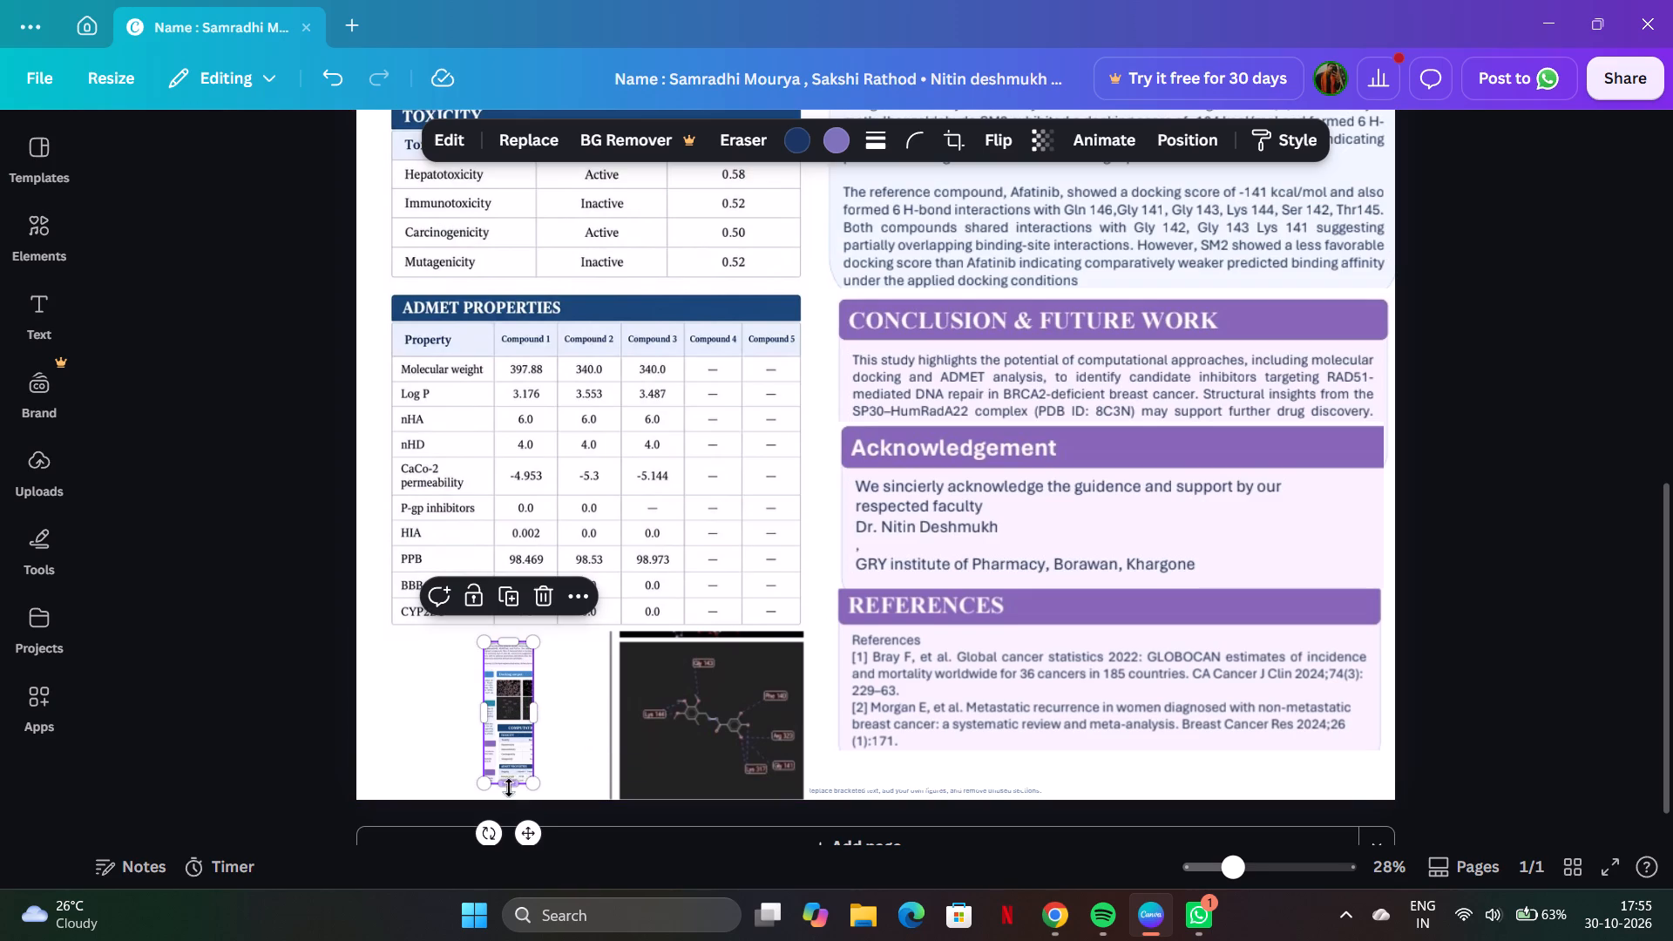
left_click_drag(509, 780, 506, 722)
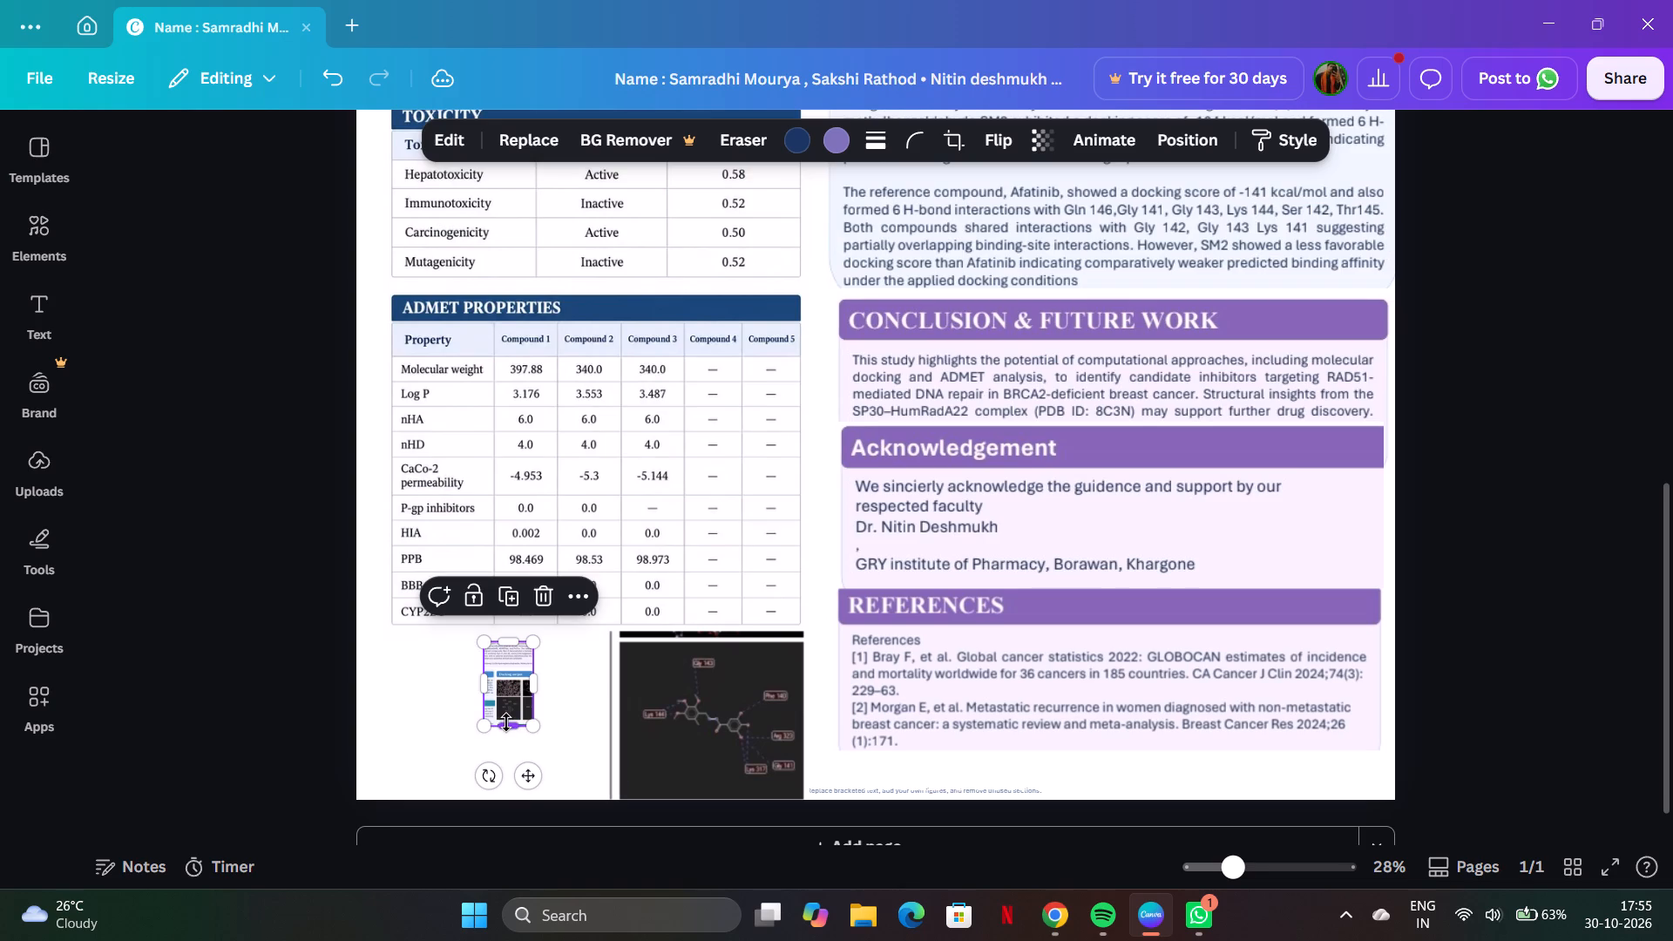
left_click_drag(504, 638, 511, 675)
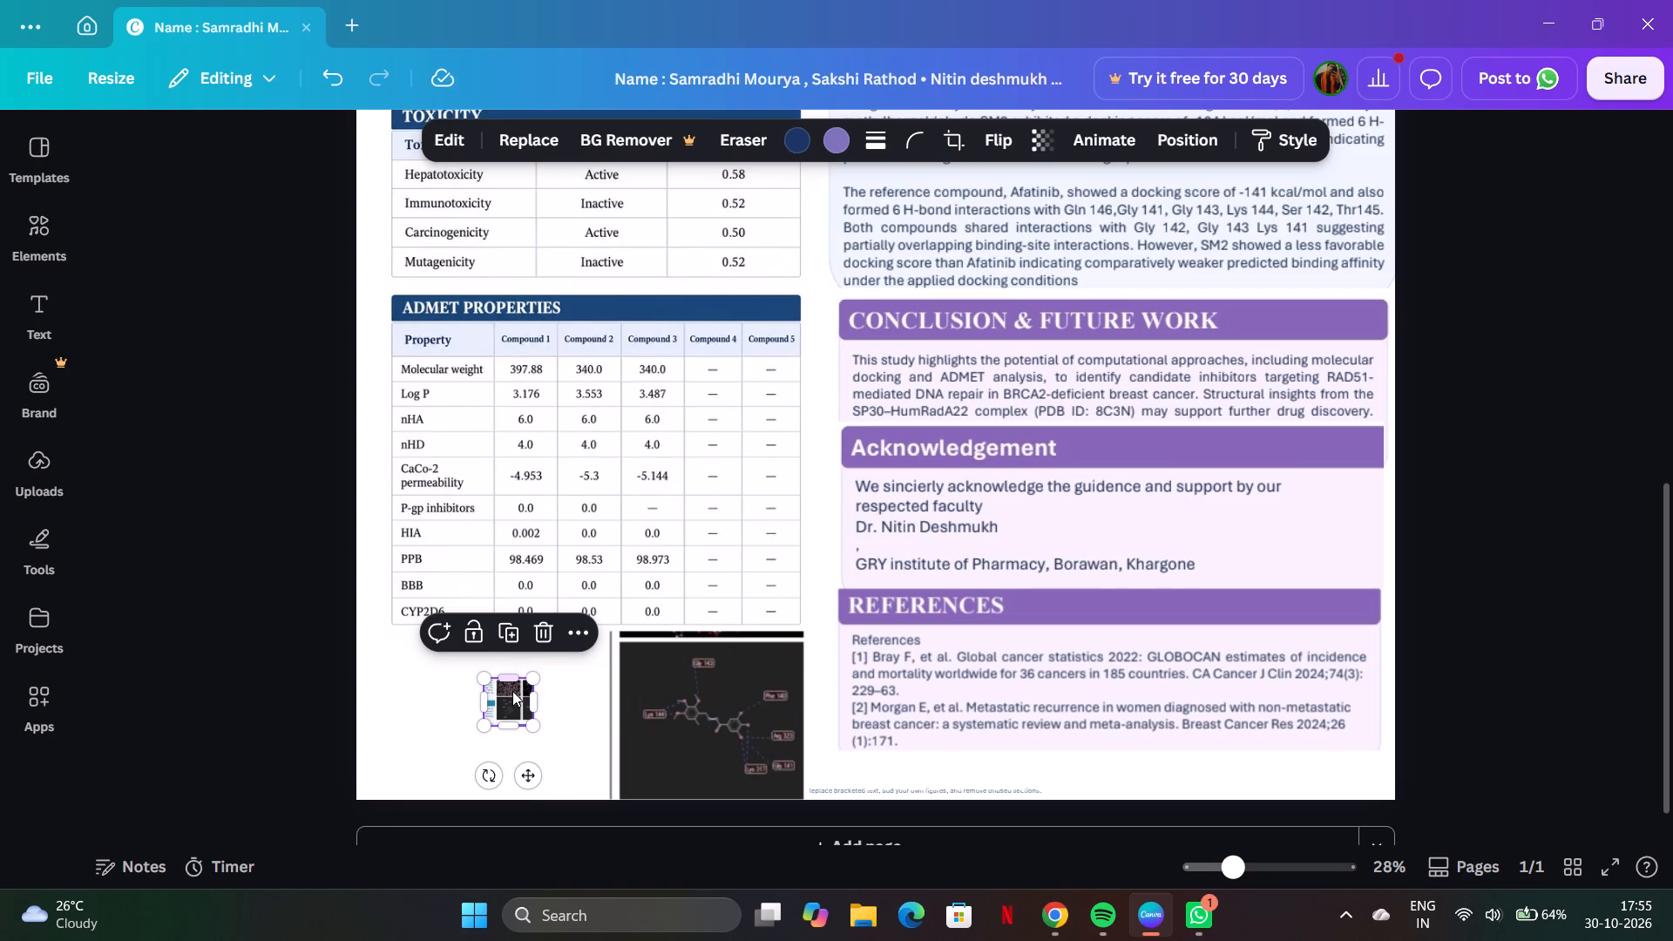
Enlarge the cropped block of dark pictures to about 16.5 wide beside the large docking diagram.
left_click_drag(532, 676, 605, 626)
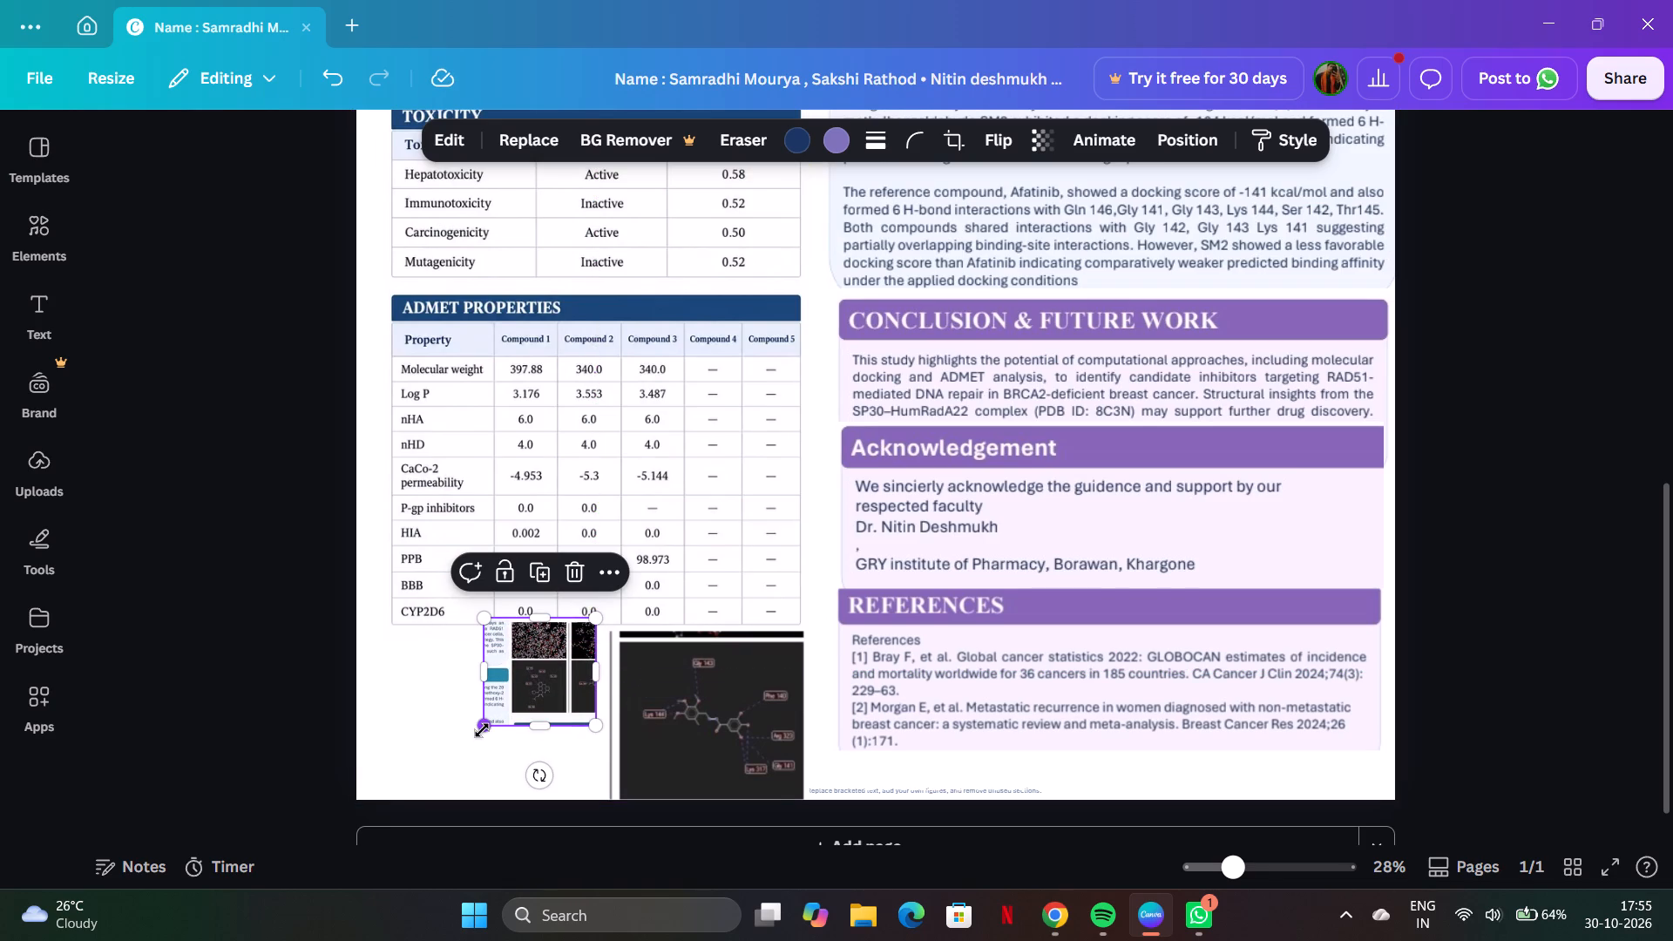
left_click_drag(482, 729, 403, 796)
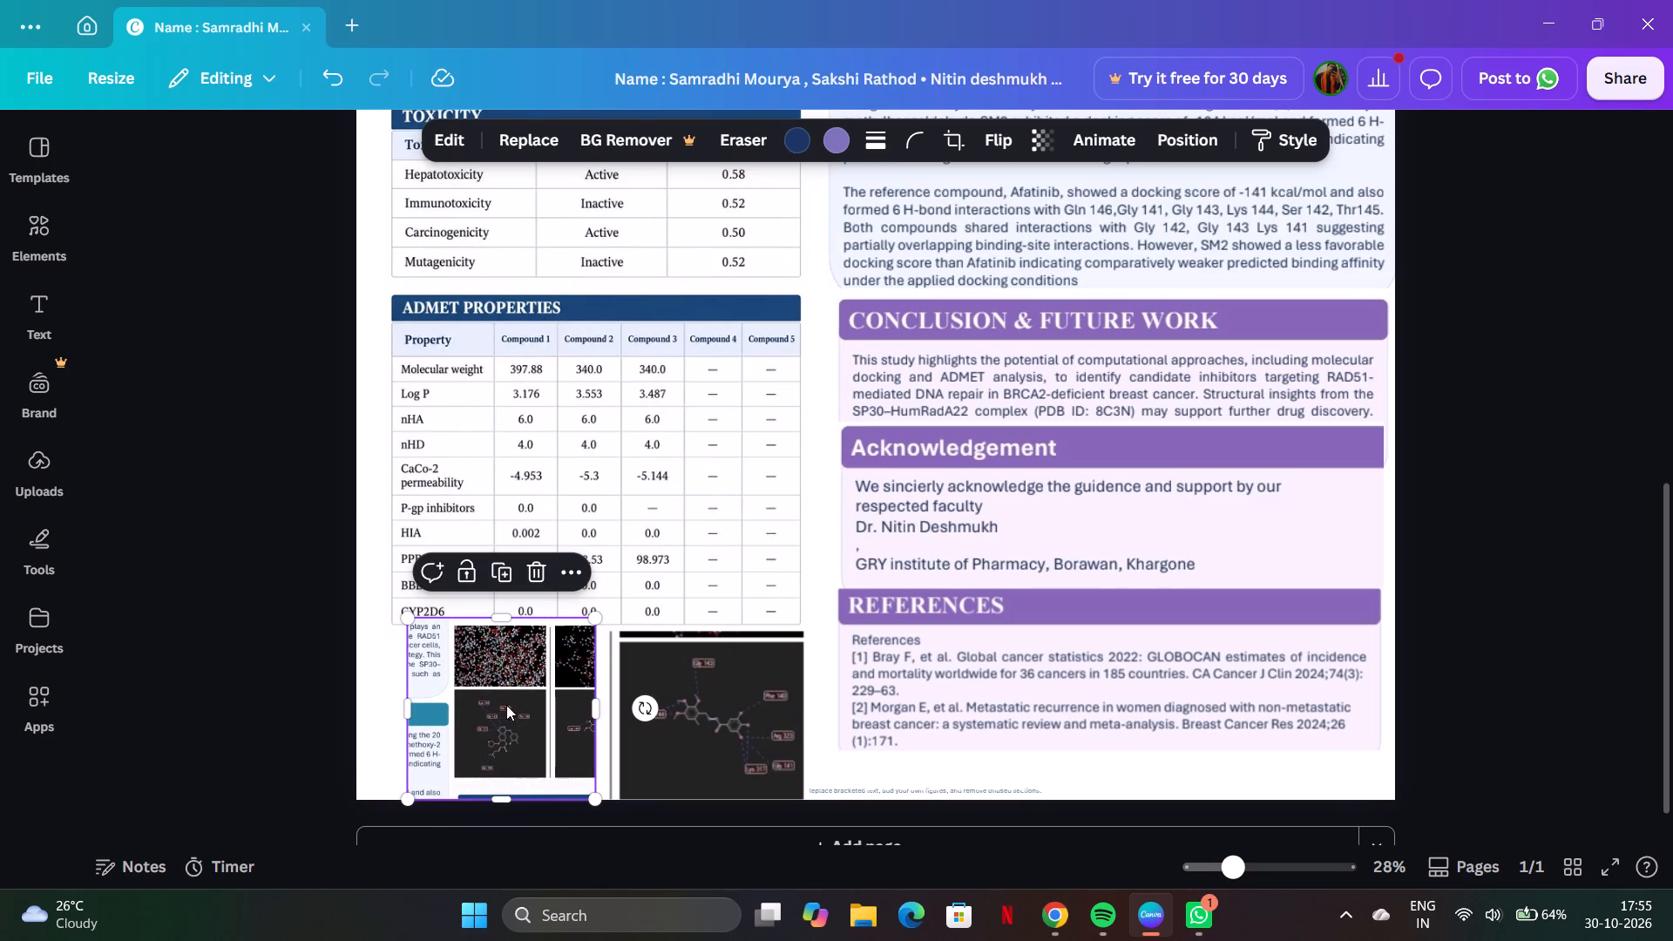
Crop the block to only its lower-left docking diagram, about 8.3 wide, and place it below the ADMET table's first columns.
left_click_drag(500, 621, 511, 678)
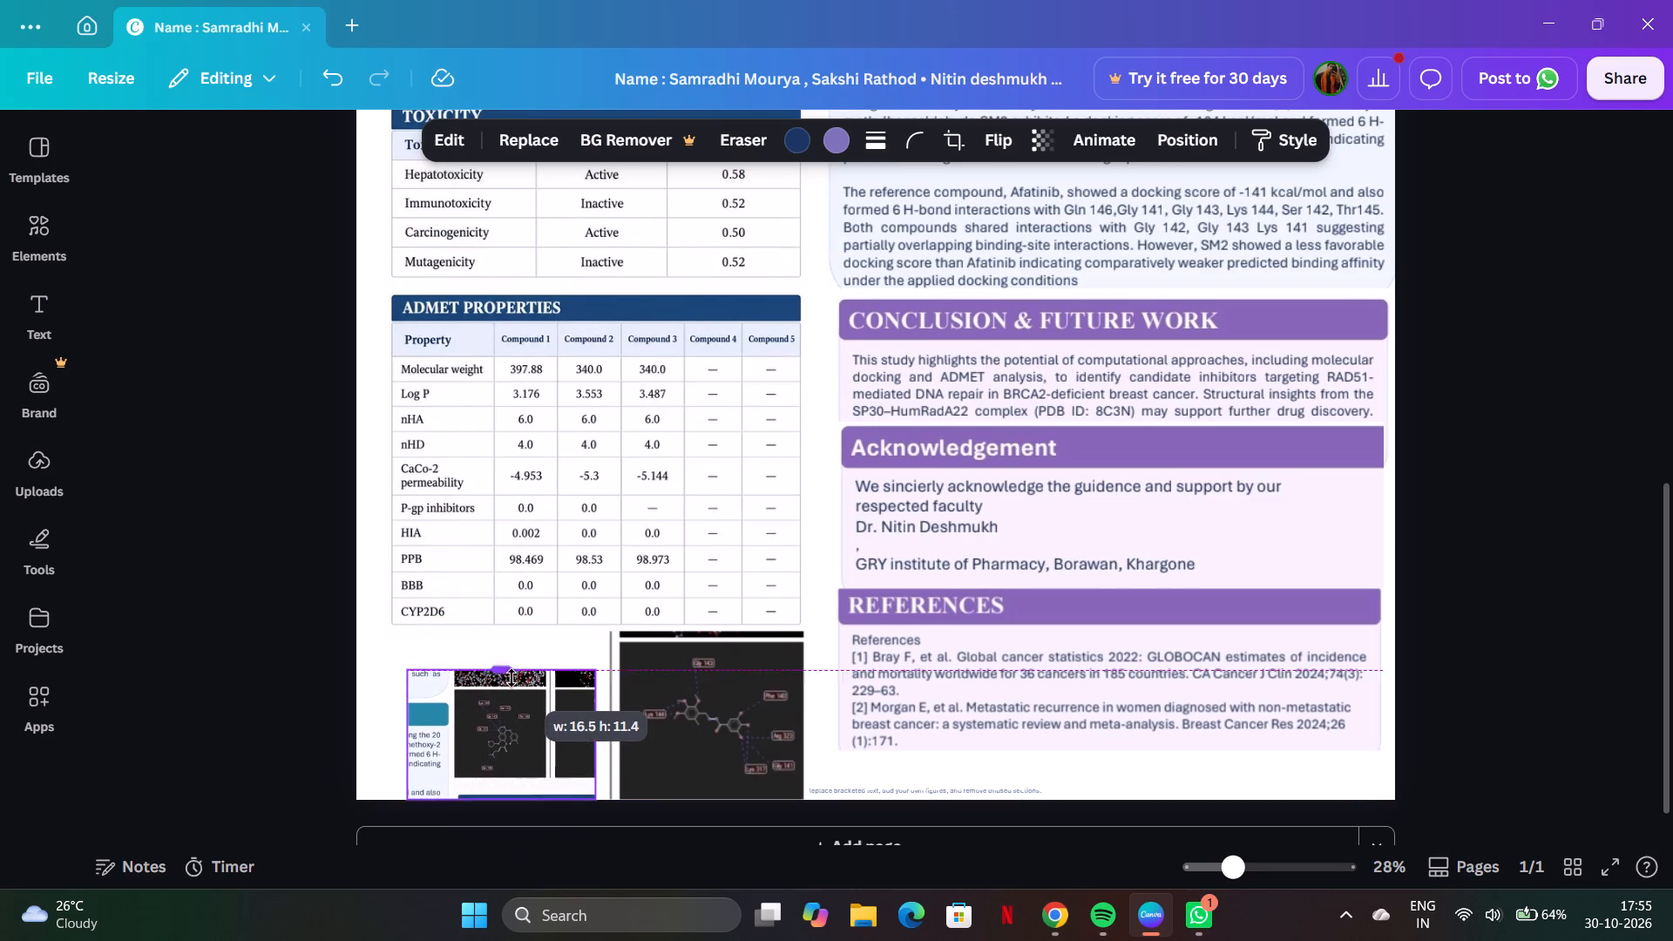
left_click_drag(511, 678, 513, 689)
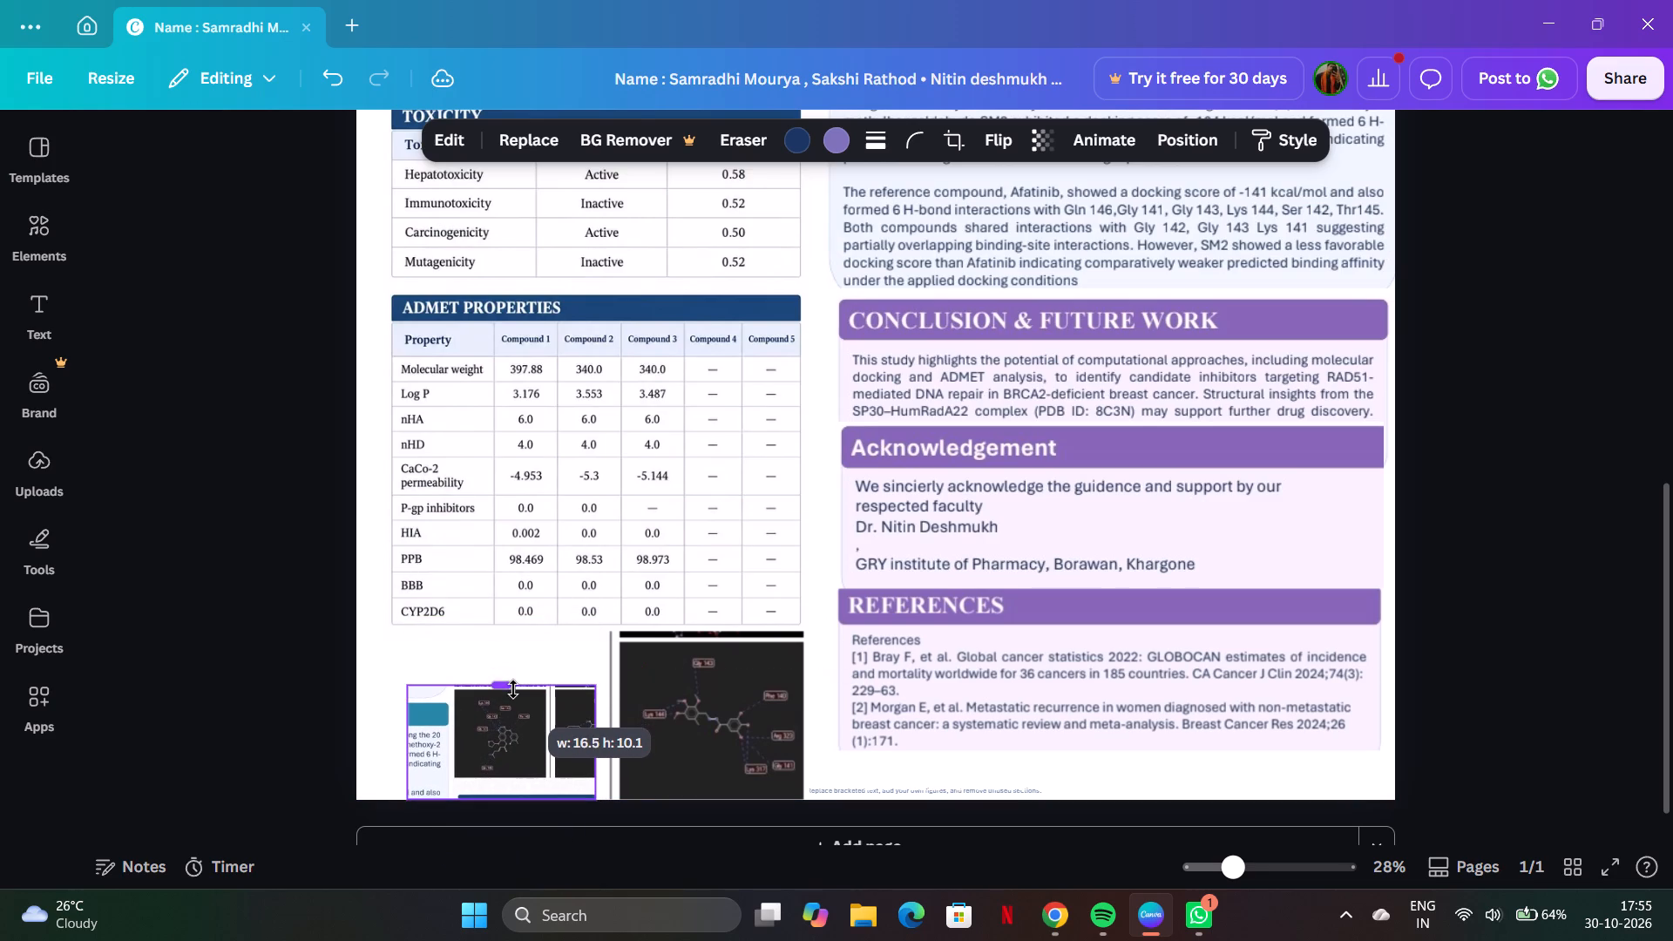
left_click_drag(513, 689, 513, 694)
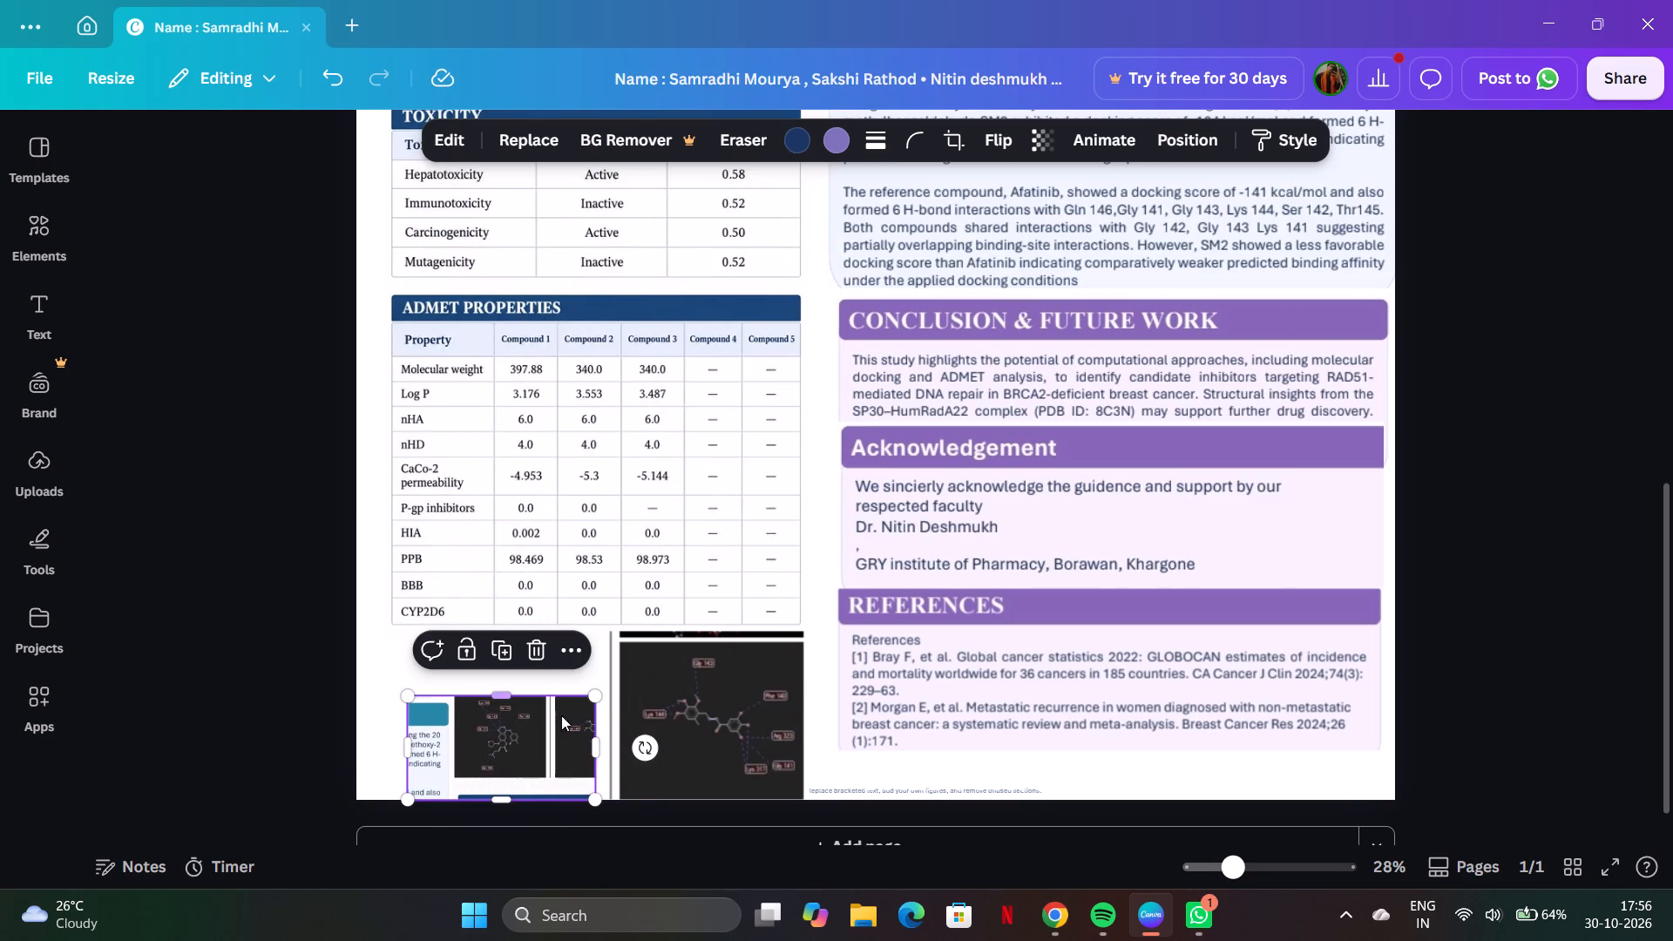
left_click_drag(593, 736, 546, 738)
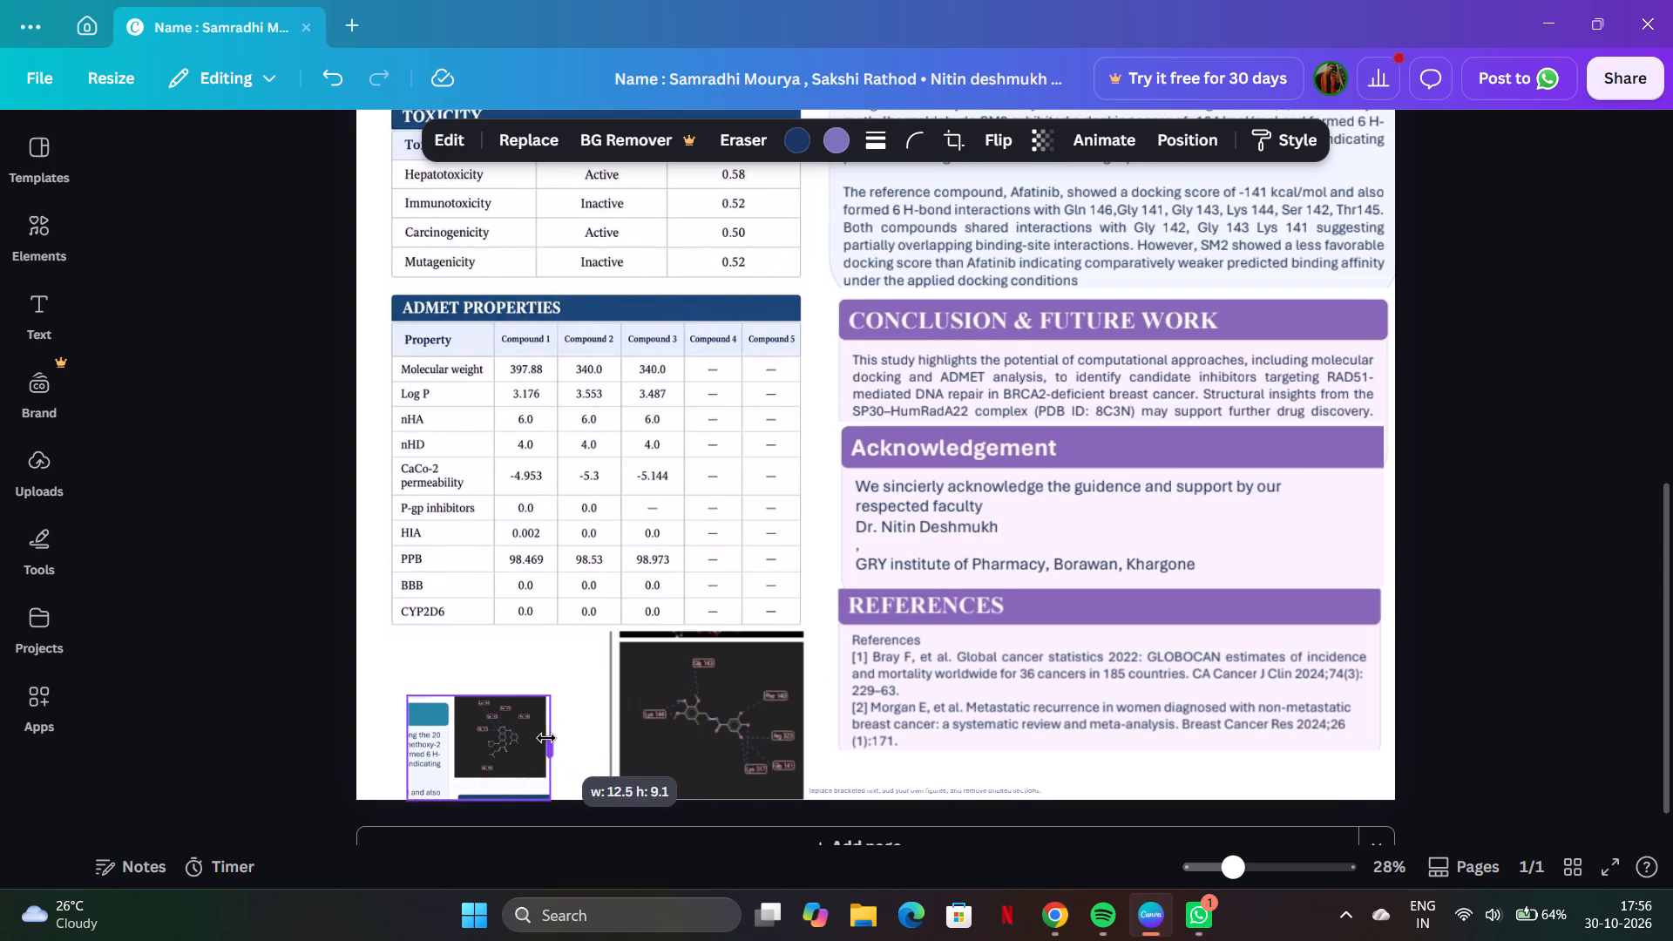
left_click_drag(546, 738, 543, 738)
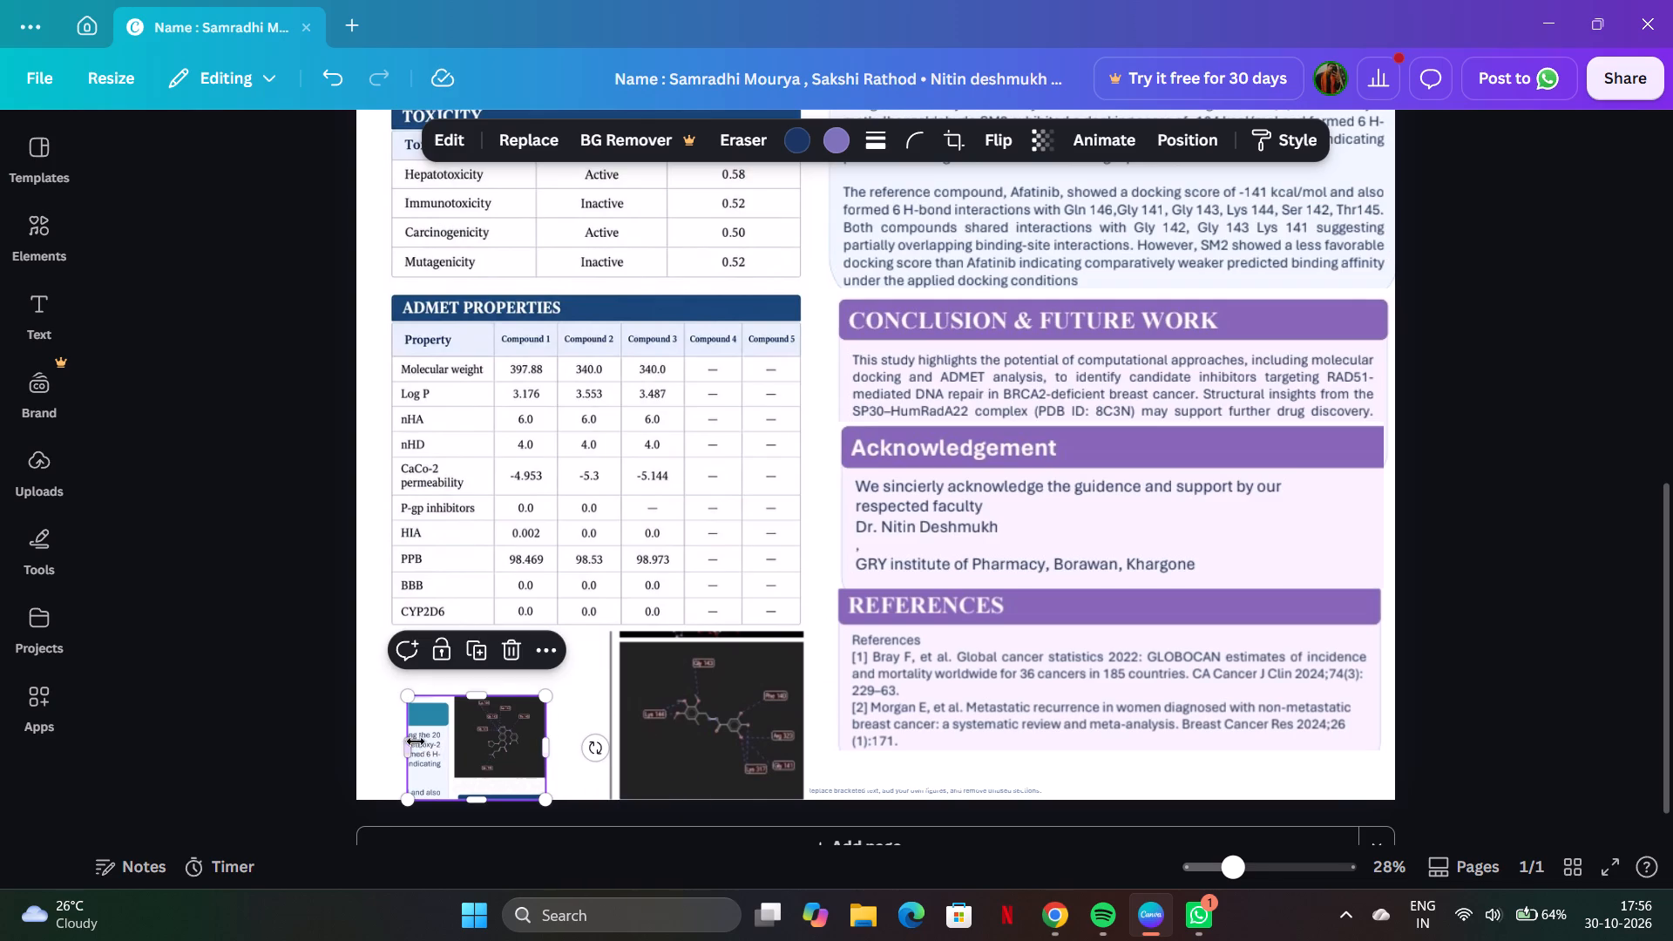
left_click_drag(411, 741, 452, 741)
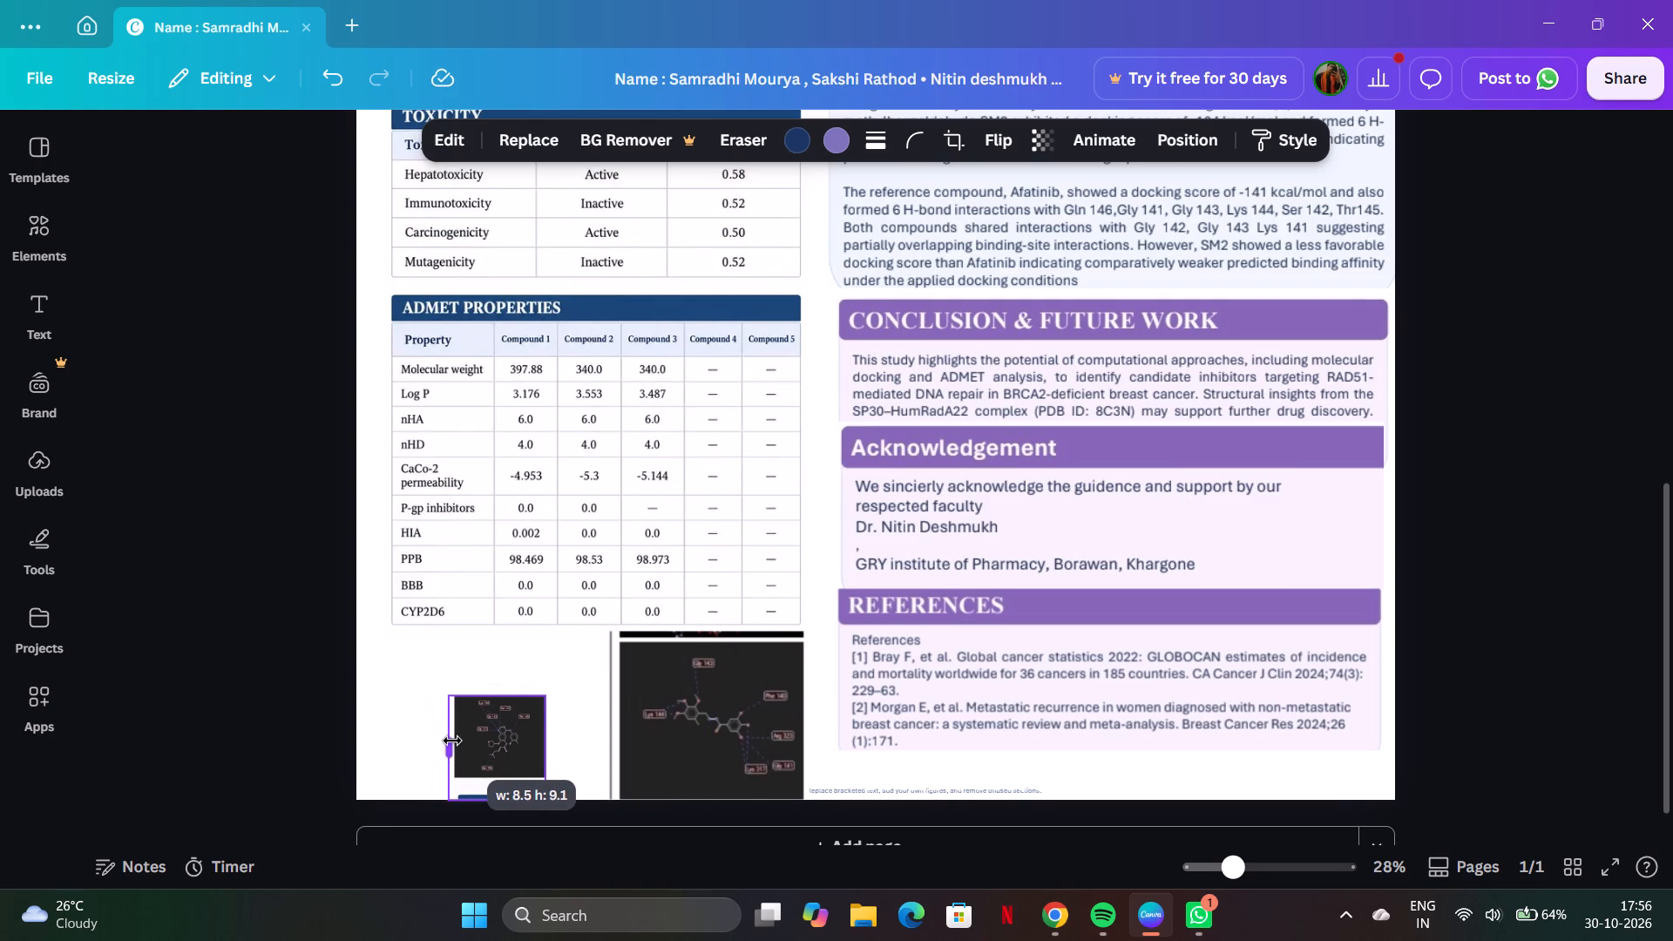
left_click_drag(452, 741, 462, 744)
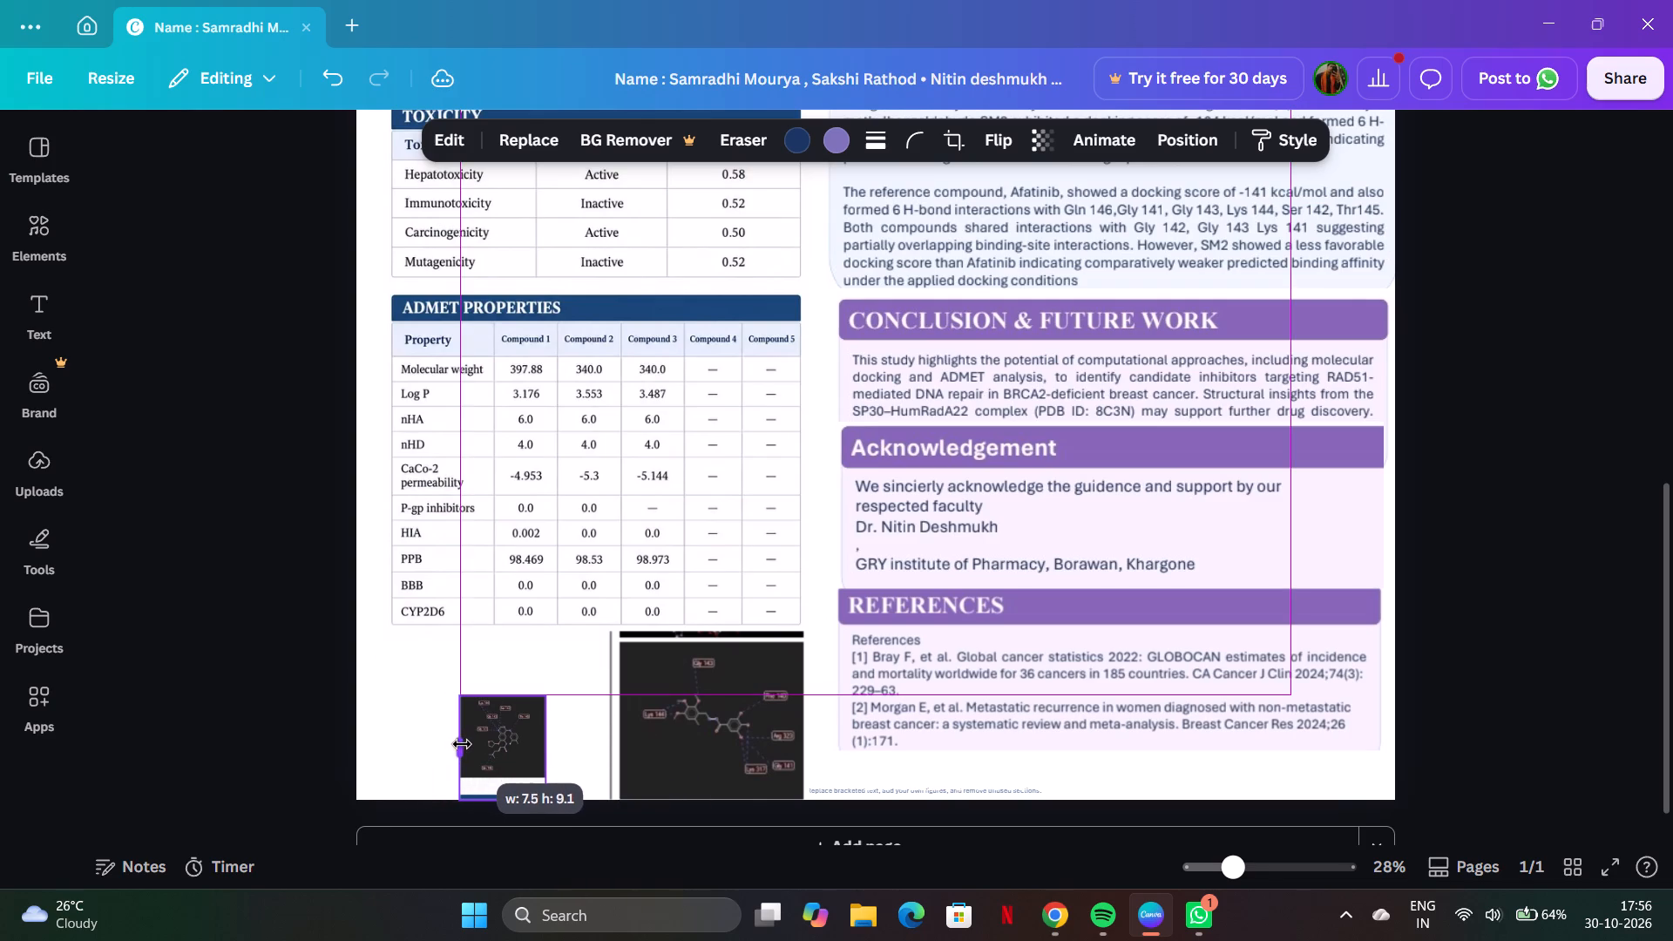
left_click_drag(462, 744, 455, 744)
left_click_drag(489, 801, 489, 785)
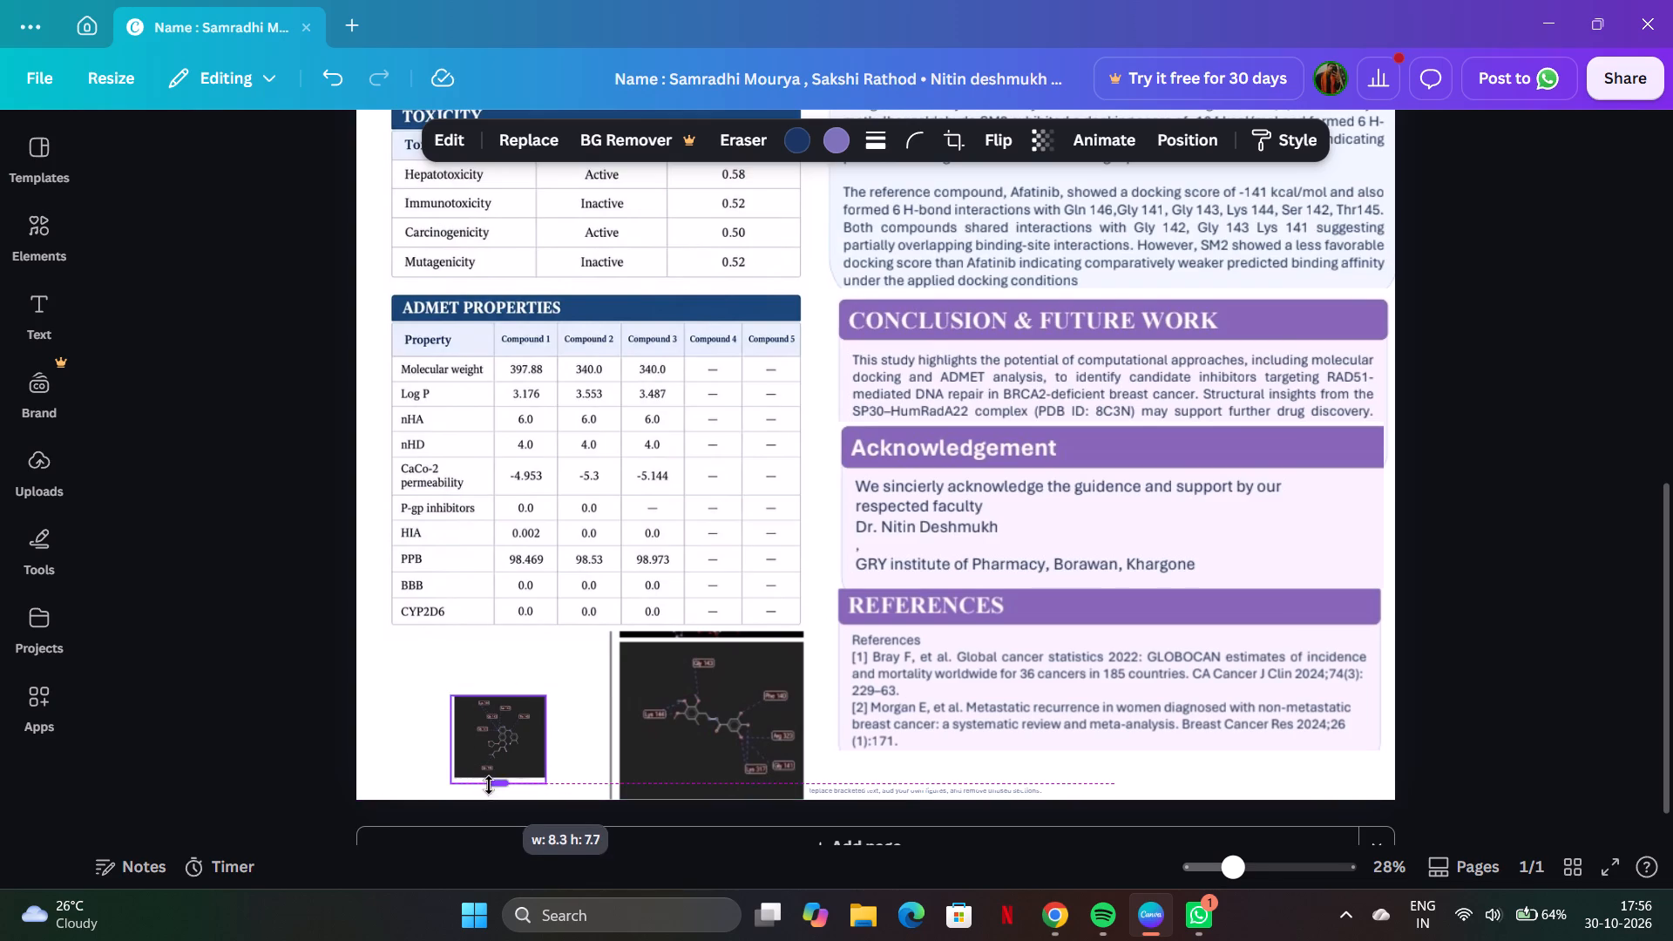
left_click_drag(489, 785, 489, 781)
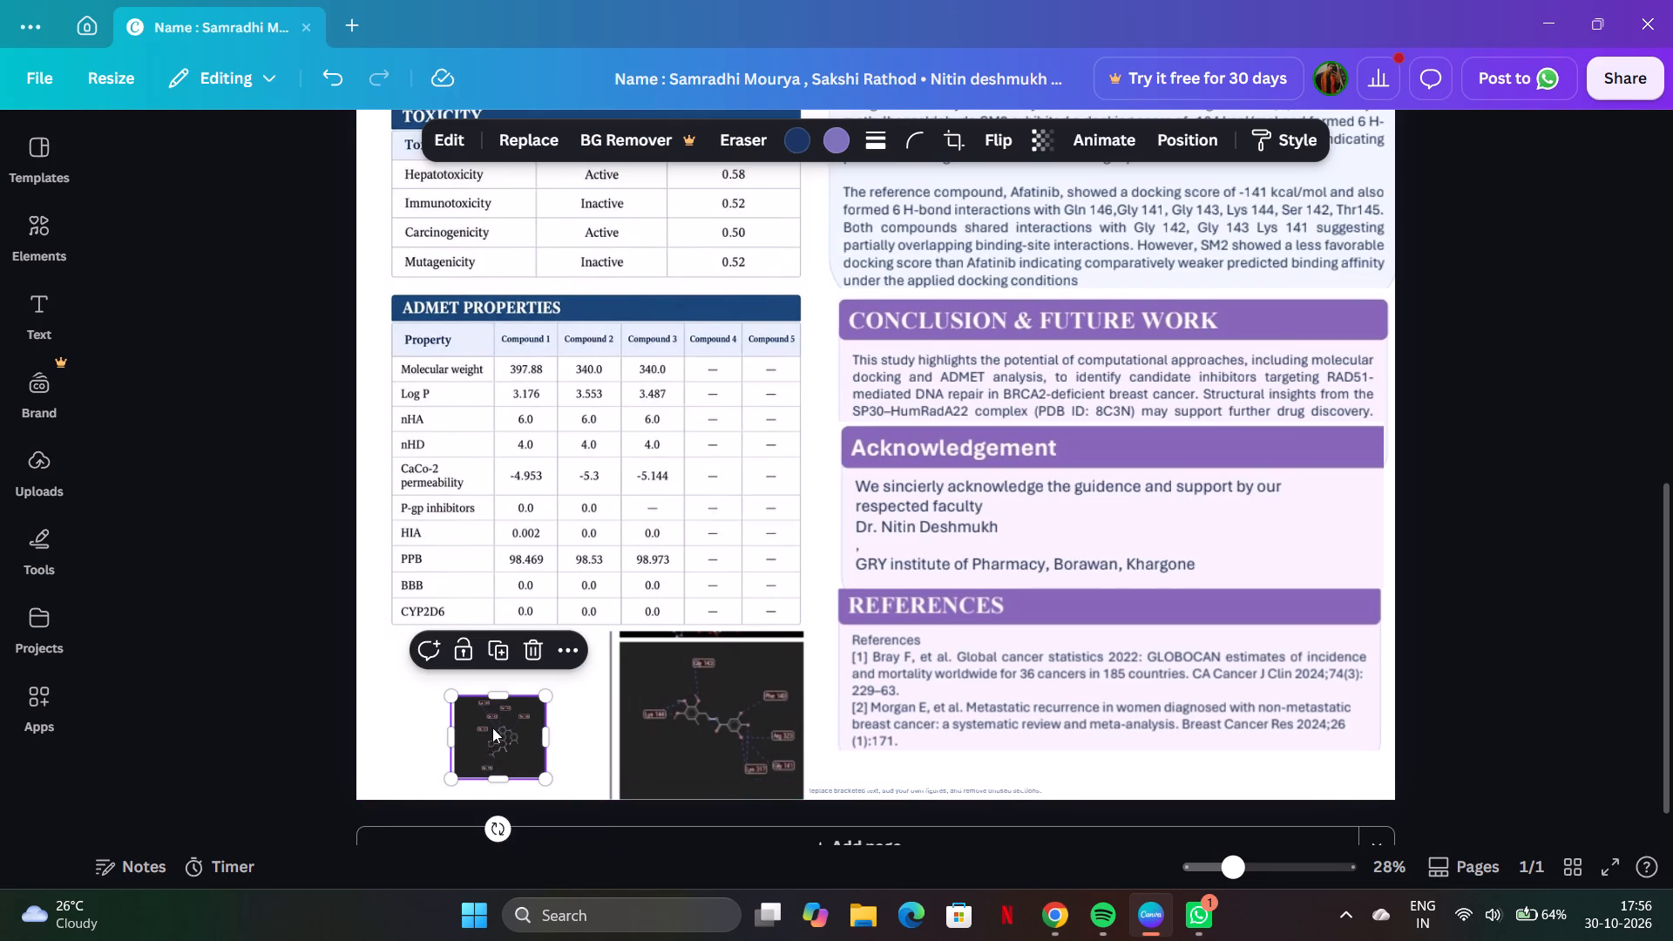
left_click_drag(488, 758, 446, 730)
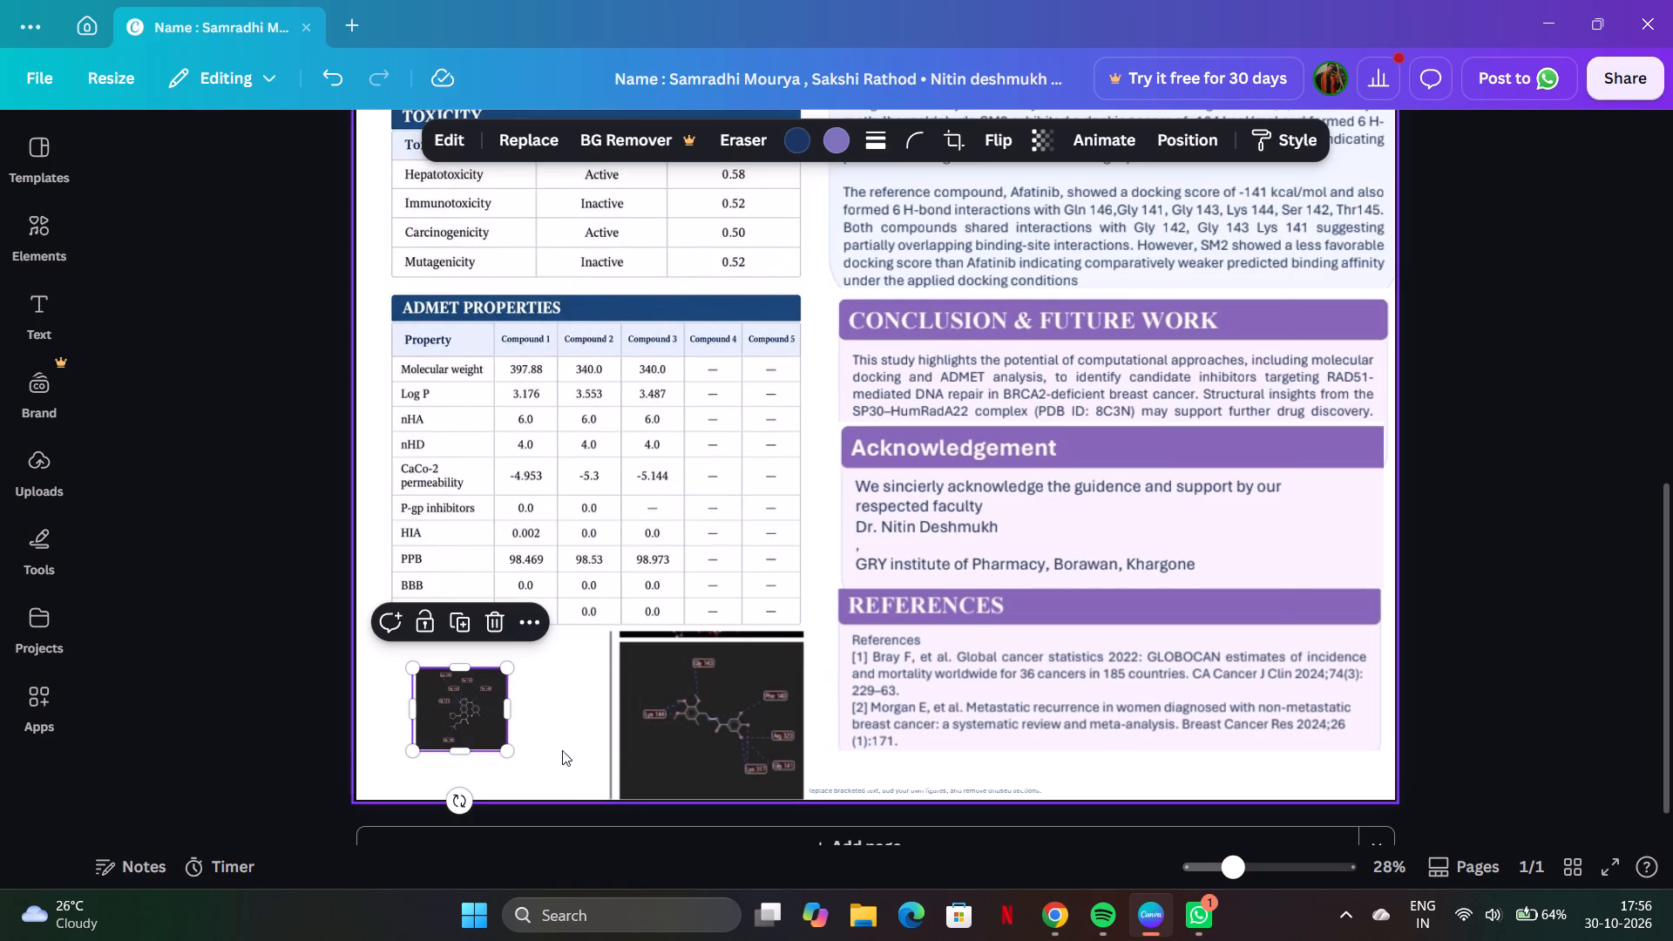
Crop the black strip off the top of the large docking diagram, leaving it about 14 high, and move it up slightly toward the ADMET table.
left_click(704, 698)
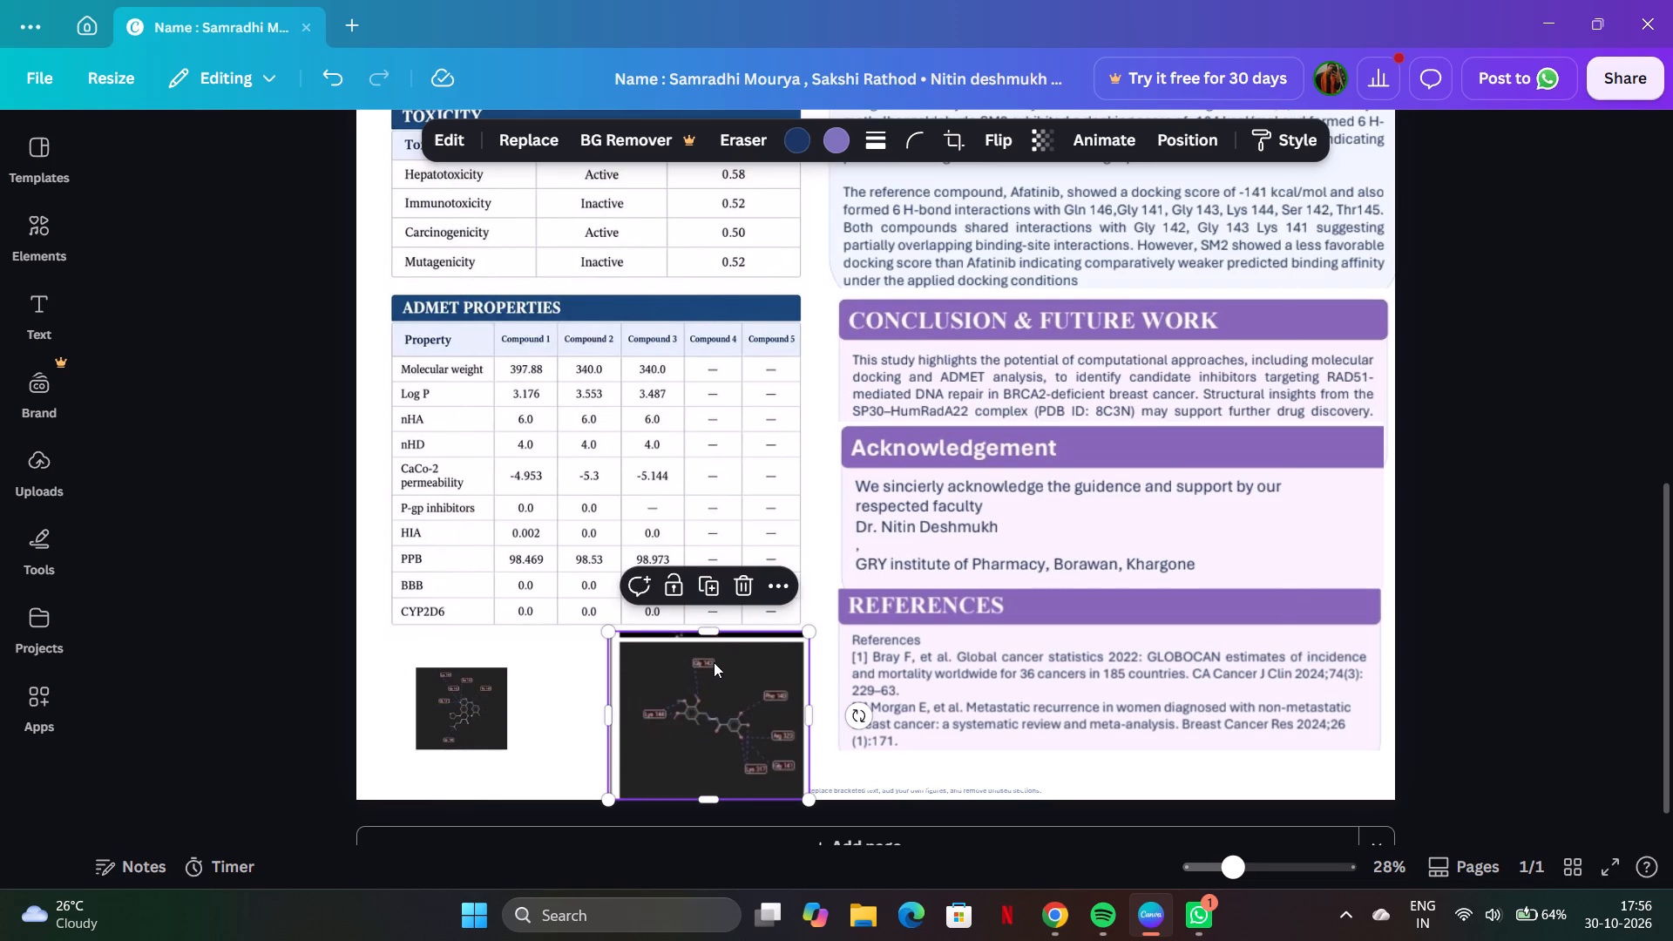
left_click_drag(708, 632, 708, 638)
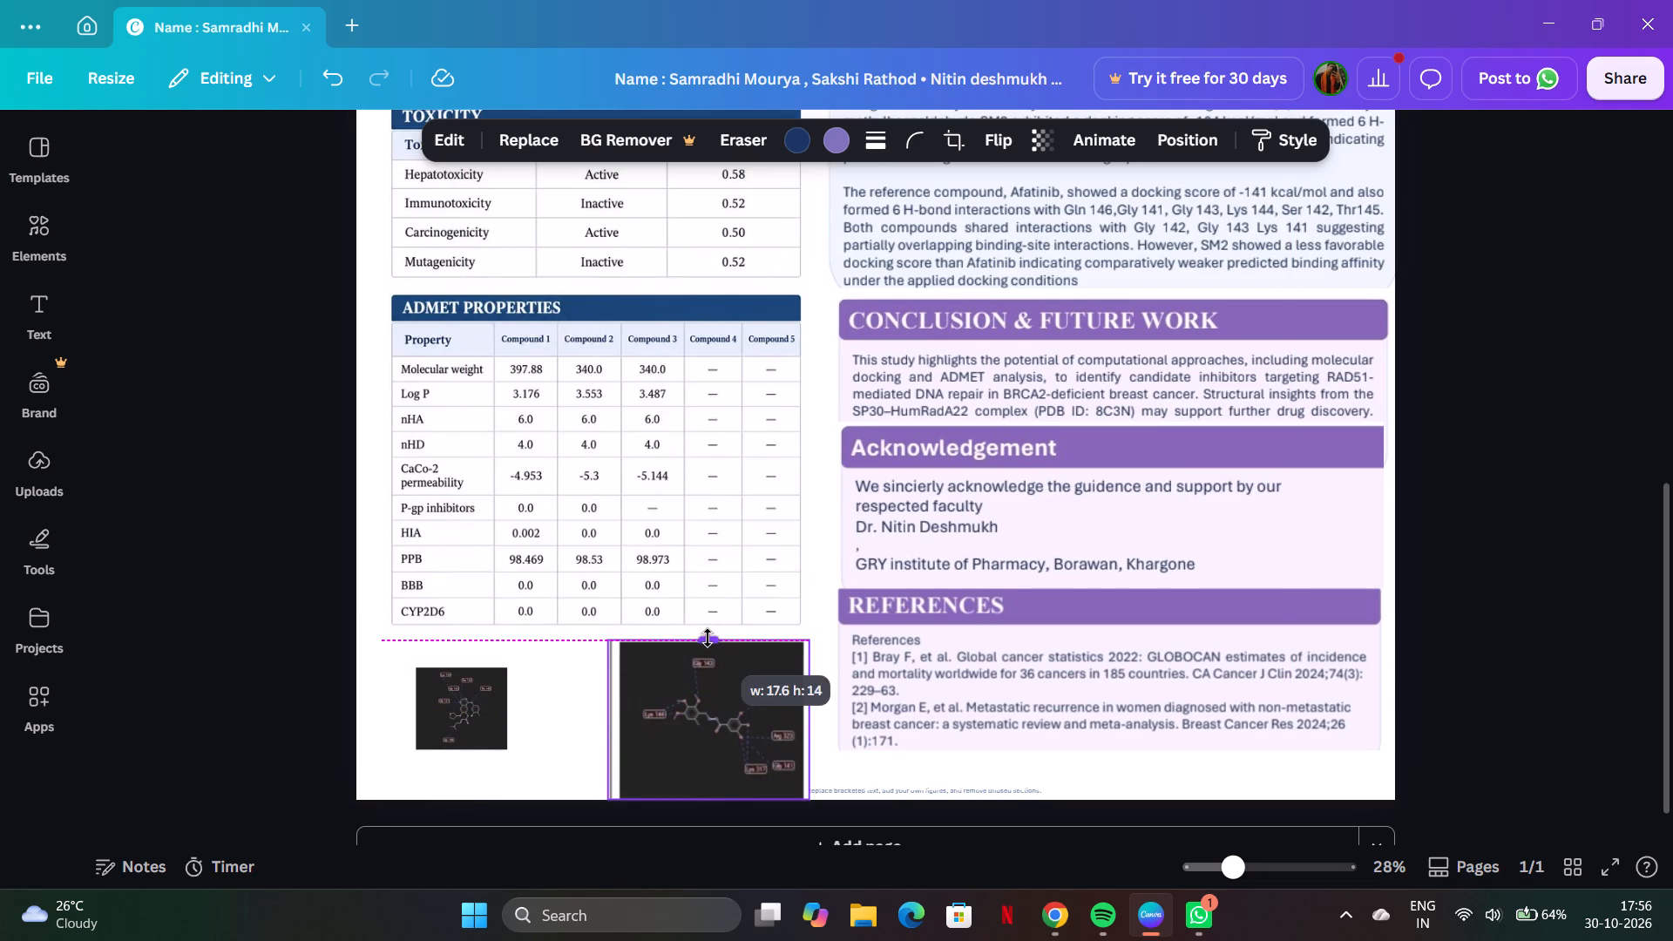
left_click_drag(708, 638, 708, 641)
left_click_drag(719, 687, 719, 678)
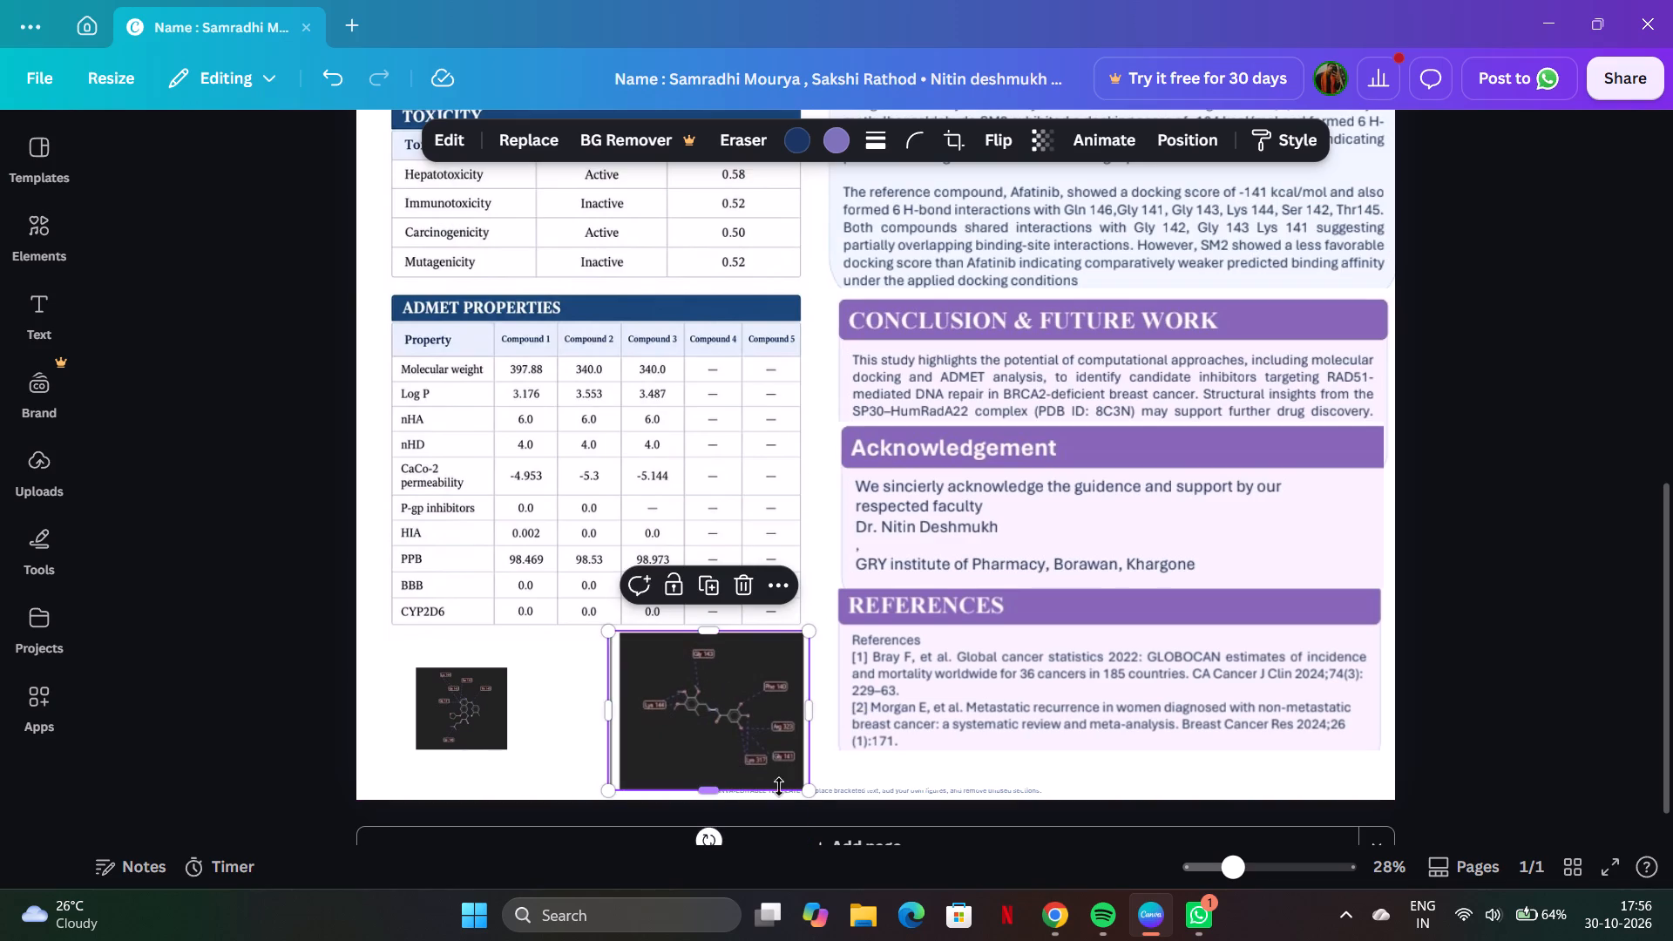
Shrink the larger docking diagram to about 12.5 high and shift it slightly to fit below the ADMET table's last columns.
left_click_drag(800, 791, 789, 786)
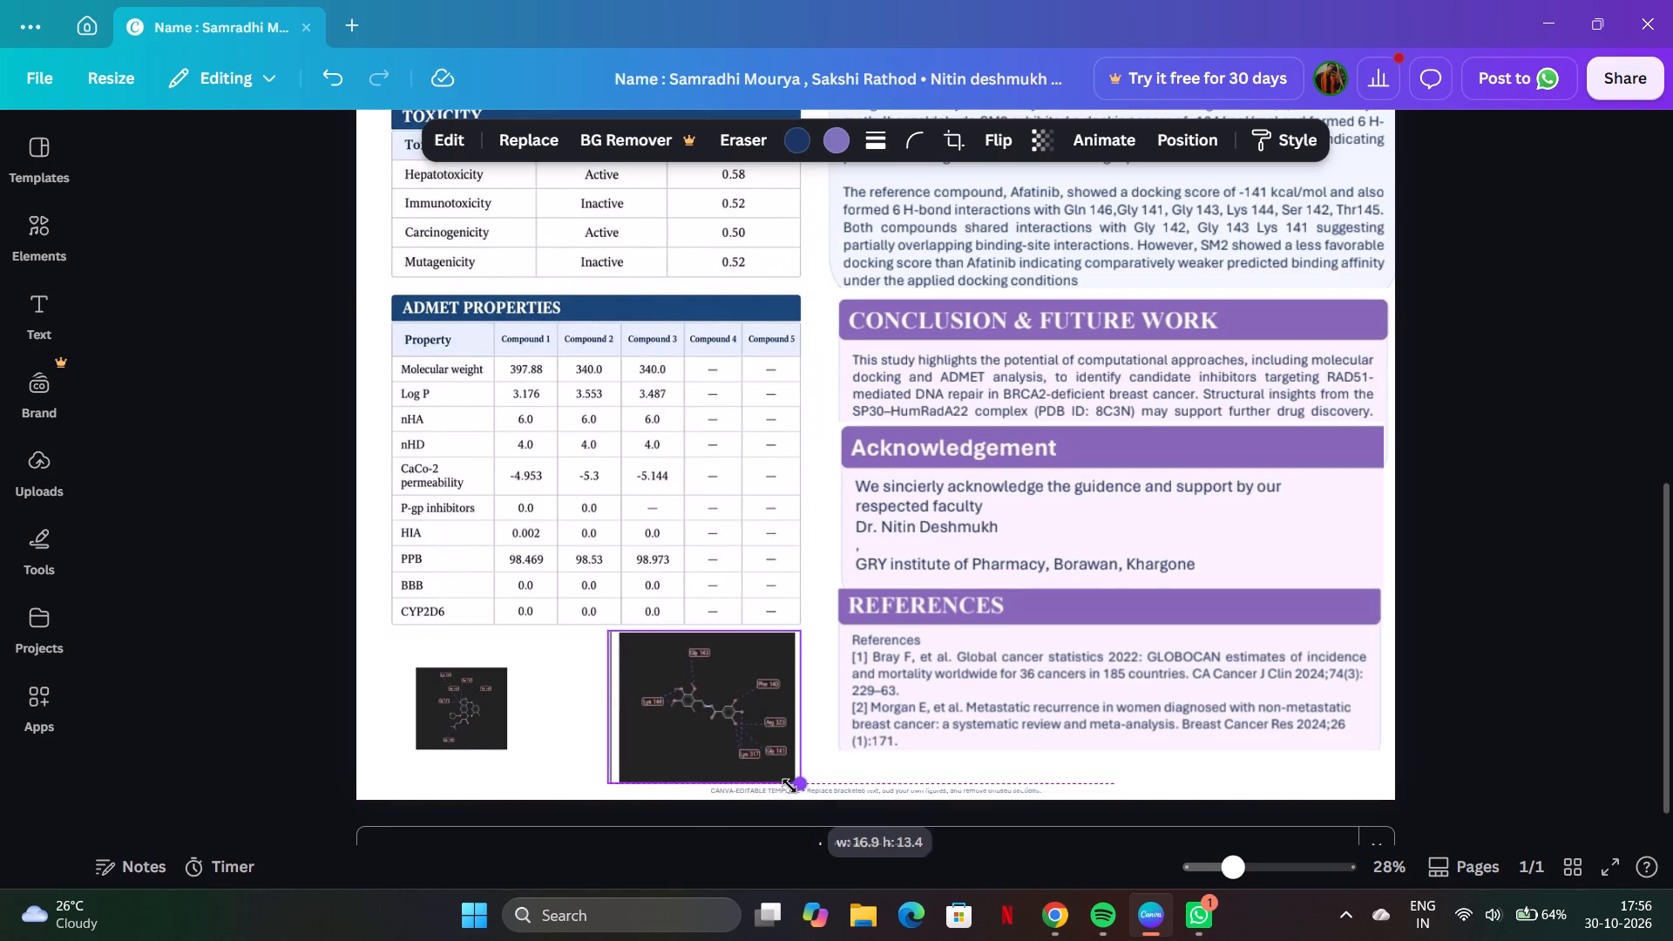
left_click_drag(789, 786, 776, 777)
left_click(687, 711)
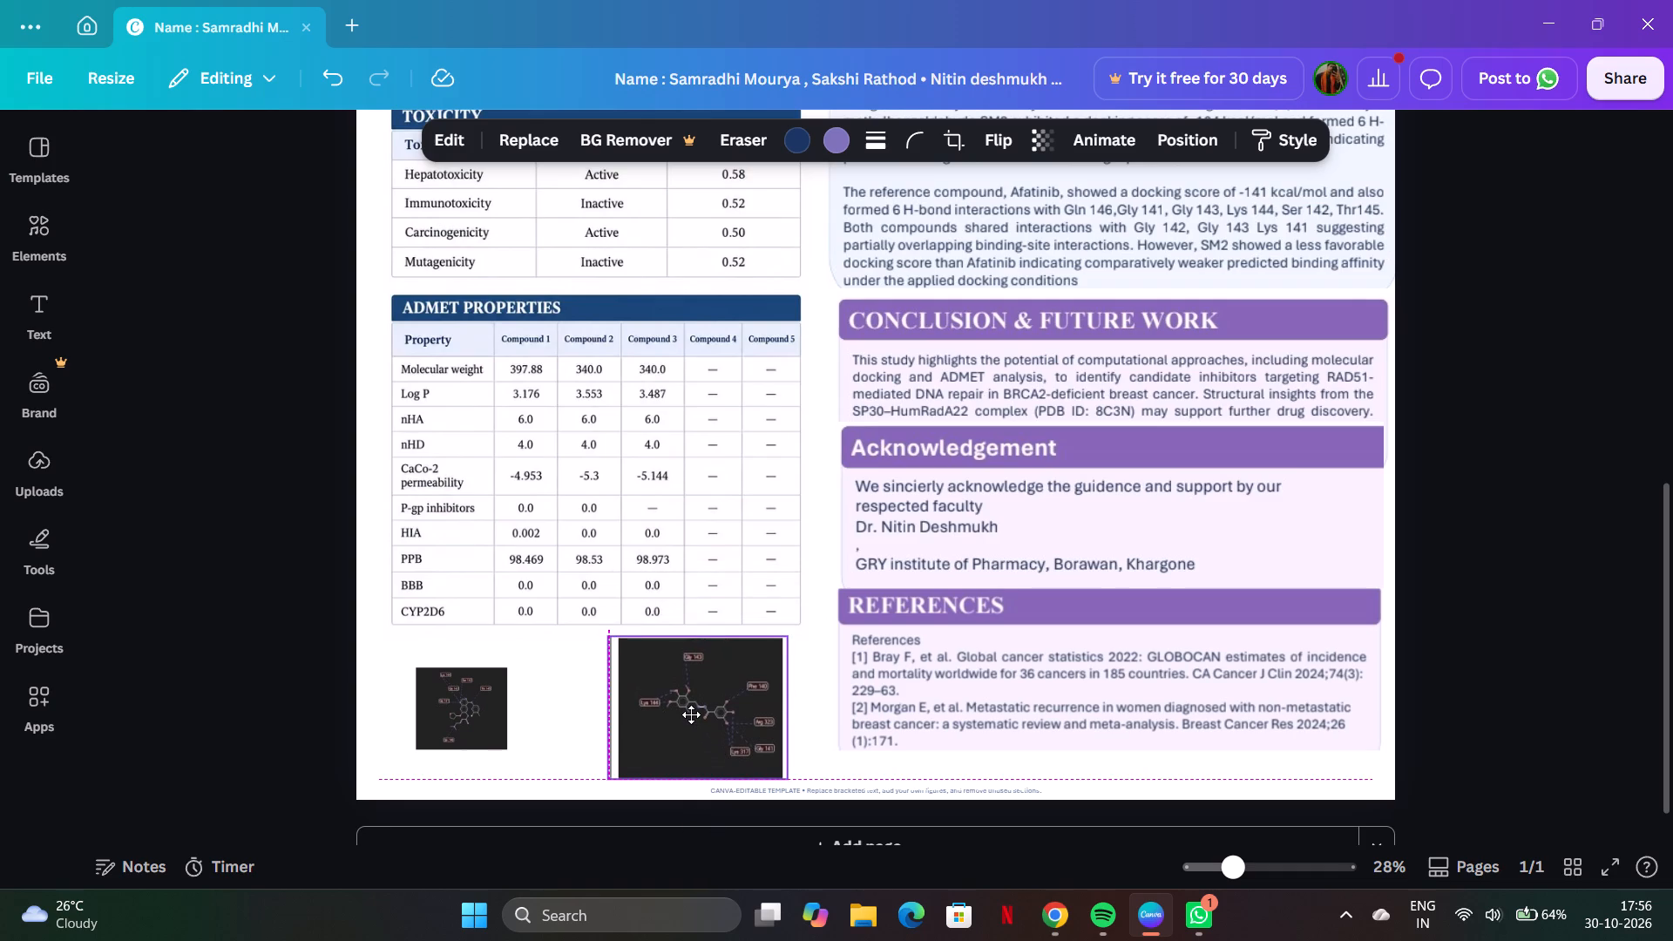
Enlarge the smaller docking diagram below the ADMET table's first columns to about 14.3 wide by 12.6 high, matching its neighbour.
left_click(511, 733)
left_click(474, 721)
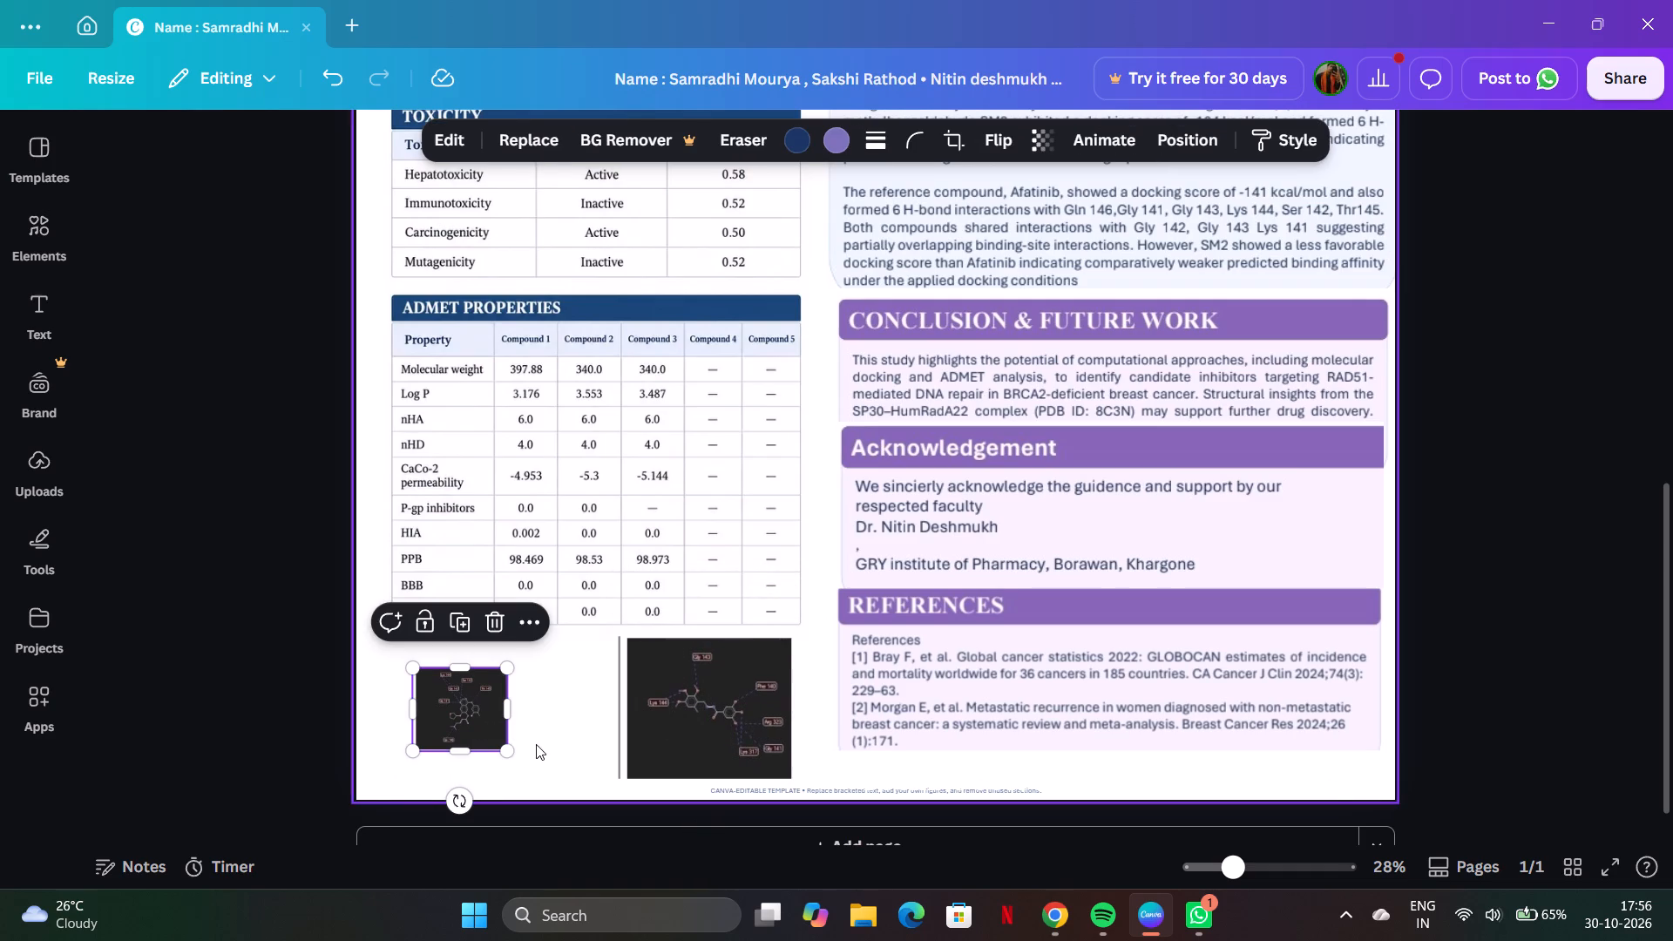
left_click_drag(511, 749, 559, 770)
left_click_drag(546, 661, 579, 638)
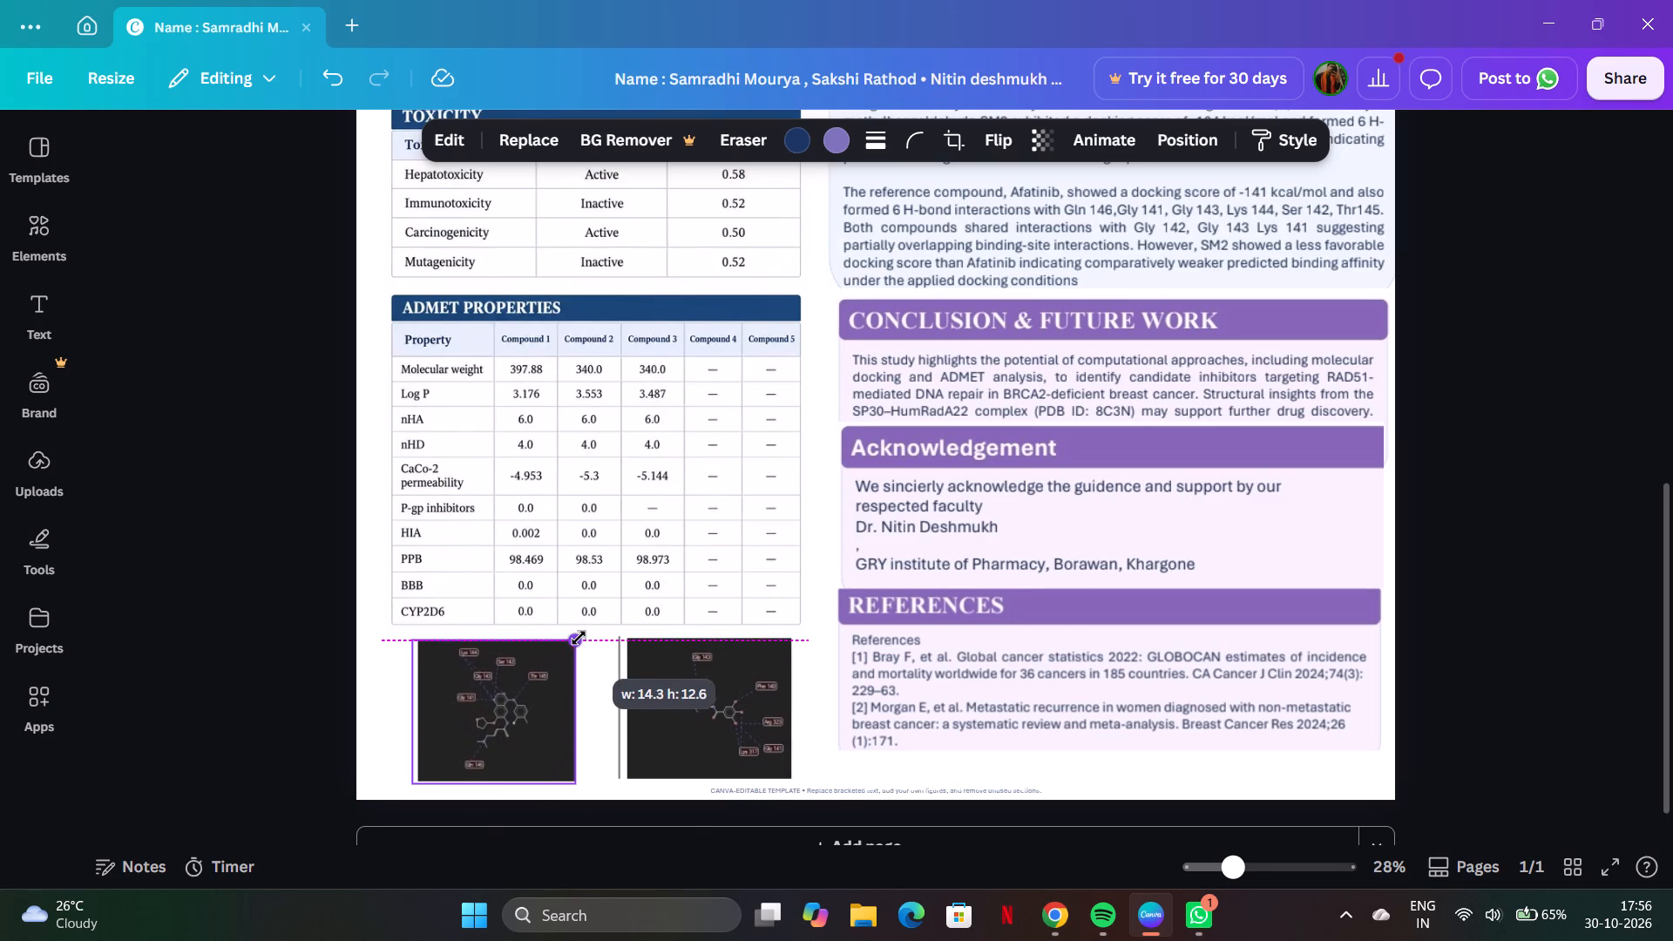
left_click_drag(579, 638, 580, 633)
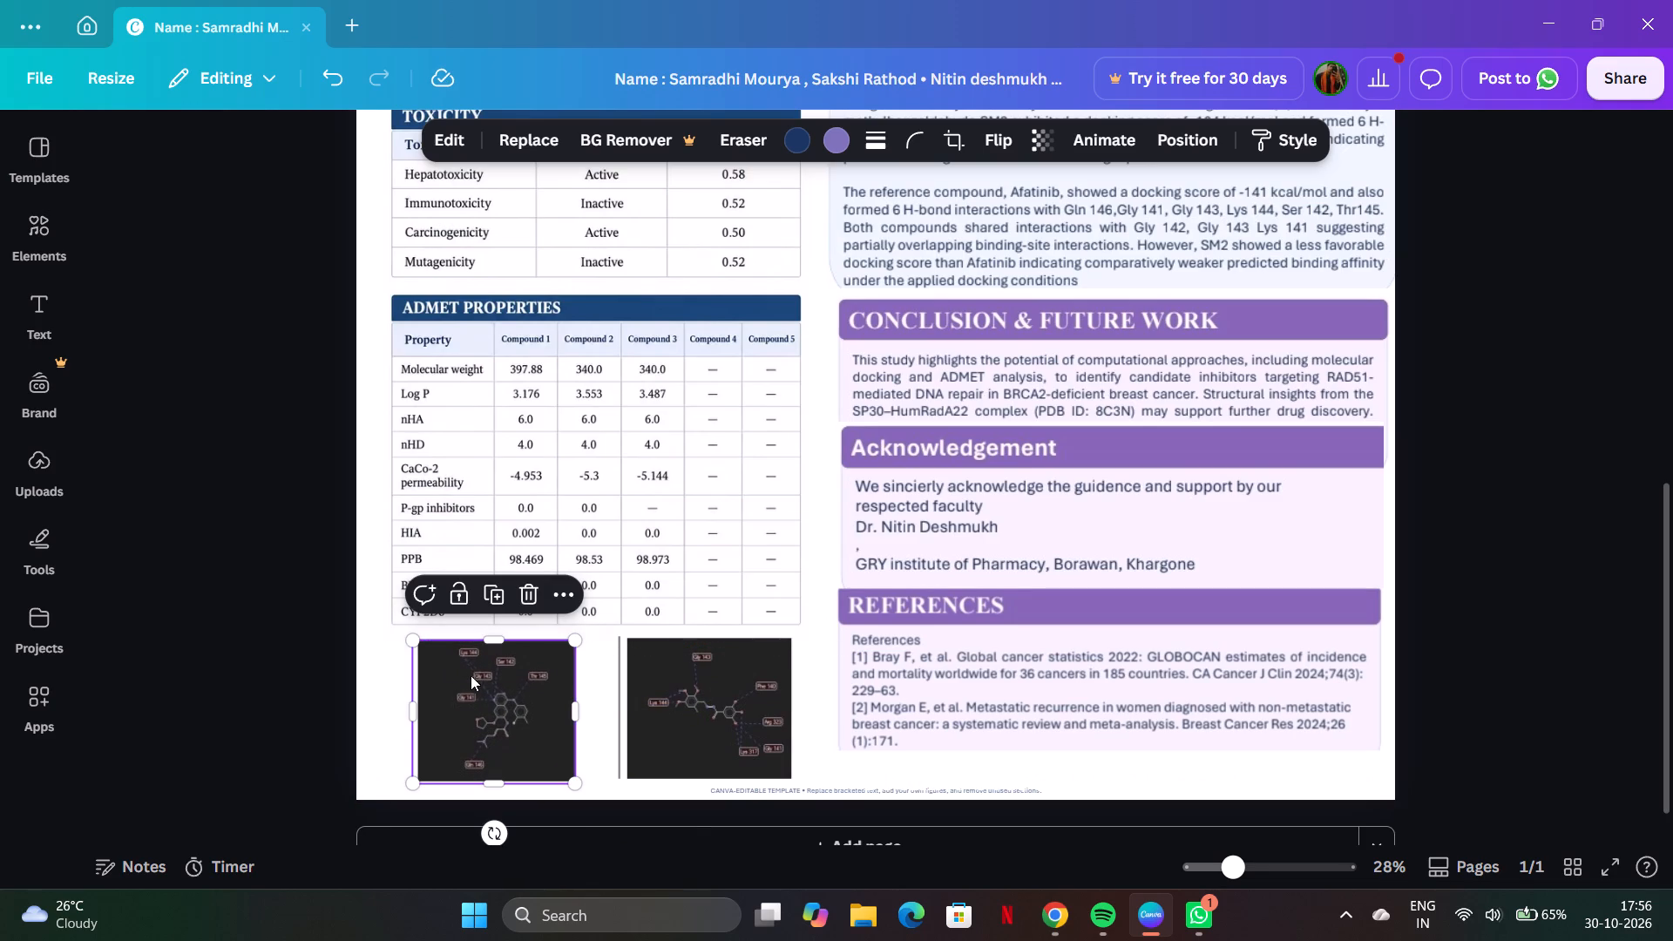
Crop the stray dark line off the left edge of the docking diagram below the last columns, leaving it about 15.4 wide.
left_click(714, 738)
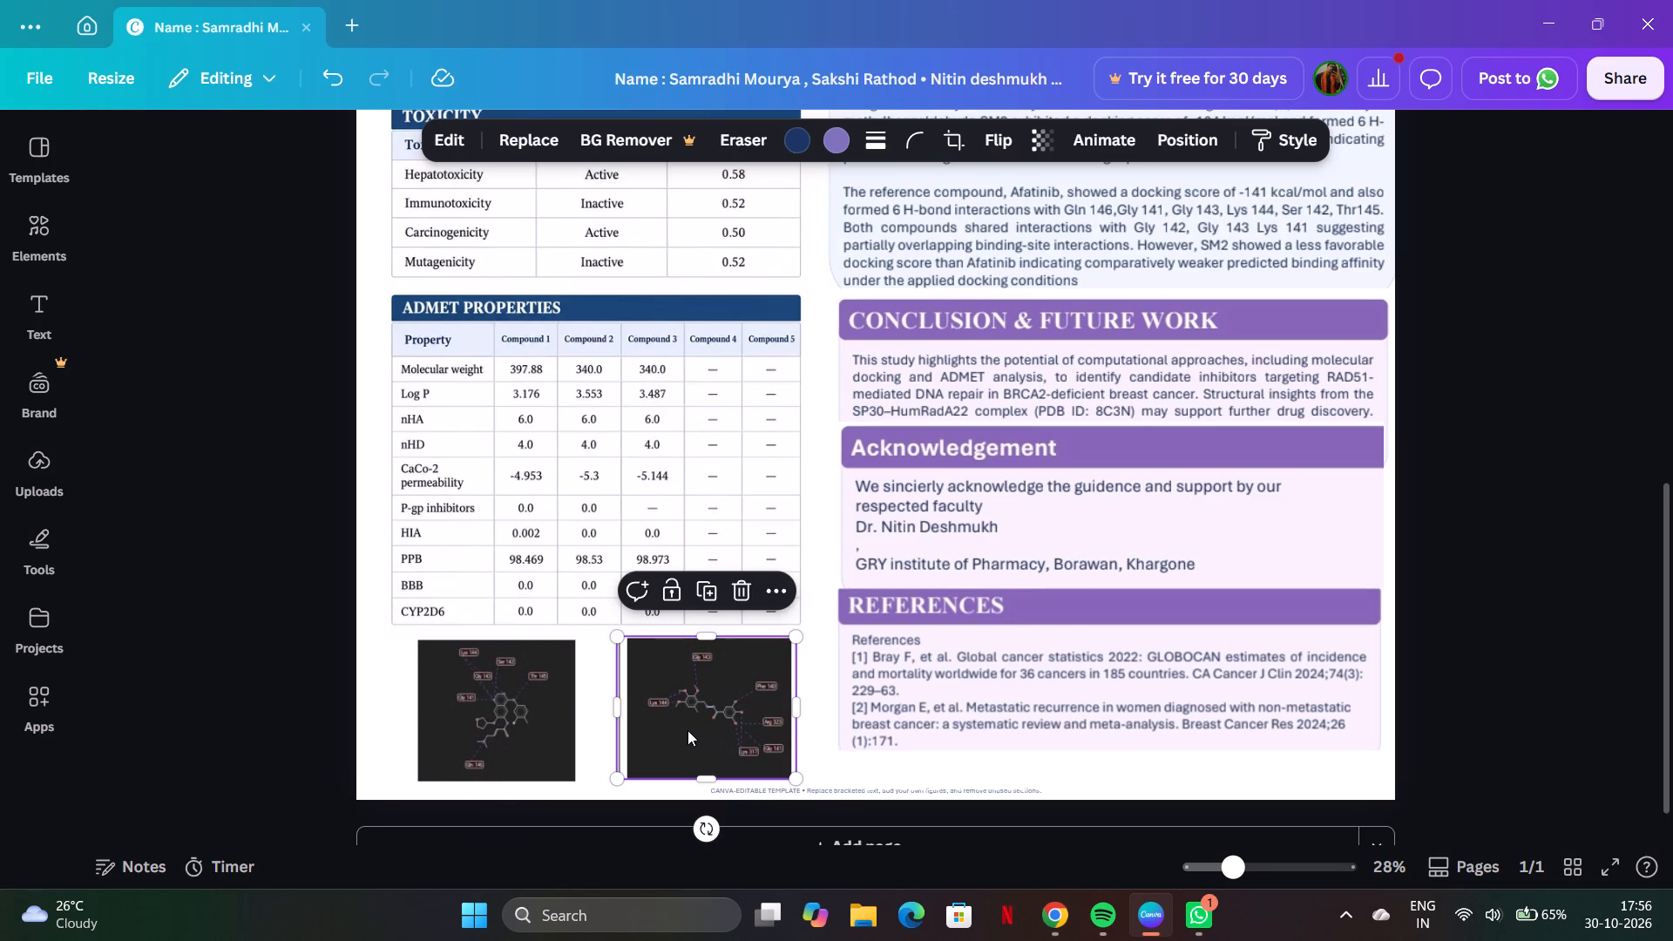
left_click_drag(617, 707, 621, 706)
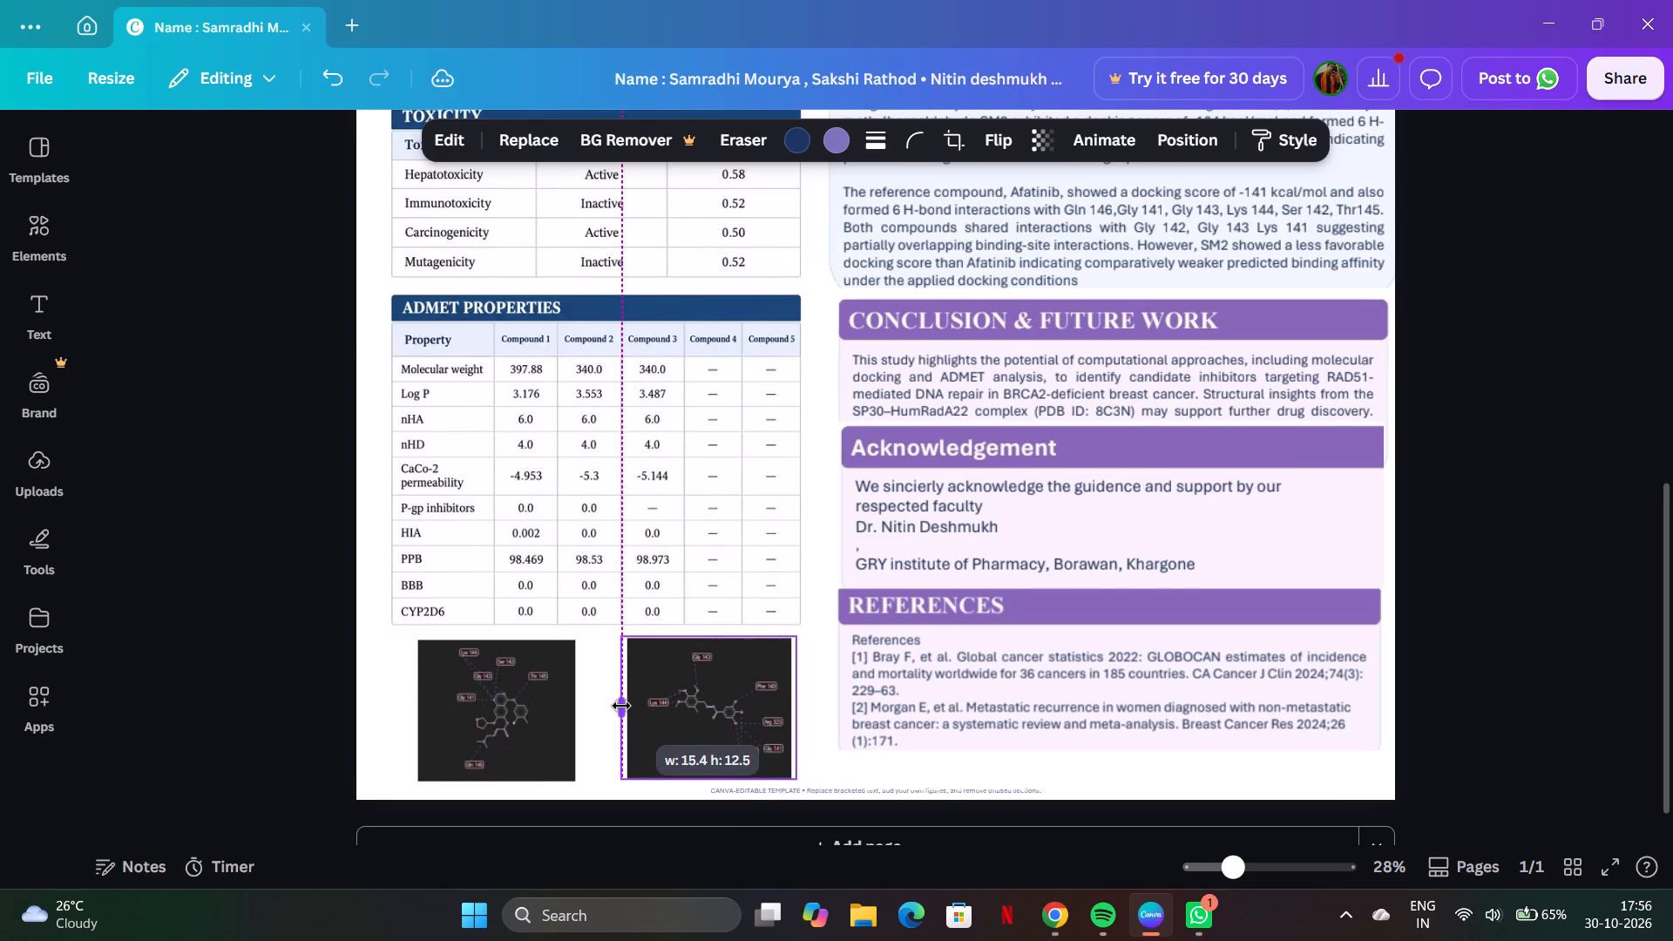
left_click_drag(621, 706, 625, 706)
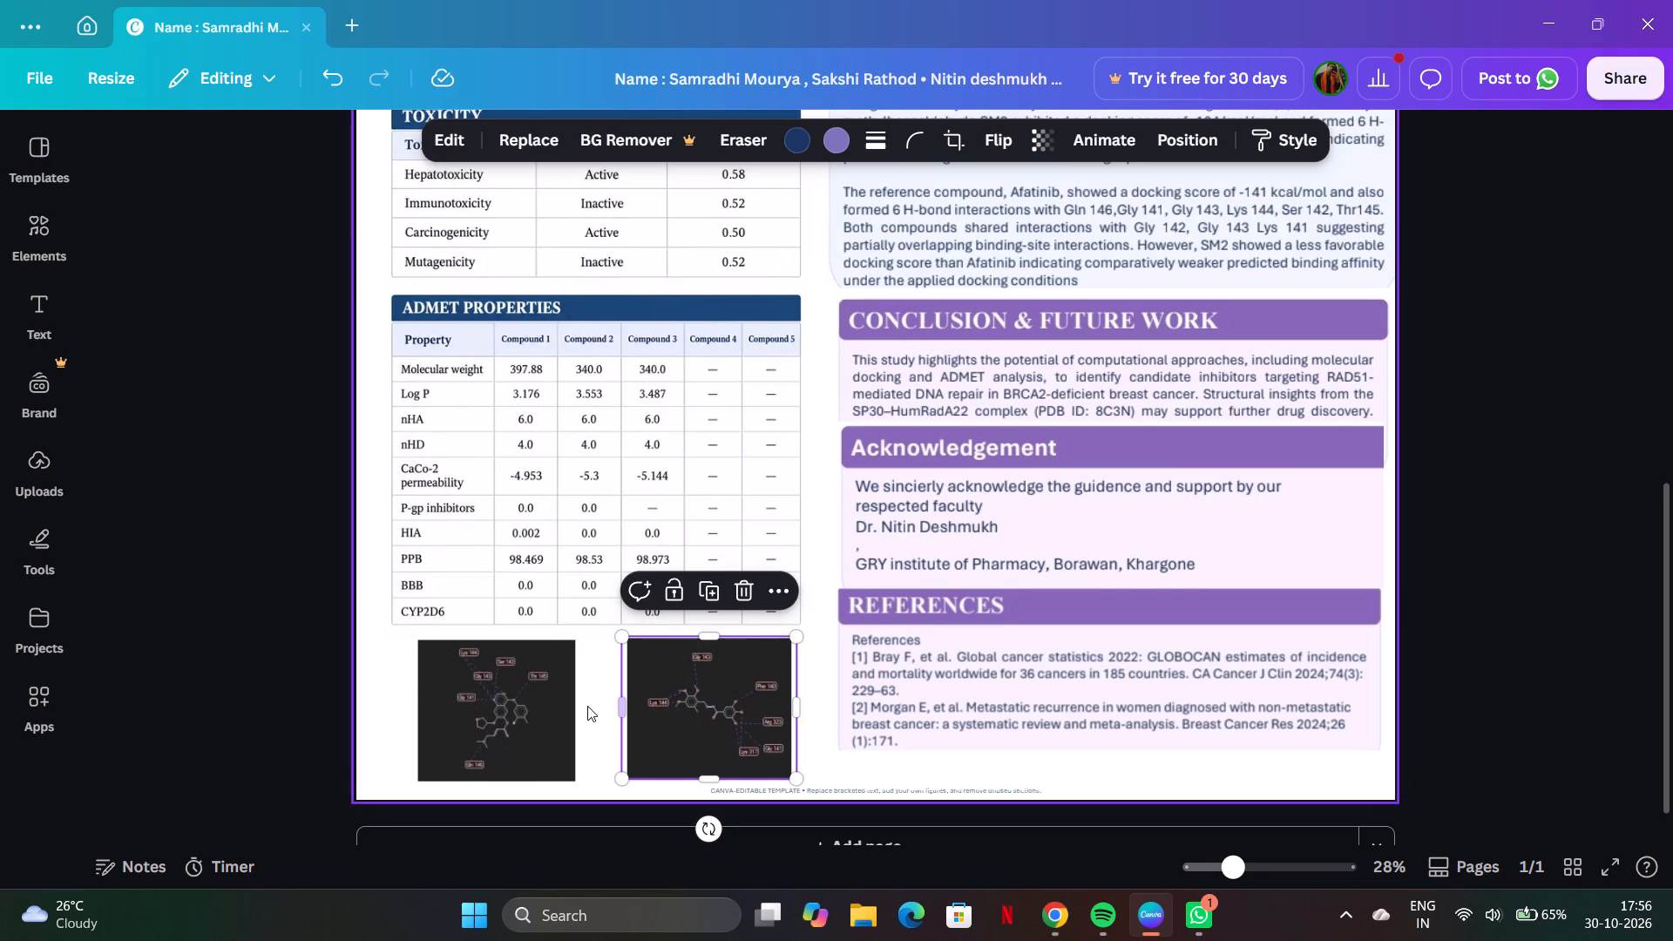
Examine the two docking diagrams side by side and the layout of the whole poster page.
left_click(587, 706)
left_click(534, 705)
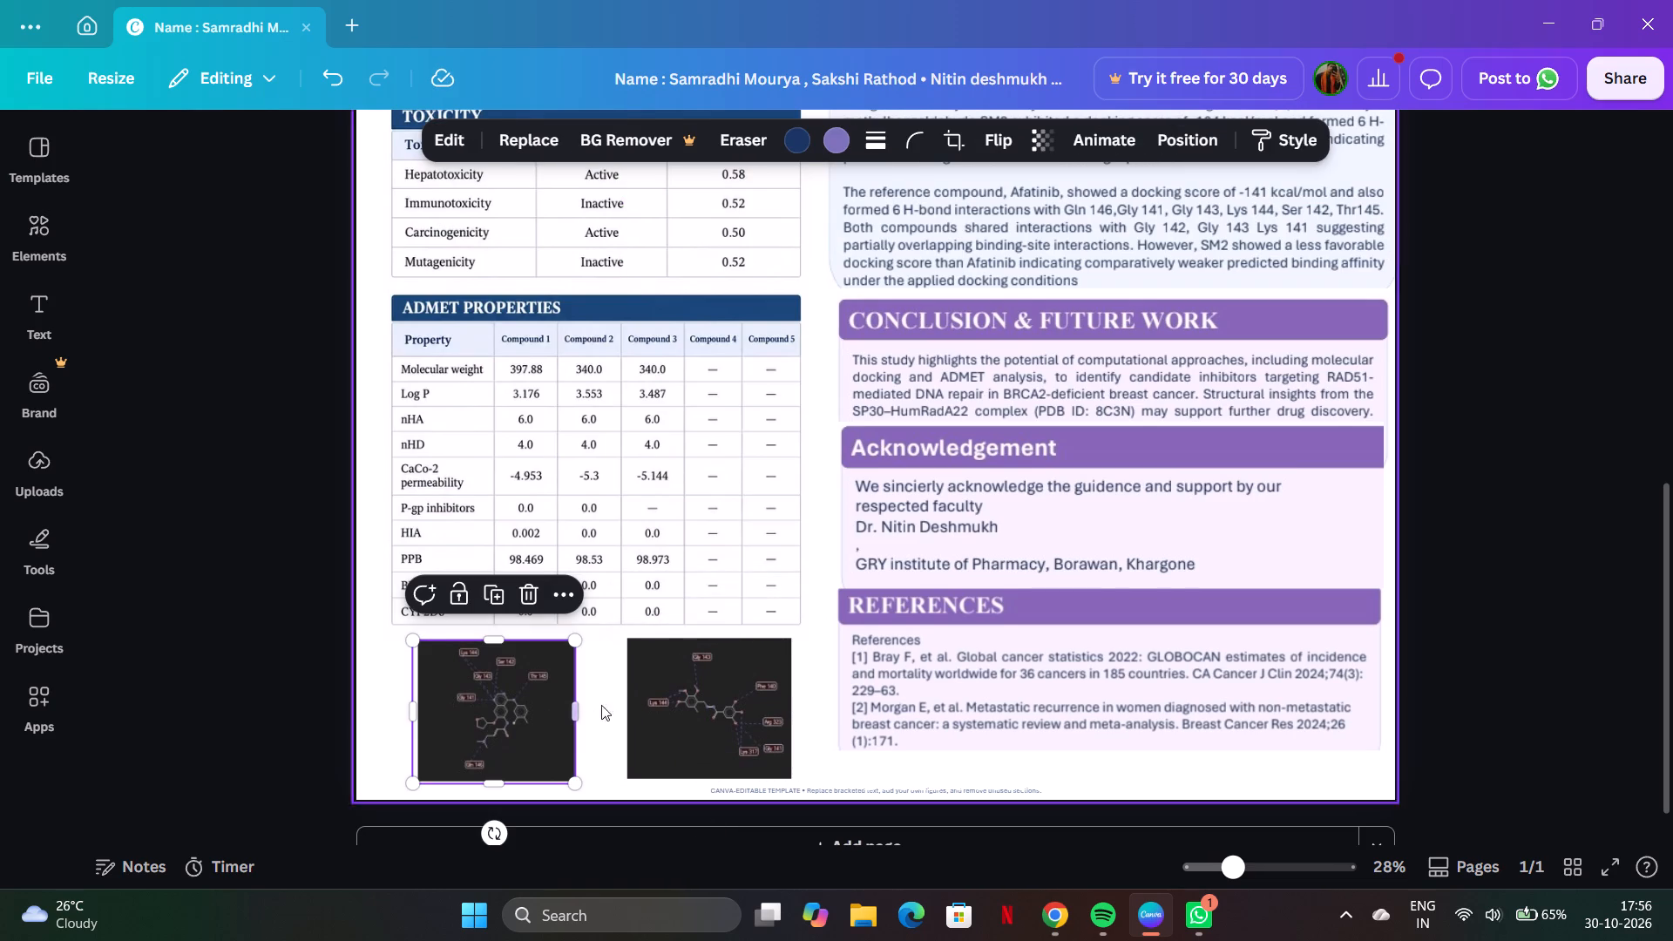
left_click(669, 702)
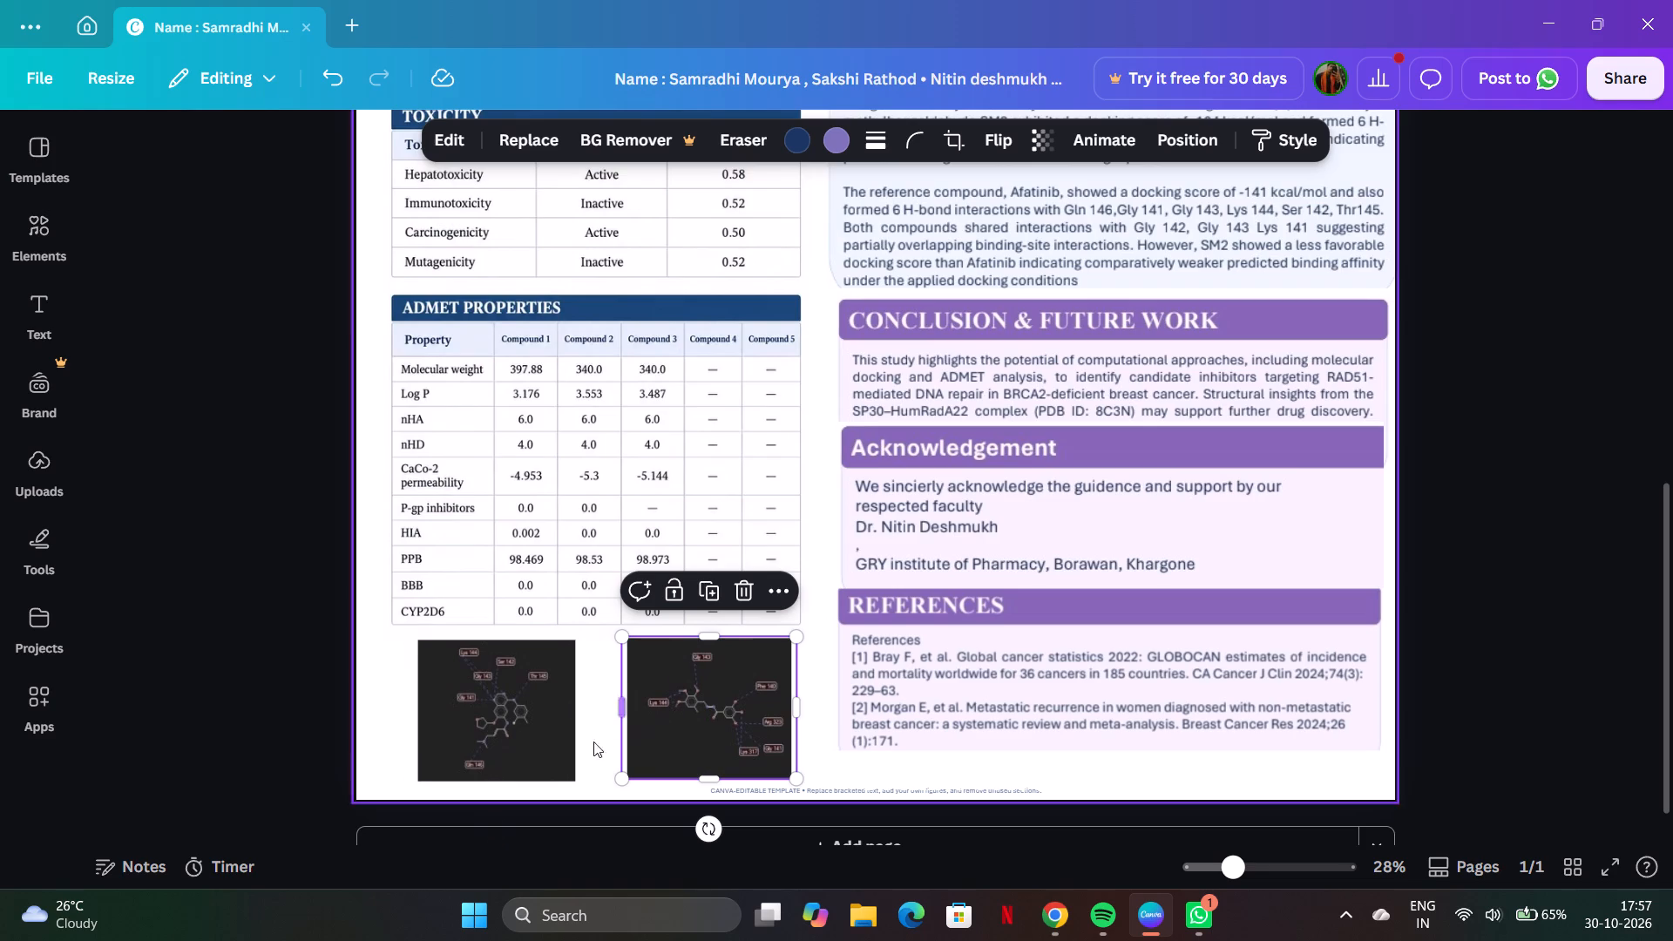
left_click(550, 707)
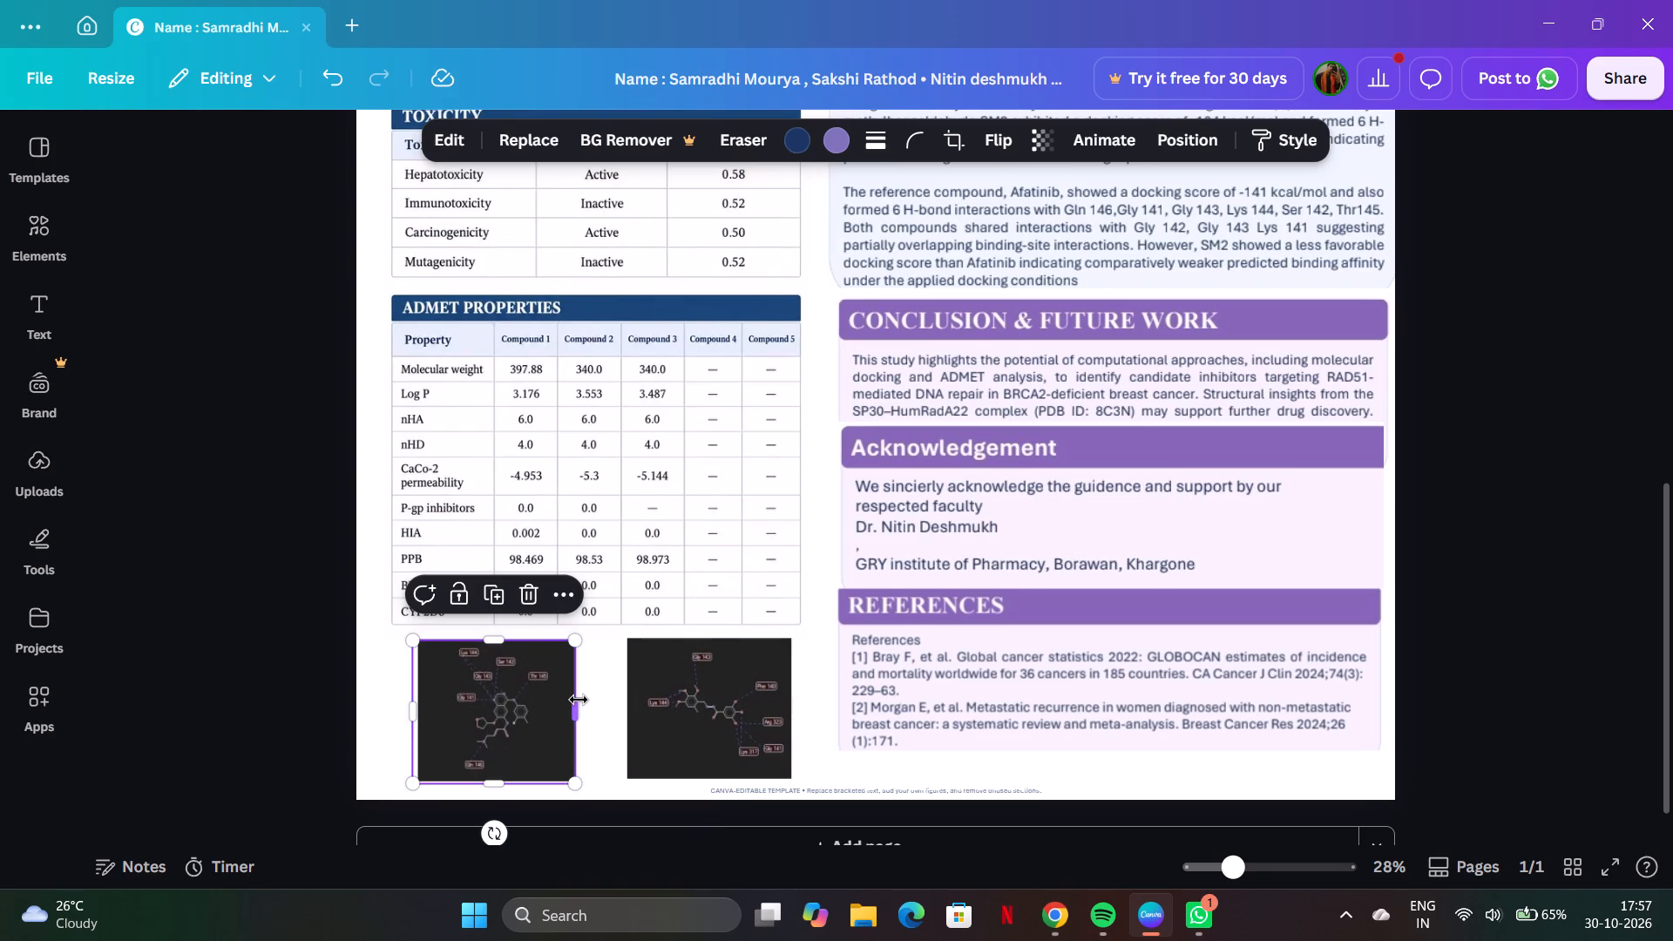
left_click(548, 705)
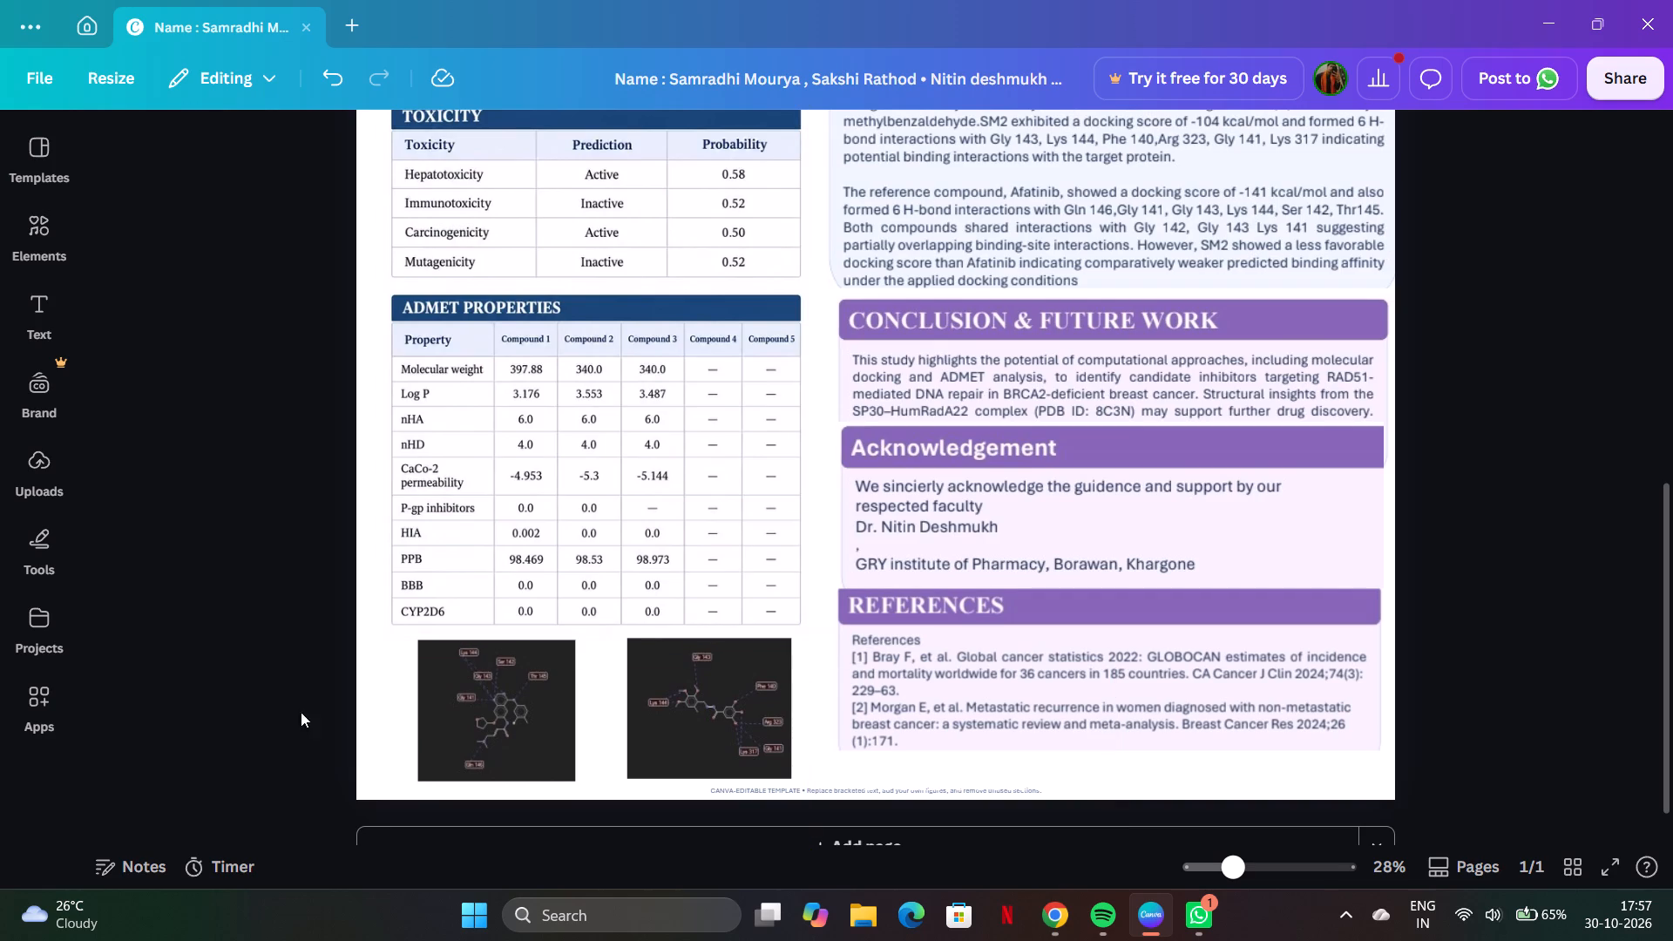
left_click(396, 701)
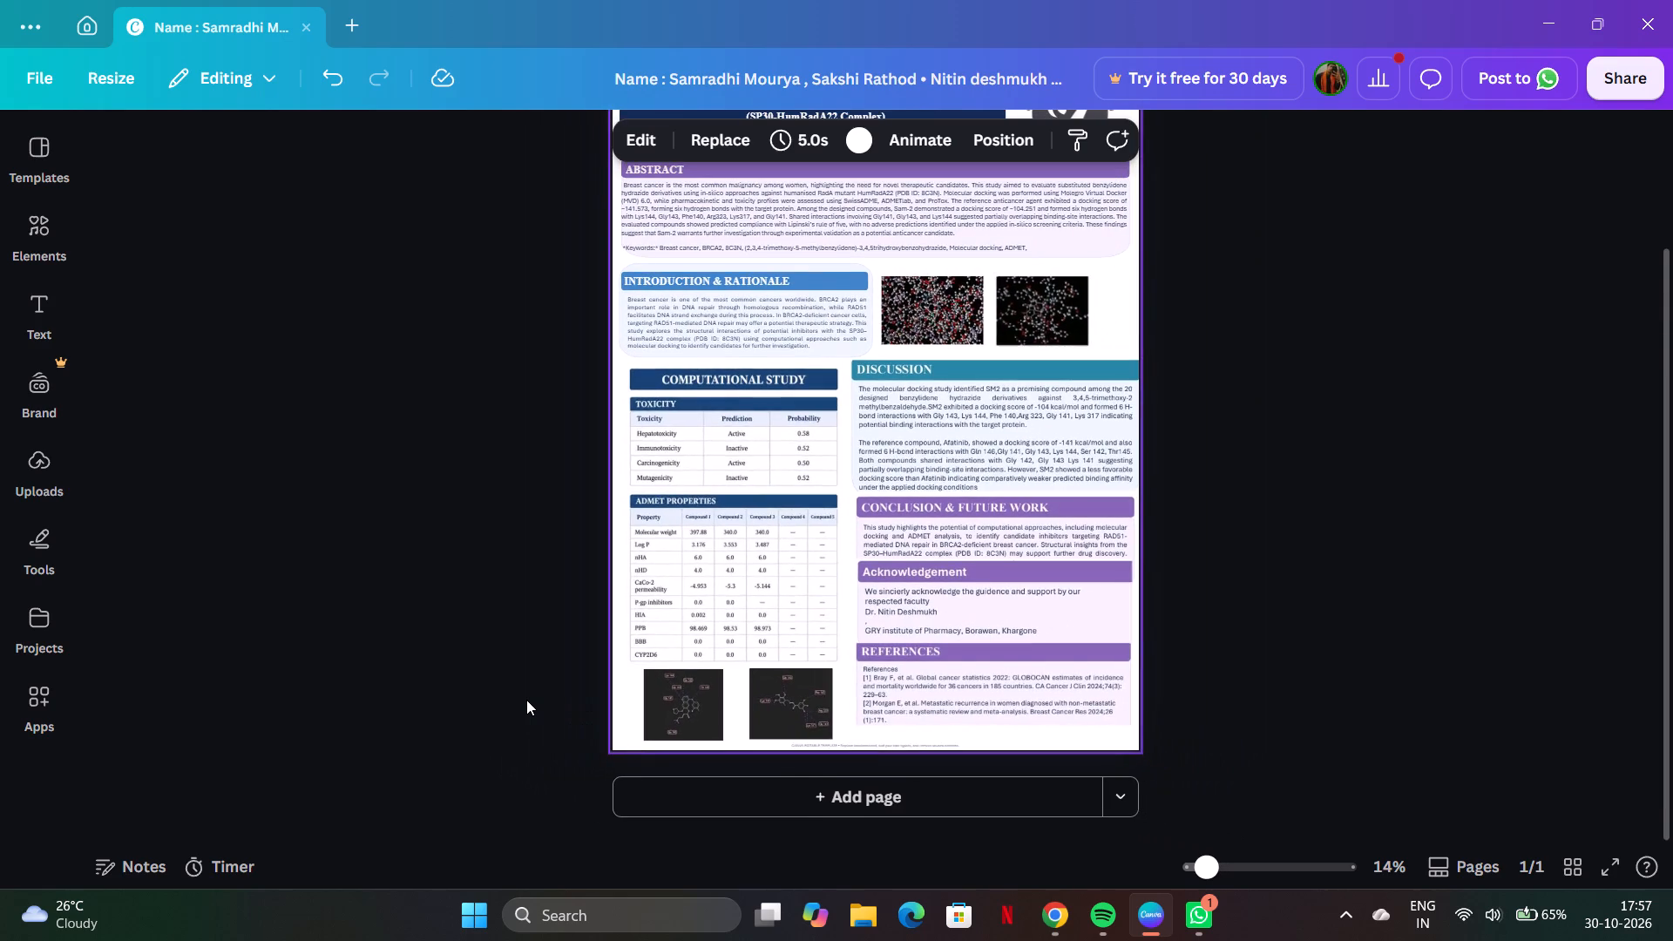
scroll(921, 540, "up", 1)
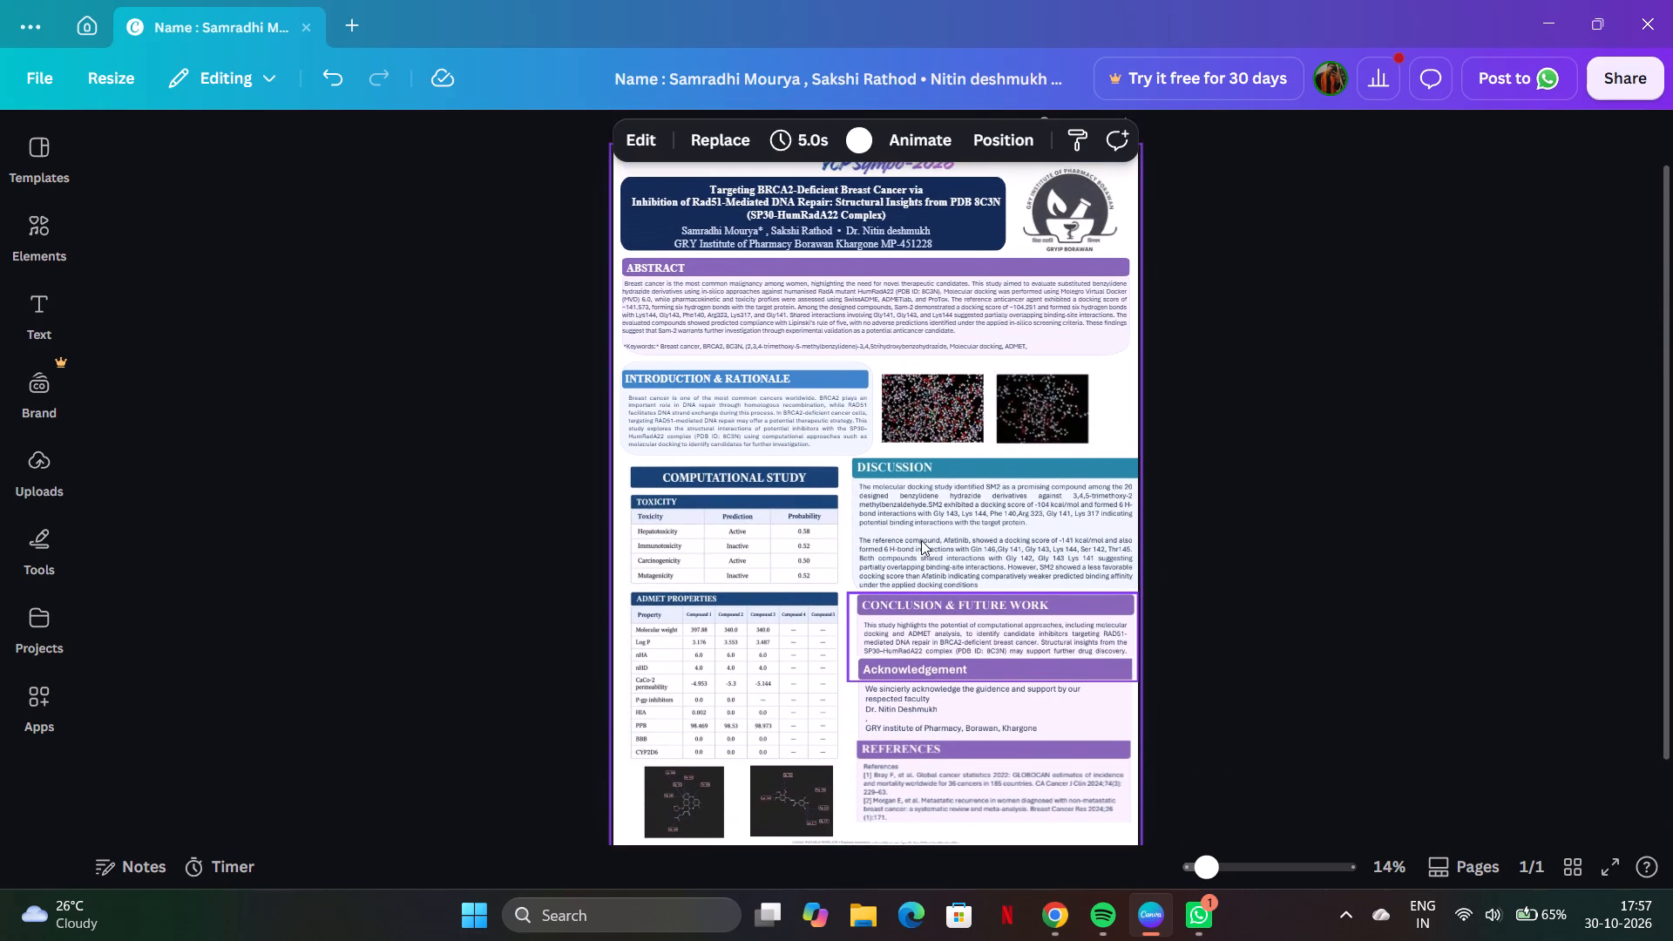
scroll(921, 540, "up", 1)
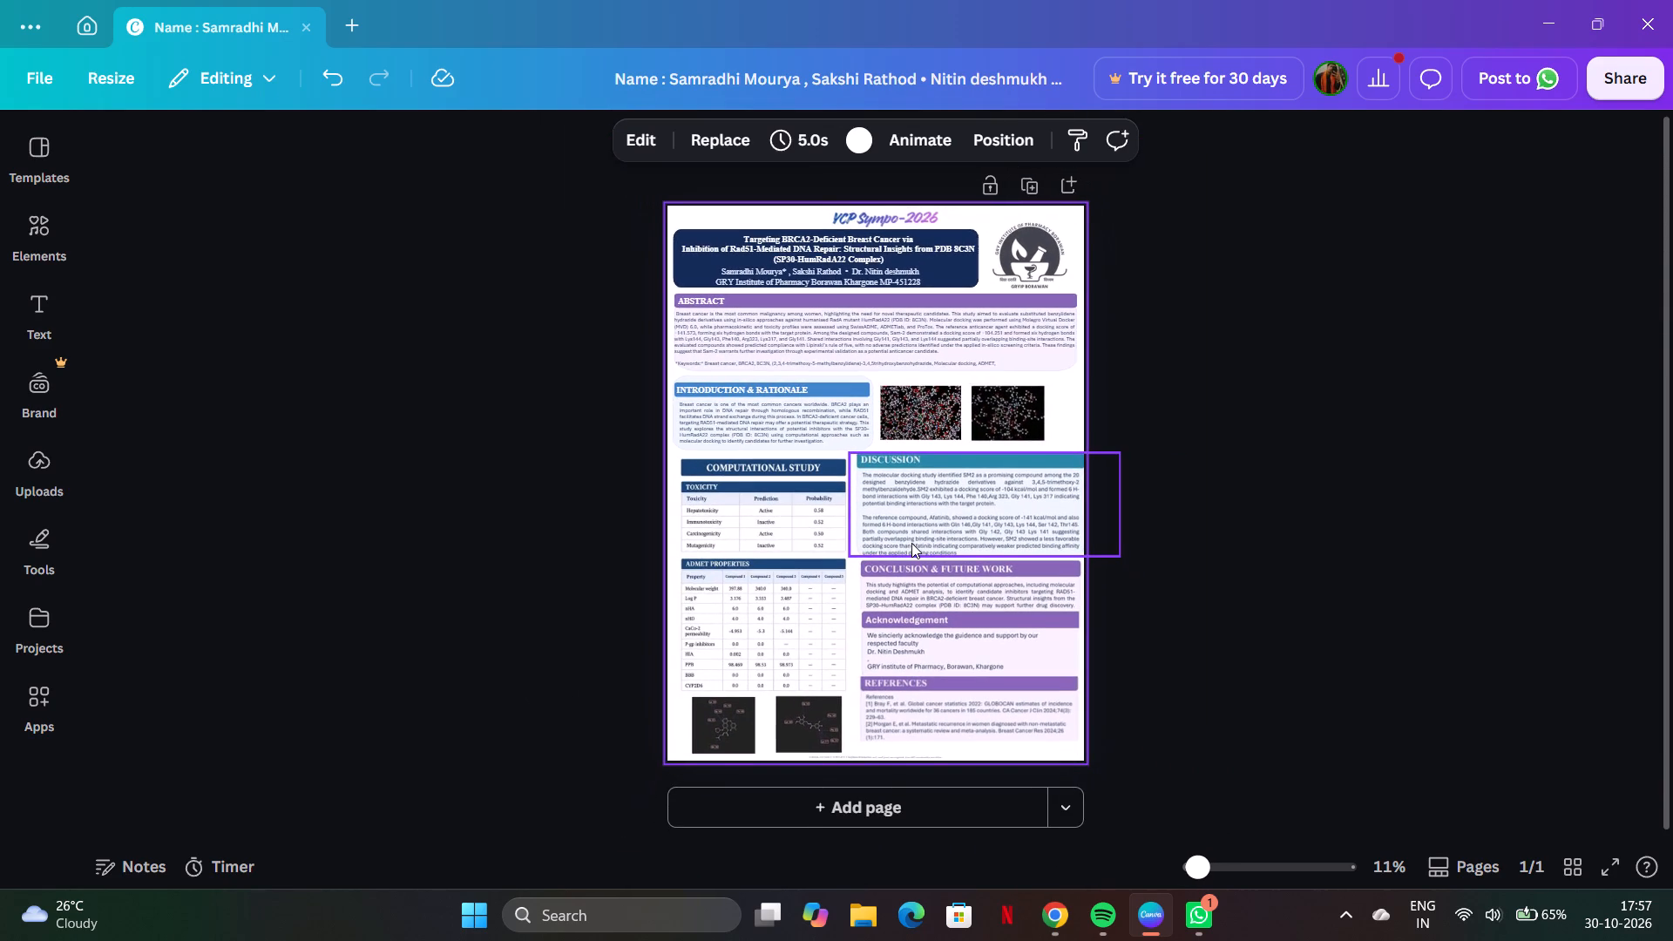
scroll(911, 543, "up", 1)
left_click(1221, 540)
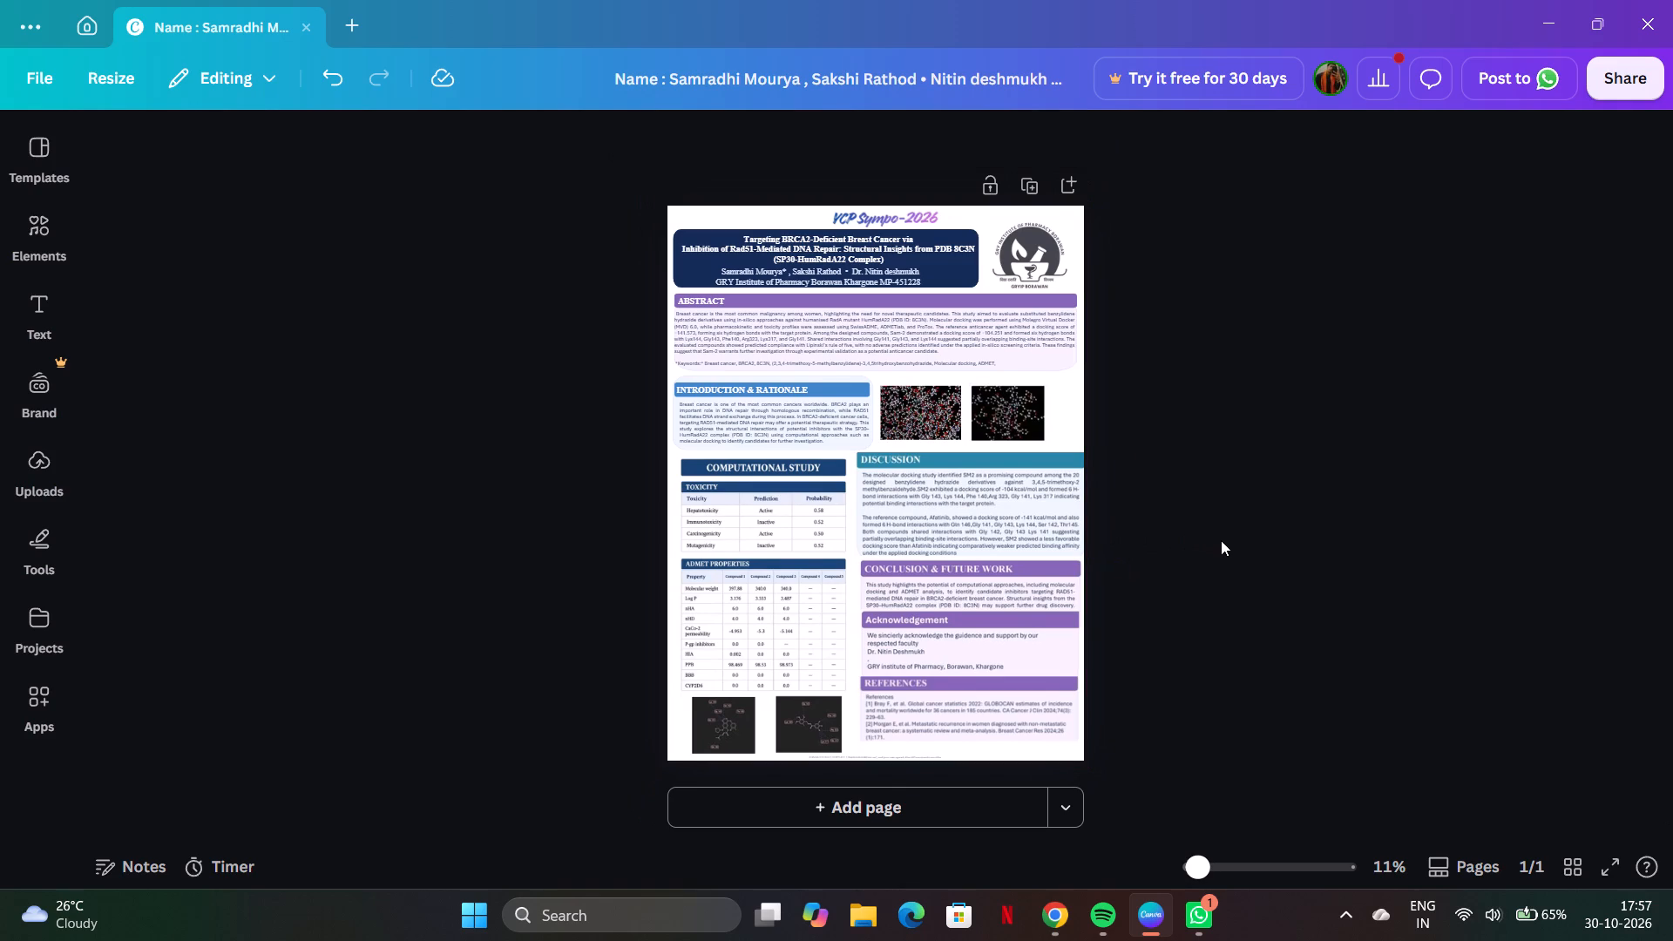
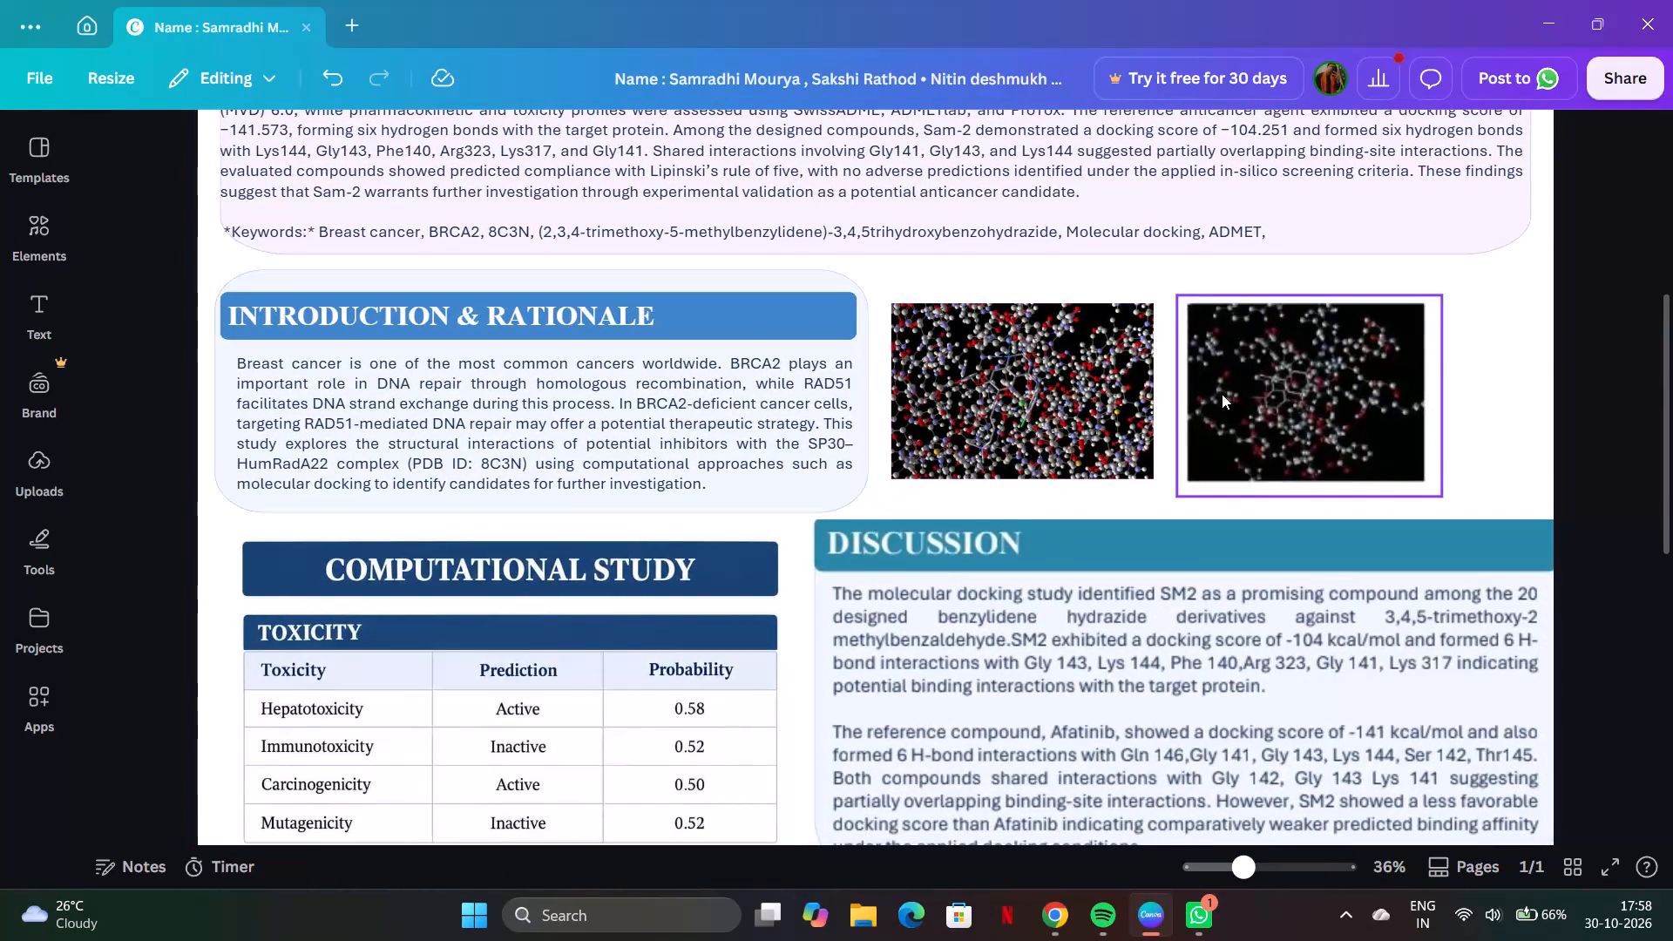
Duplicate the second molecule image beside the Introduction section, shrink the copy, and place it in the gap at the page edge.
left_click(1289, 385)
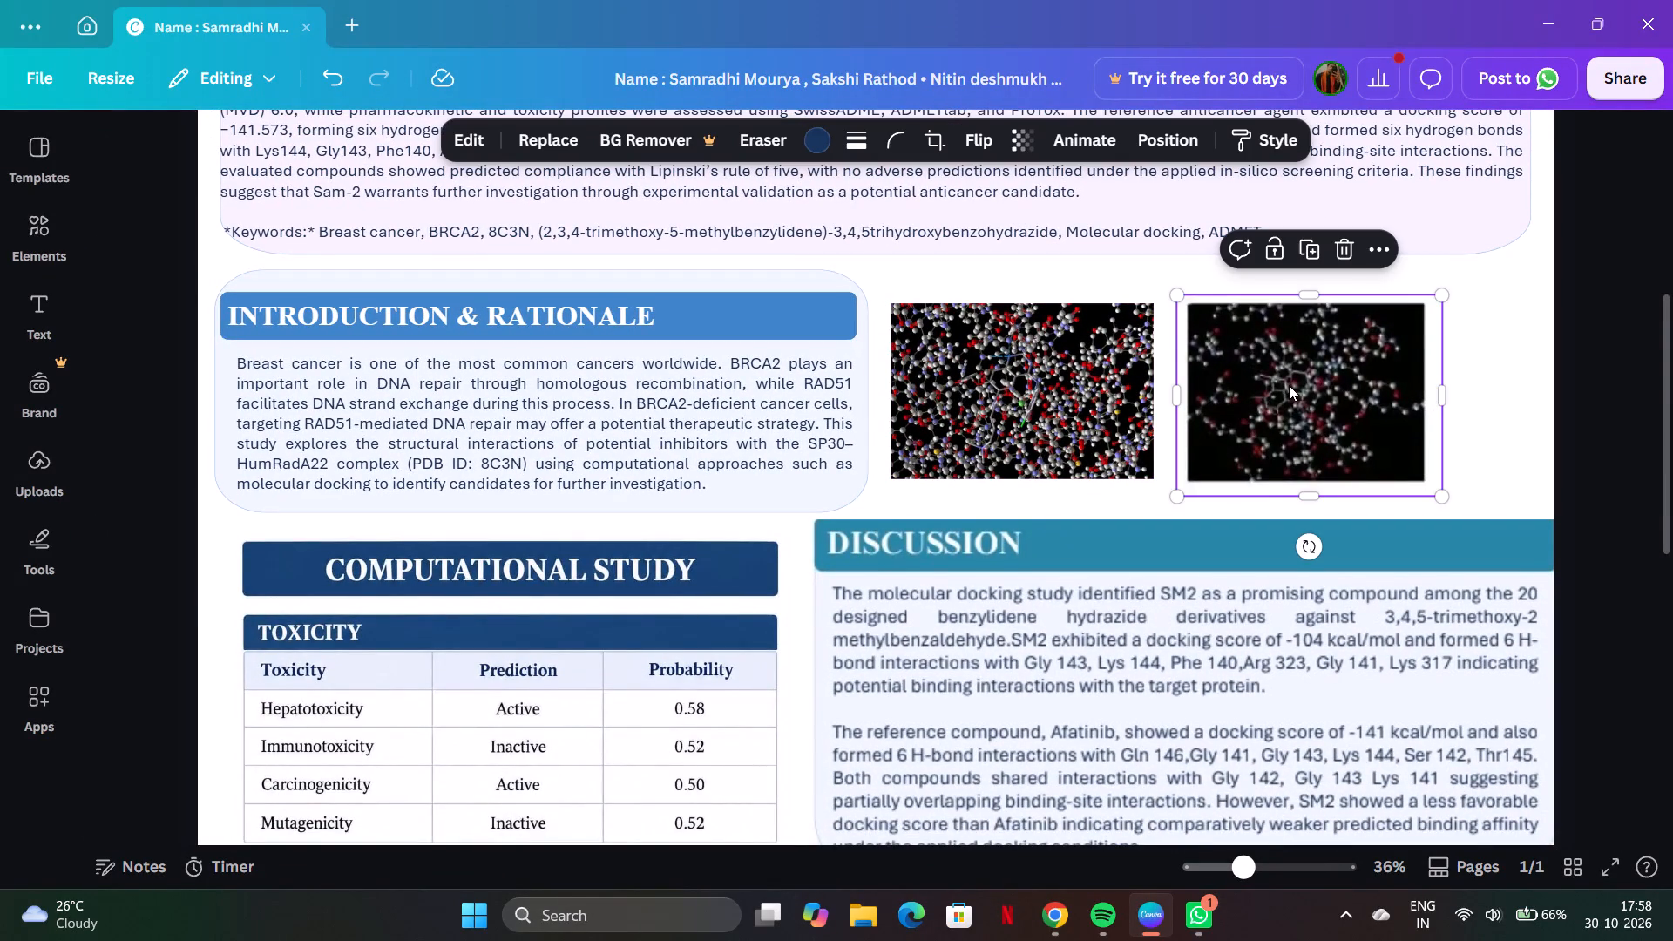
left_click(1316, 243)
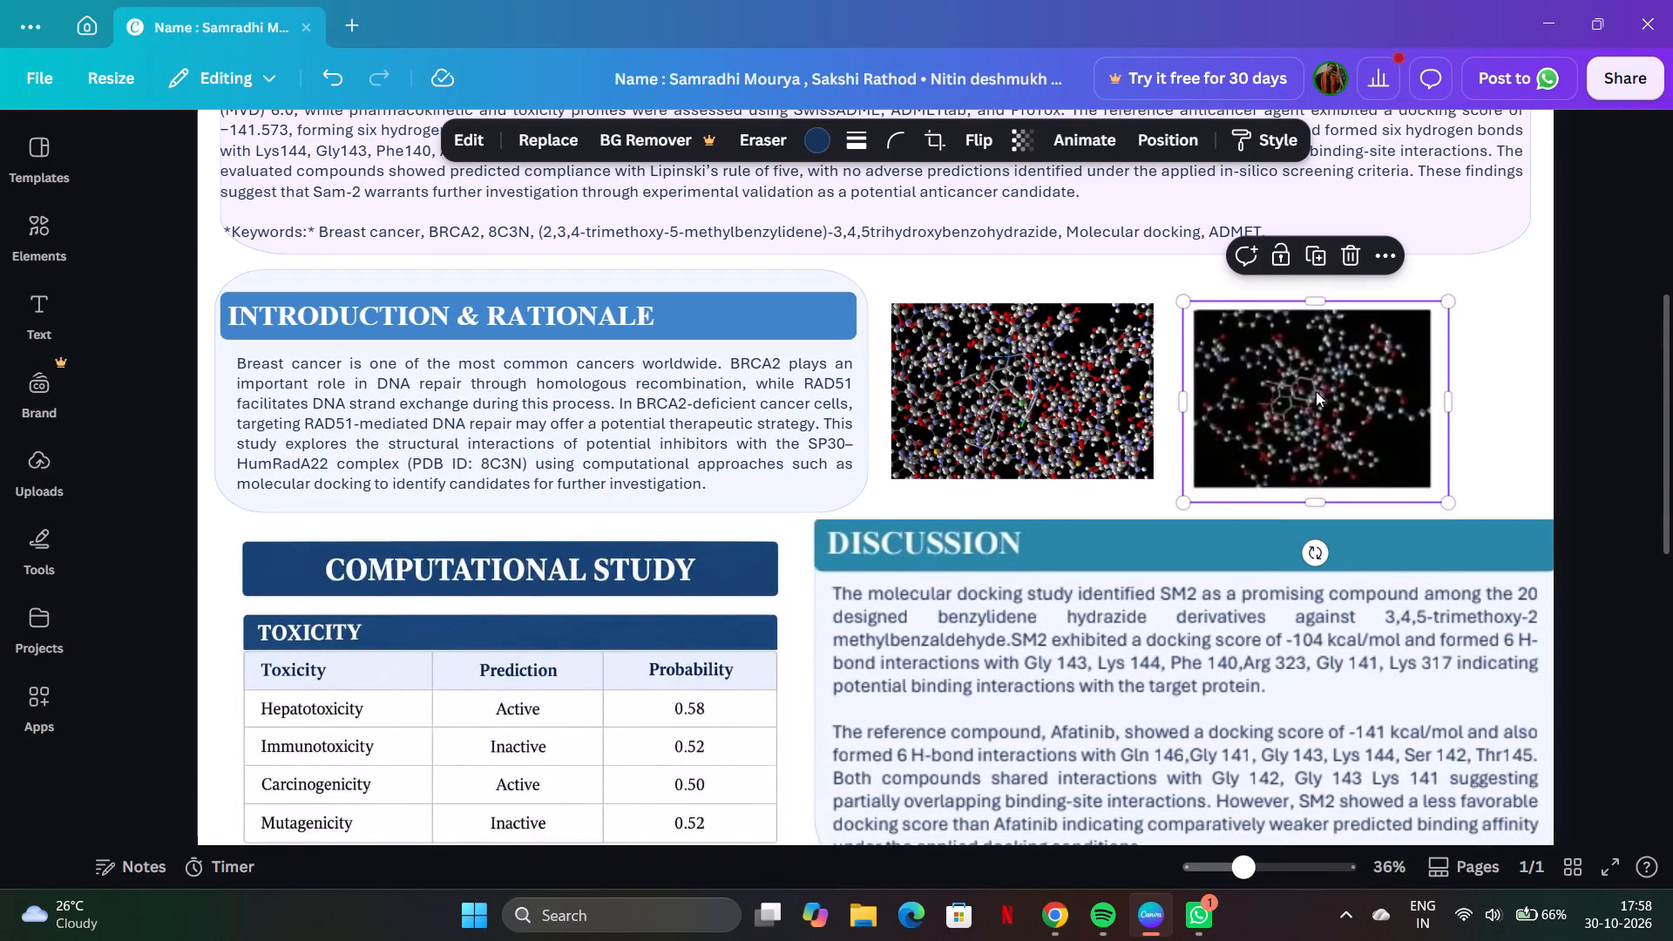
left_click_drag(1312, 390, 1455, 367)
double_click(1455, 367)
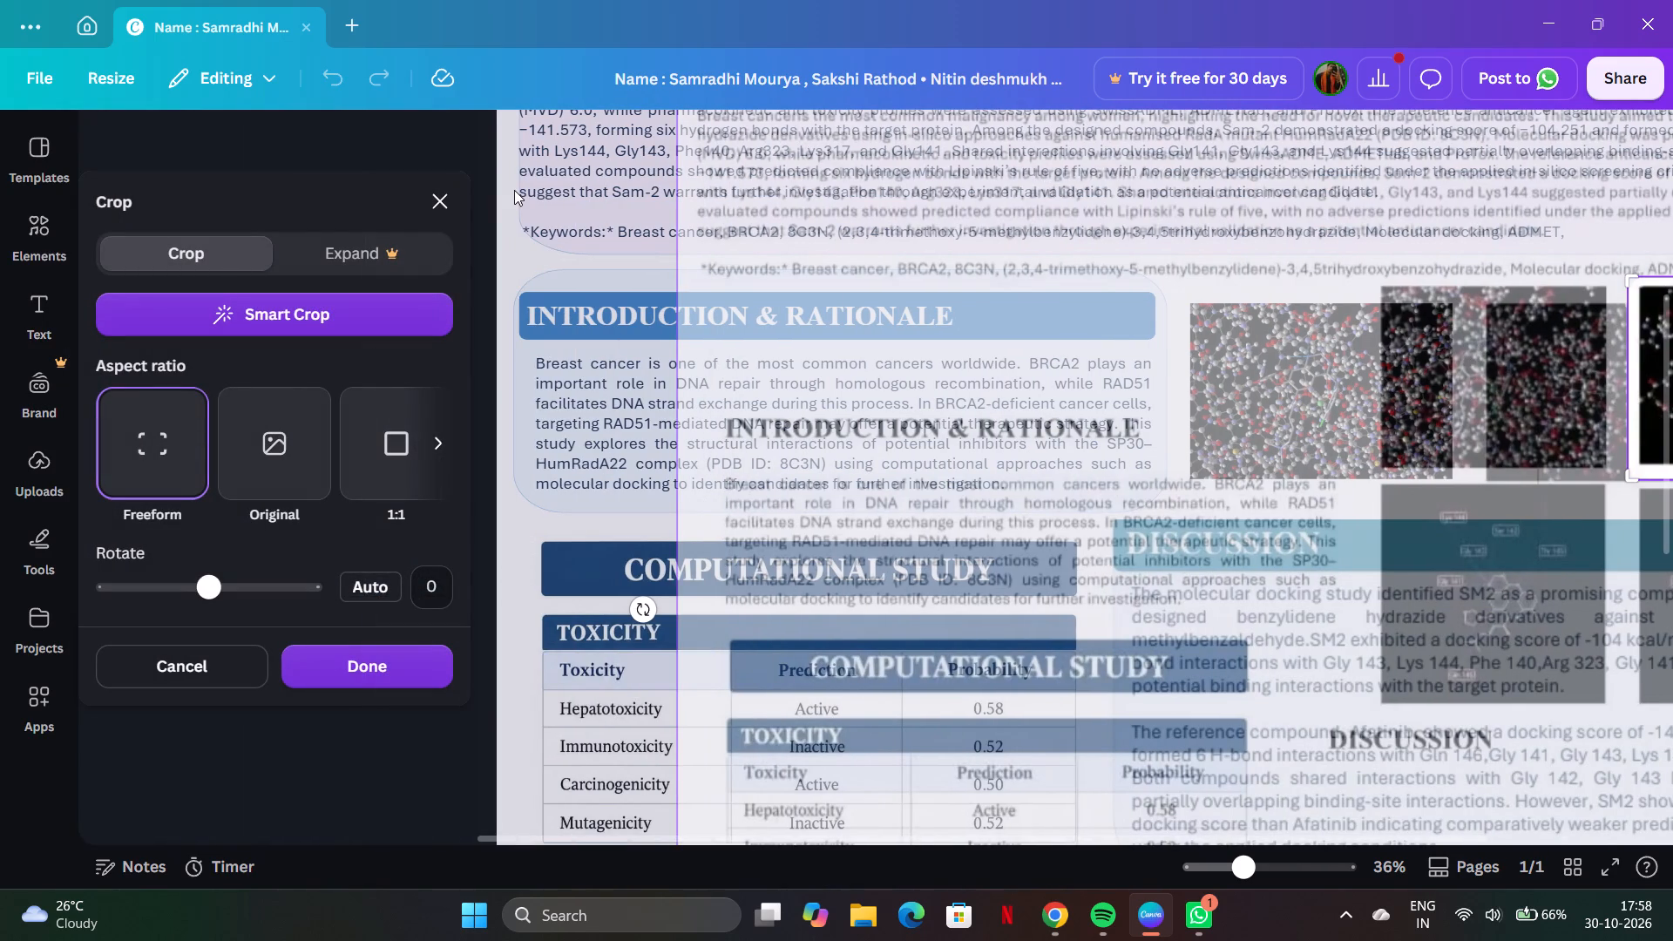
left_click(441, 199)
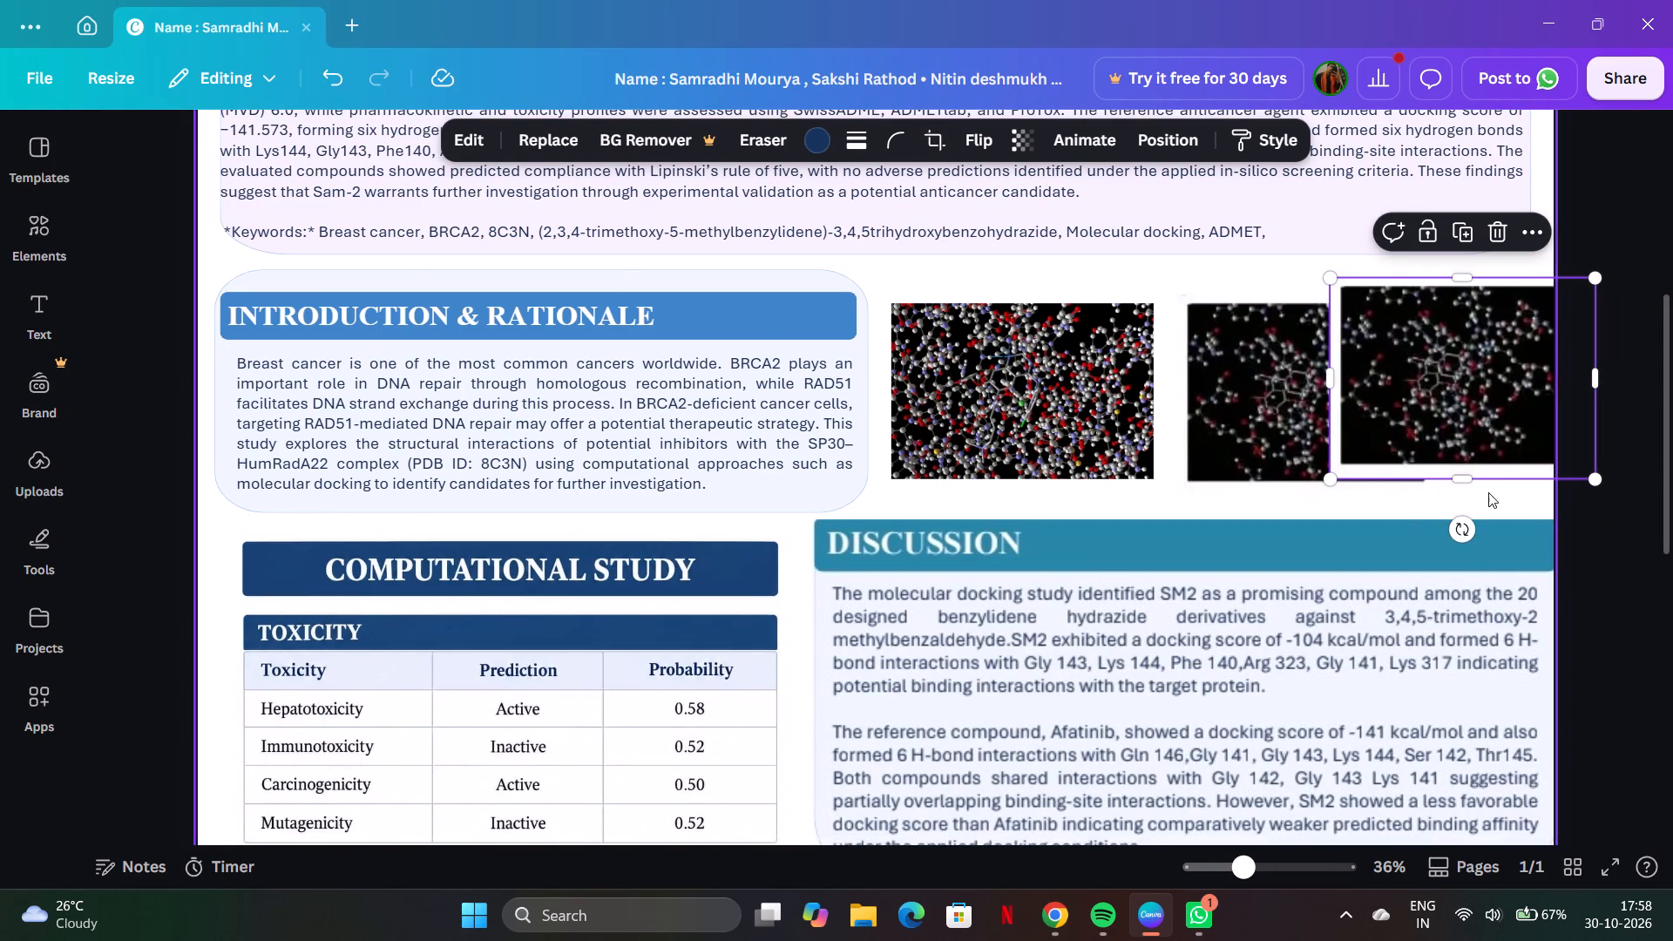
left_click_drag(1332, 479, 1466, 379)
left_click_drag(1511, 337, 1467, 424)
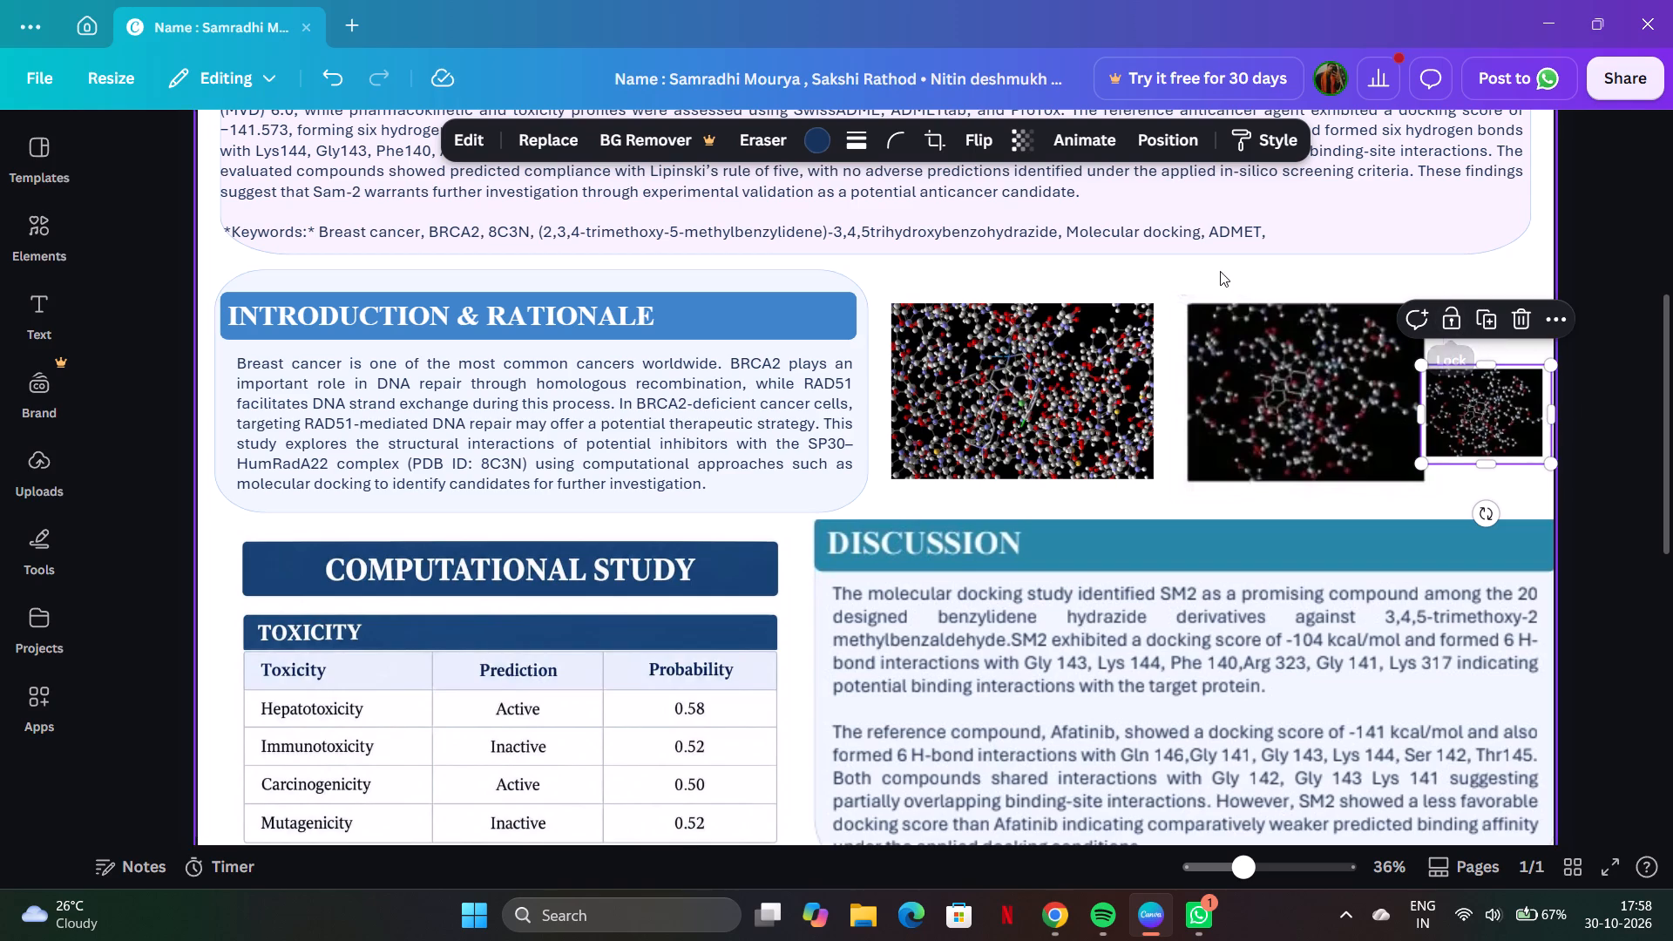
Replace the small molecule copy with the uploaded purple-headed poster image that contains the green protein structure.
left_click(559, 139)
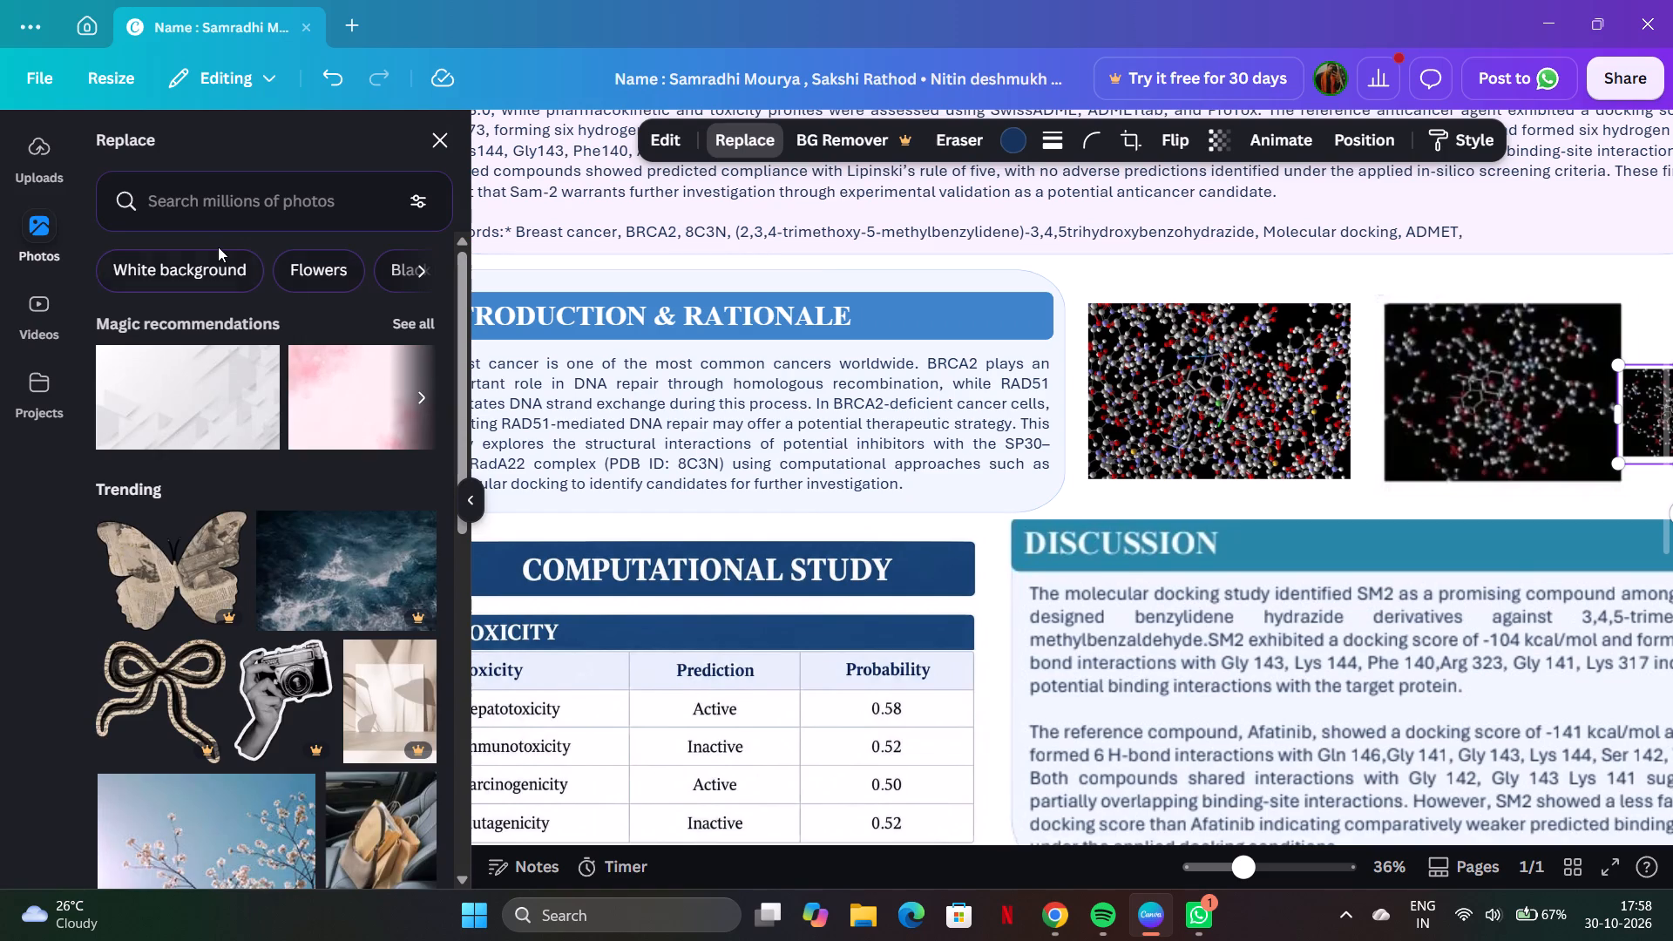
left_click(52, 173)
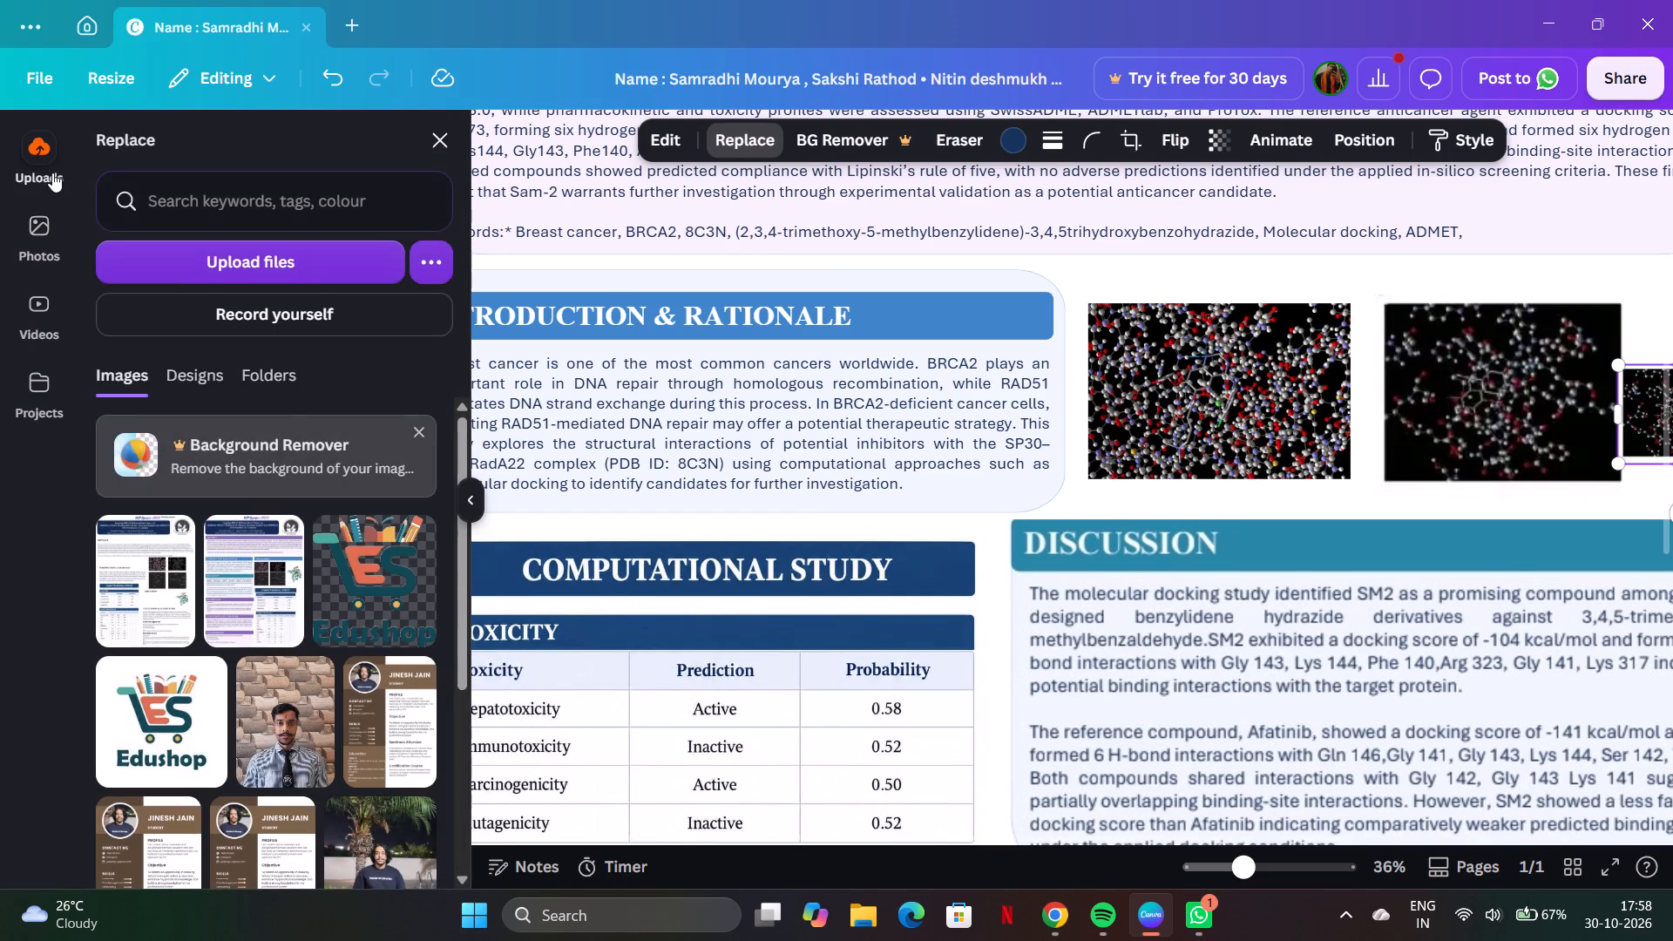
left_click(276, 559)
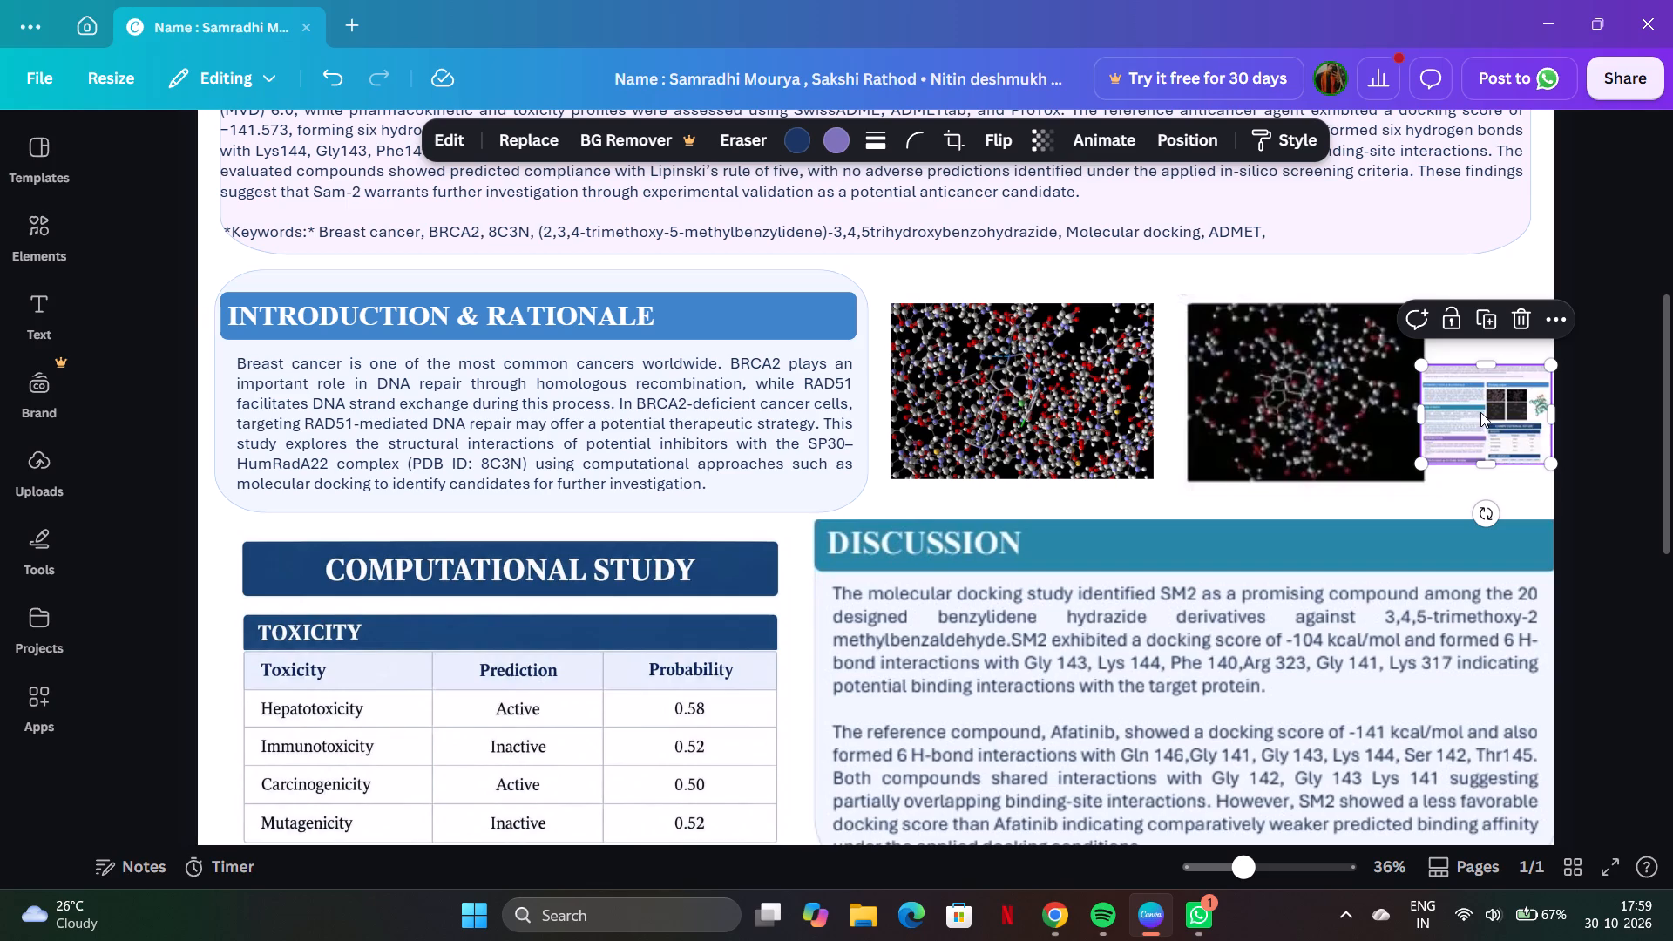
Crop the replaced poster image down to the strip with the docking pictures and green protein structure, about 7.7 wide.
left_click_drag(1415, 409, 1494, 403)
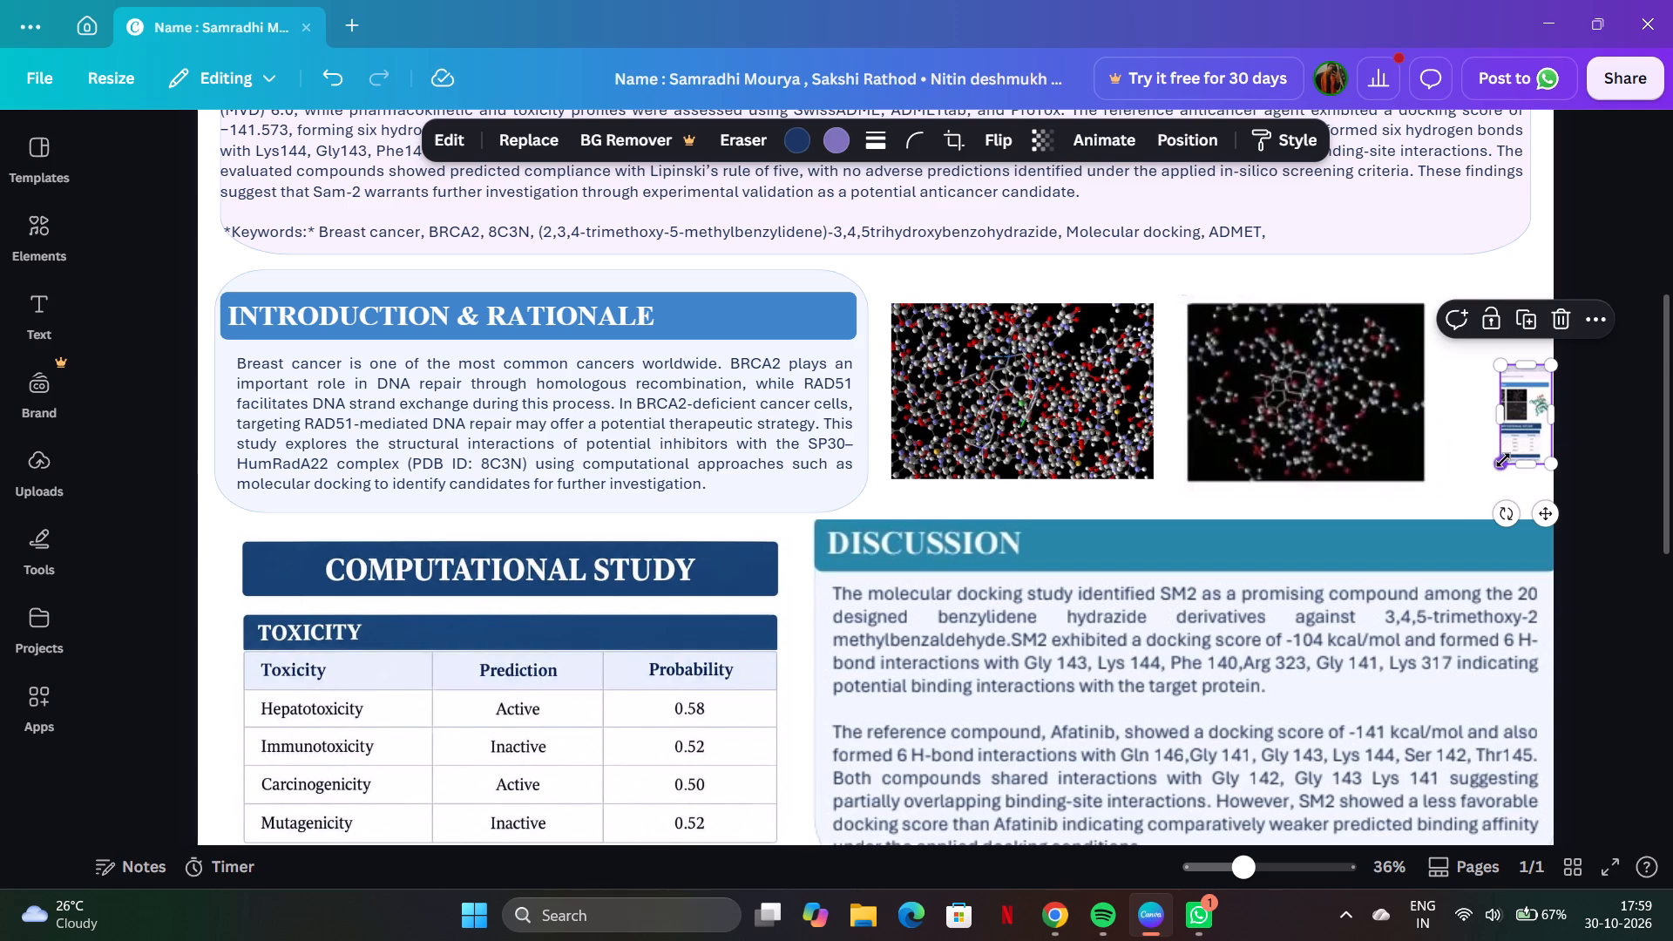
left_click_drag(1502, 460, 1378, 552)
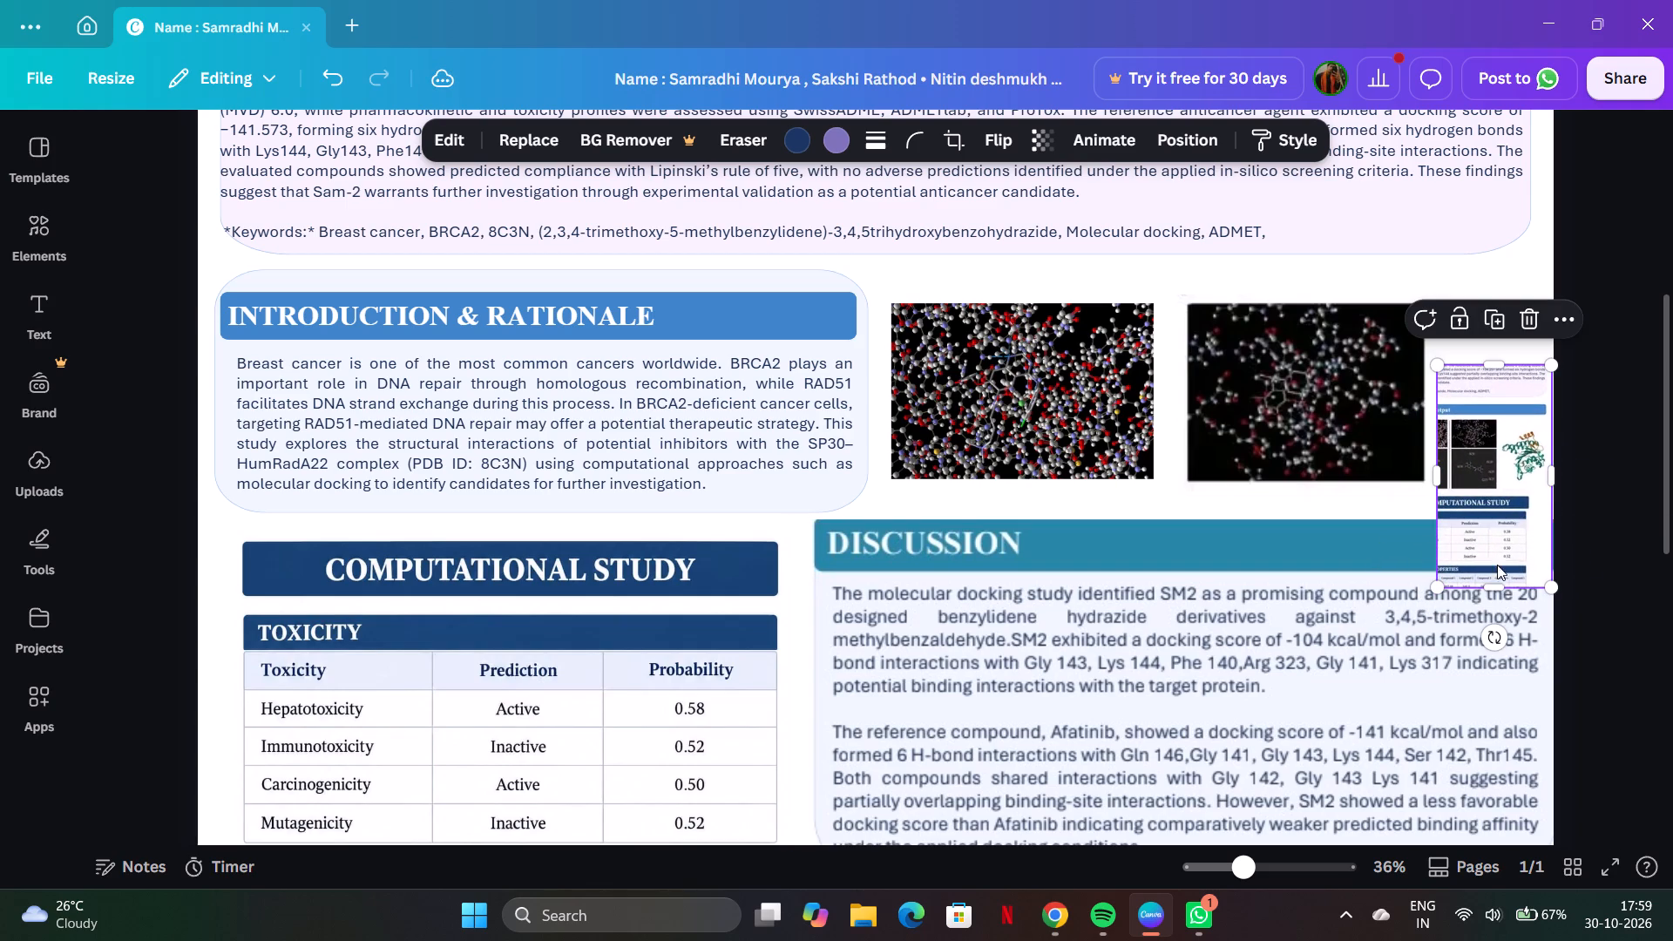
left_click_drag(1495, 579, 1497, 501)
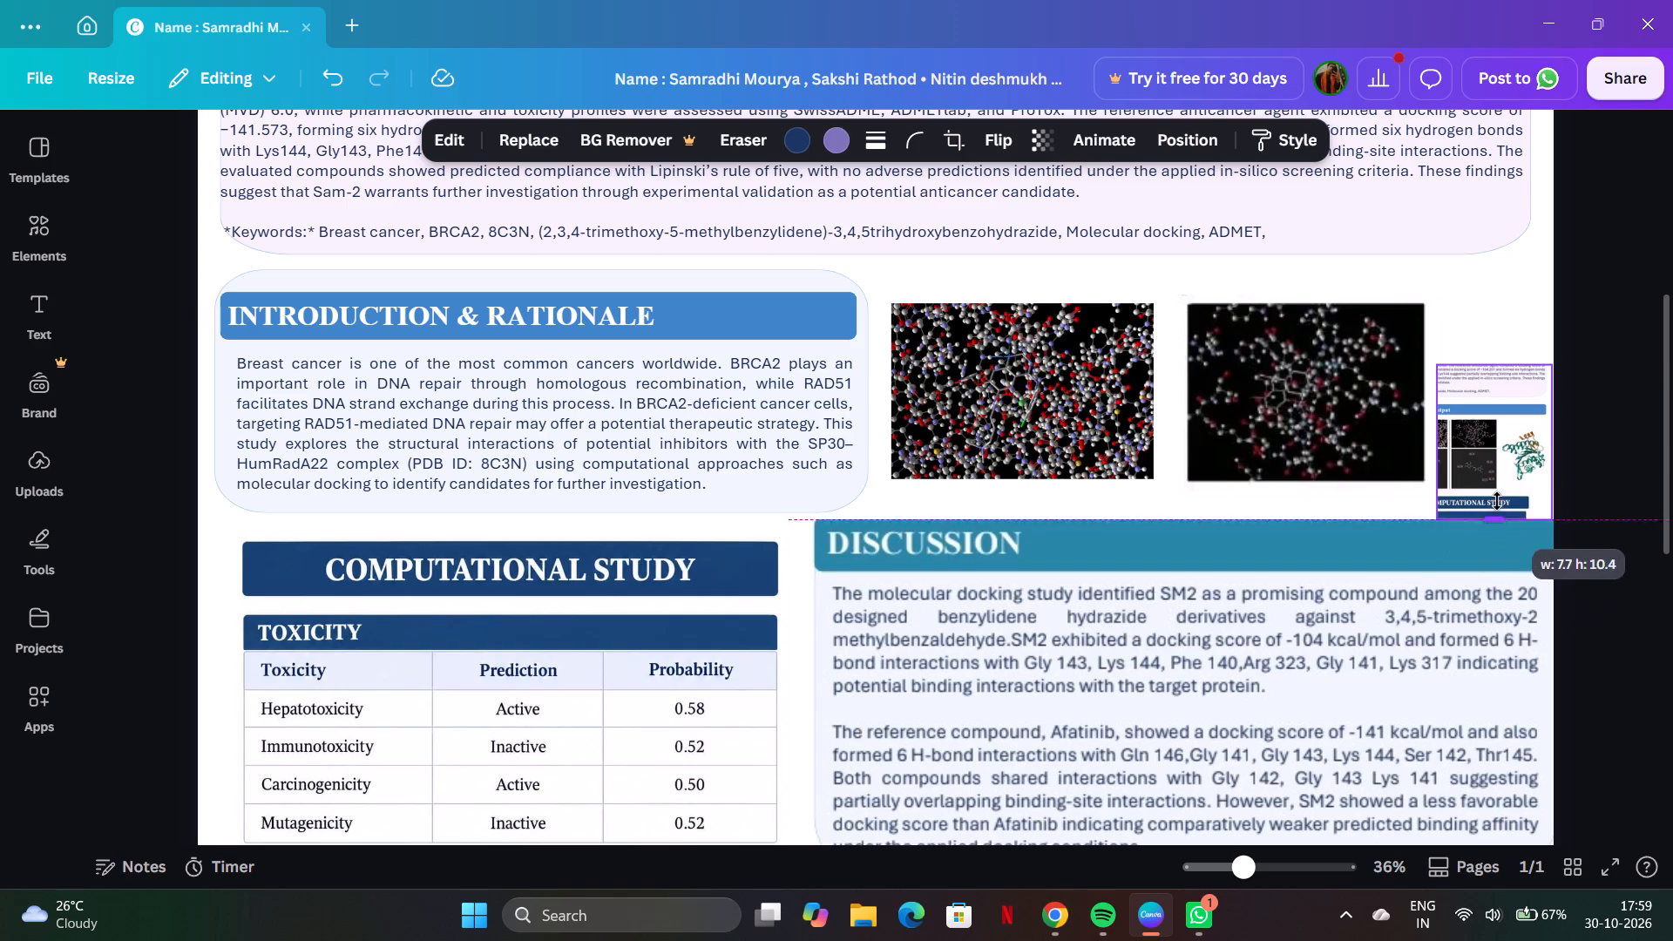
left_click_drag(1497, 501, 1496, 476)
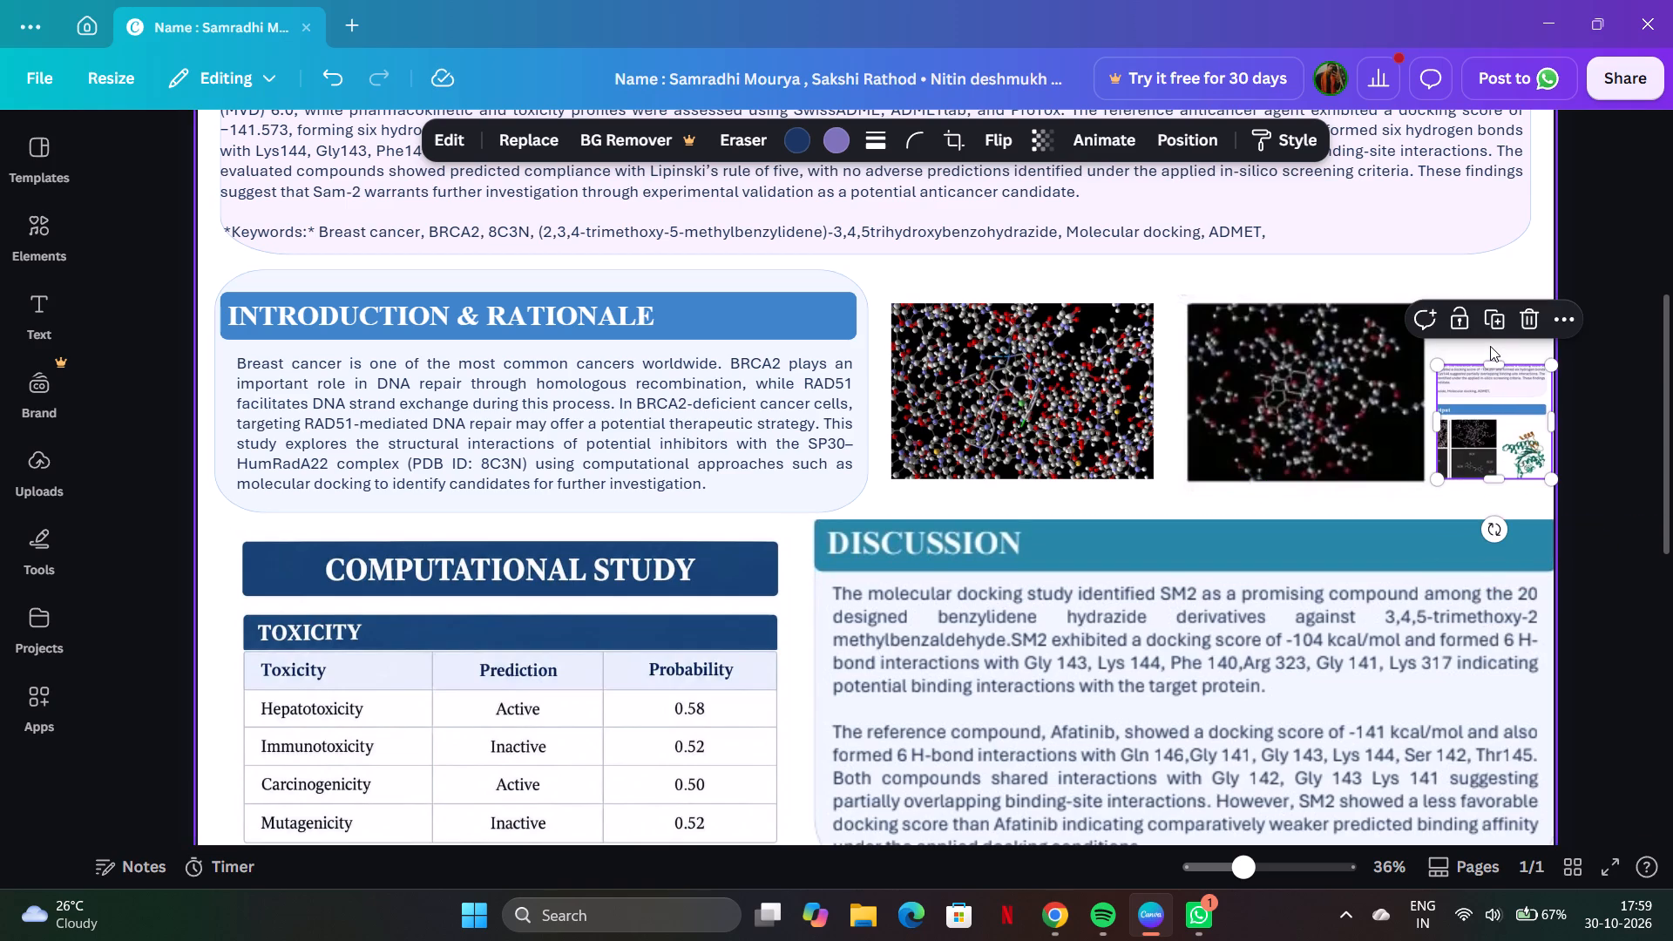
left_click_drag(1491, 360, 1501, 391)
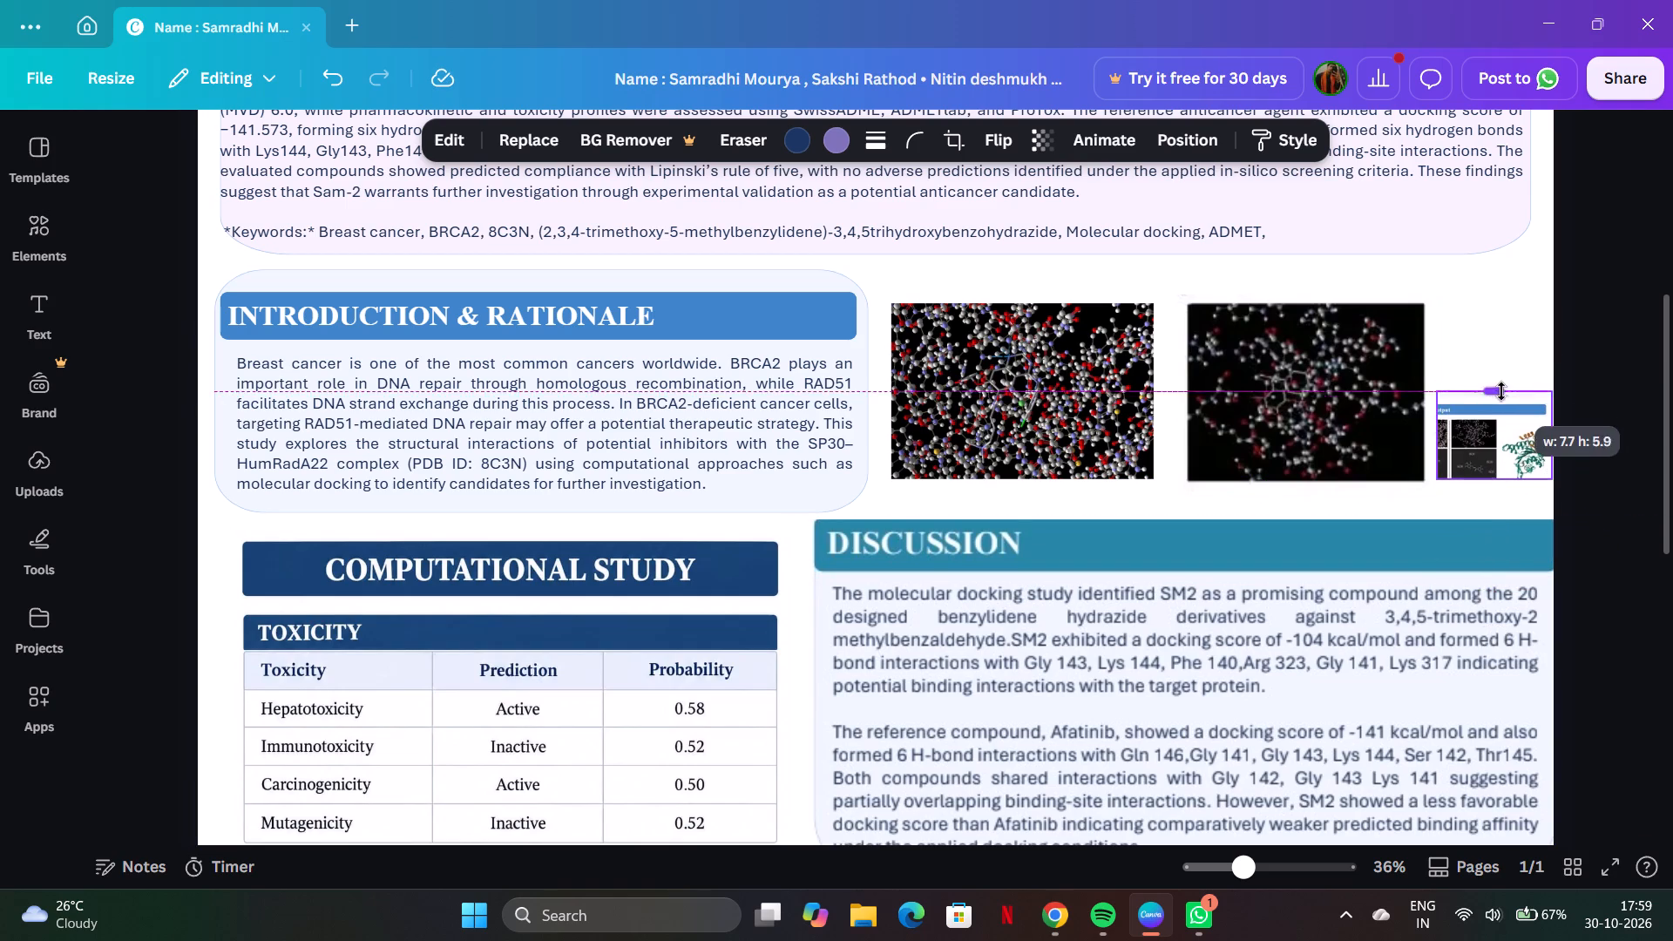
left_click_drag(1501, 391, 1509, 446)
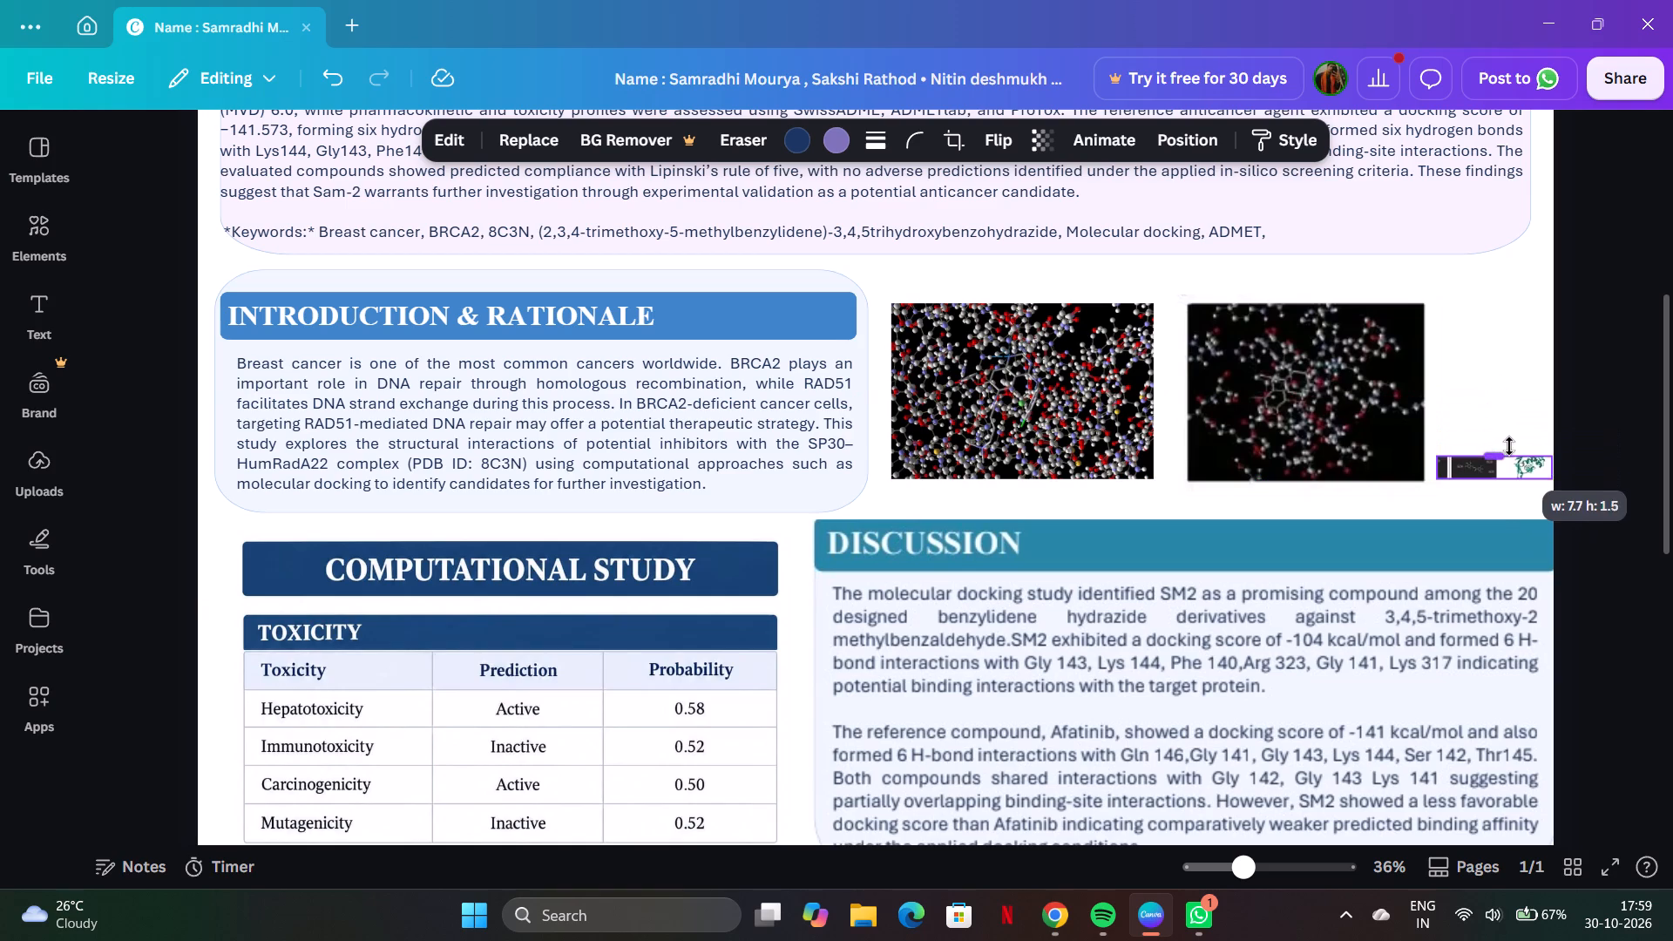
left_click_drag(1509, 446, 1507, 423)
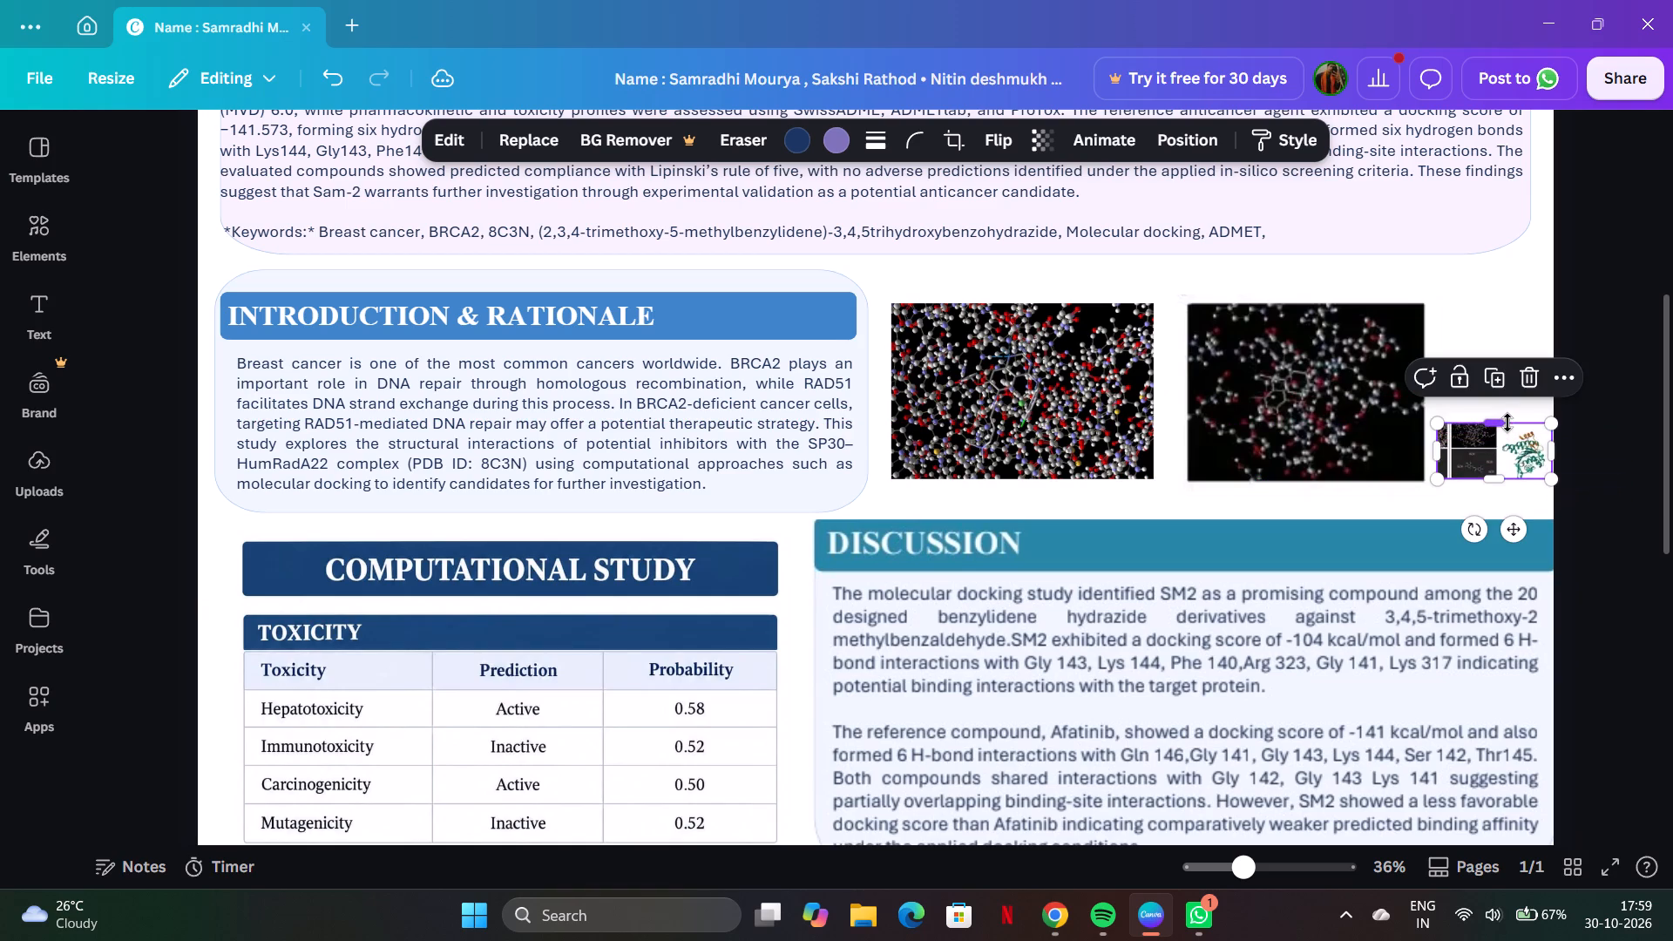
Enlarge the cropped strip to about 22.1 wide by 10.8 high and move it level with the molecule images.
left_click_drag(1558, 426, 1579, 387)
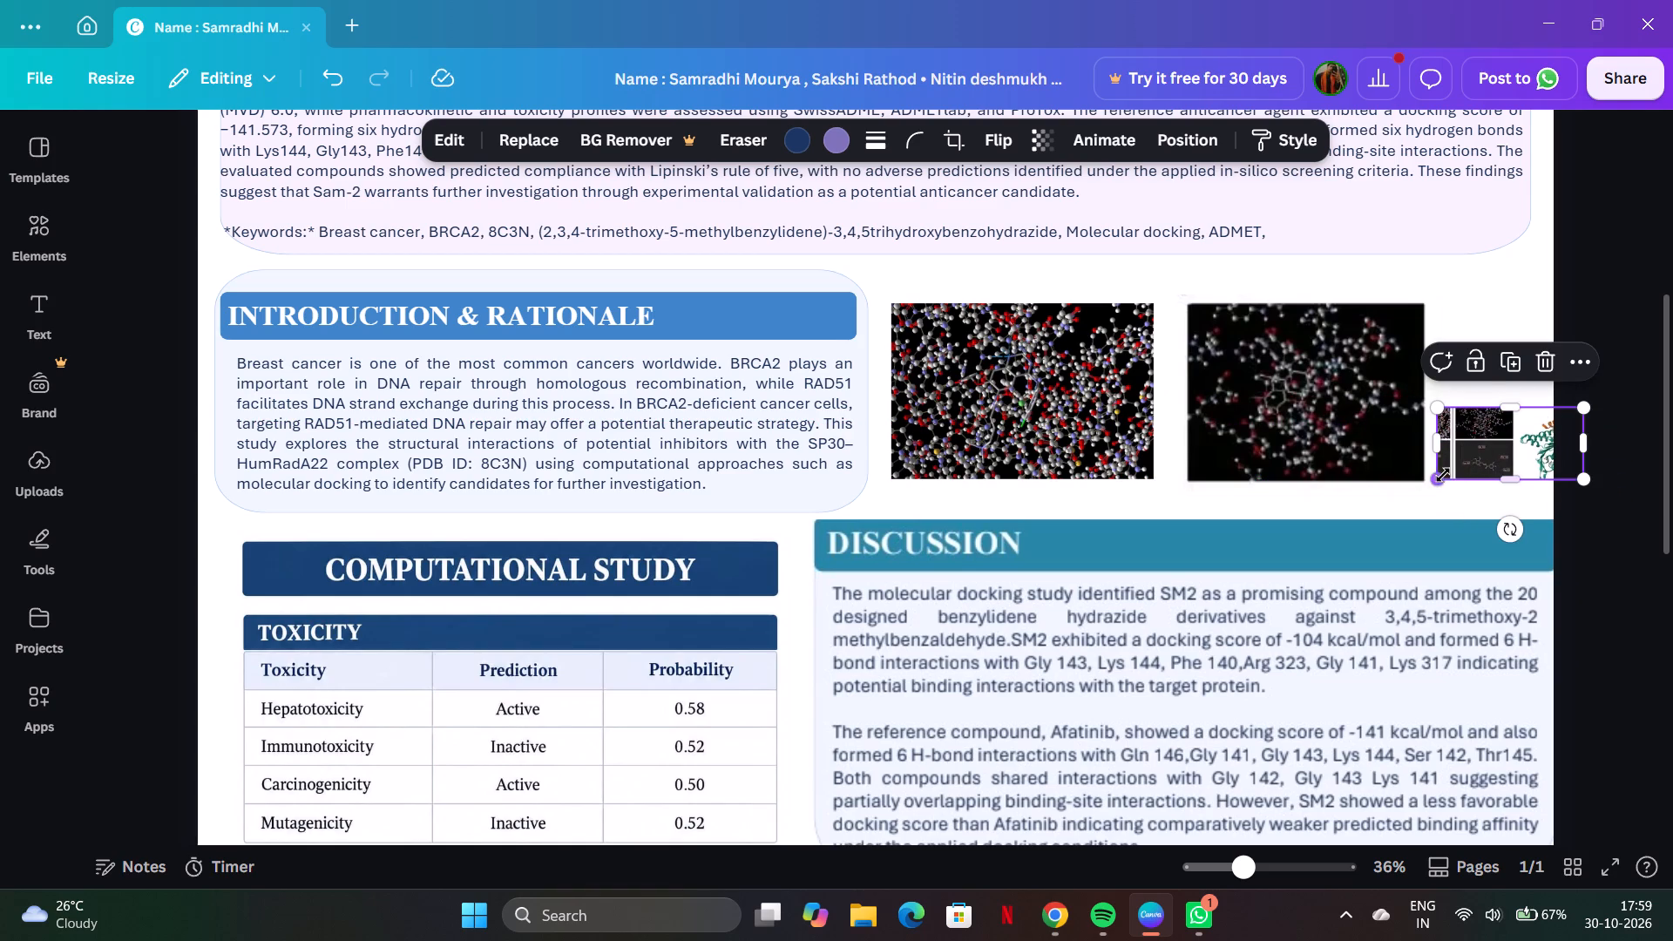
left_click_drag(1439, 474, 1281, 616)
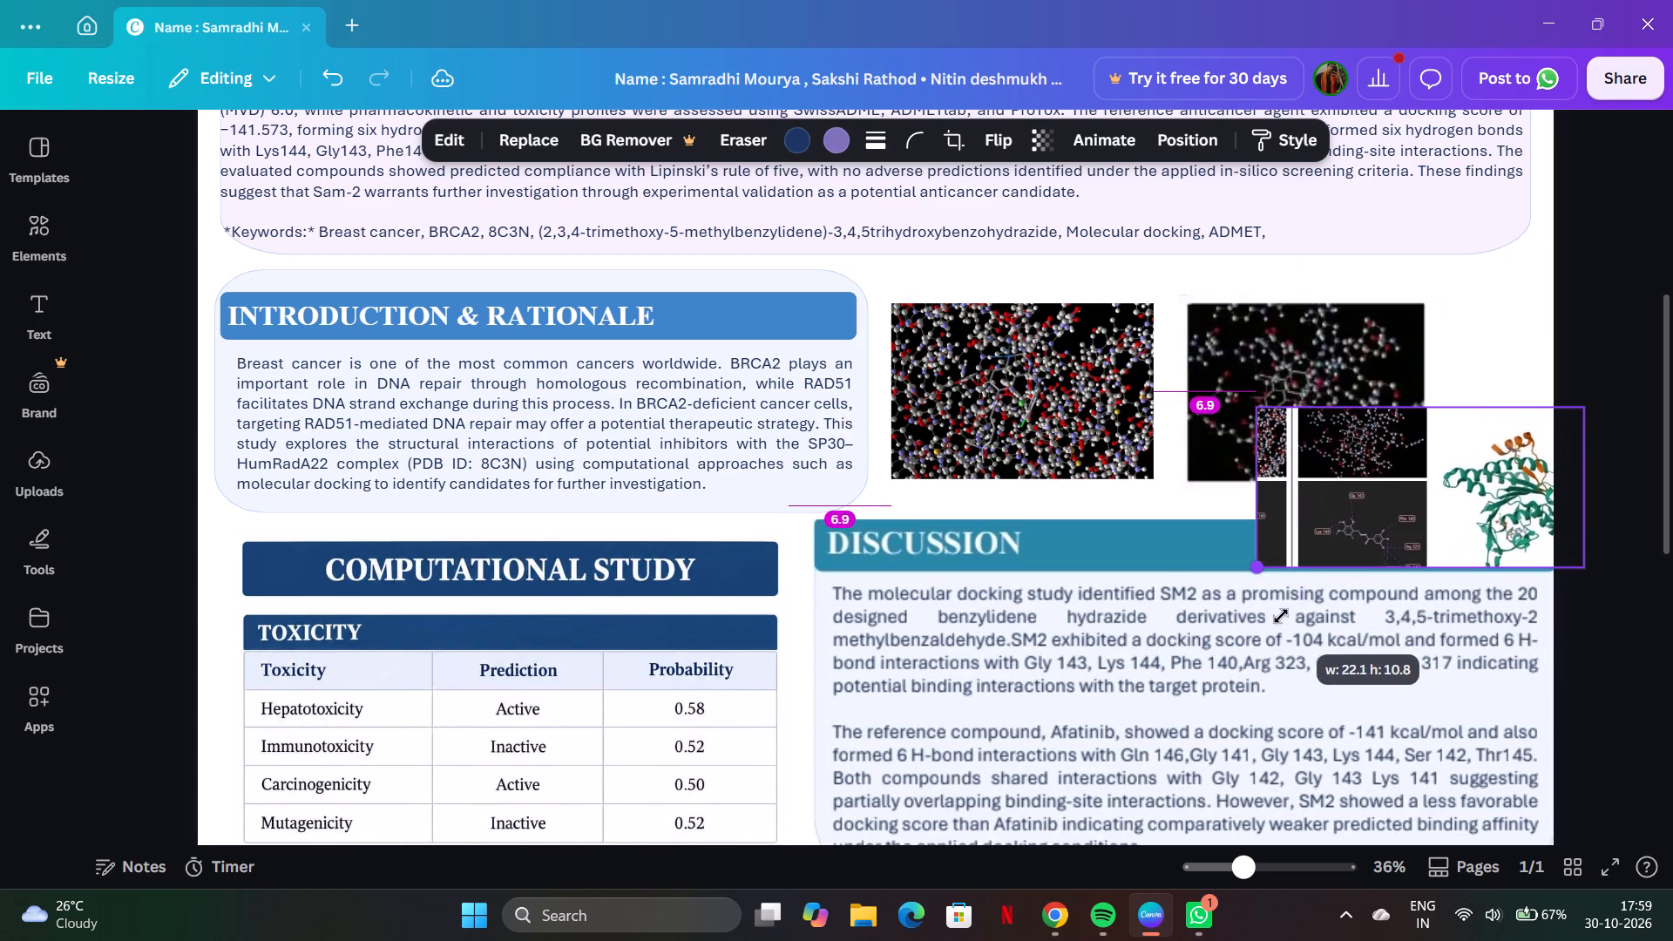
left_click_drag(1281, 616, 1278, 616)
left_click(1278, 616)
left_click(1499, 480)
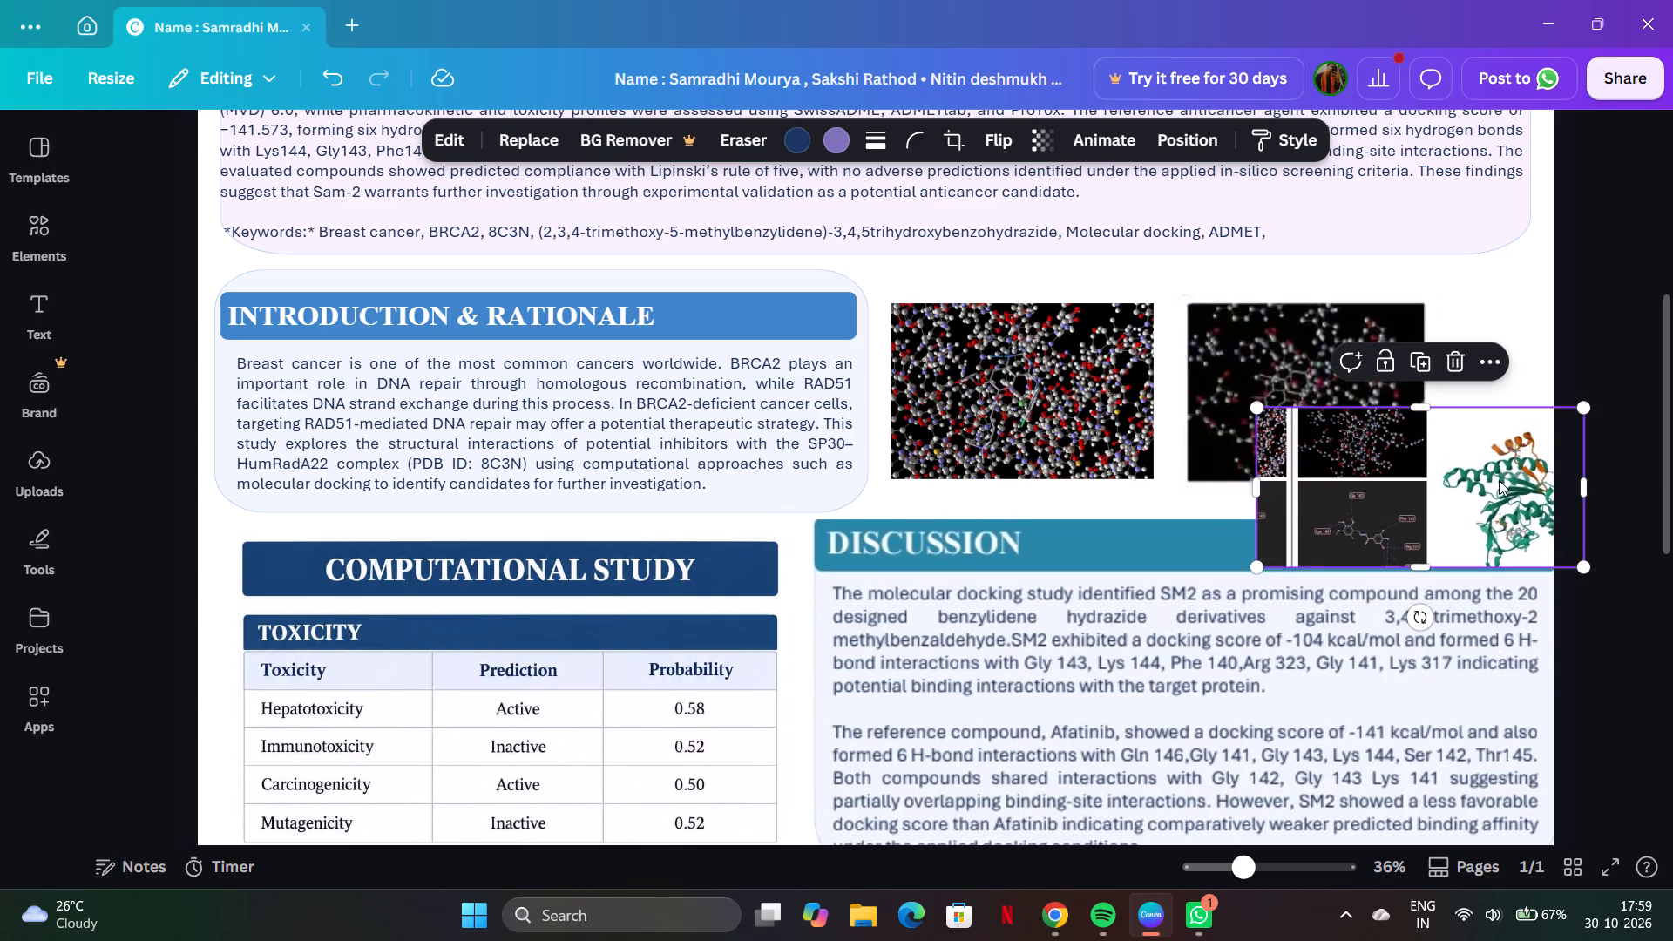
left_click_drag(1499, 480, 1458, 391)
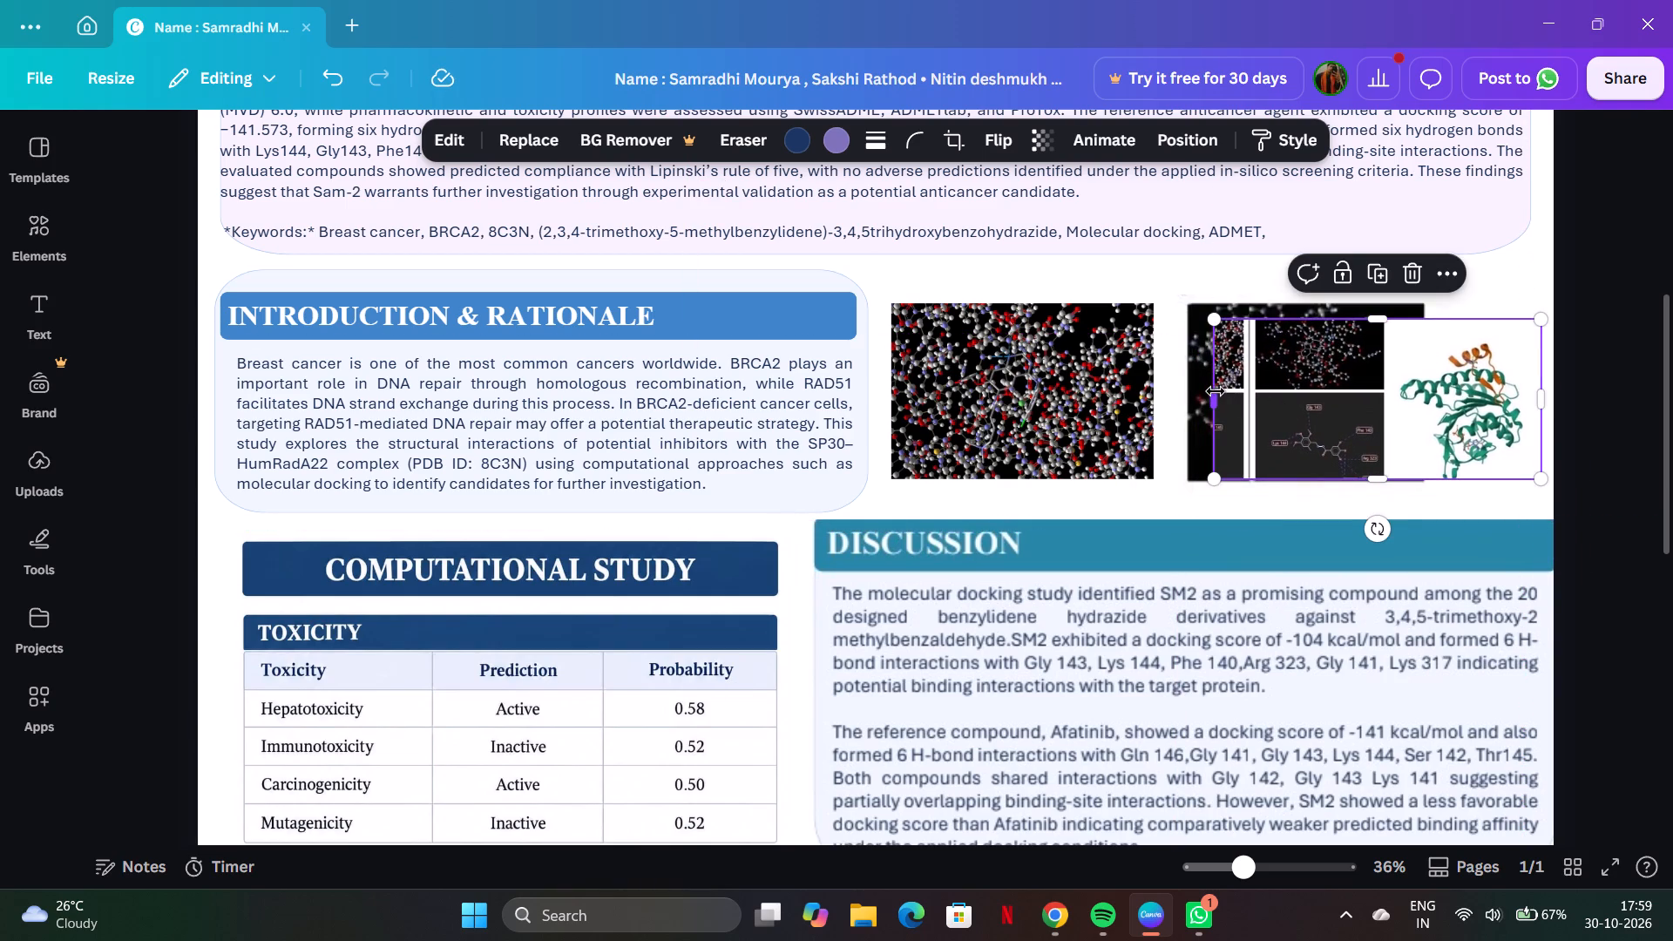
Crop the enlarged strip to show only the green and orange protein structure, about 10.3 wide.
left_click_drag(1215, 391, 1377, 382)
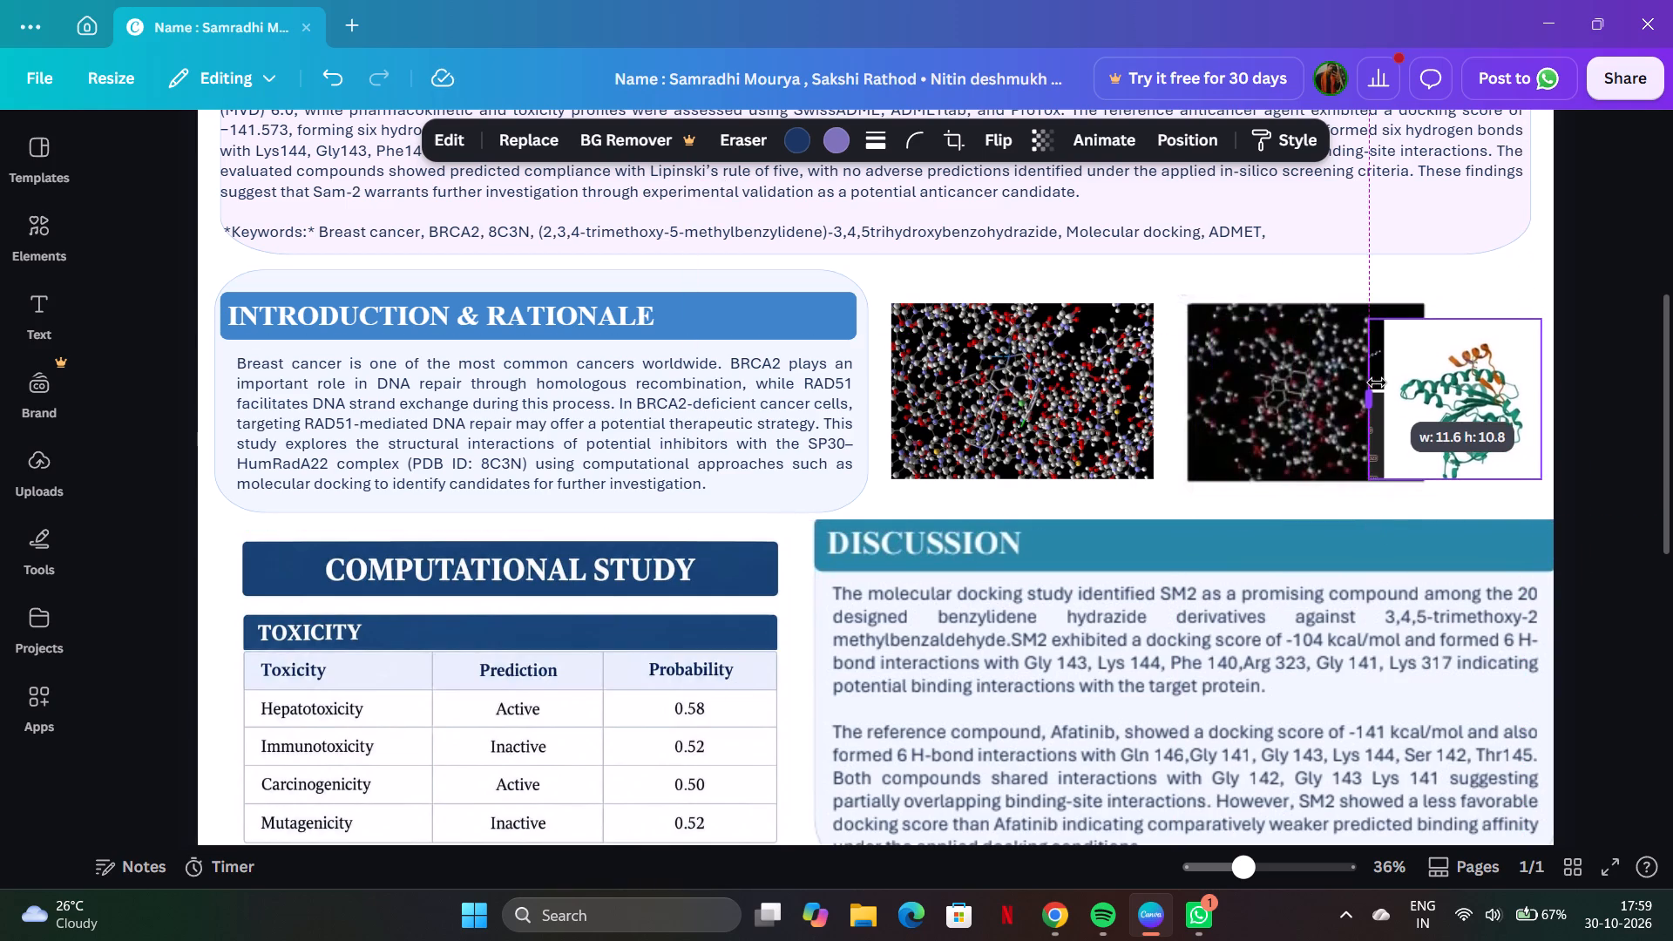
left_click_drag(1377, 382, 1389, 382)
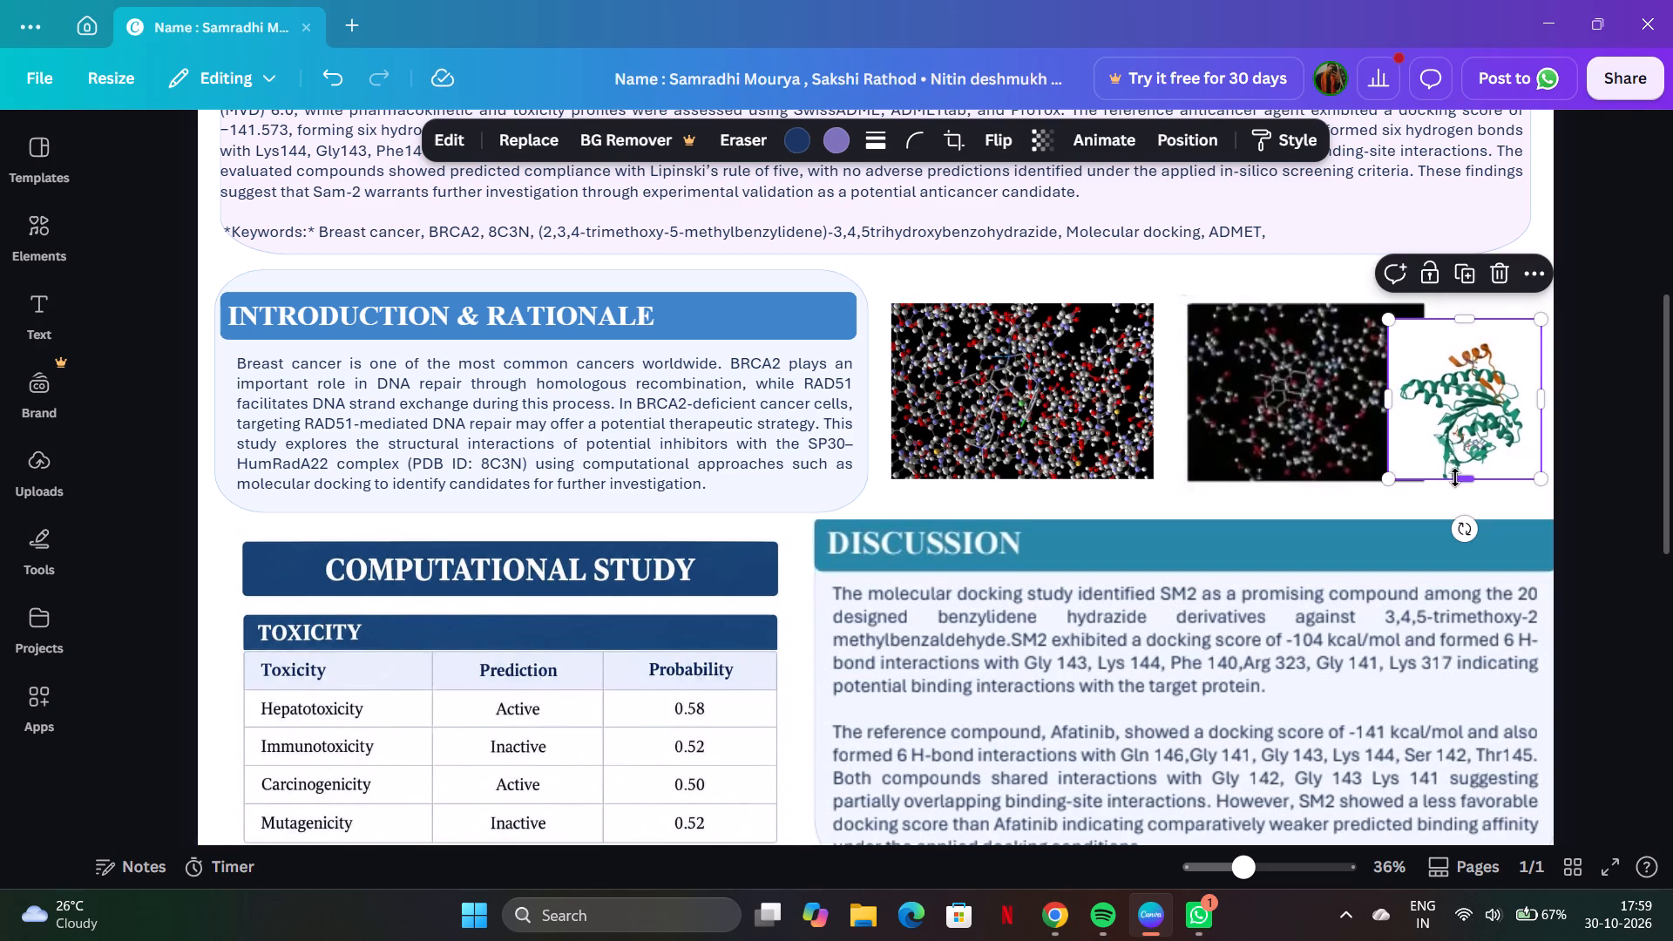
left_click_drag(1453, 473, 1458, 494)
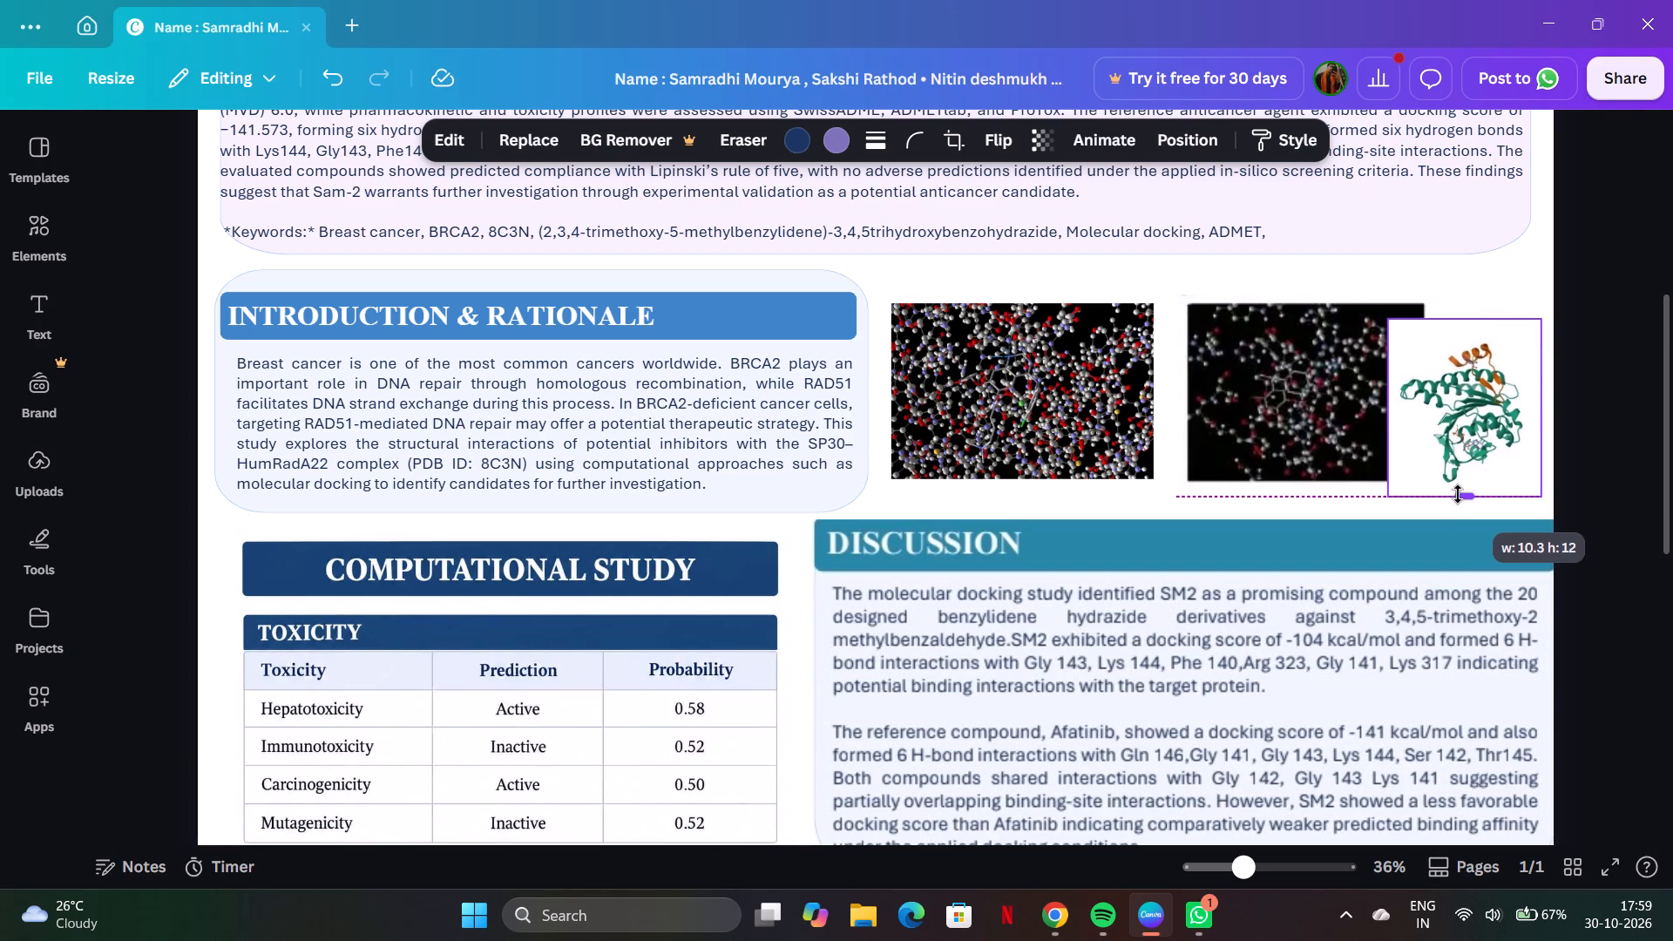
left_click_drag(1458, 494, 1458, 486)
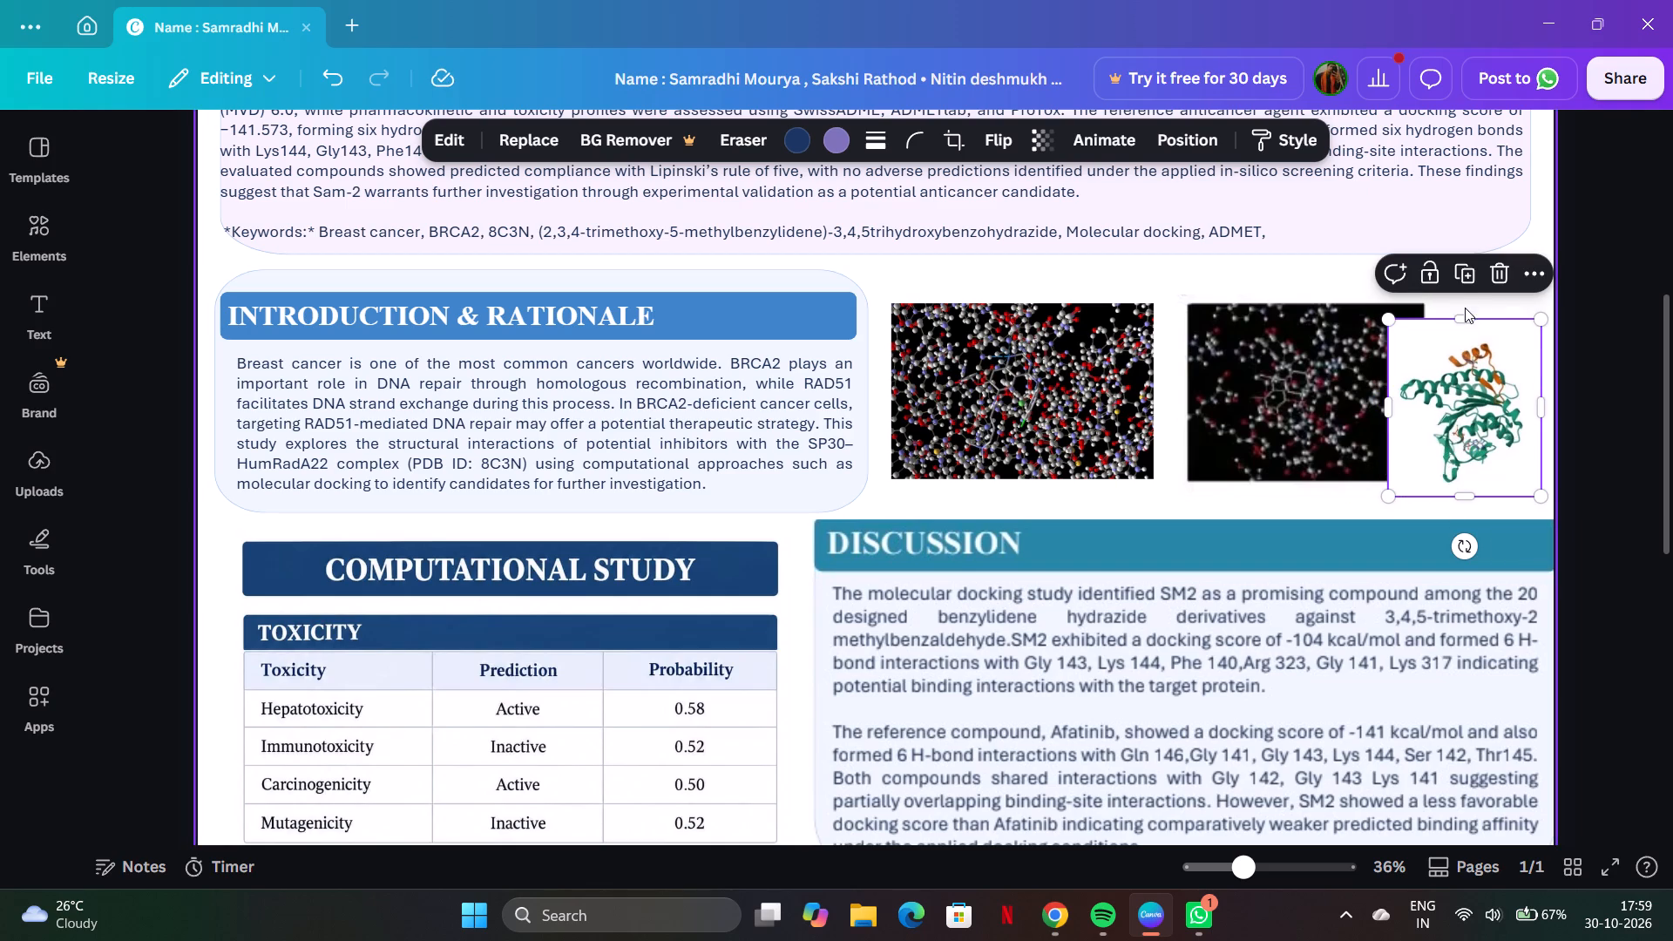
left_click(1465, 314)
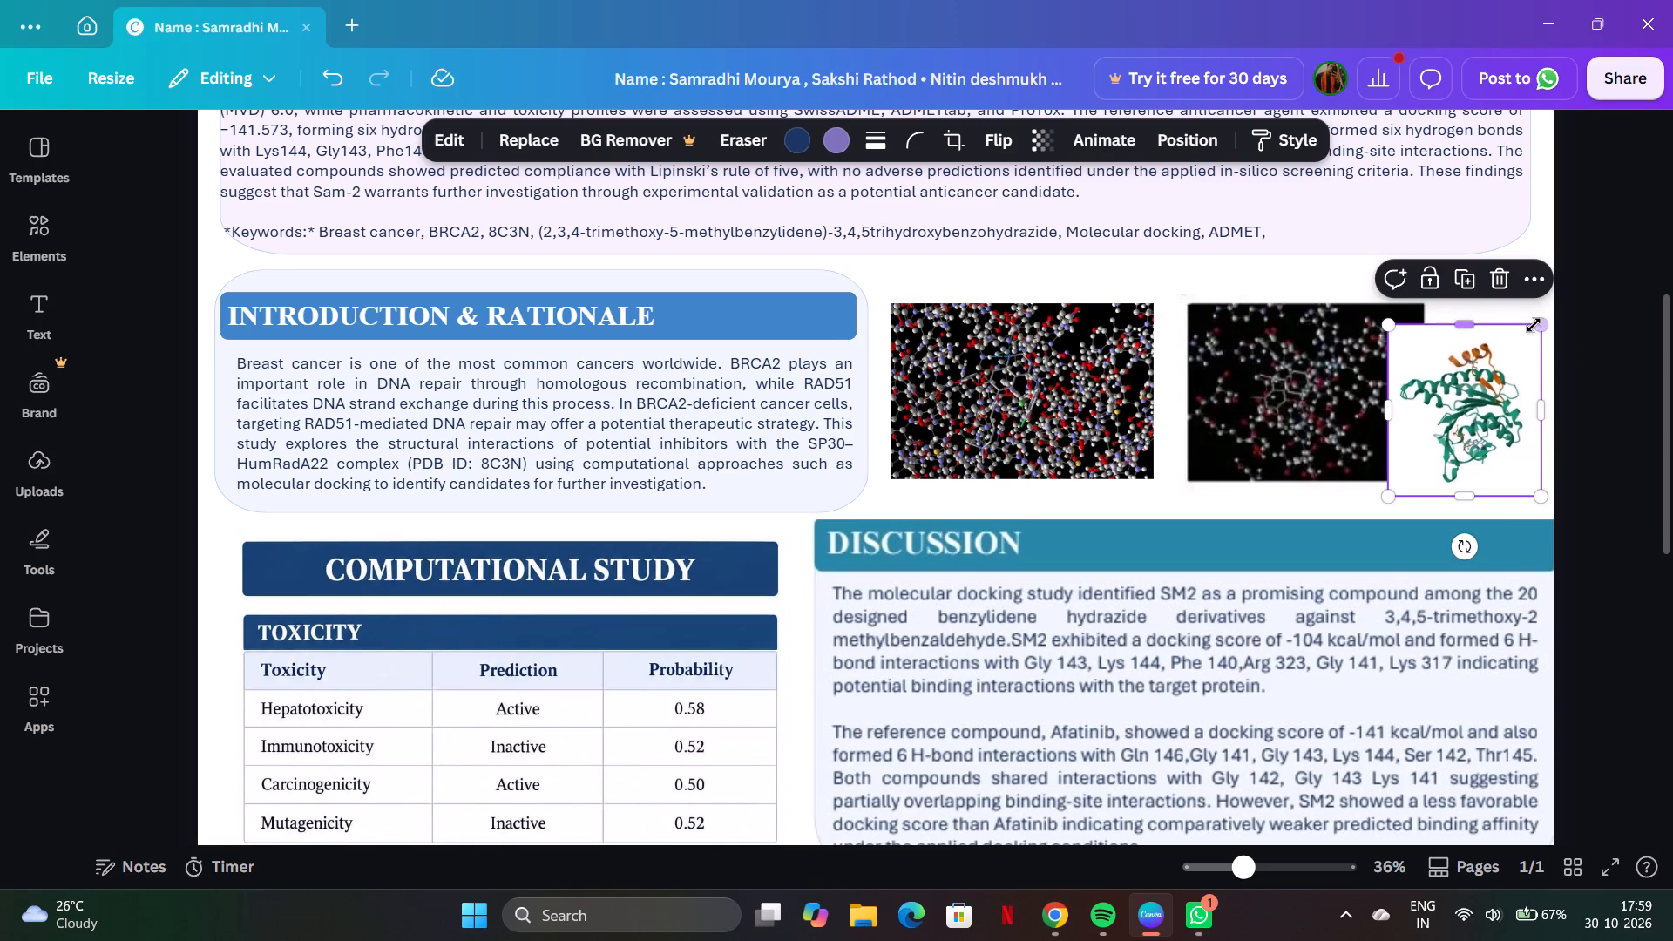
Shrink the protein structure image and fit it between the second molecule image and the page edge, above the Discussion section.
left_click_drag(1534, 327, 1531, 382)
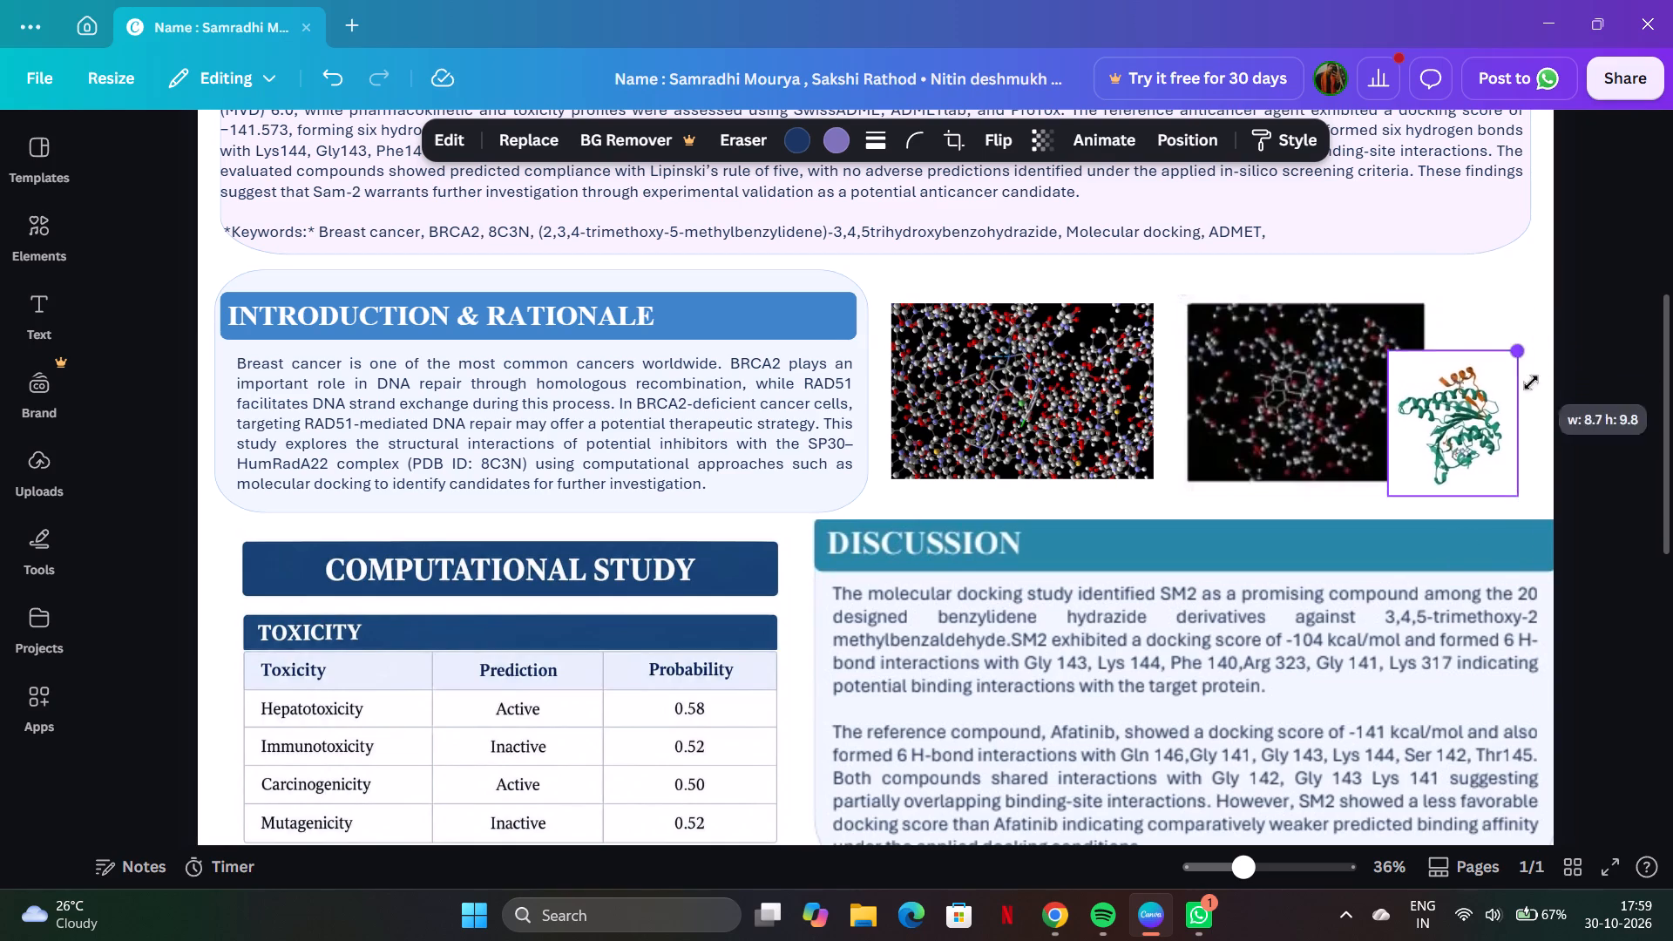
left_click_drag(1531, 382, 1533, 404)
left_click_drag(1448, 430, 1449, 430)
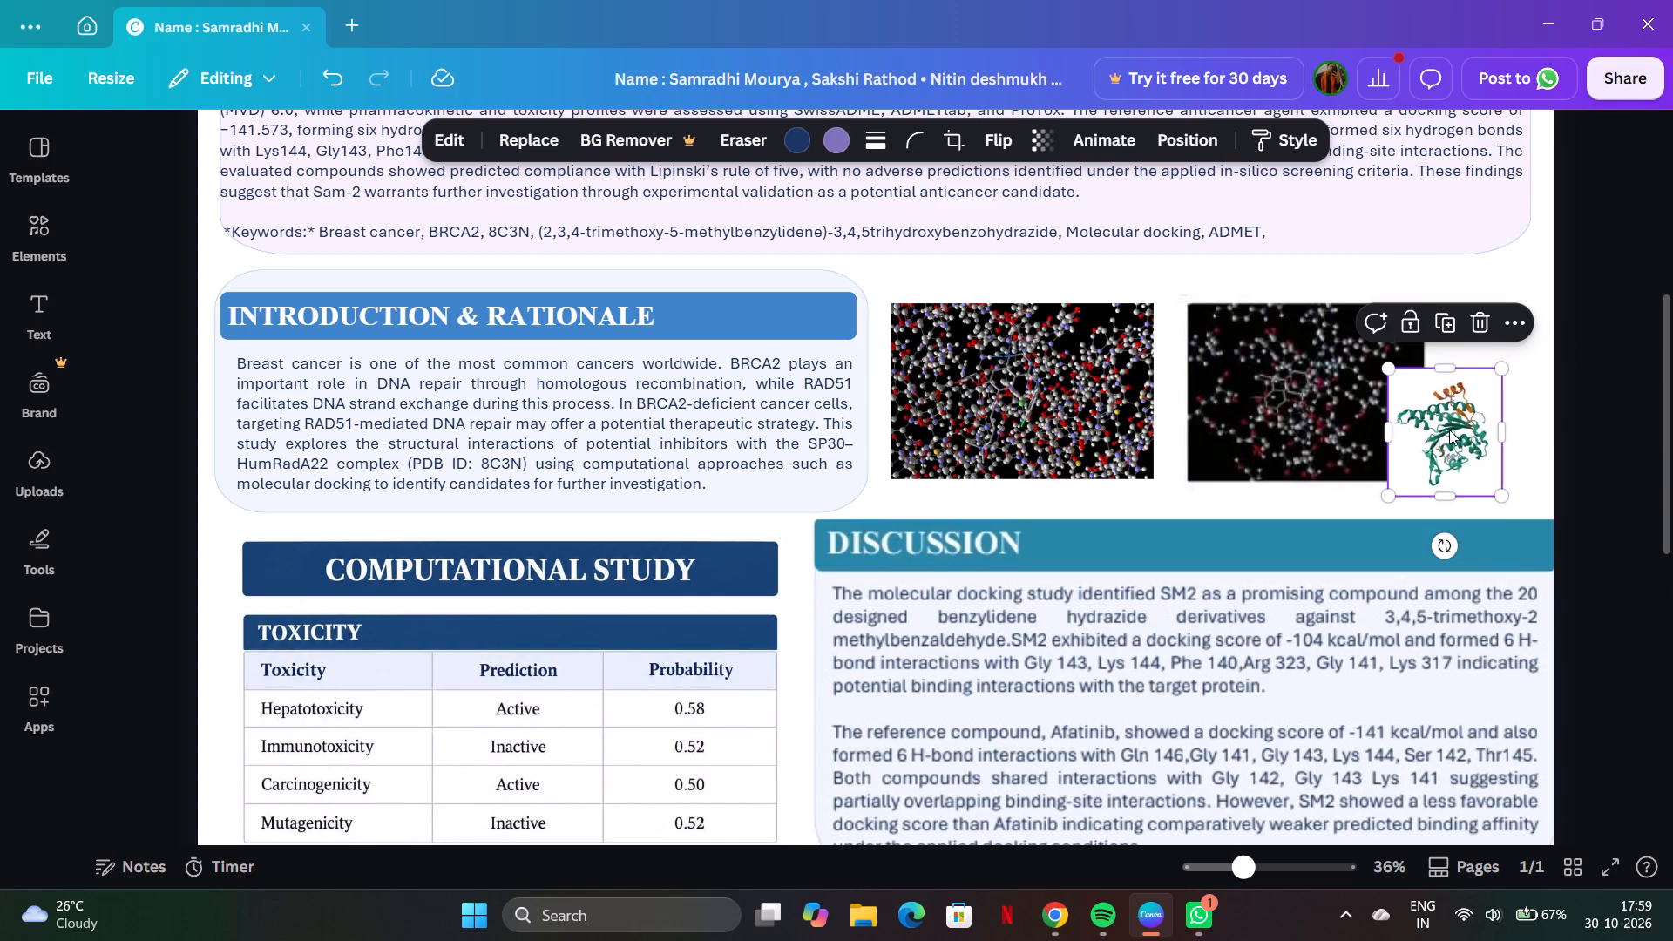
left_click_drag(1449, 430, 1490, 386)
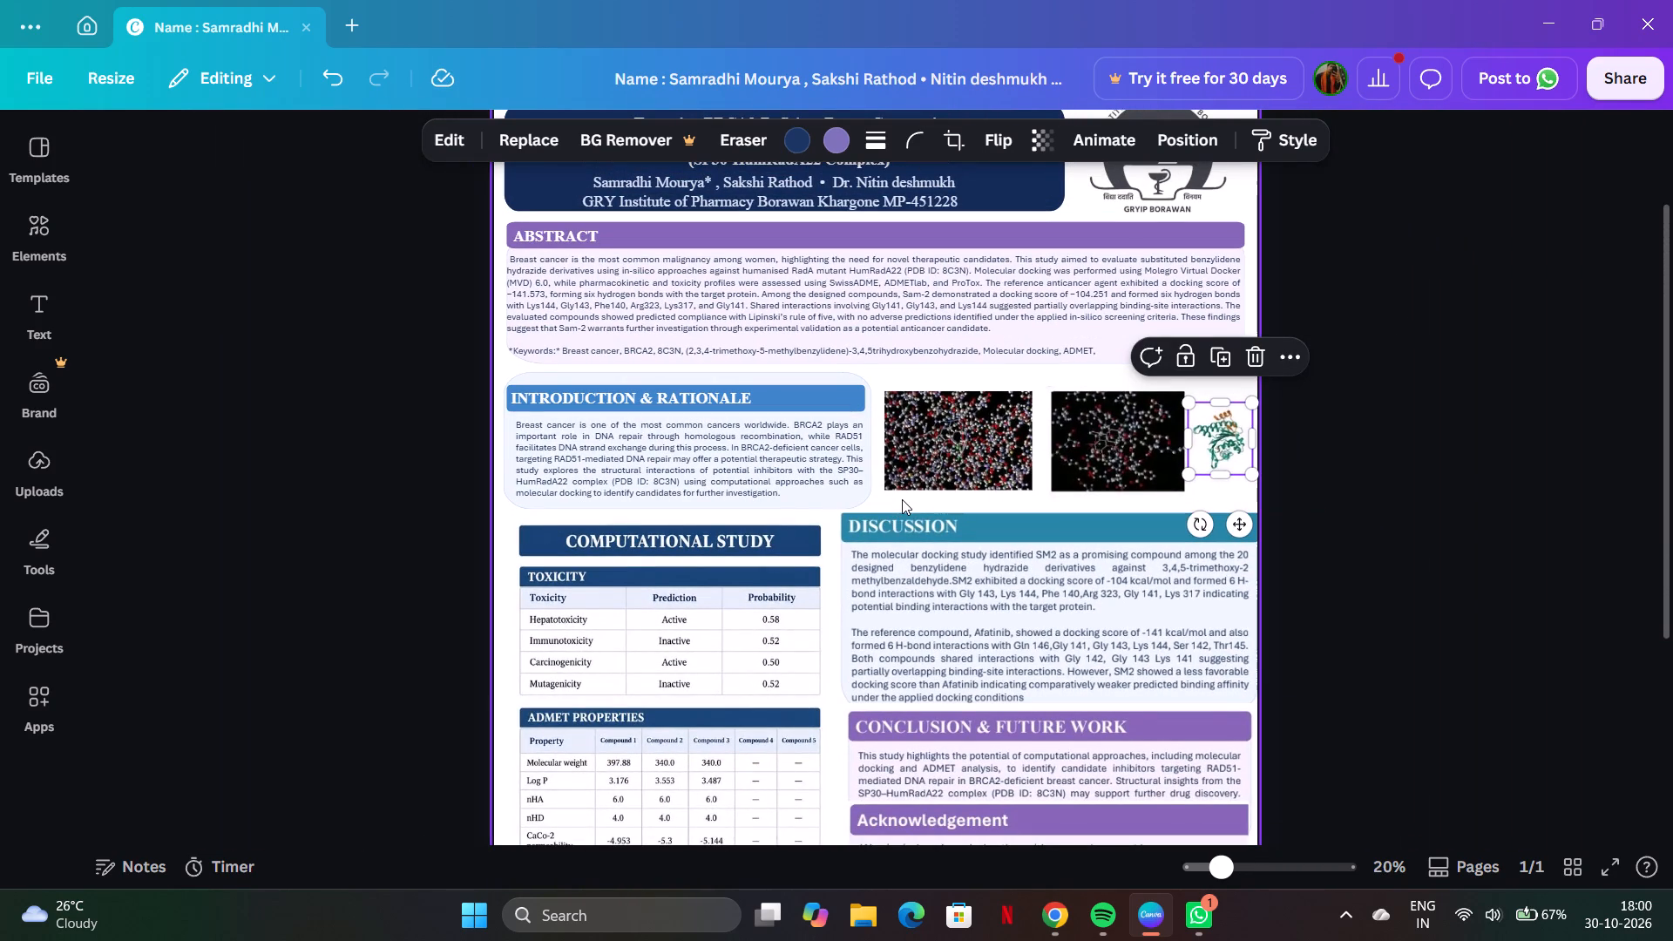
left_click(999, 654)
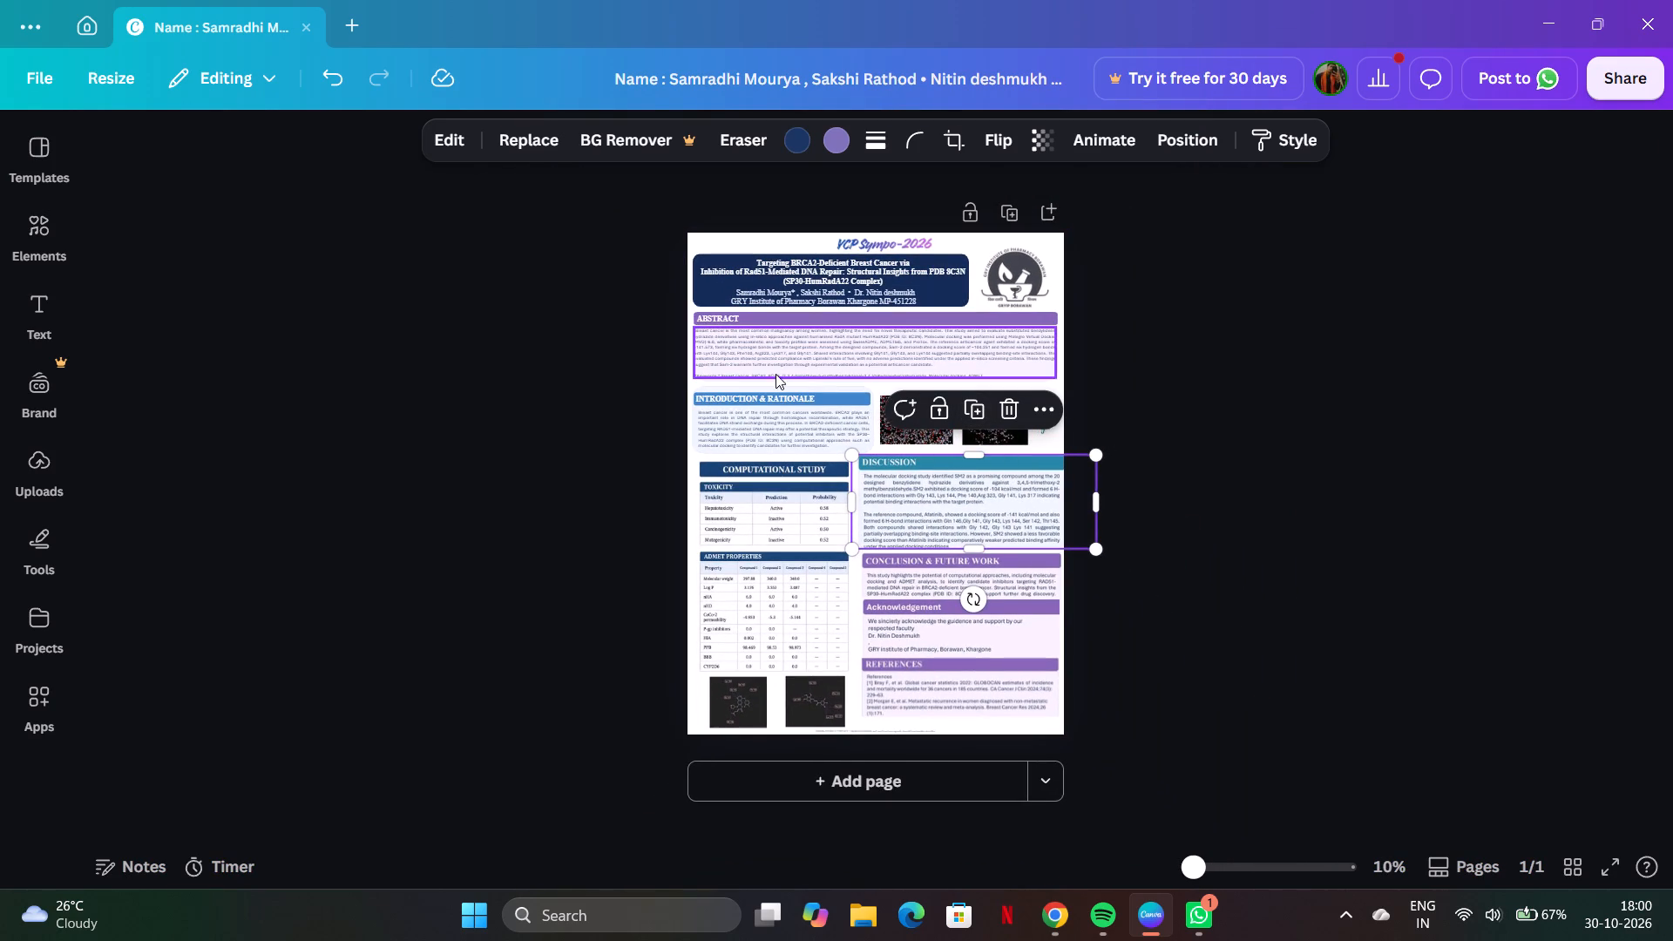
left_click(631, 461)
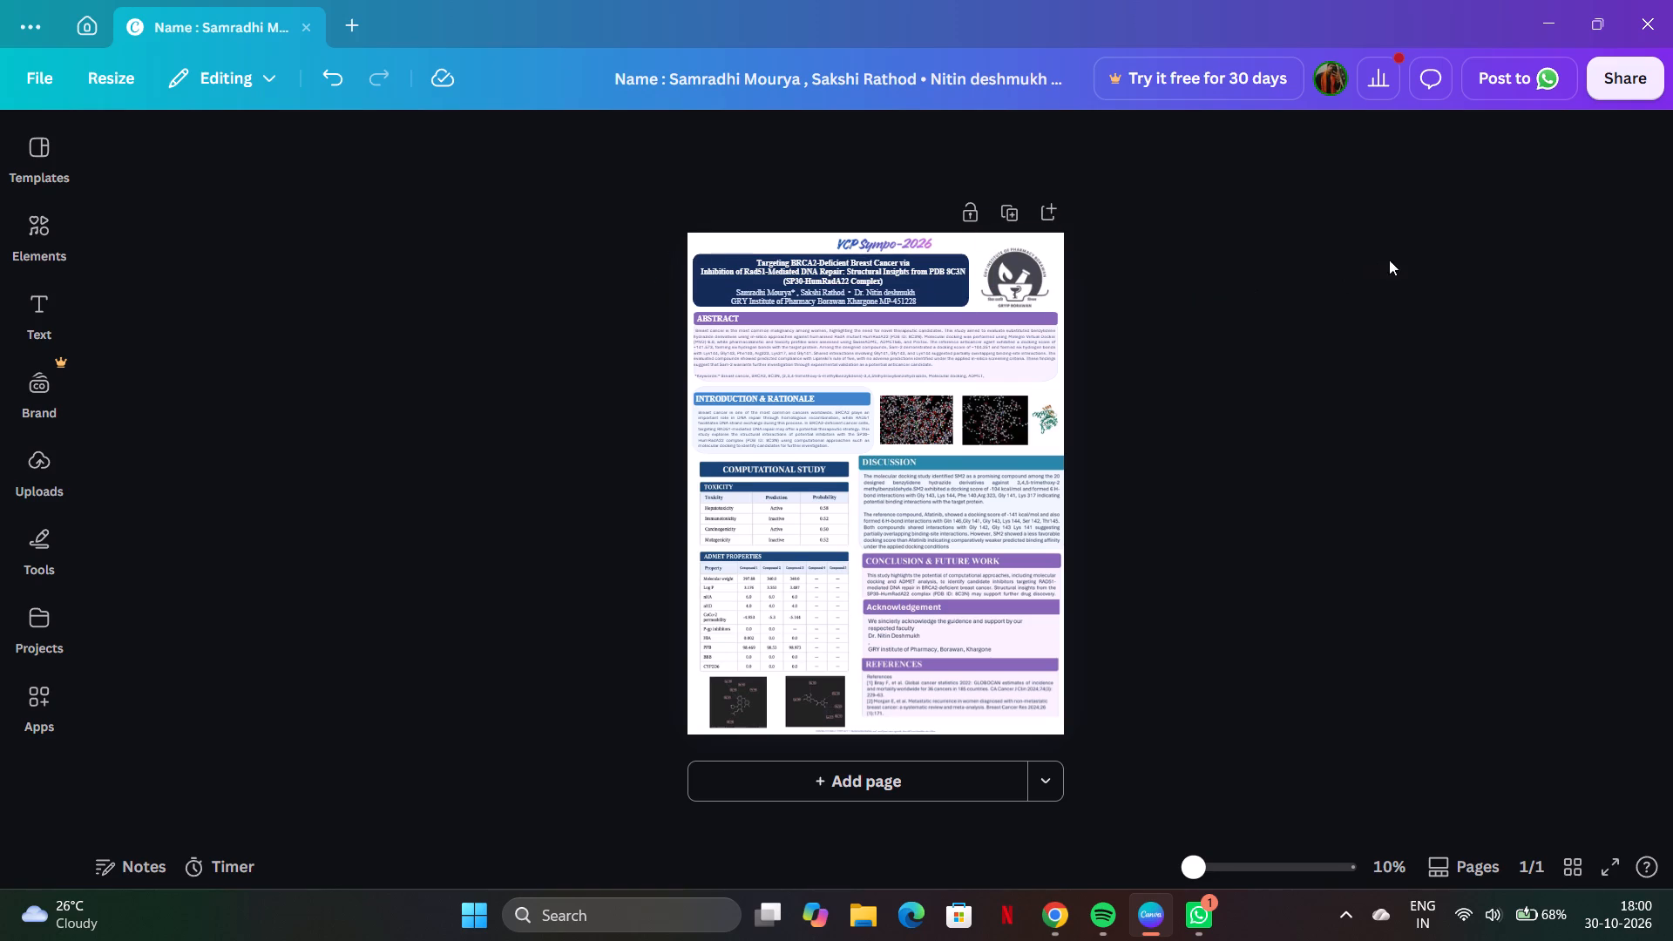
Export the finished poster as a high-quality PNG download at size 1.
left_click(1631, 79)
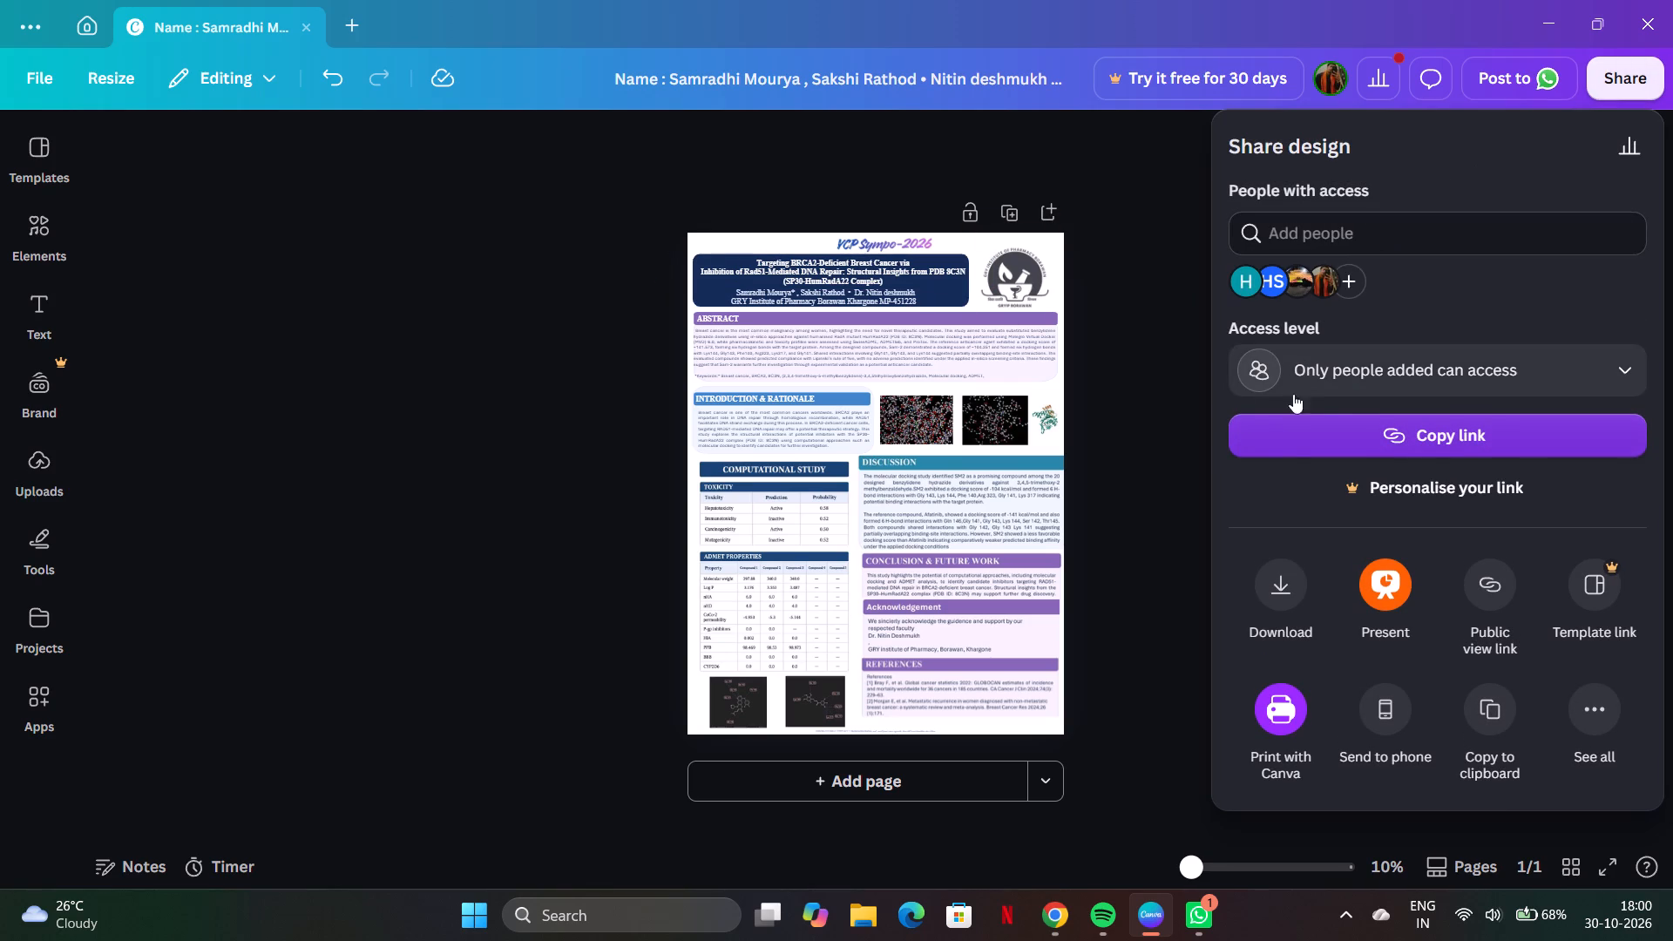
left_click(1287, 574)
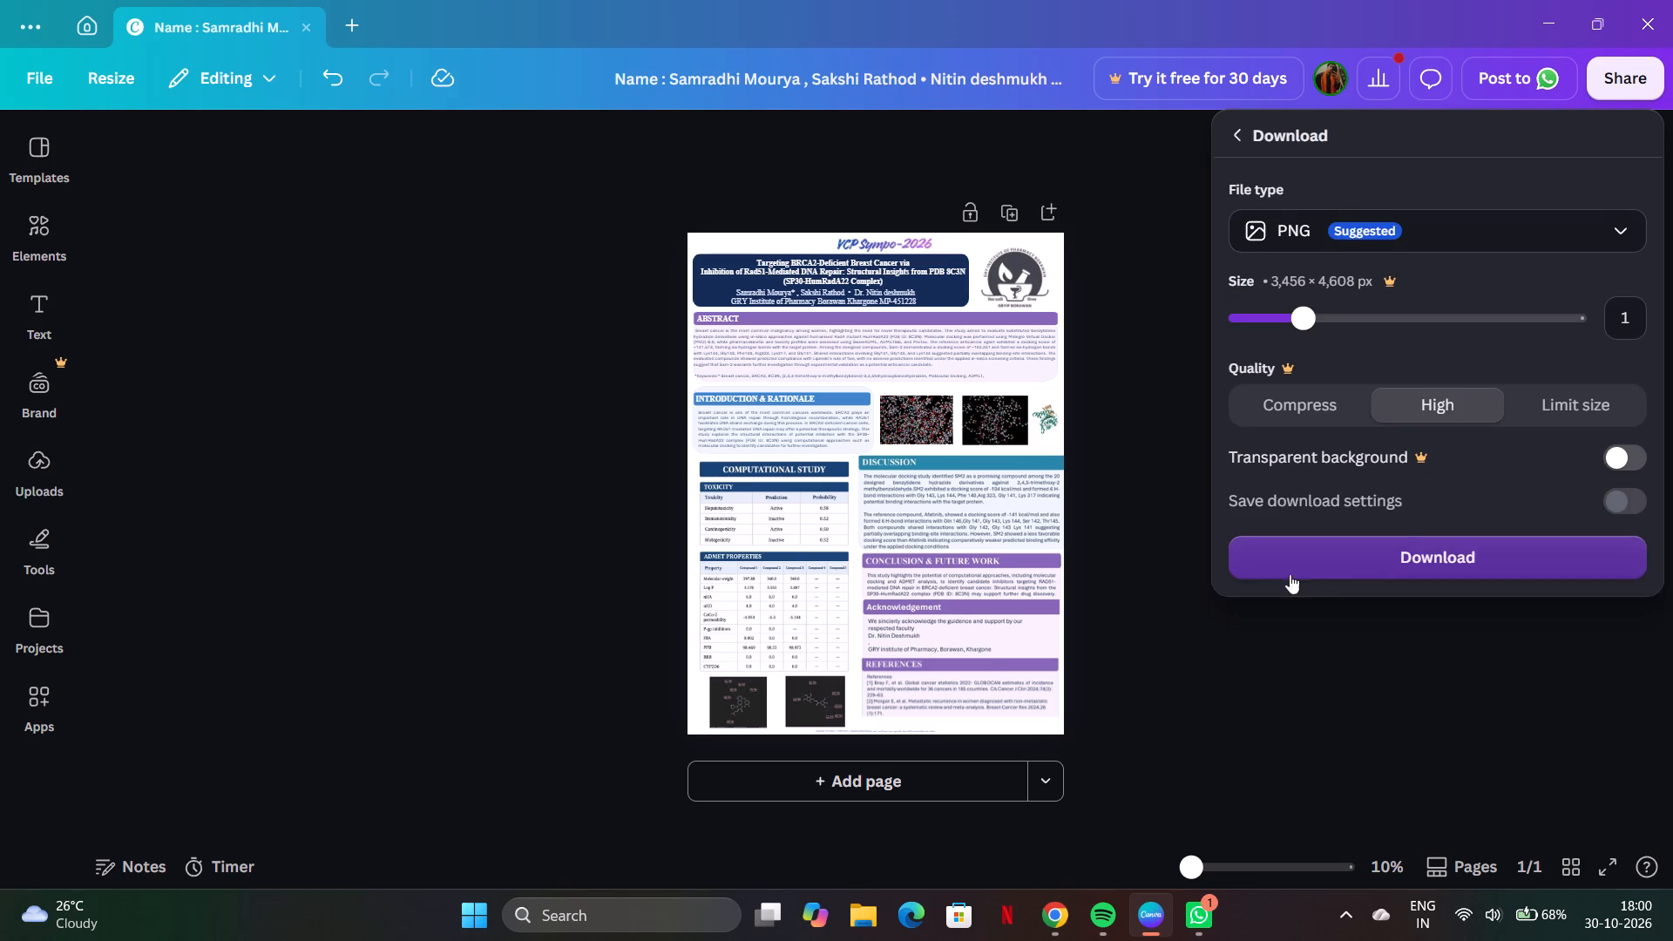
left_click(1441, 552)
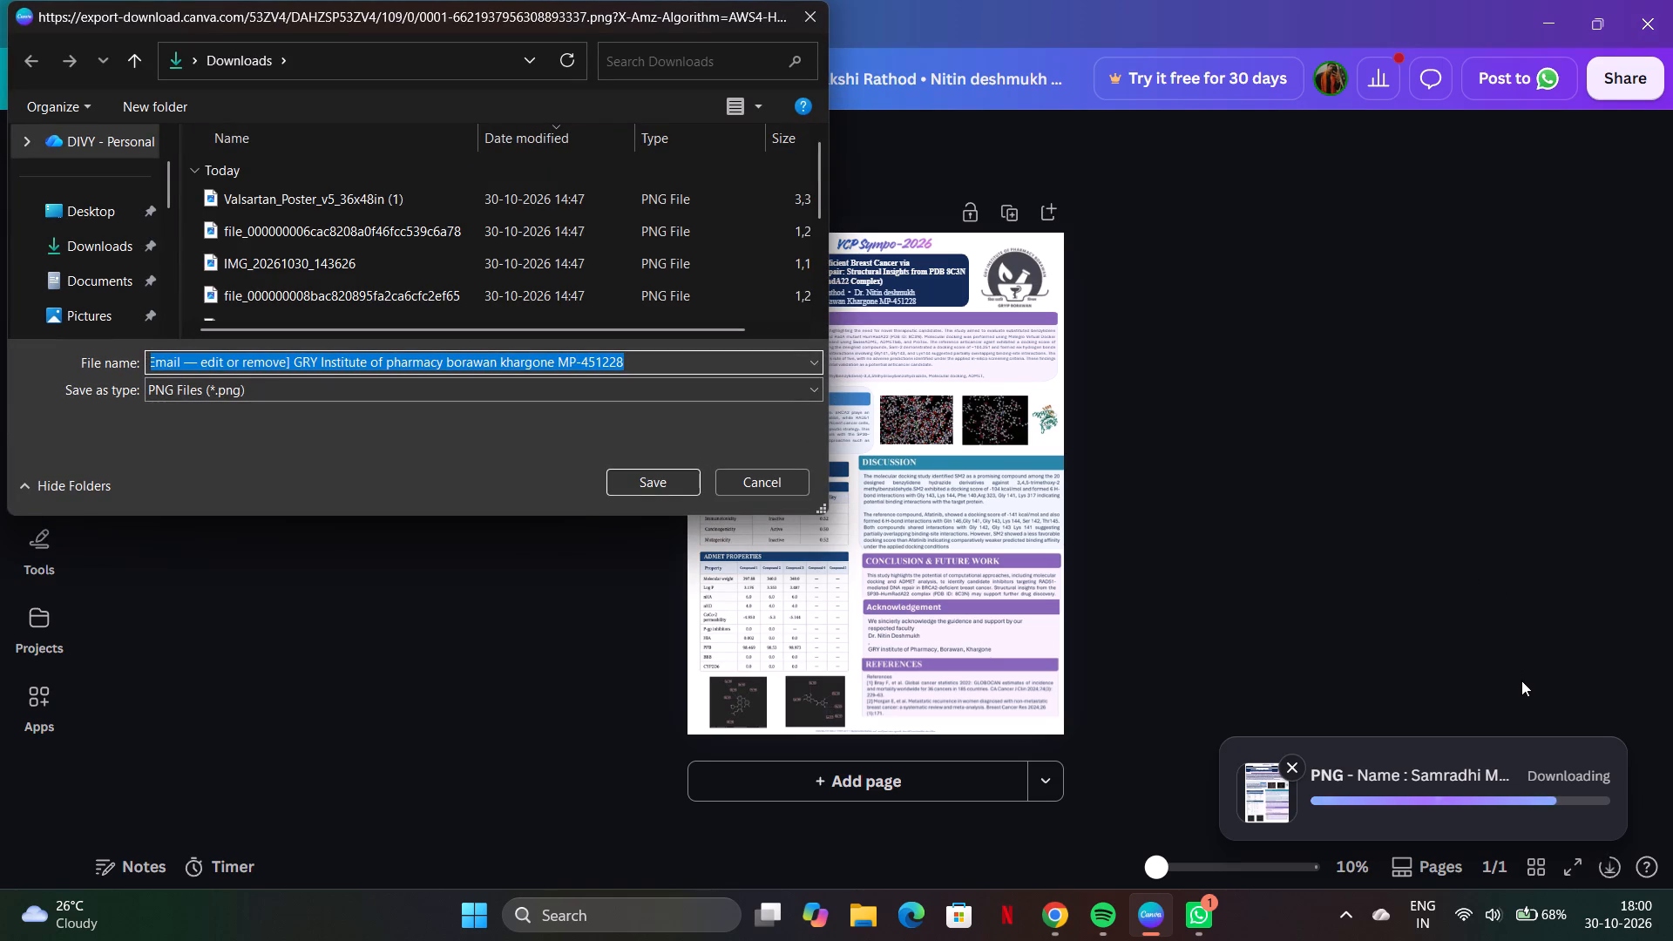
Save the exported PNG in the Downloads folder under the name "canva edited poster".
key("BackSpace")
type("canva")
key("space")
type("edited")
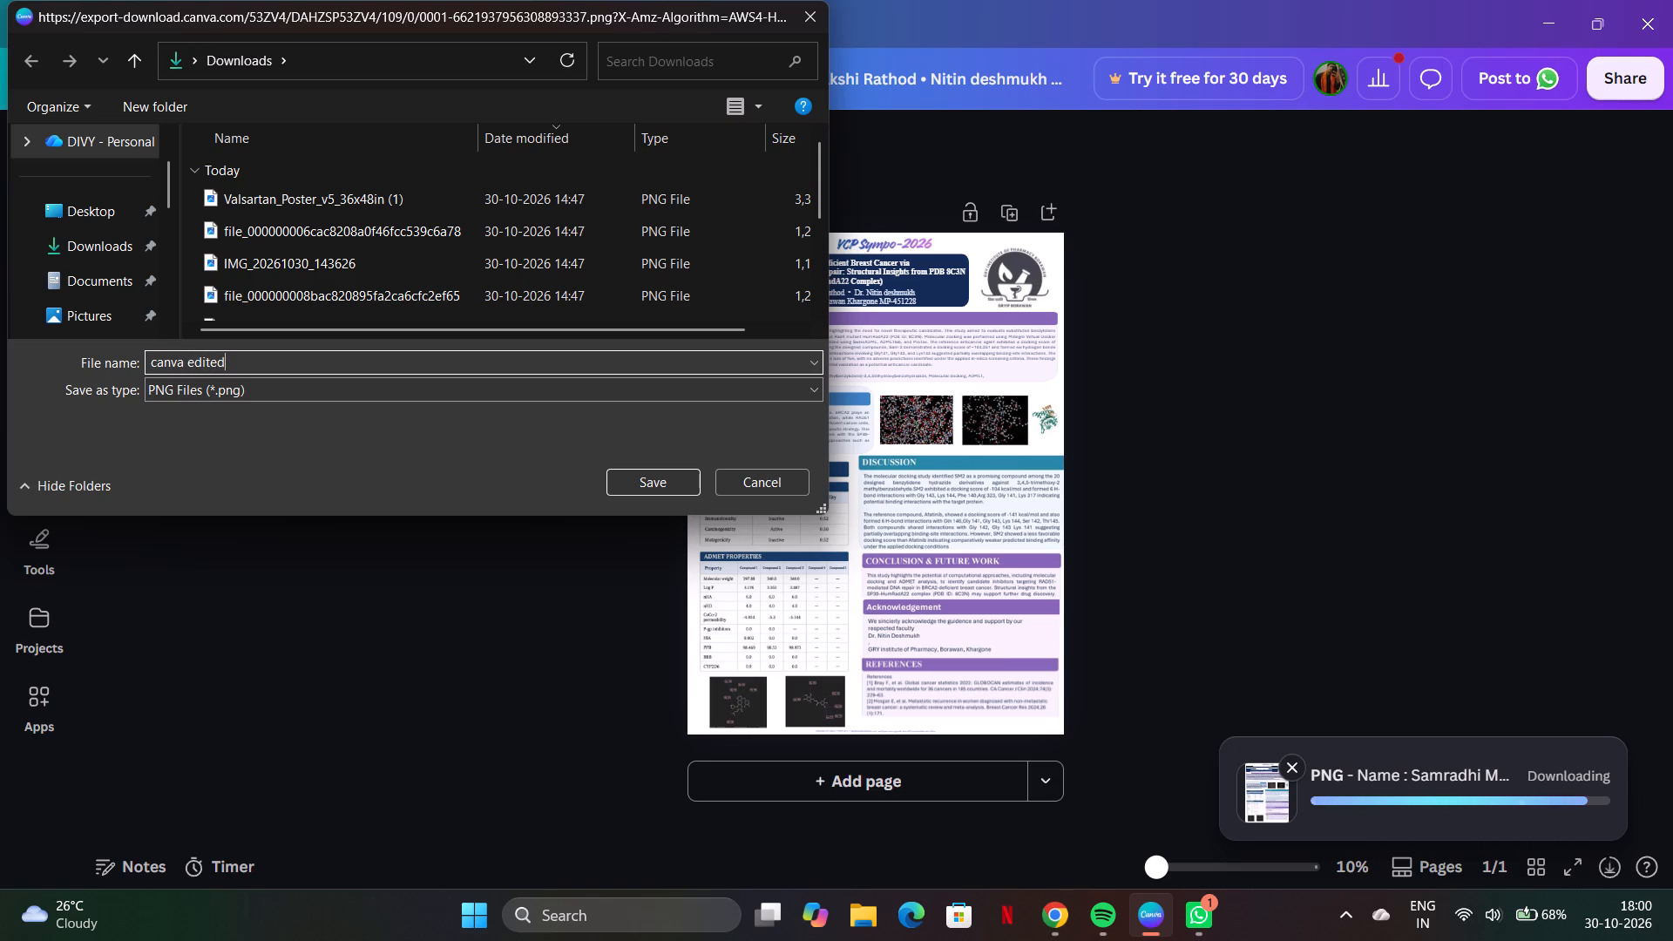
key("space")
type("pos")
key("t")
left_click(1511, 680)
key("e")
key("r")
left_click(656, 480)
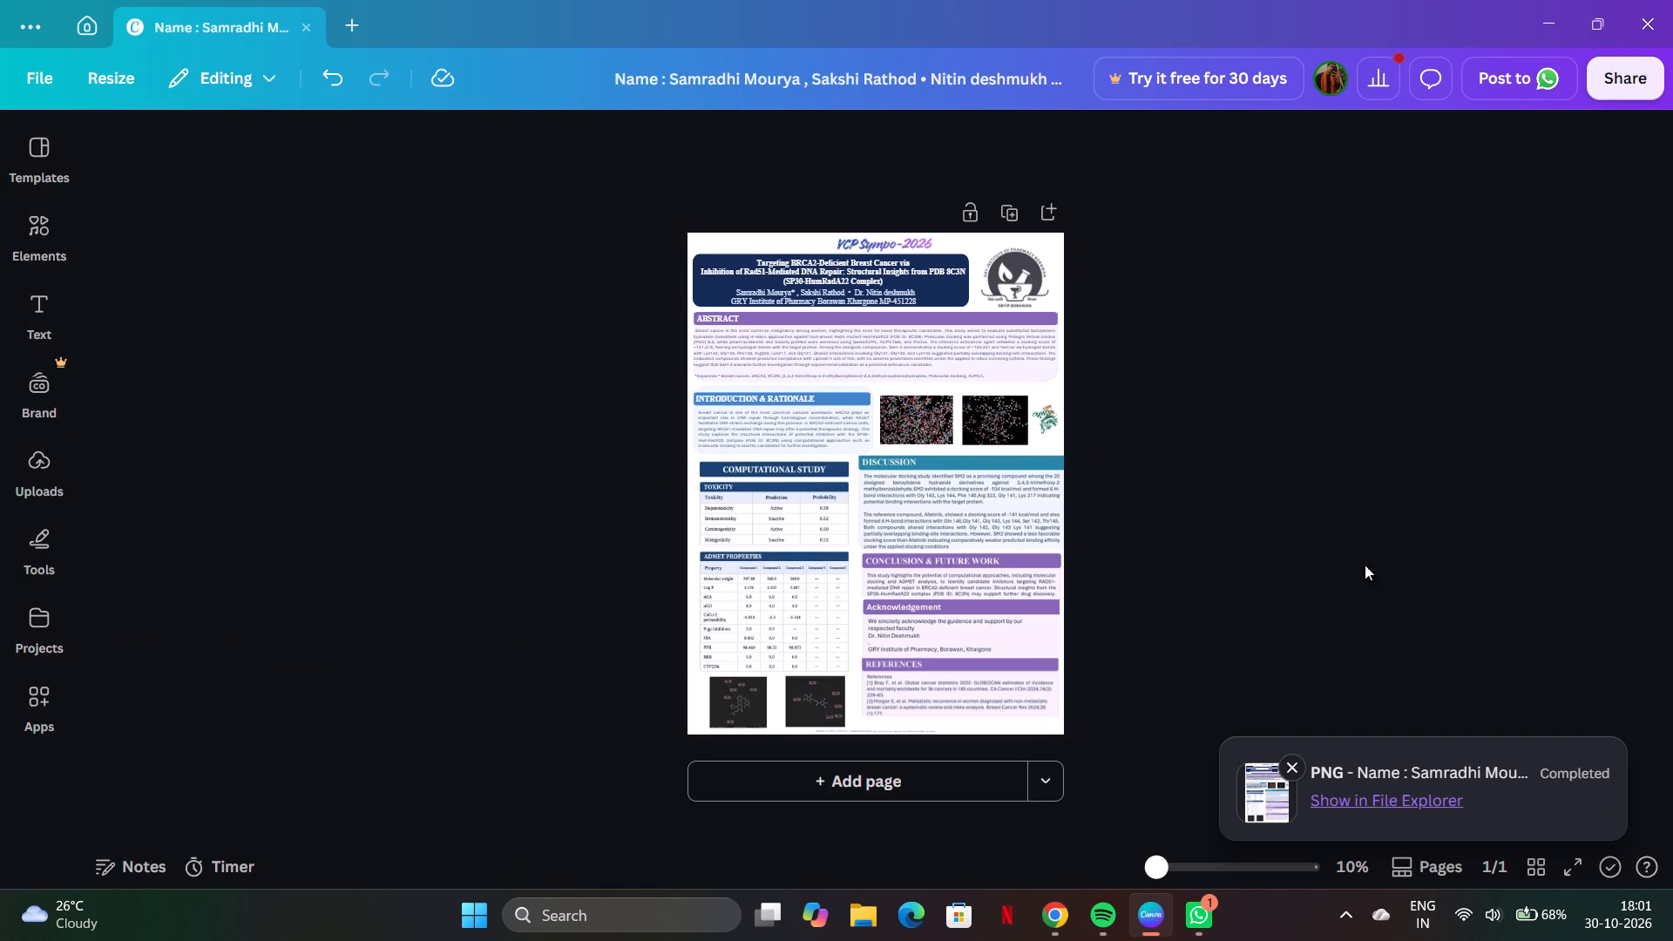
Show the downloaded poster PNG in its folder in File Explorer.
left_click(1353, 801)
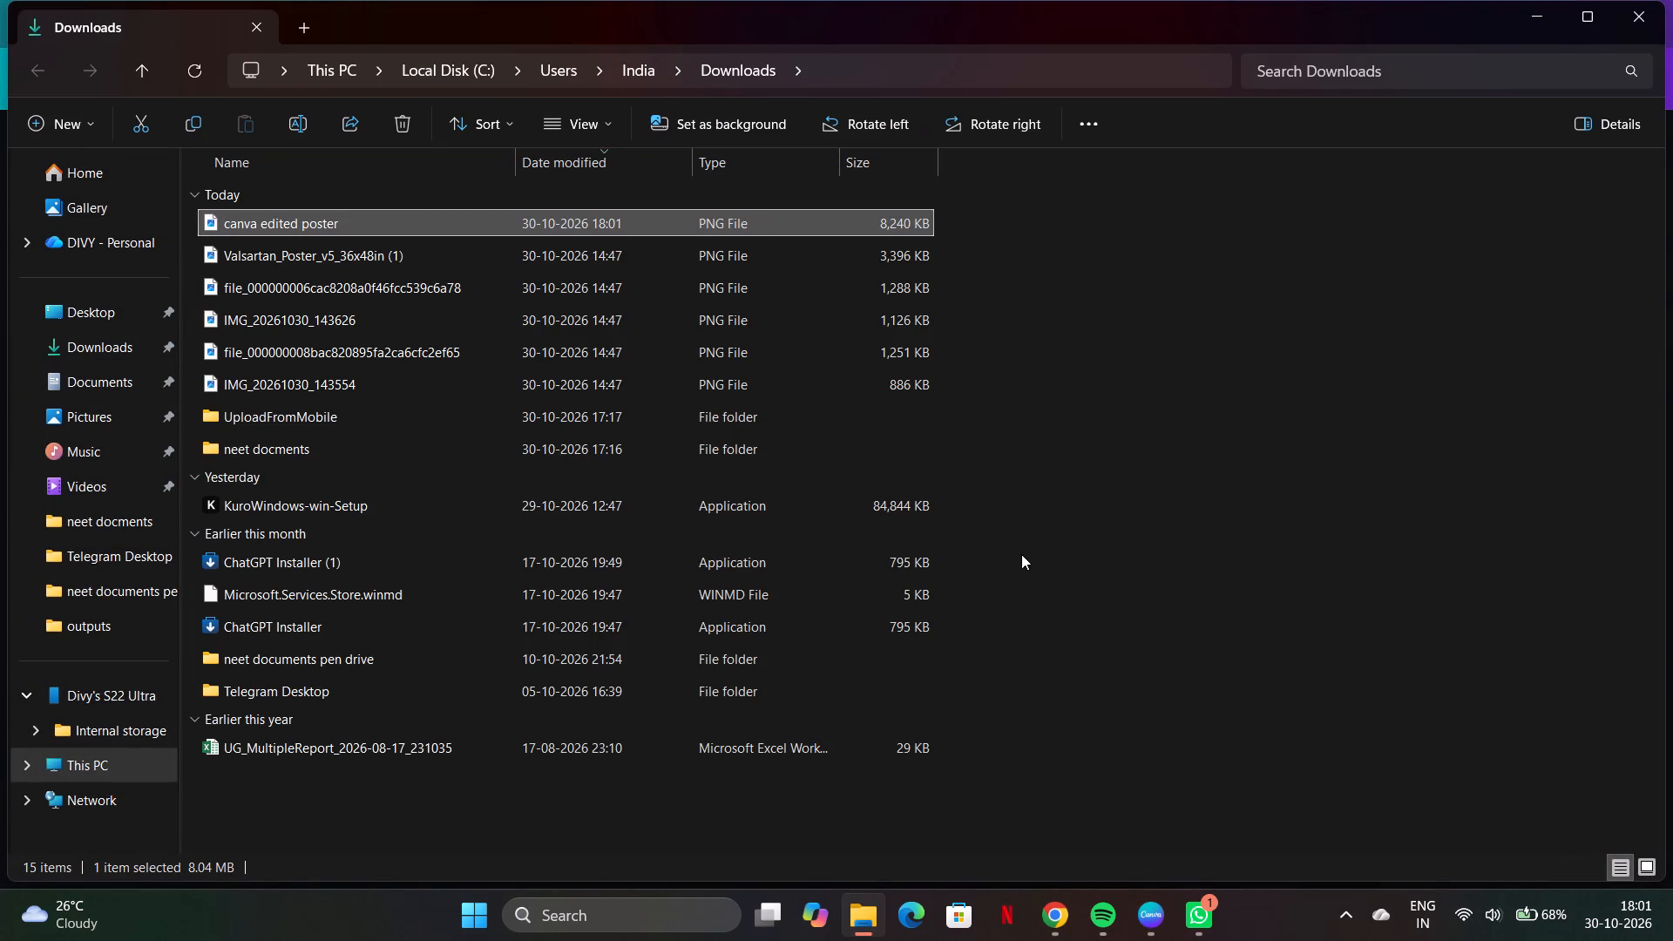
Open the "canva edited poster" PNG from the Downloads folder, choosing Photos as the app.
left_click(757, 223)
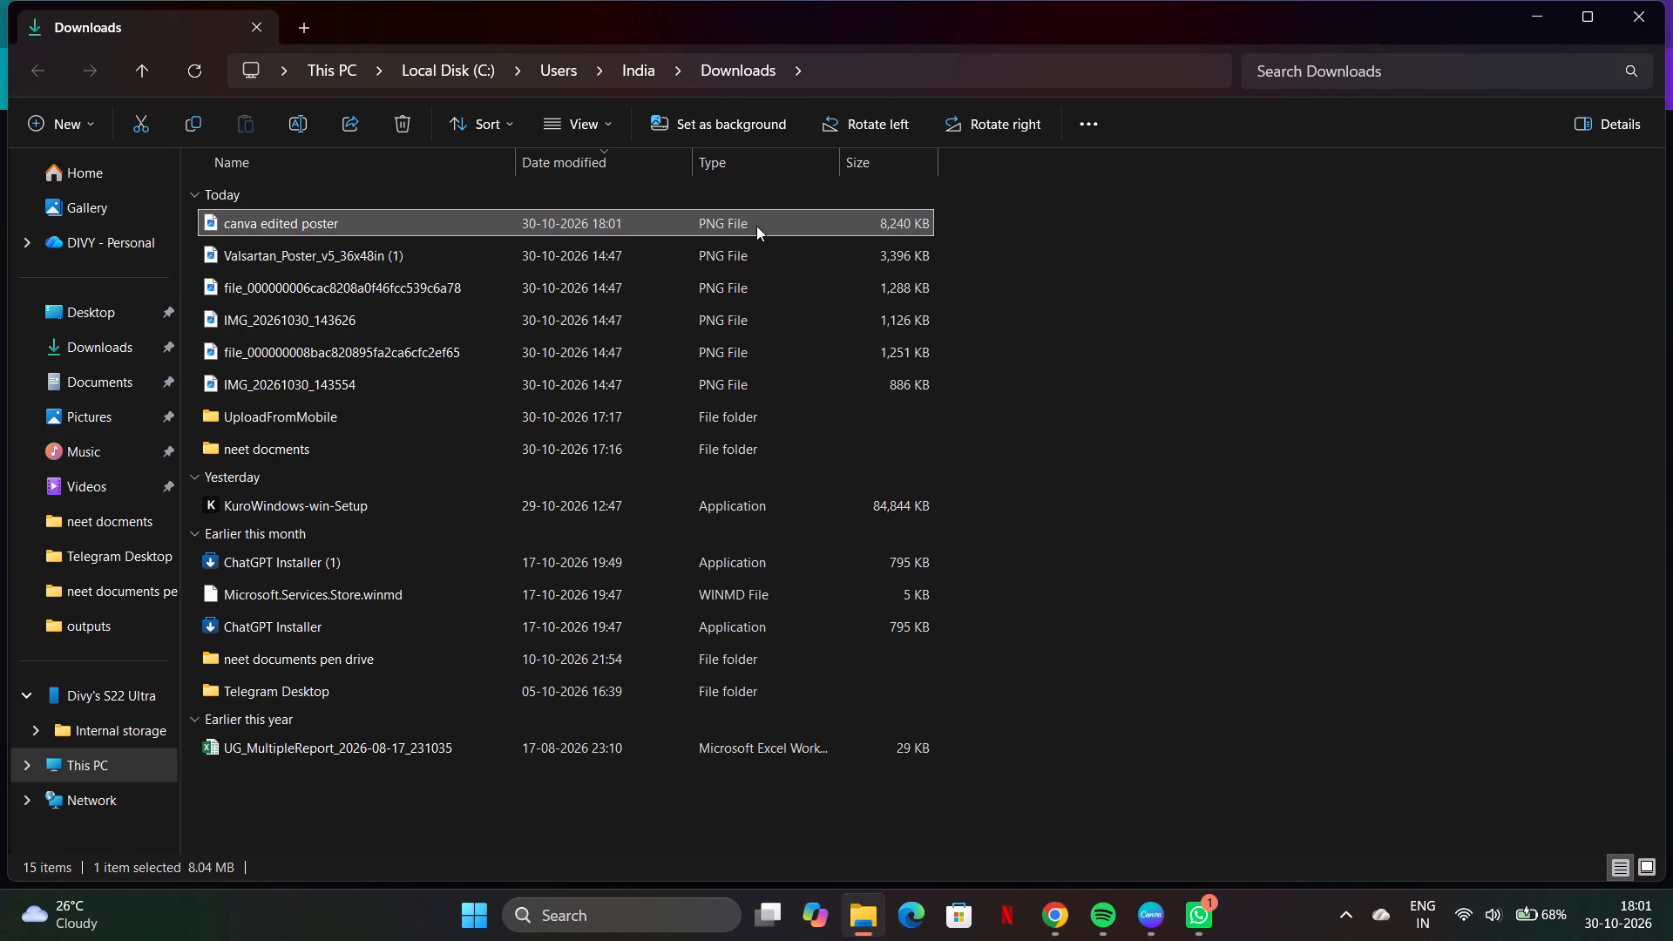
left_click(634, 228)
left_click(397, 255)
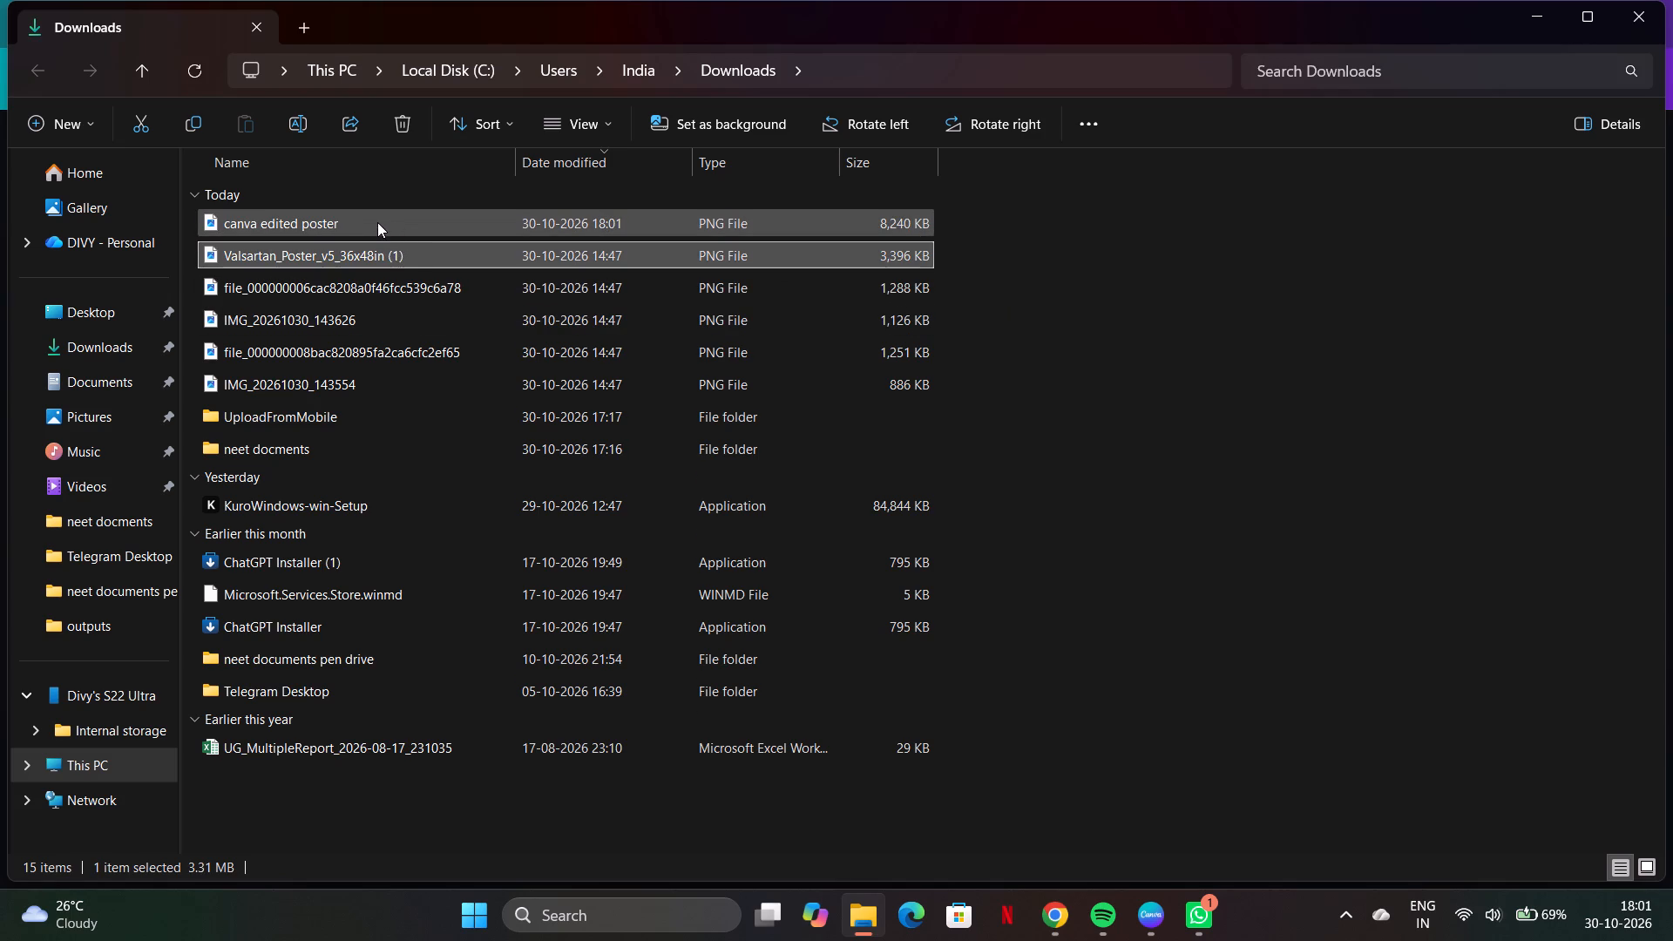
left_click(377, 222)
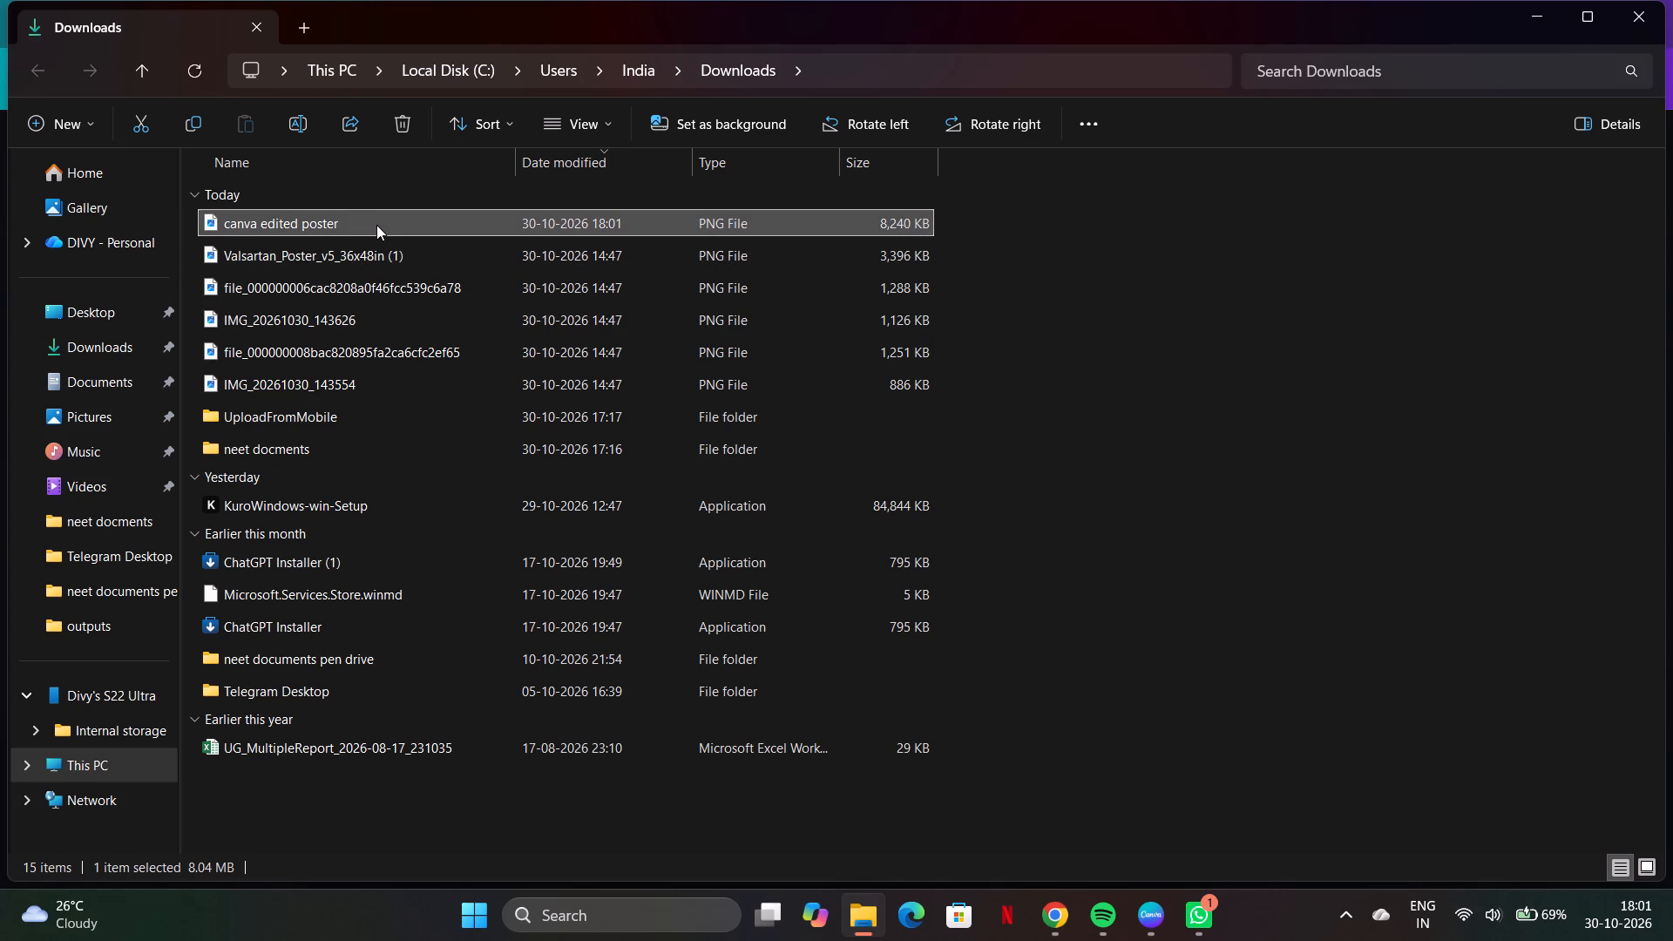
double_click(376, 225)
left_click(373, 230)
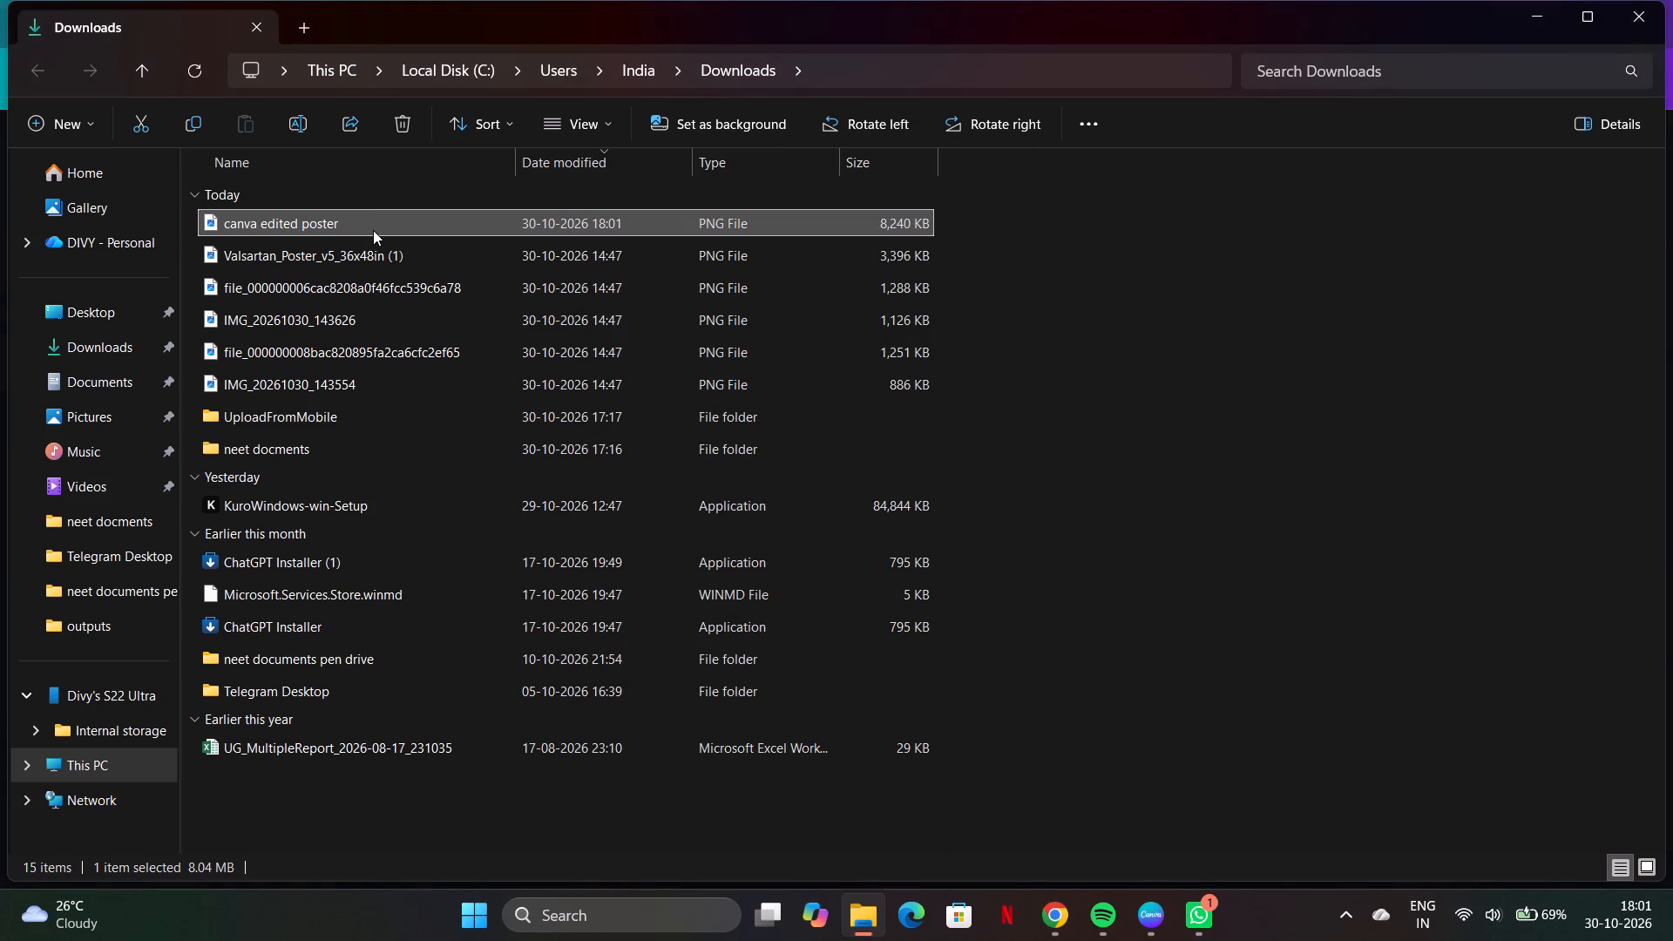
left_click(373, 224)
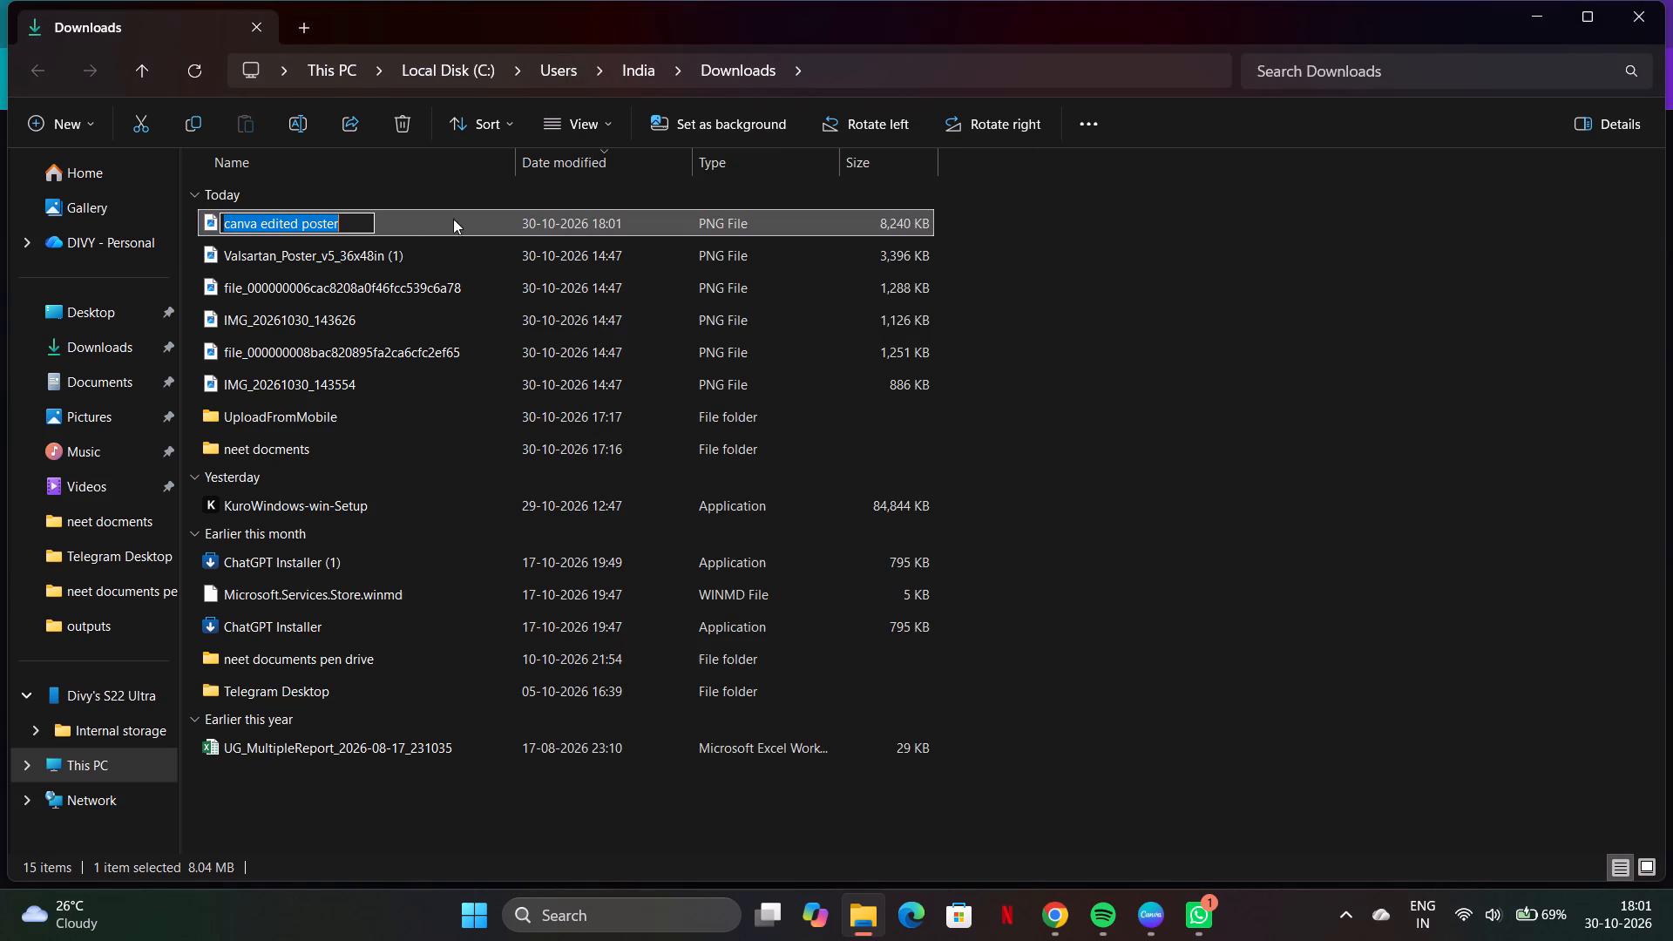
left_click(674, 217)
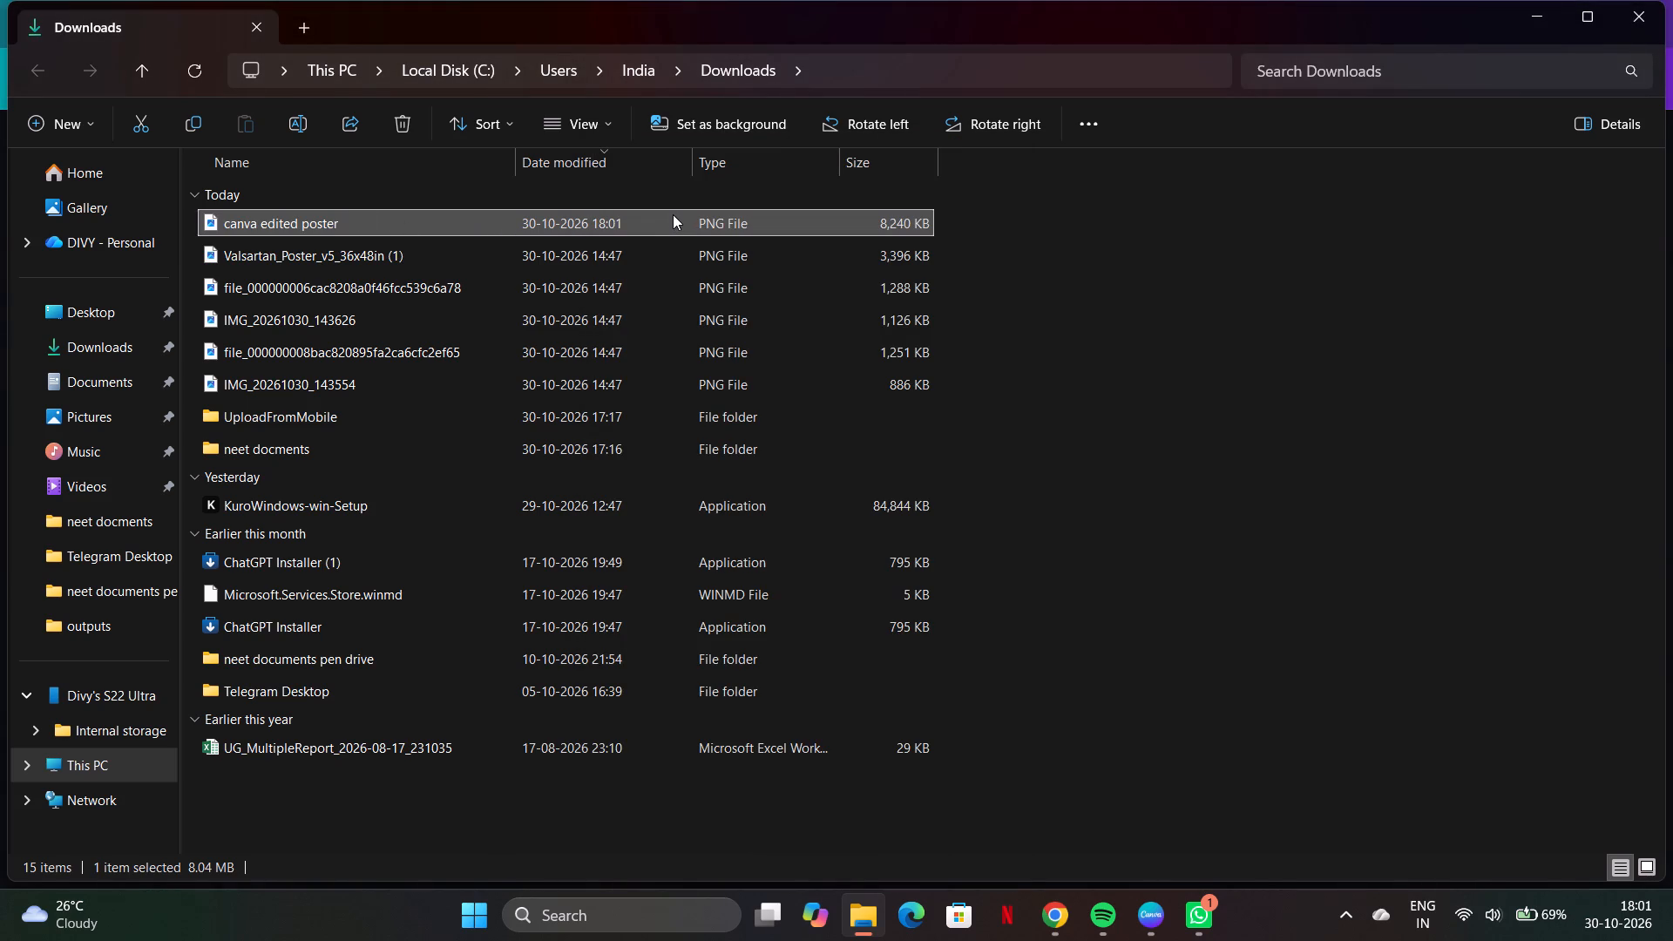
double_click(795, 210)
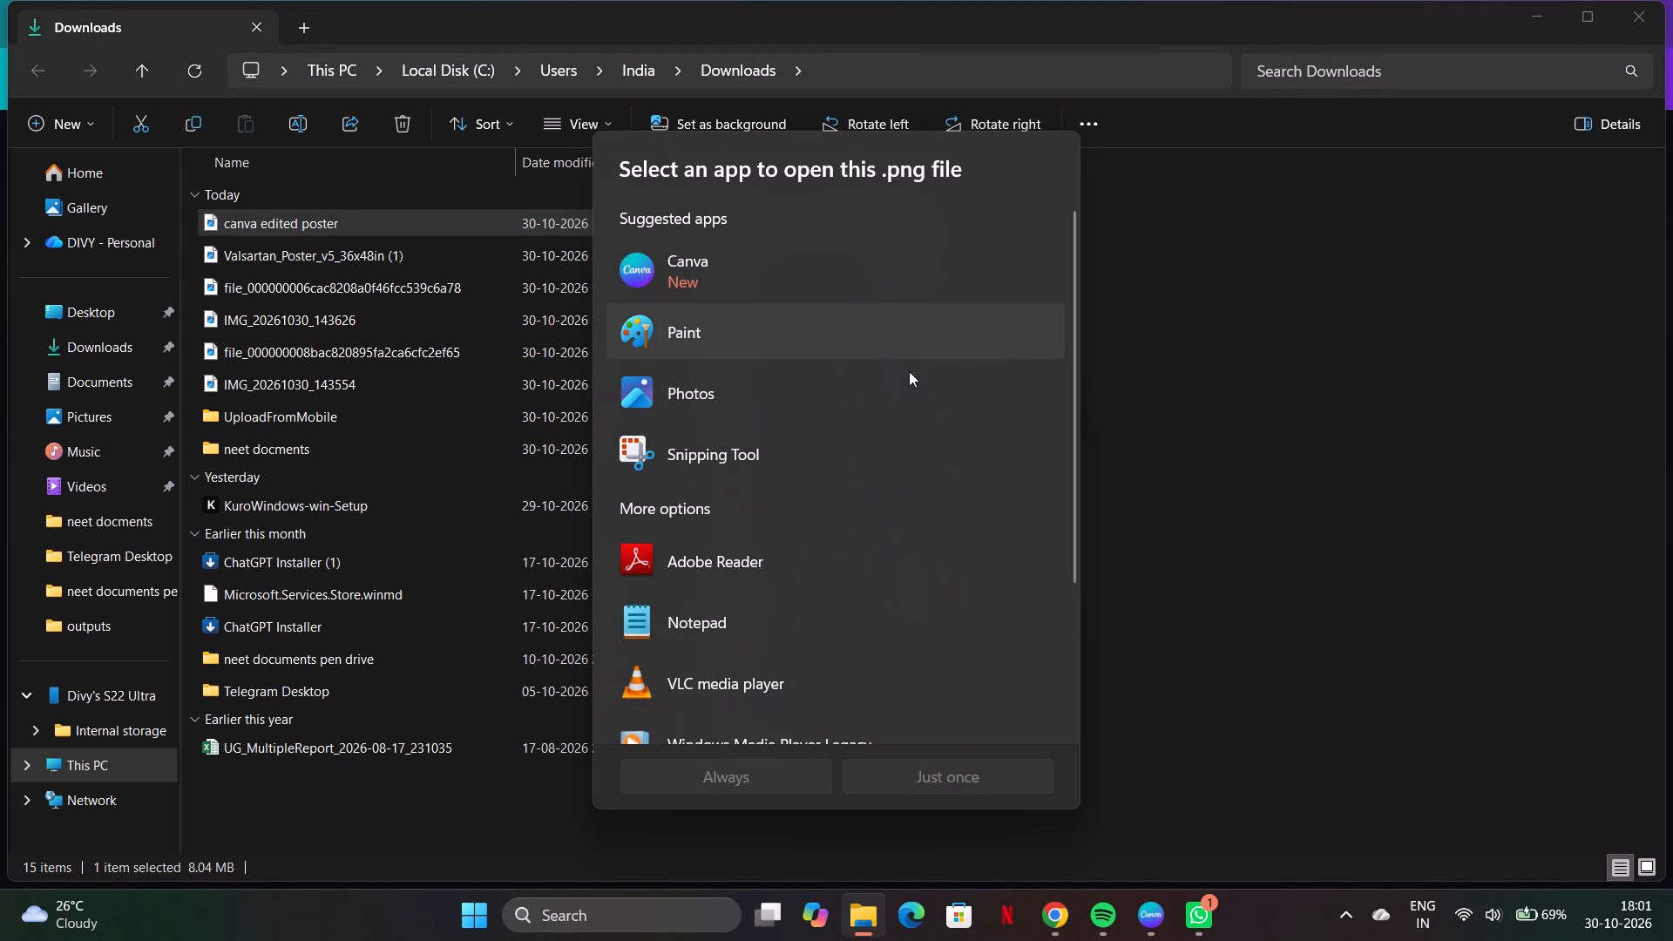
left_click(824, 422)
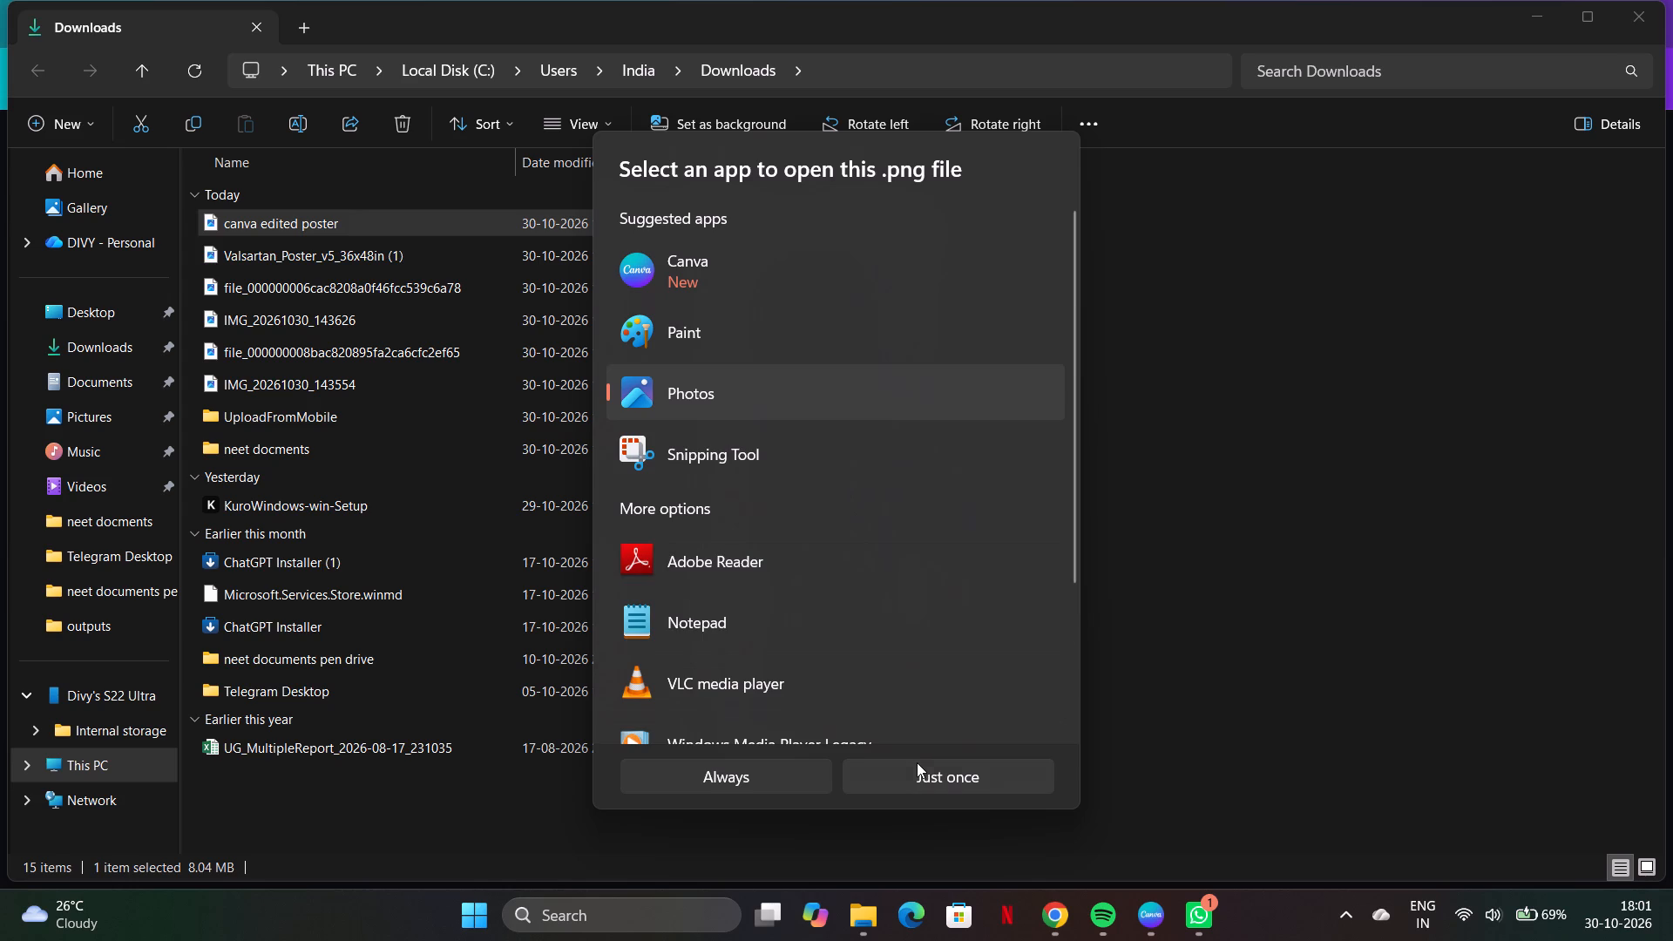
Open the exported poster PNG in Photos just this once and examine its sections and overall page layout.
left_click(922, 776)
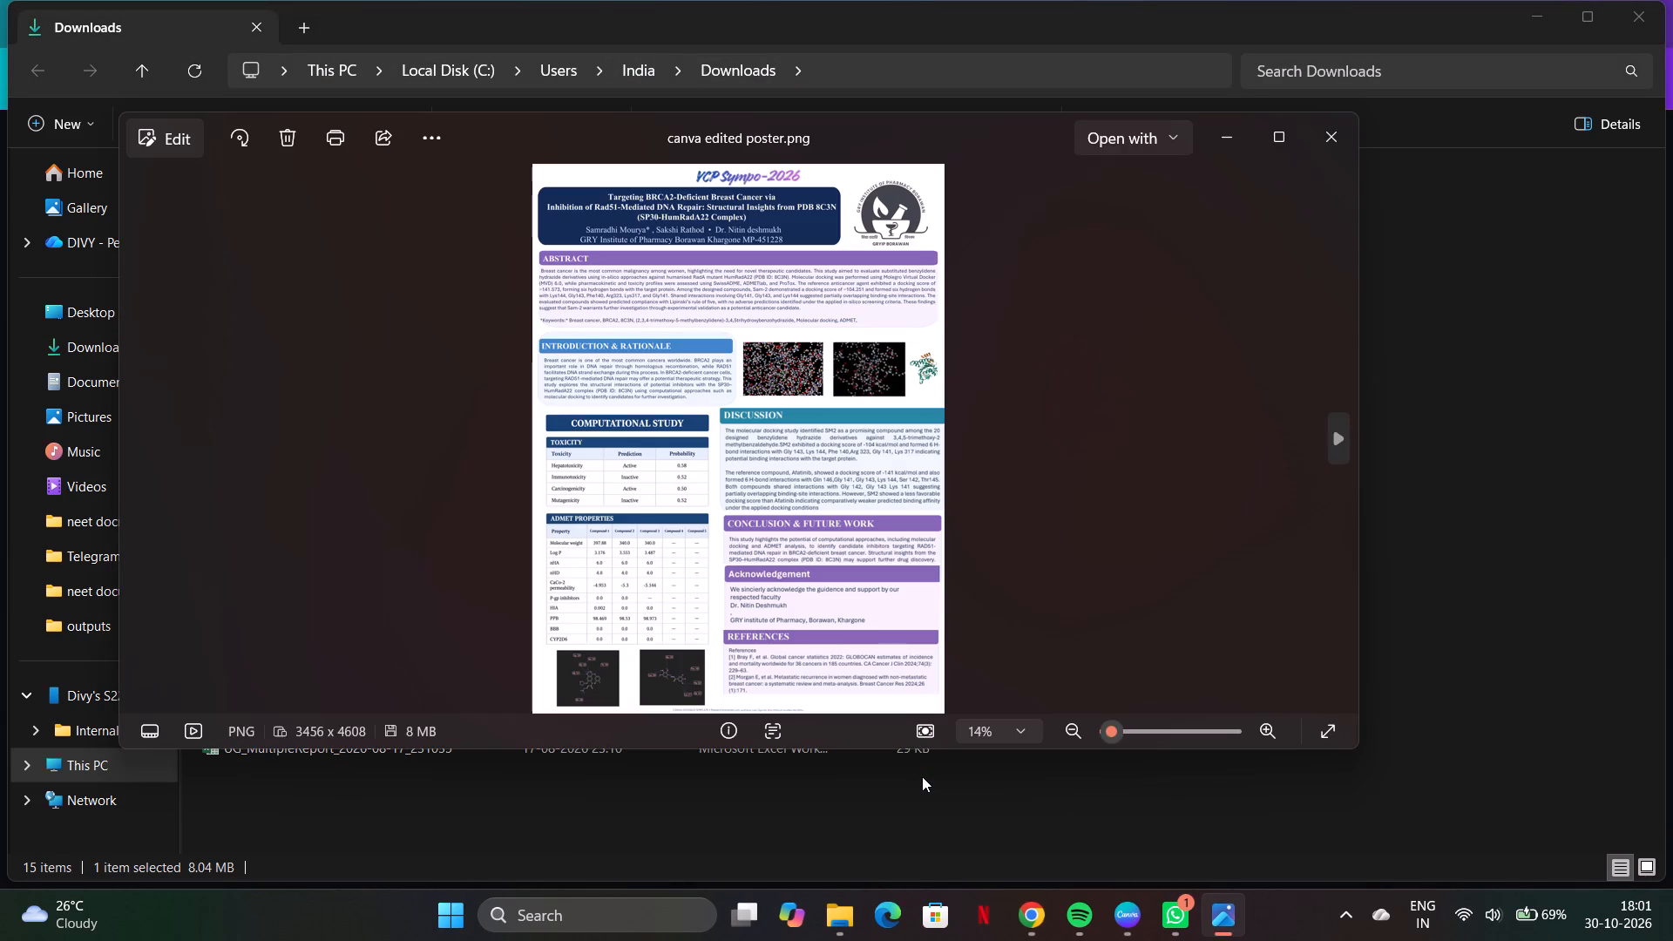
scroll(999, 579, "up", 6, "ctrl")
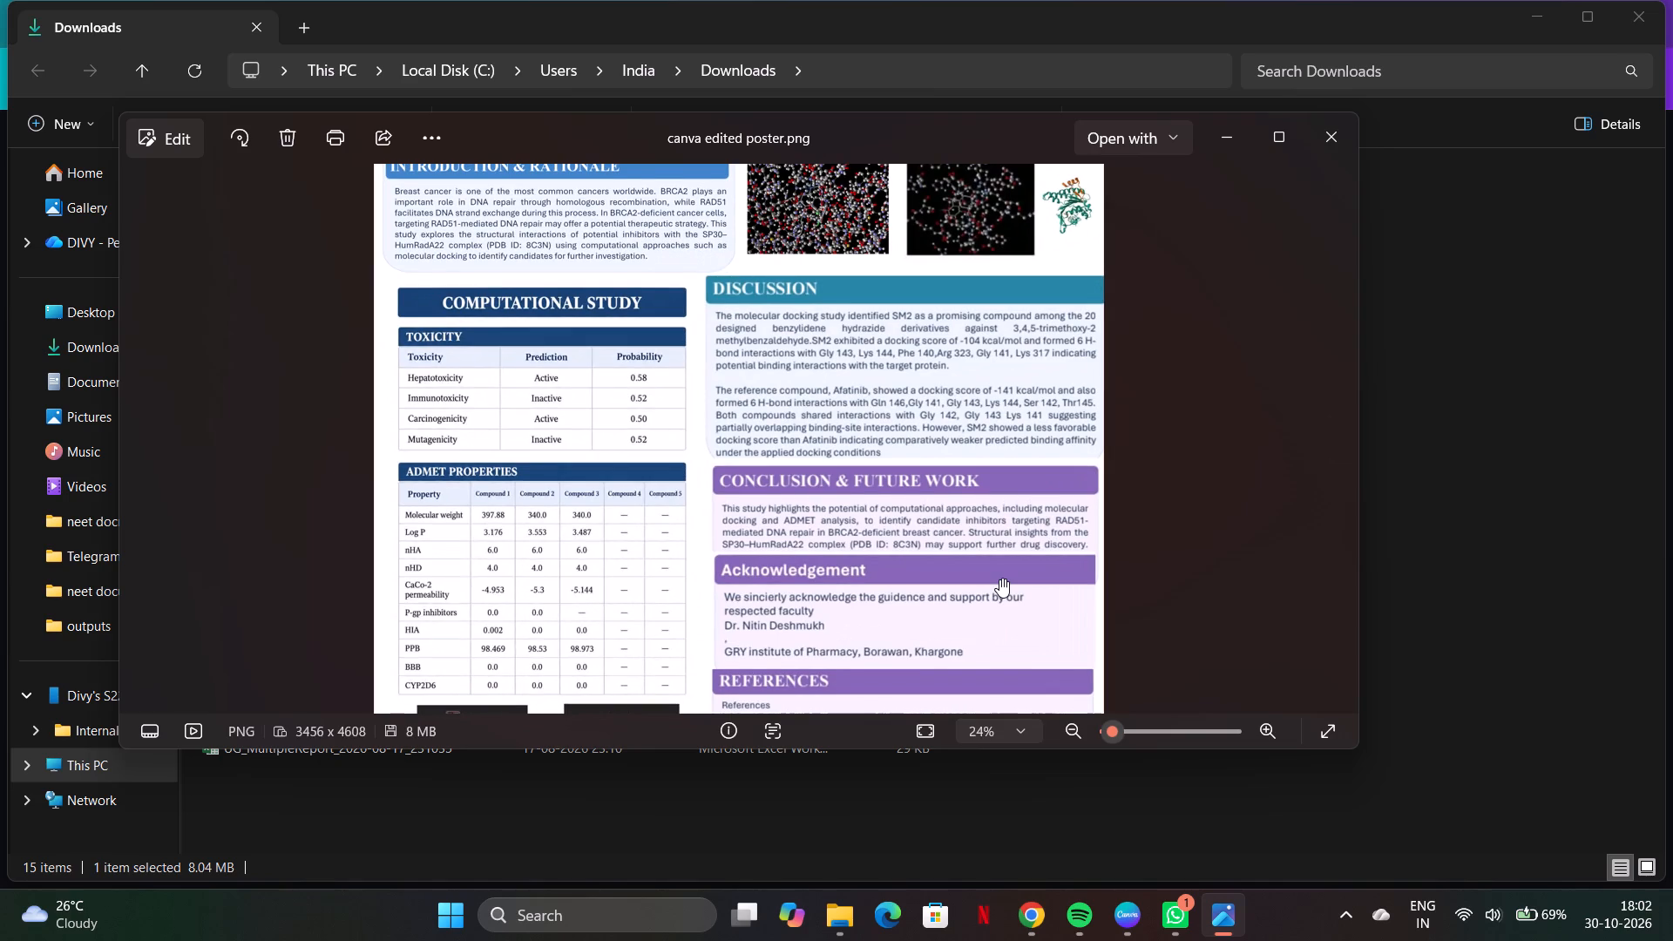
scroll(999, 579, "down", 5, "ctrl")
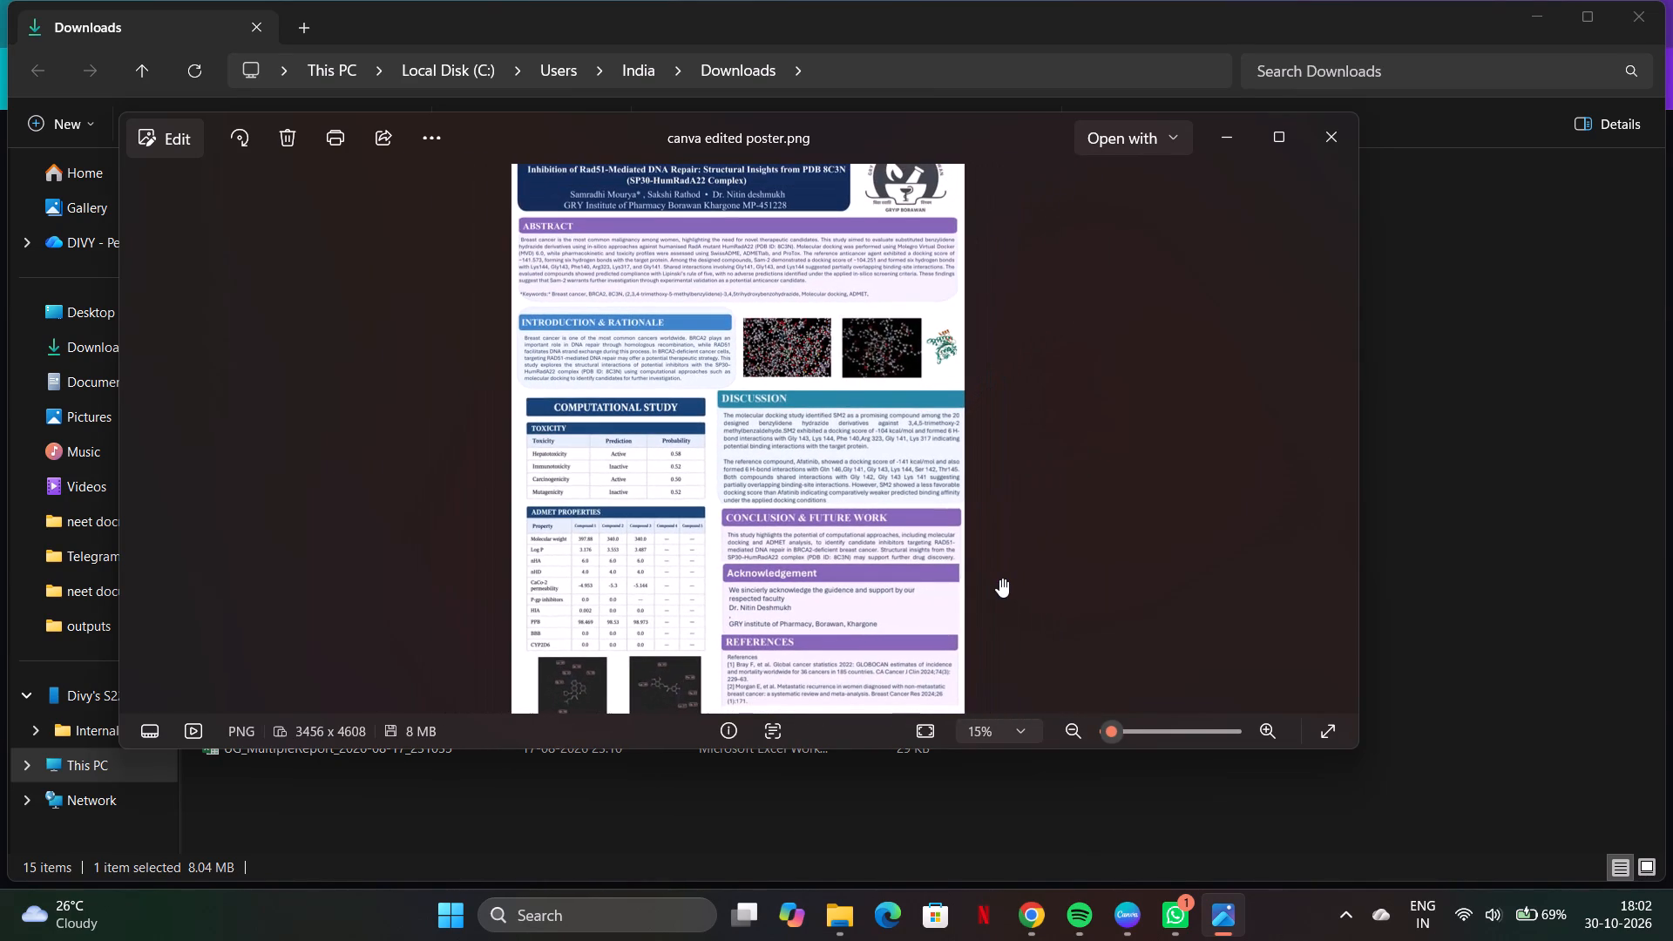
scroll(999, 579, "down", 4, "ctrl")
scroll(999, 579, "up", 1)
scroll(999, 579, "down", 5, "ctrl")
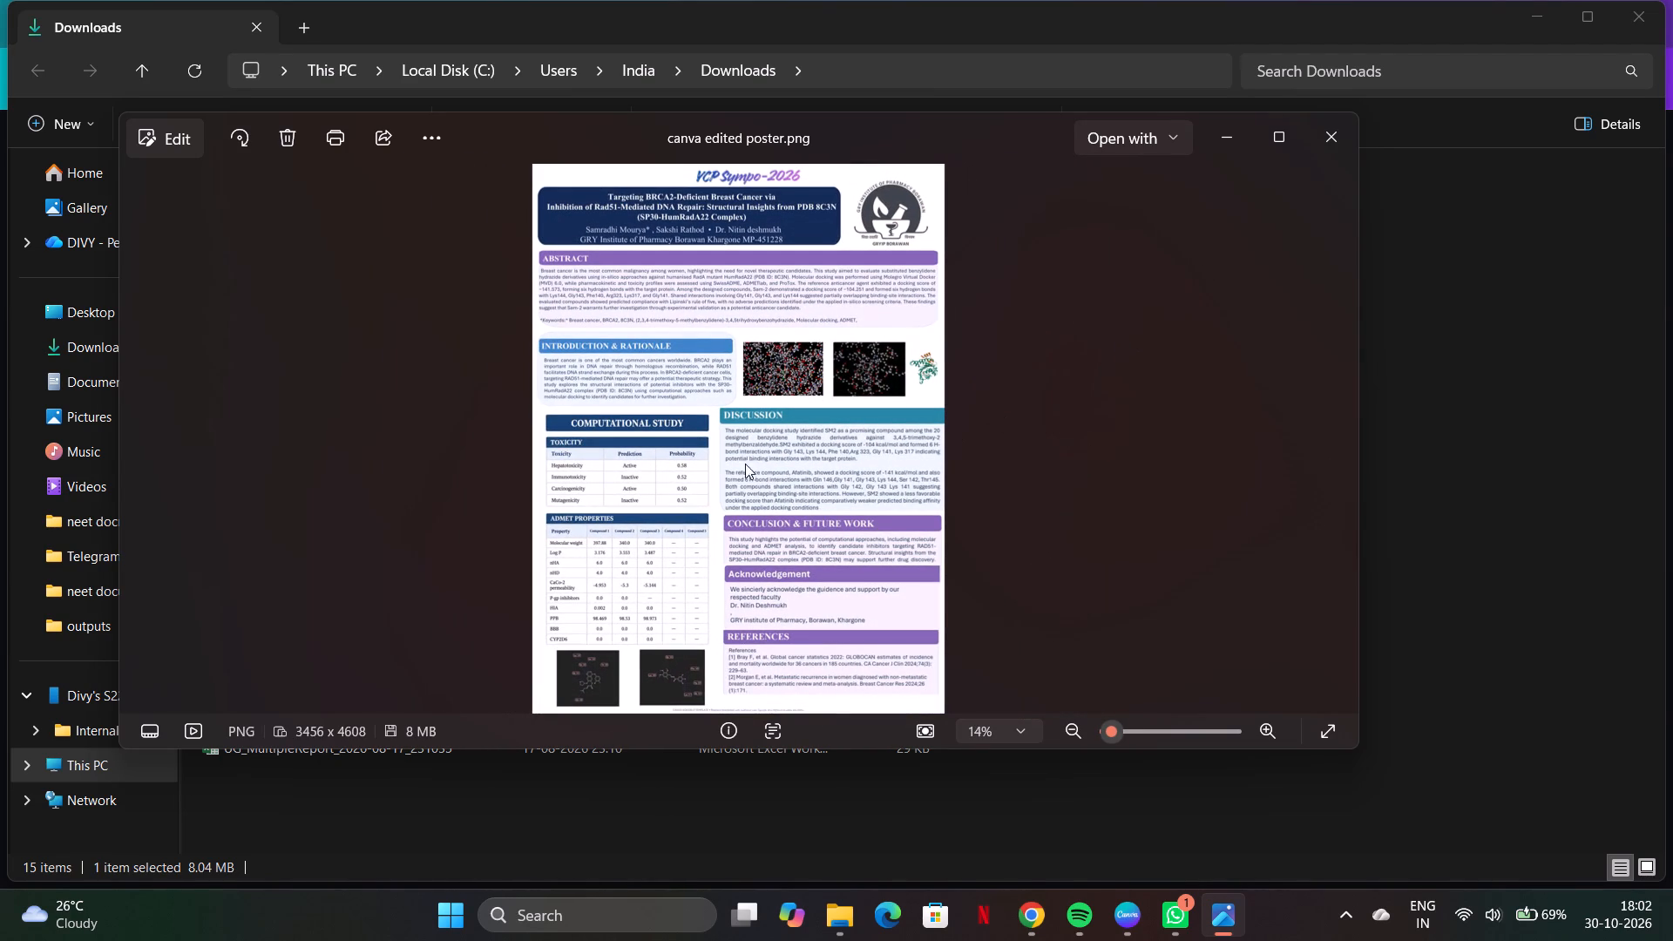
scroll(706, 449, "down", 2, "ctrl")
Start sharing the "canva edited poster" PNG from Photos.
left_click(389, 139)
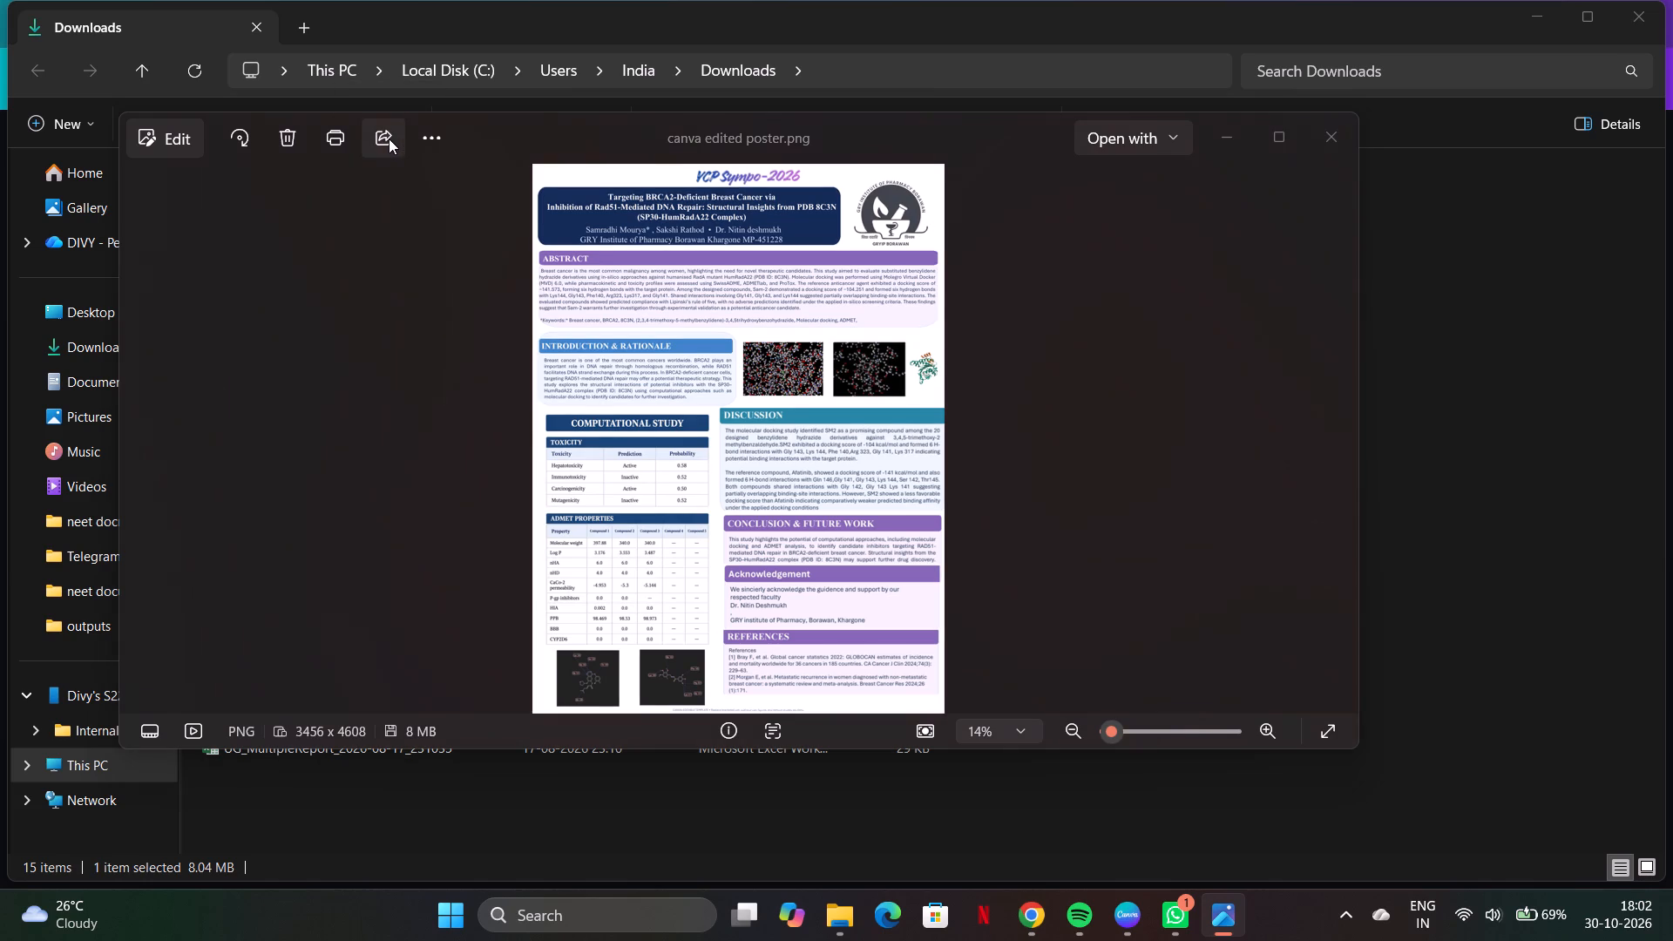
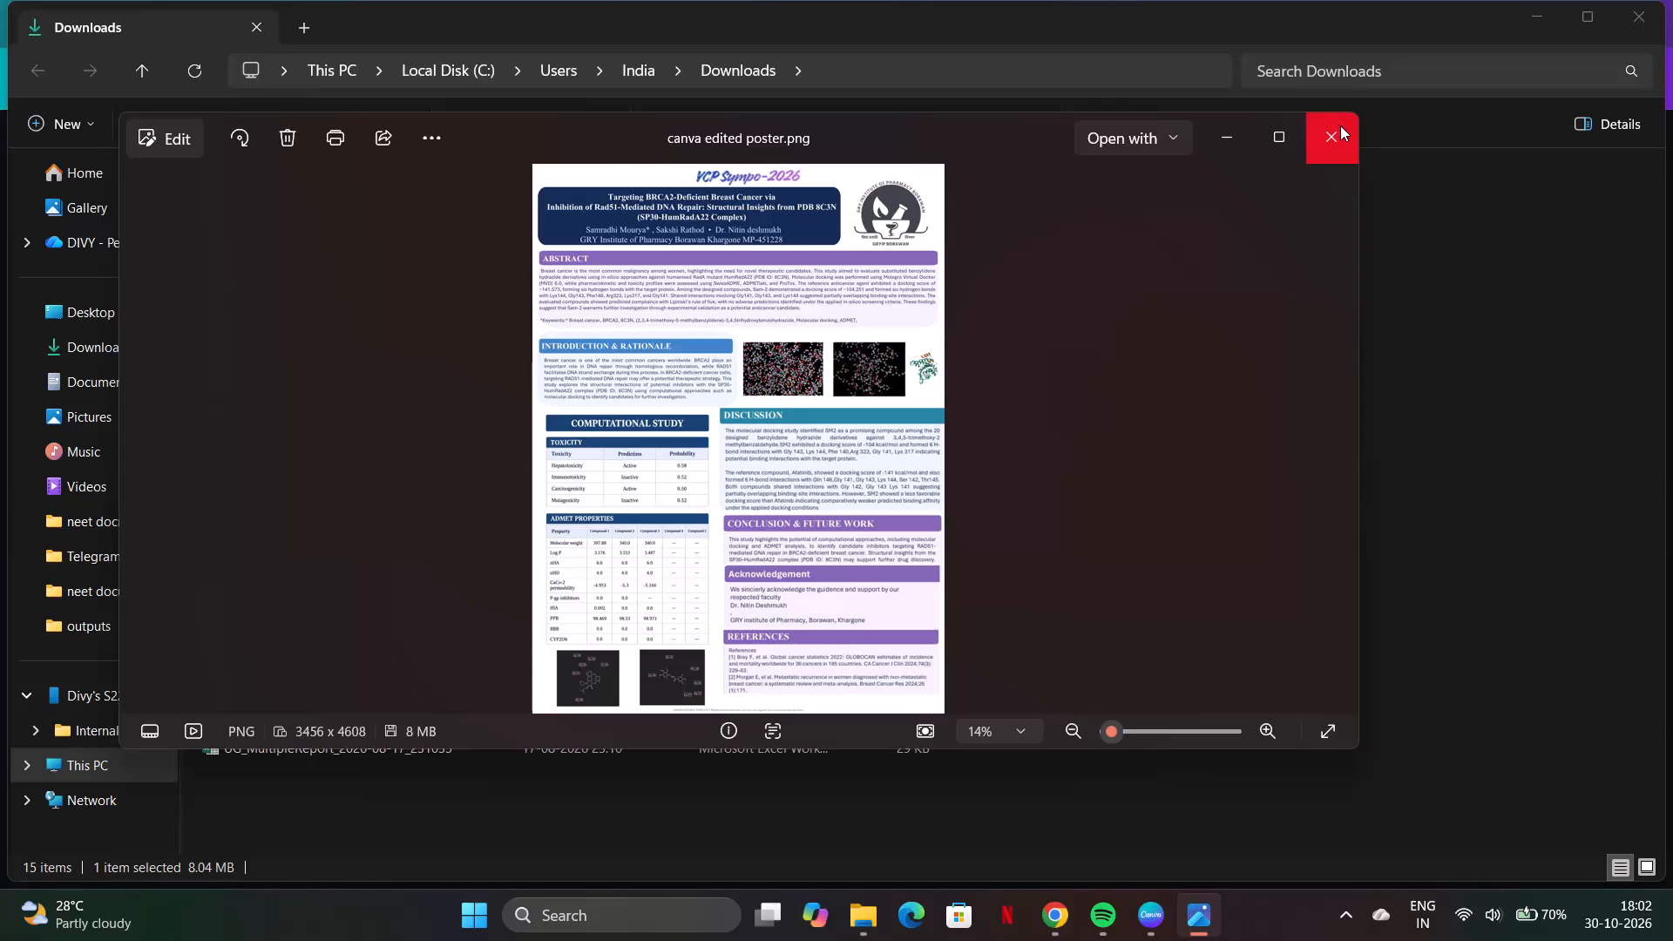
Close the poster image preview in Photos and return to the Downloads folder.
left_click(1340, 125)
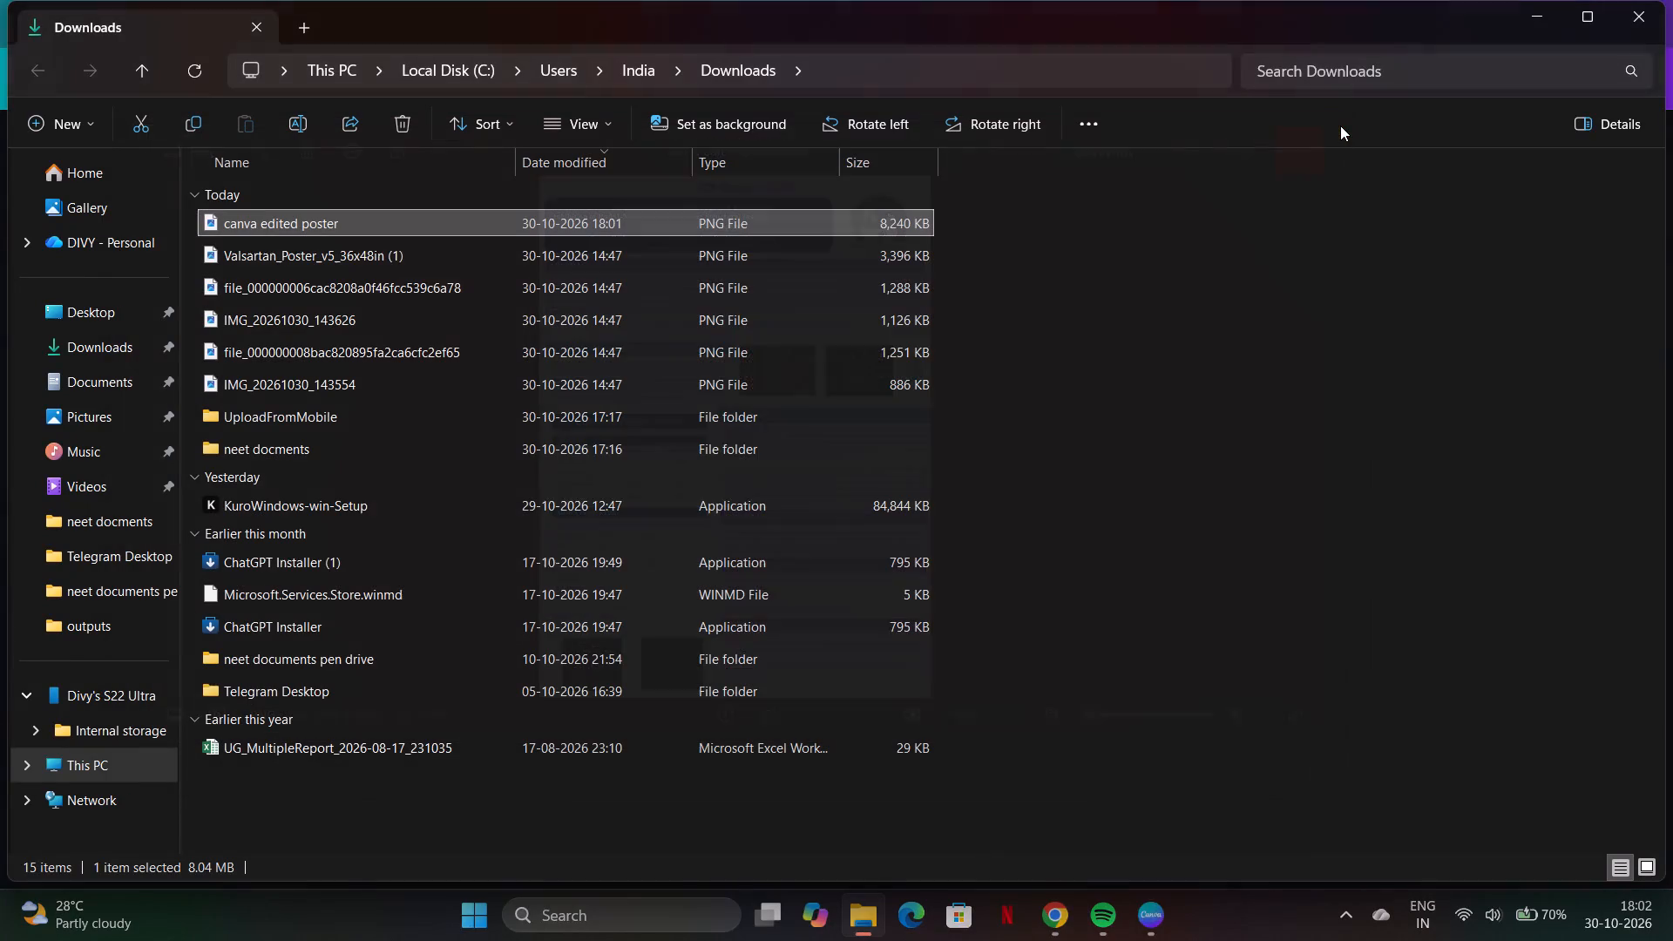